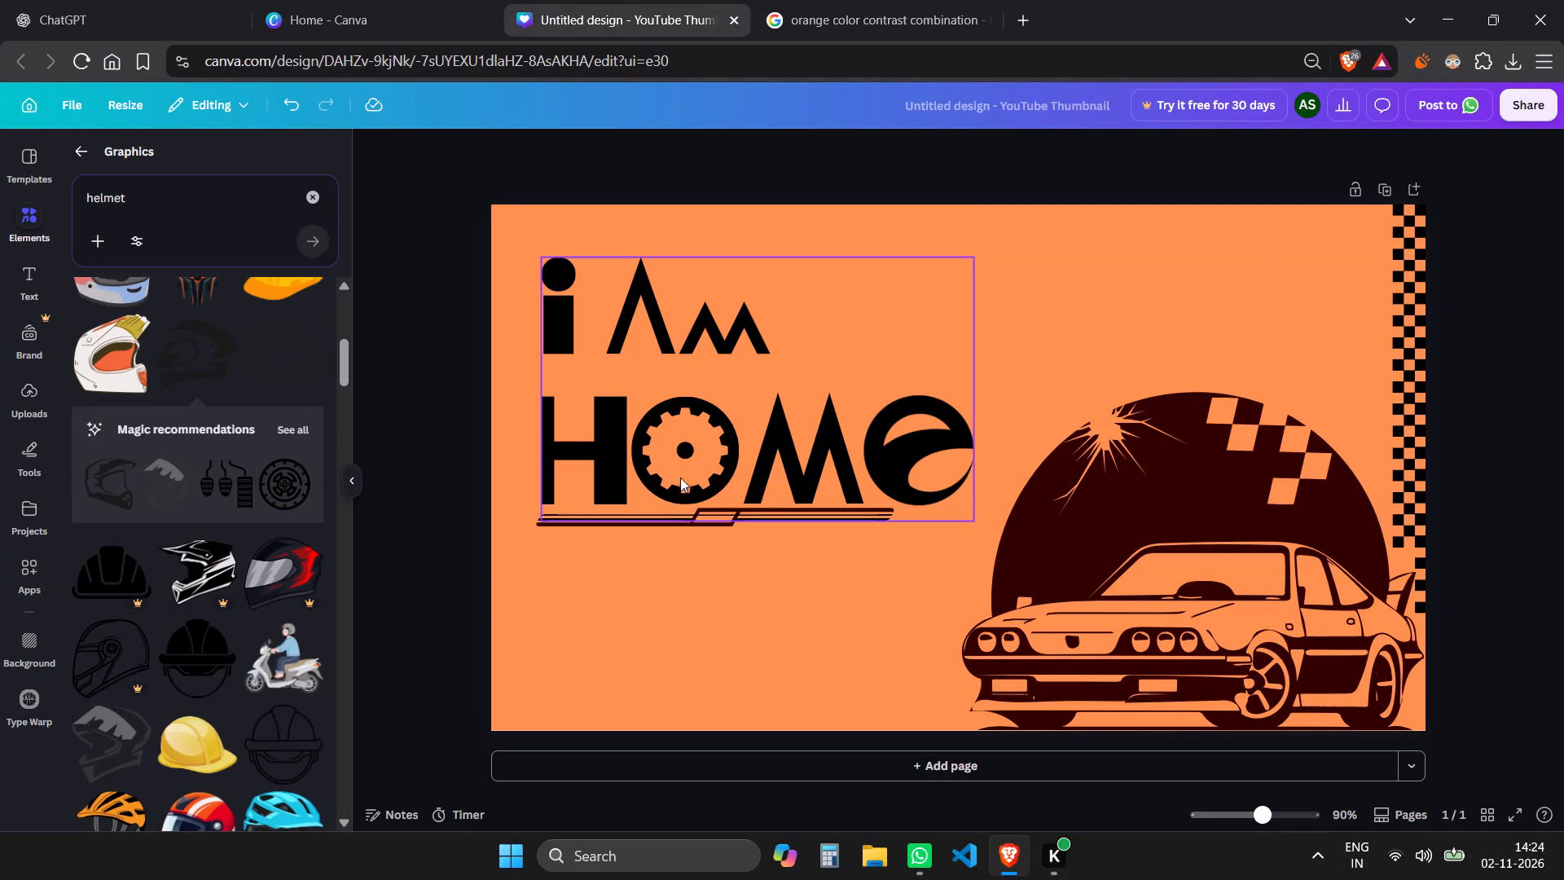
Leave the orange YouTube thumbnail design and return to the Canva home page.
left_click(591, 591)
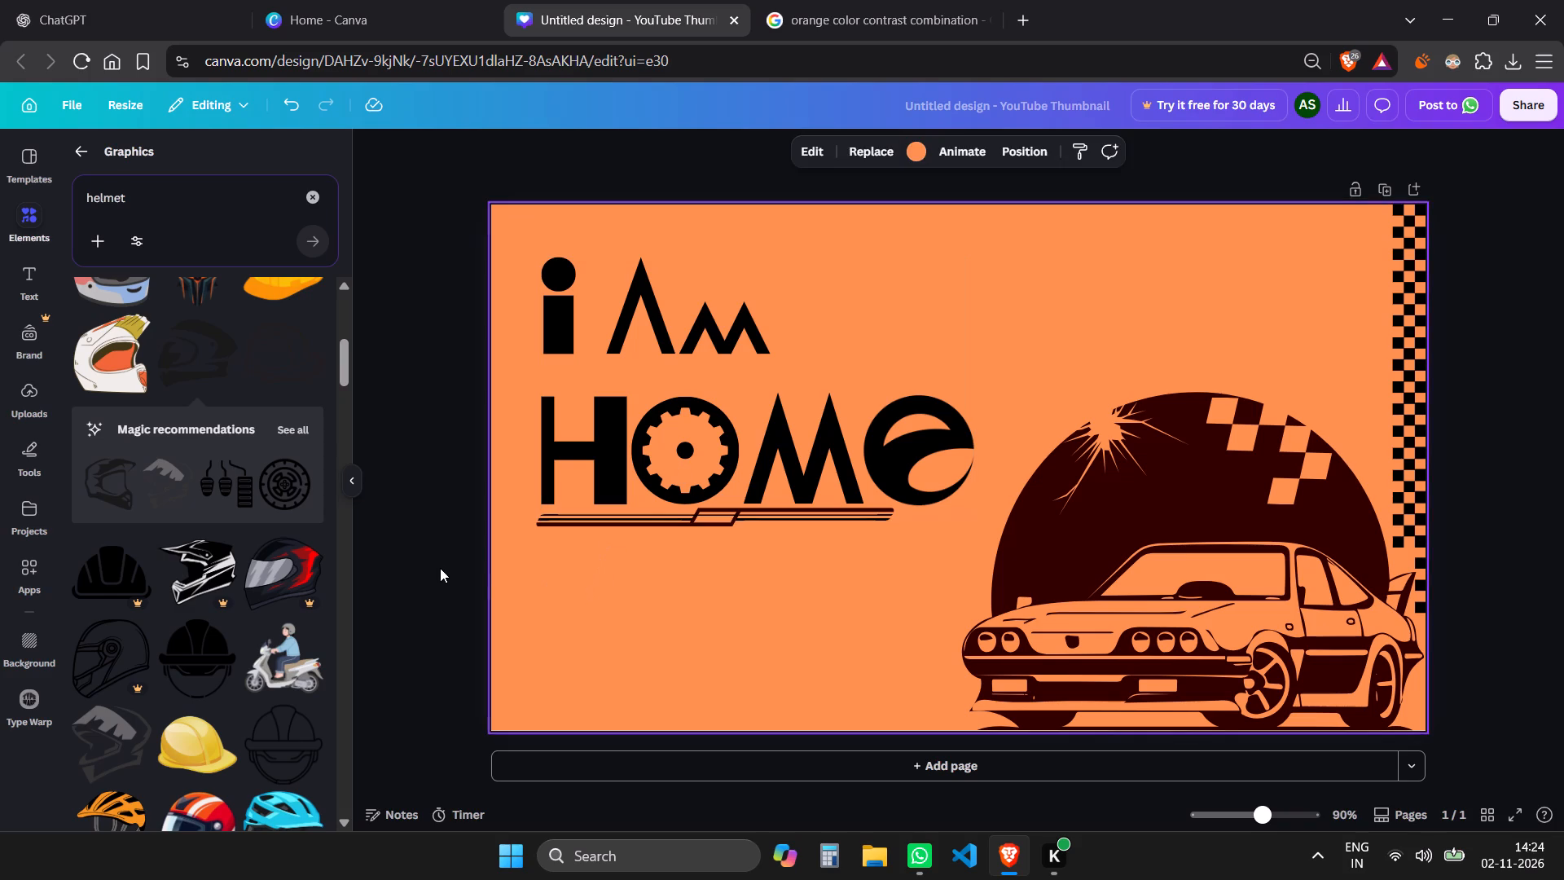
left_click(439, 565)
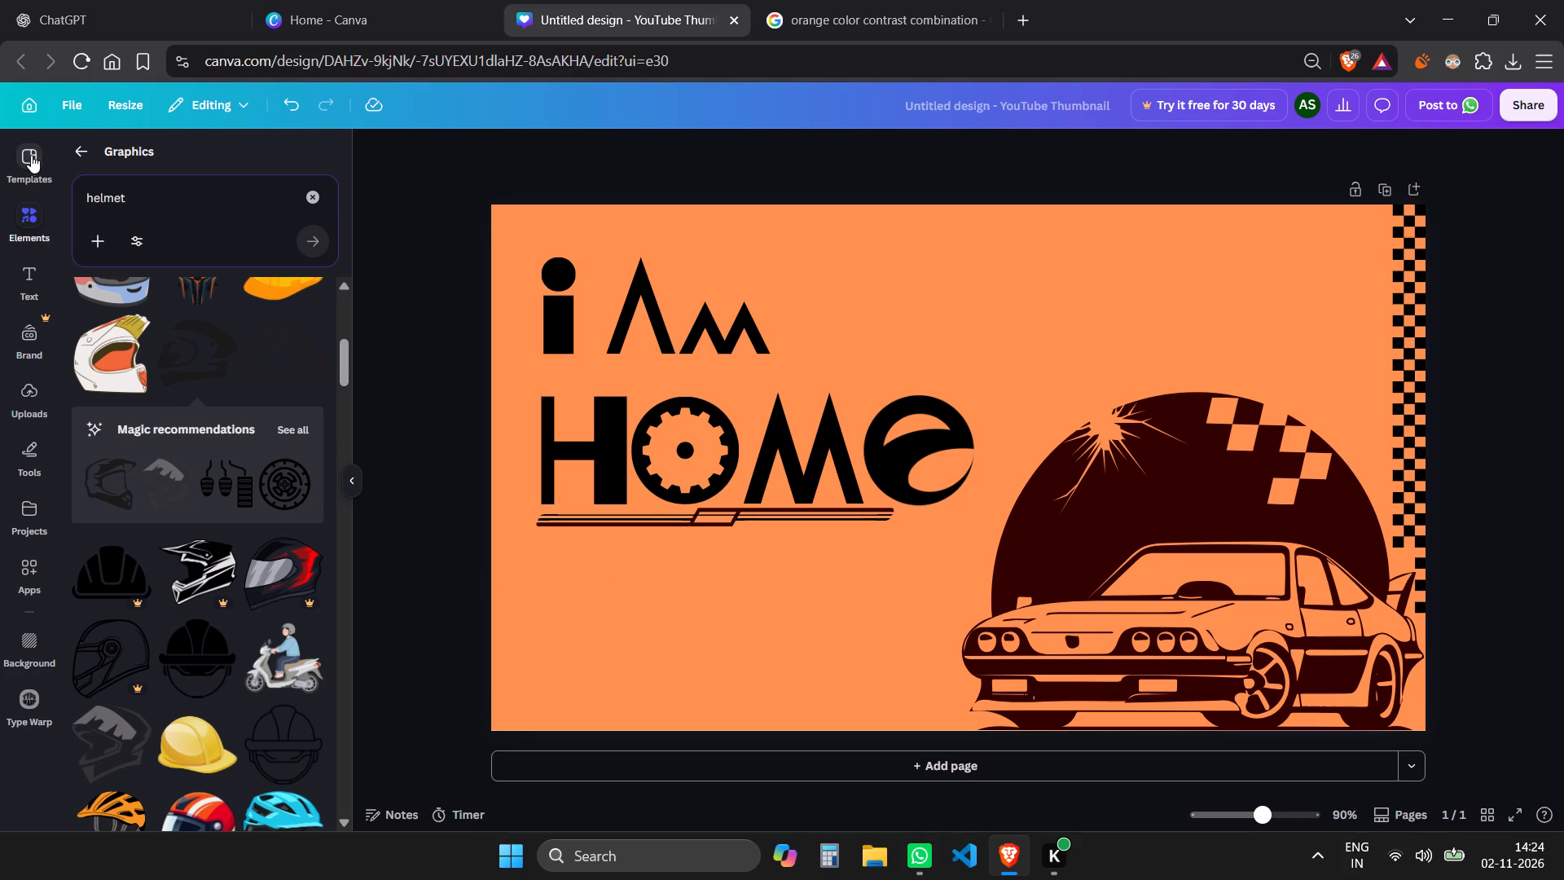
left_click(32, 105)
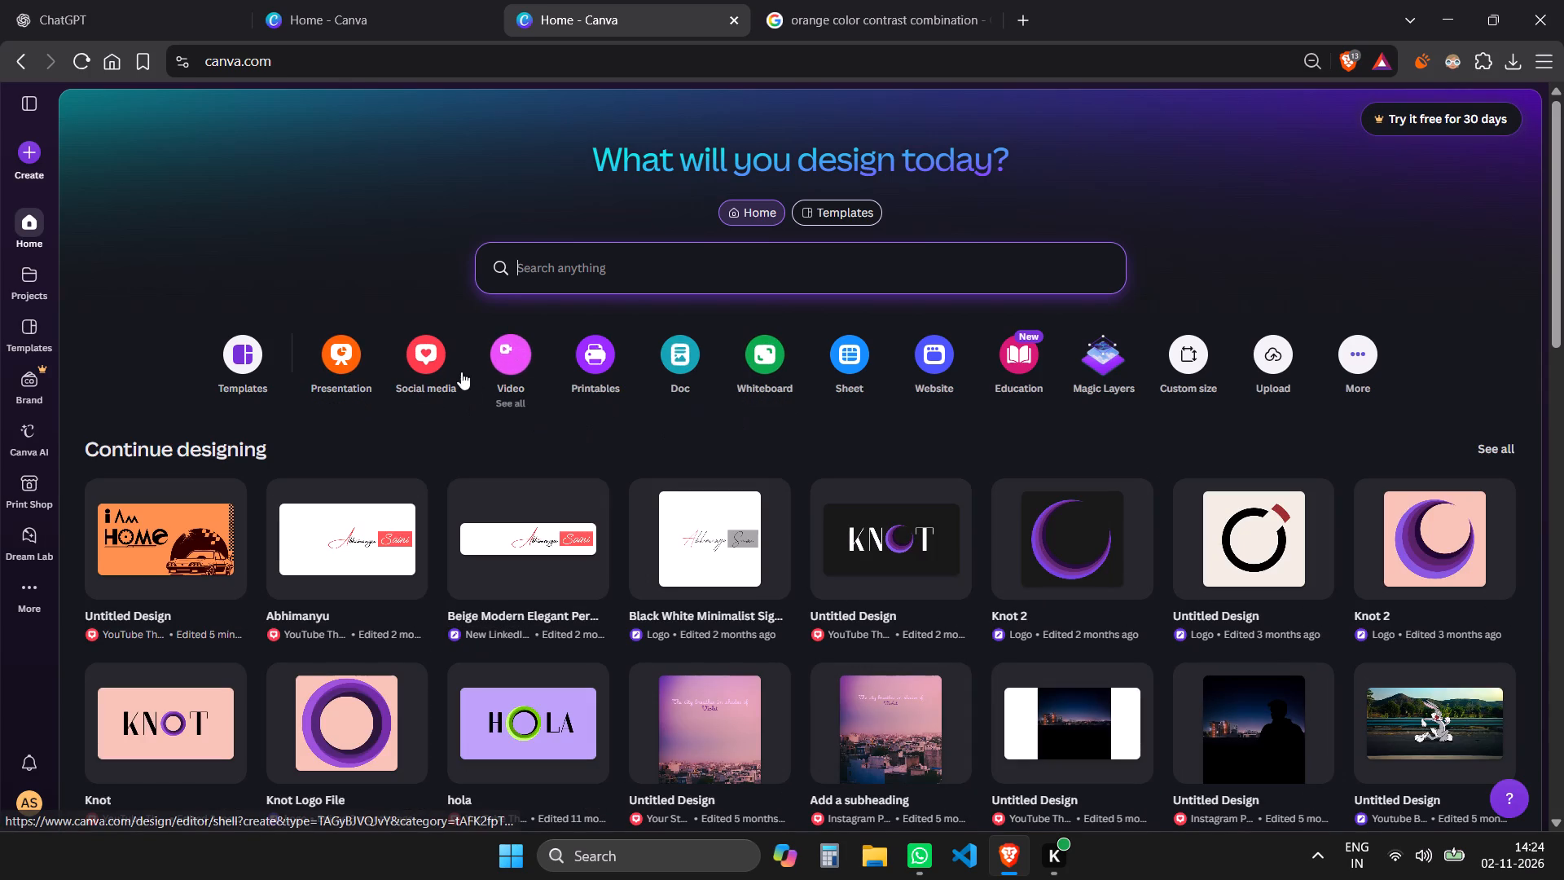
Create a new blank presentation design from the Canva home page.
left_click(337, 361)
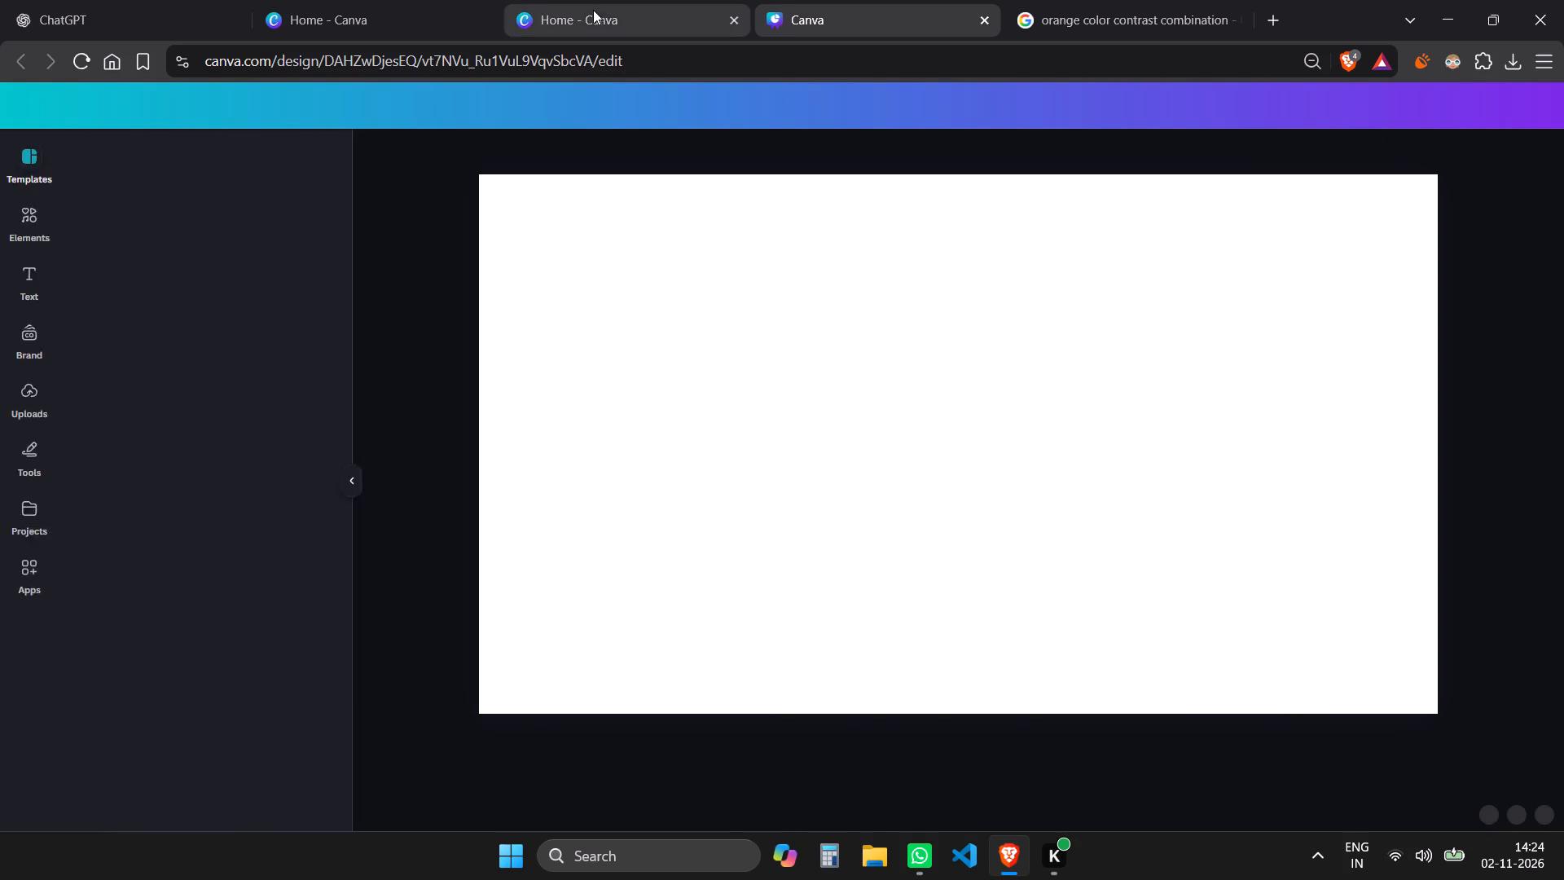
Return to the first Canva home page and close the second home, untitled presentation and orange color contrast search tabs.
left_click(595, 7)
left_click(412, 0)
left_click(732, 17)
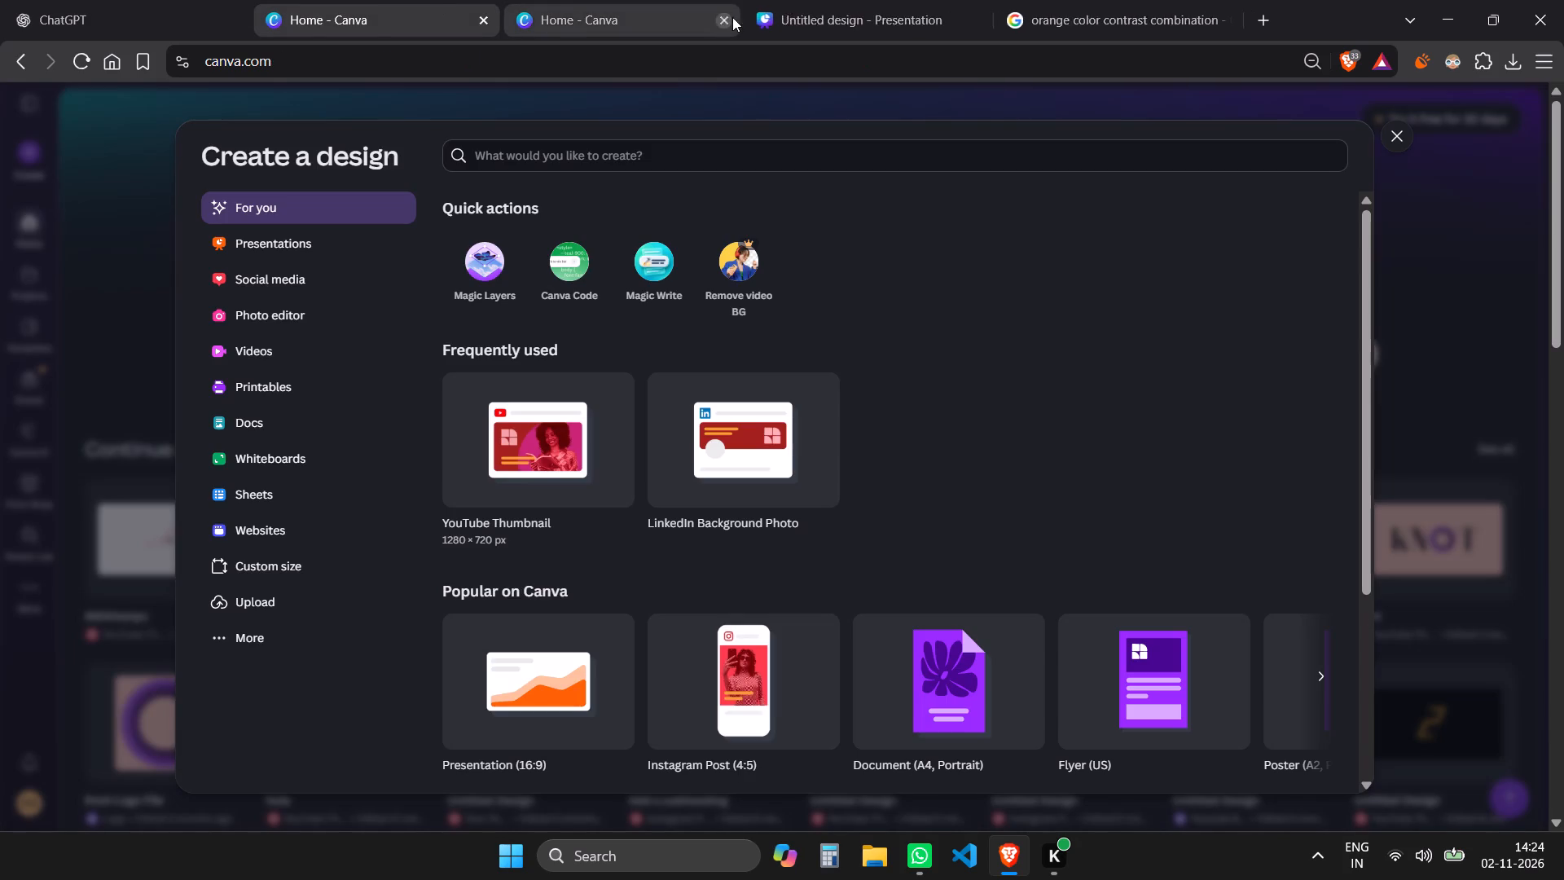
left_click(732, 17)
left_click(732, 17)
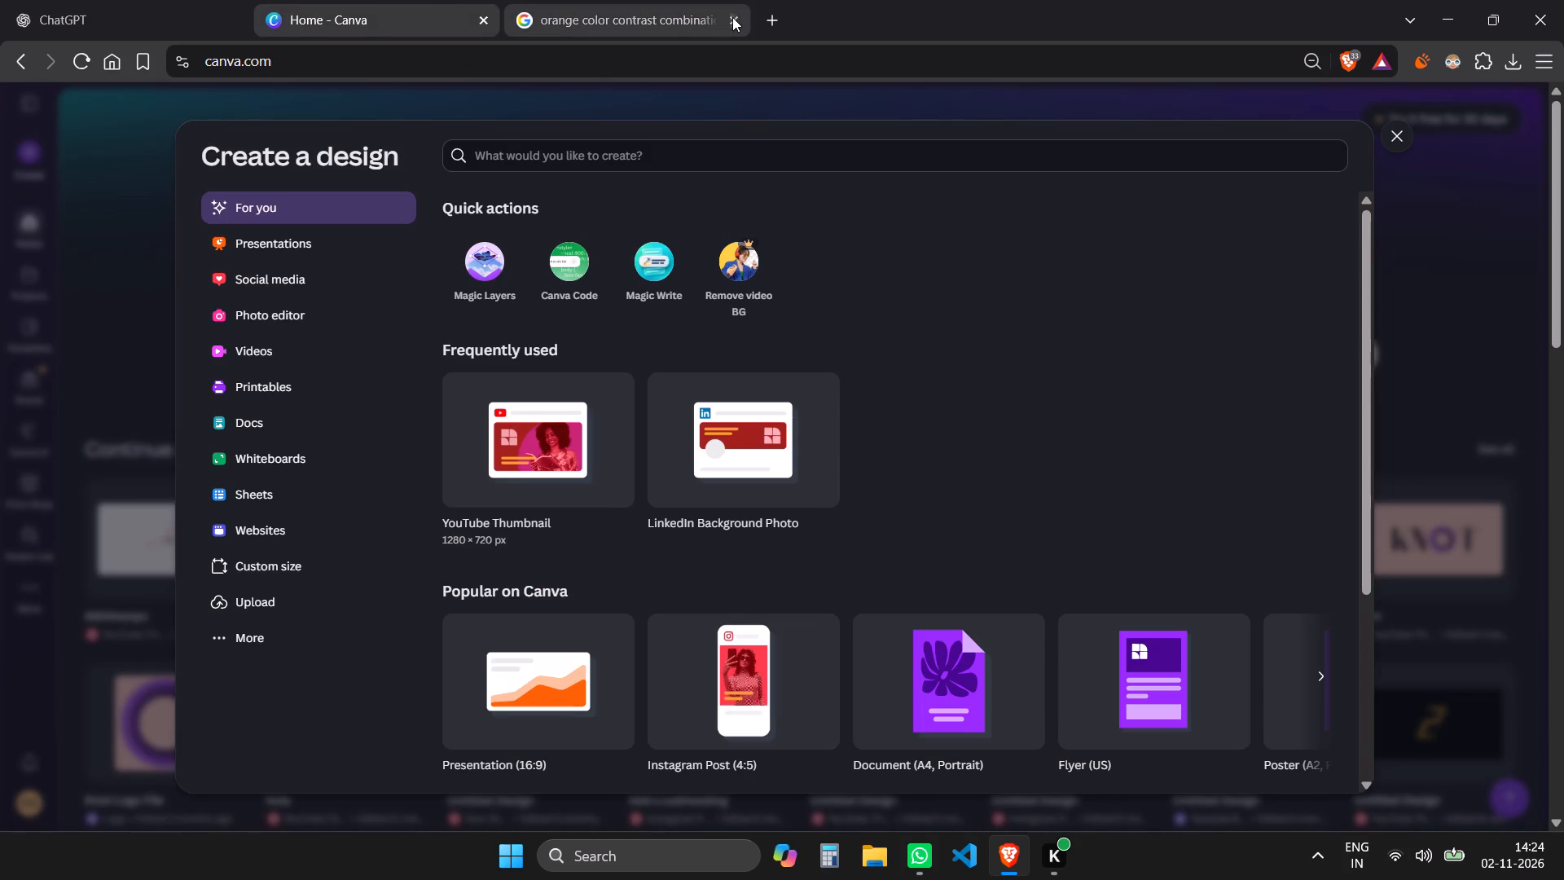
Create a new blank Instagram Post (4:5) design from the popular design formats.
scroll(822, 456, "down", 1)
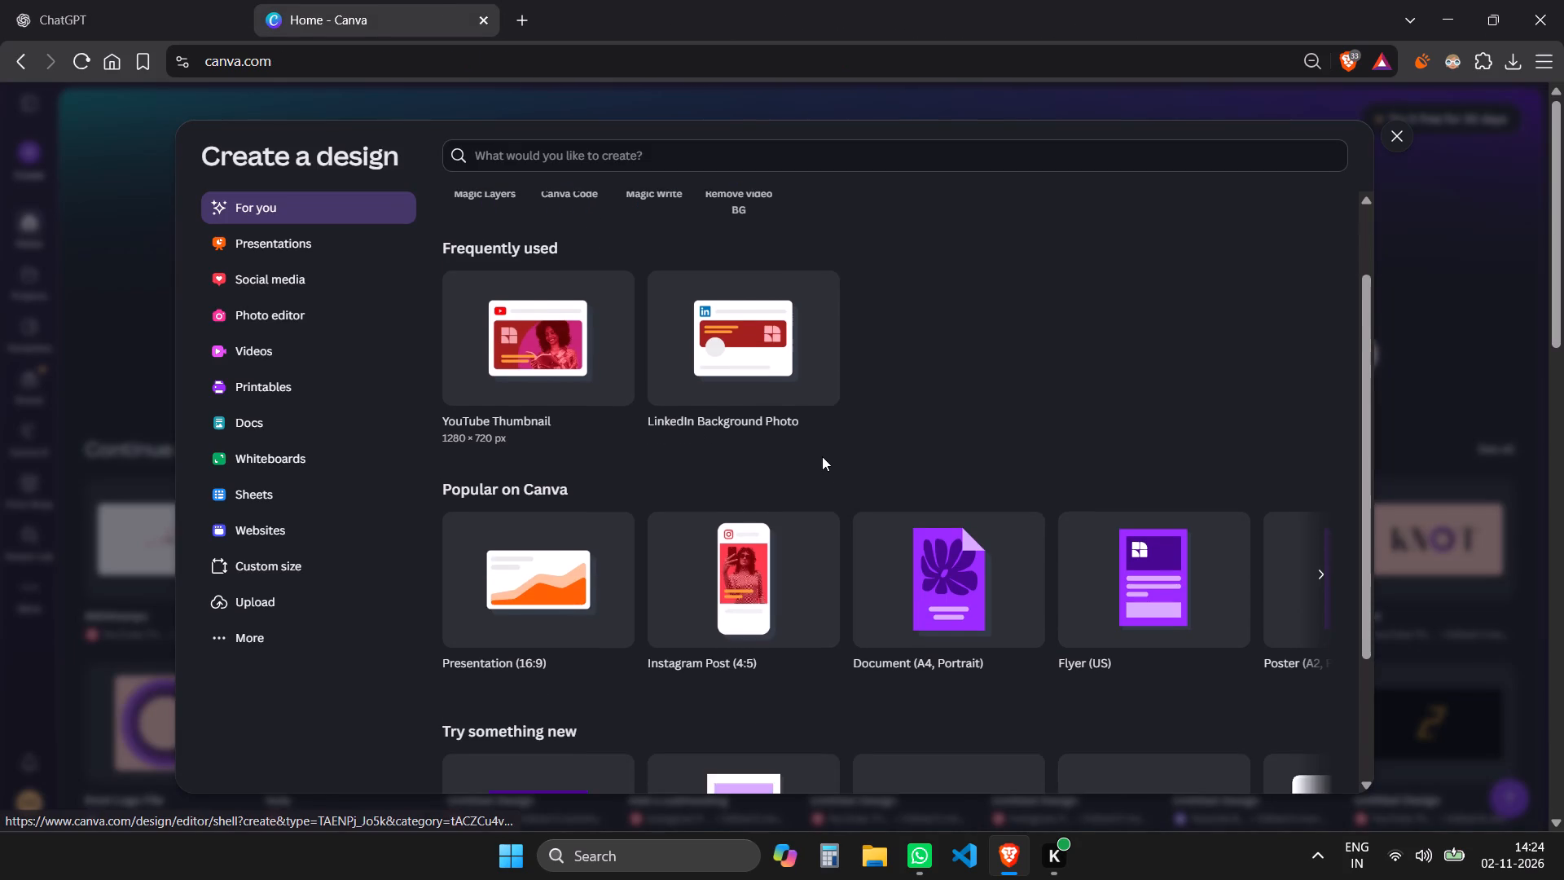
scroll(822, 456, "down", 6)
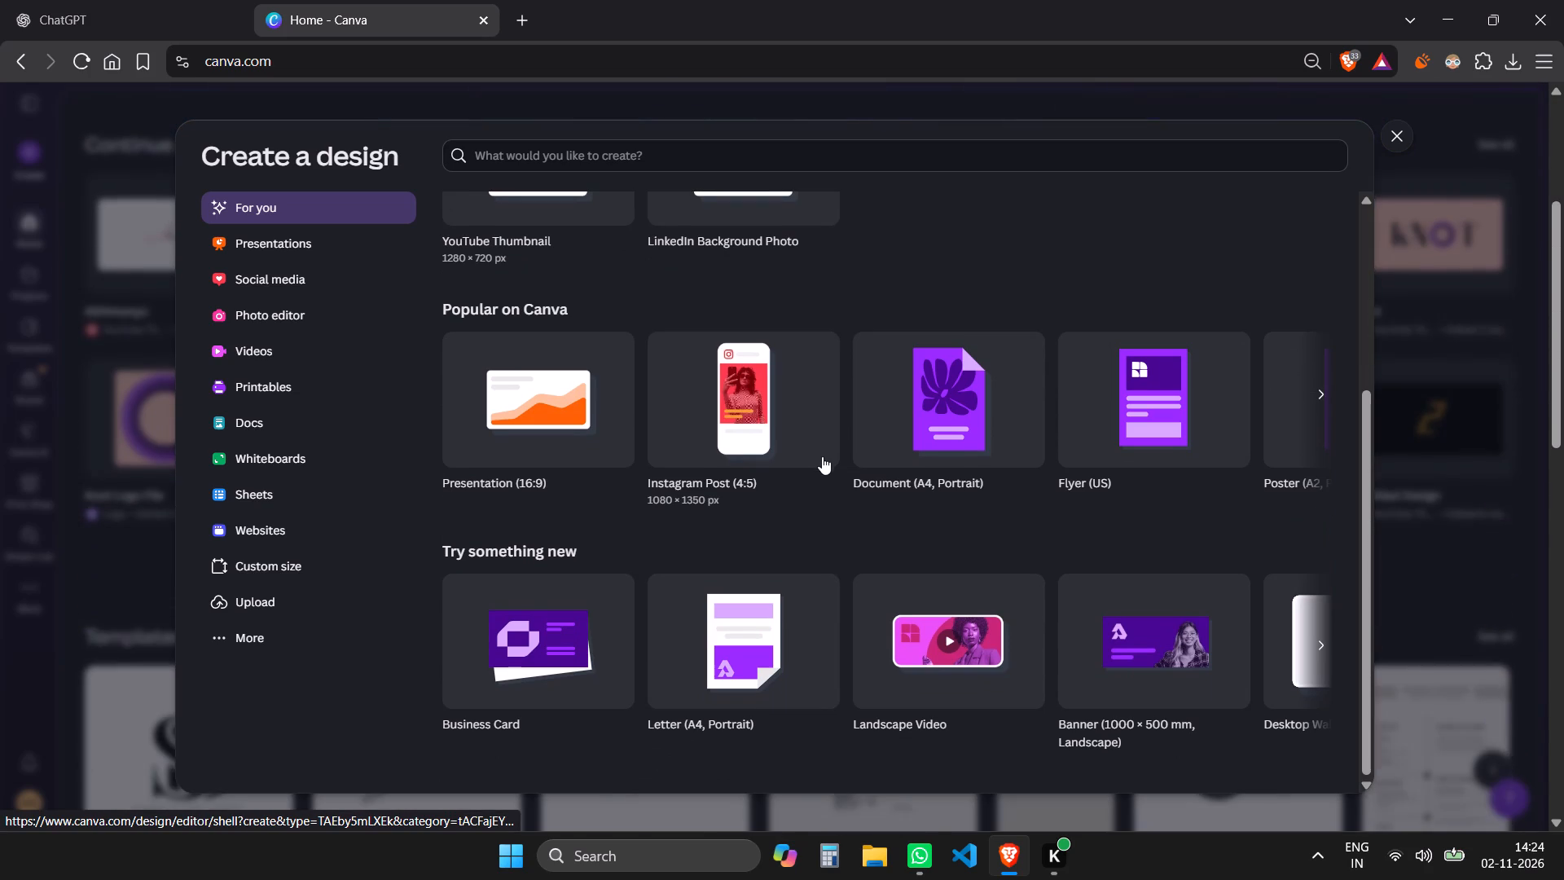
scroll(1019, 455, "down", 2)
scroll(1019, 455, "up", 2)
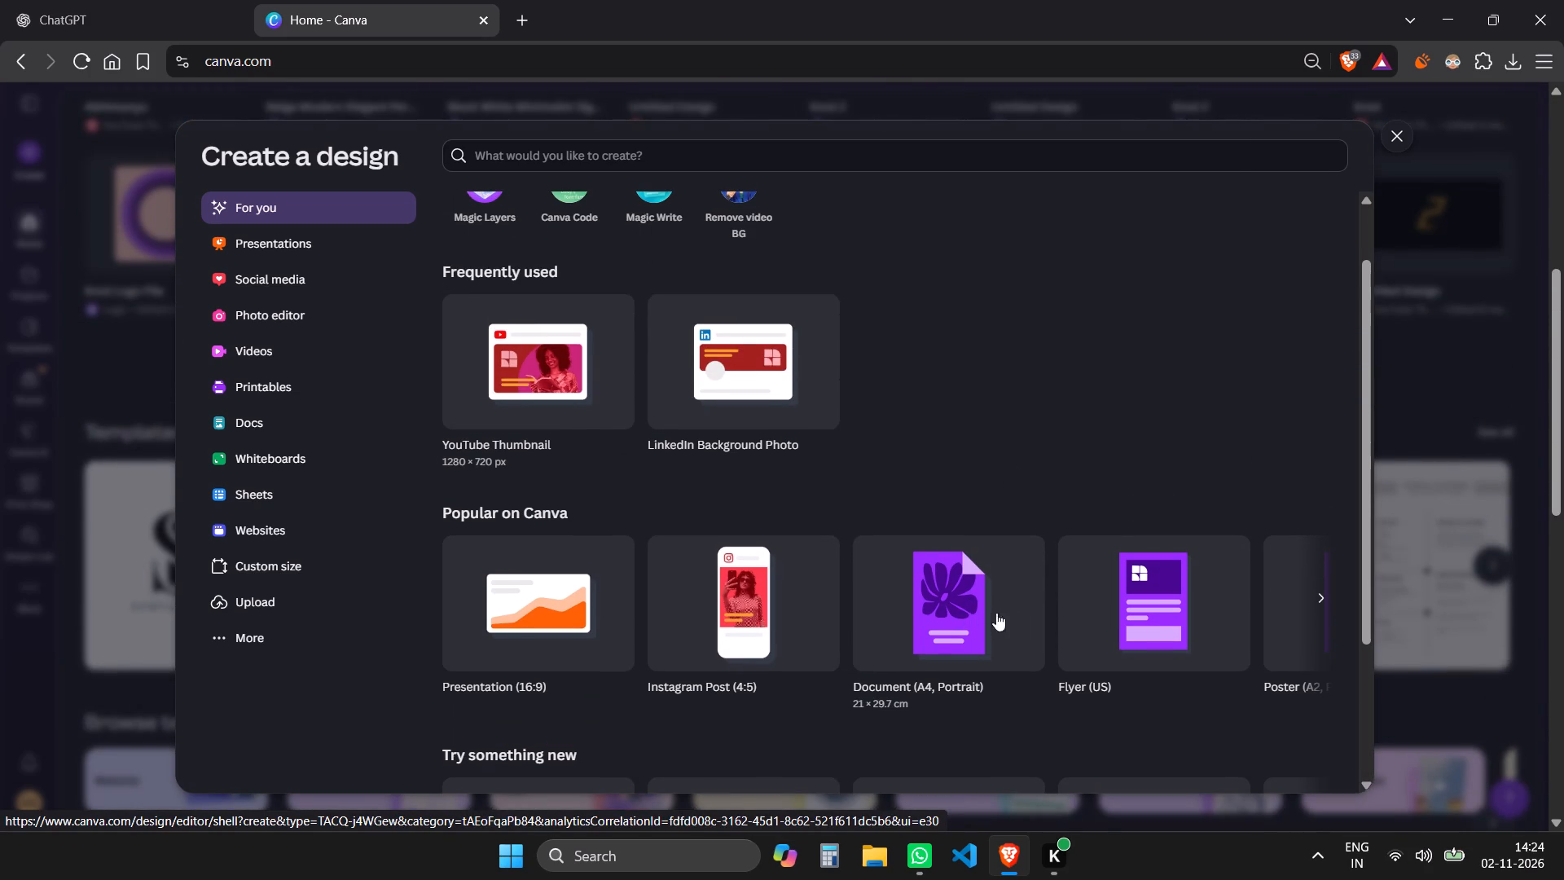
scroll(1214, 618, "down", 1)
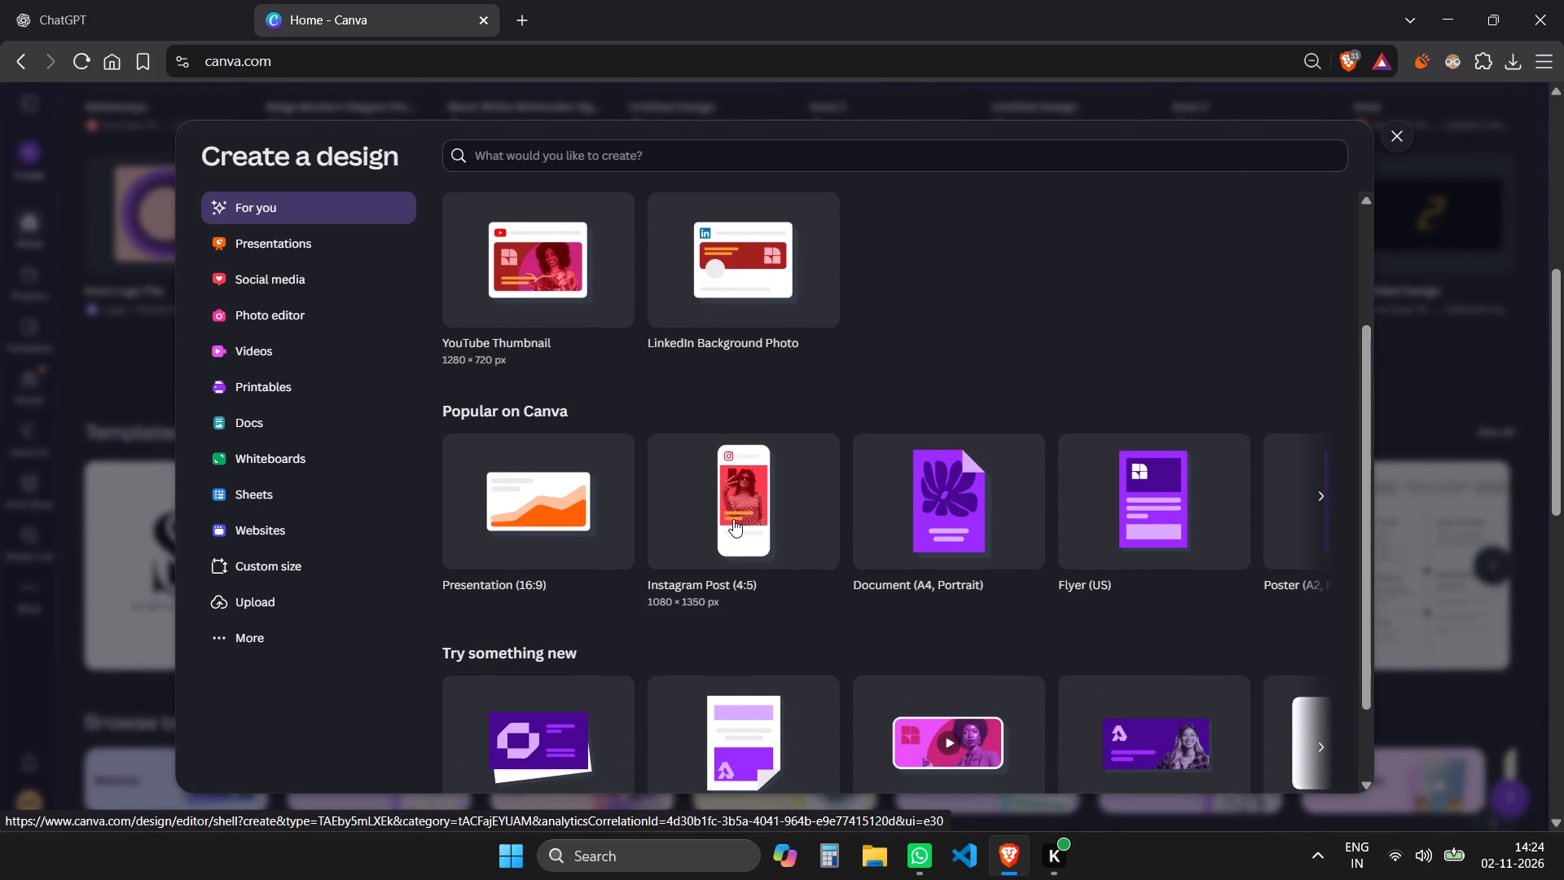
left_click(733, 519)
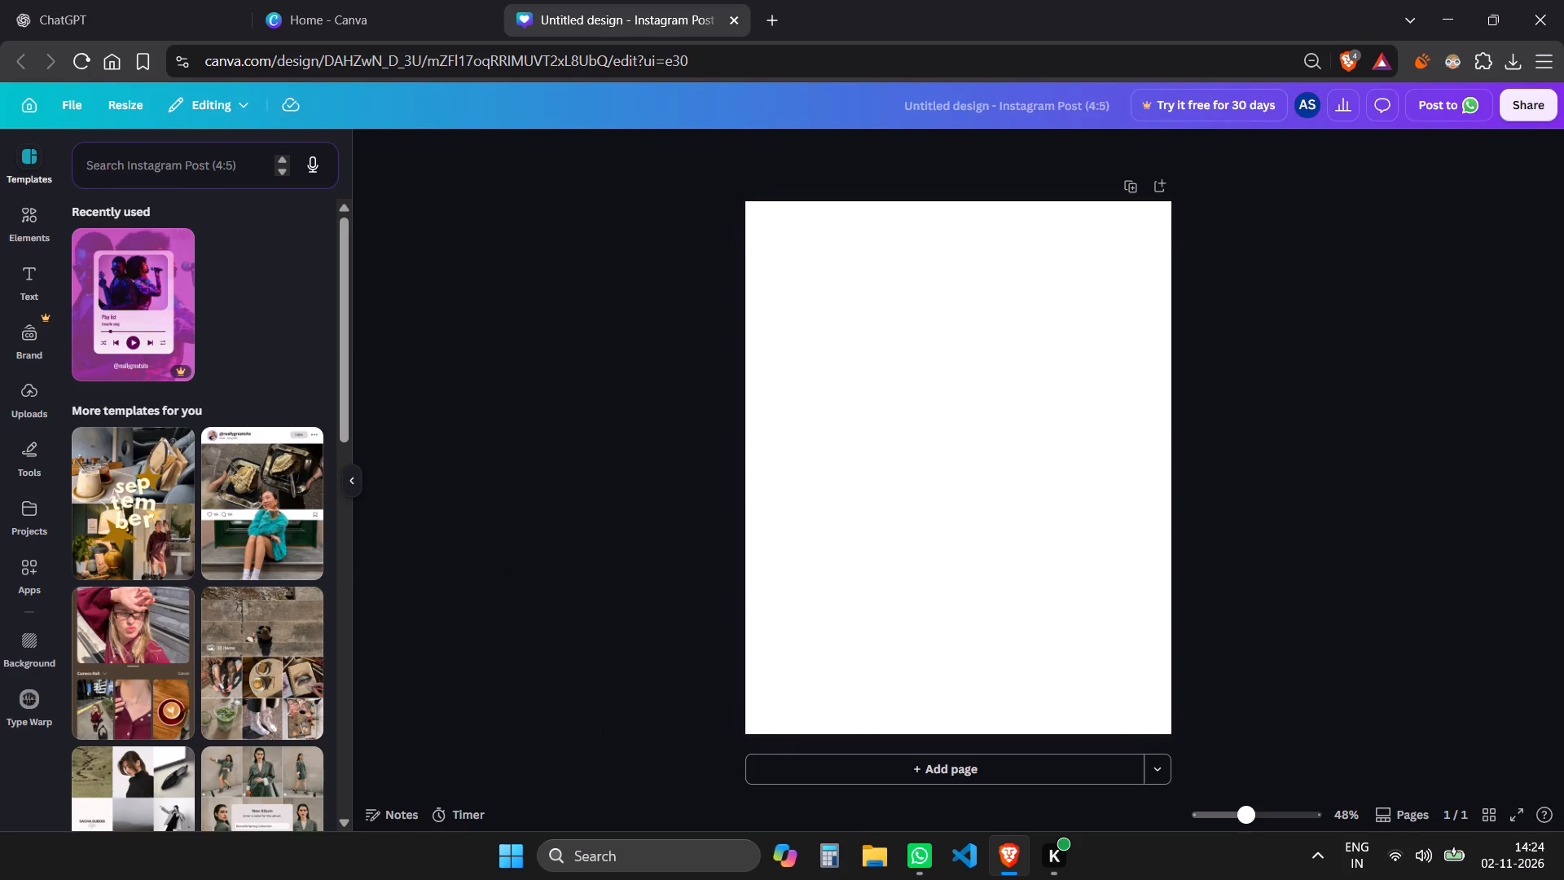
Search the Graphics elements for "monster" and browse the results for a suitable illustration.
left_click(37, 230)
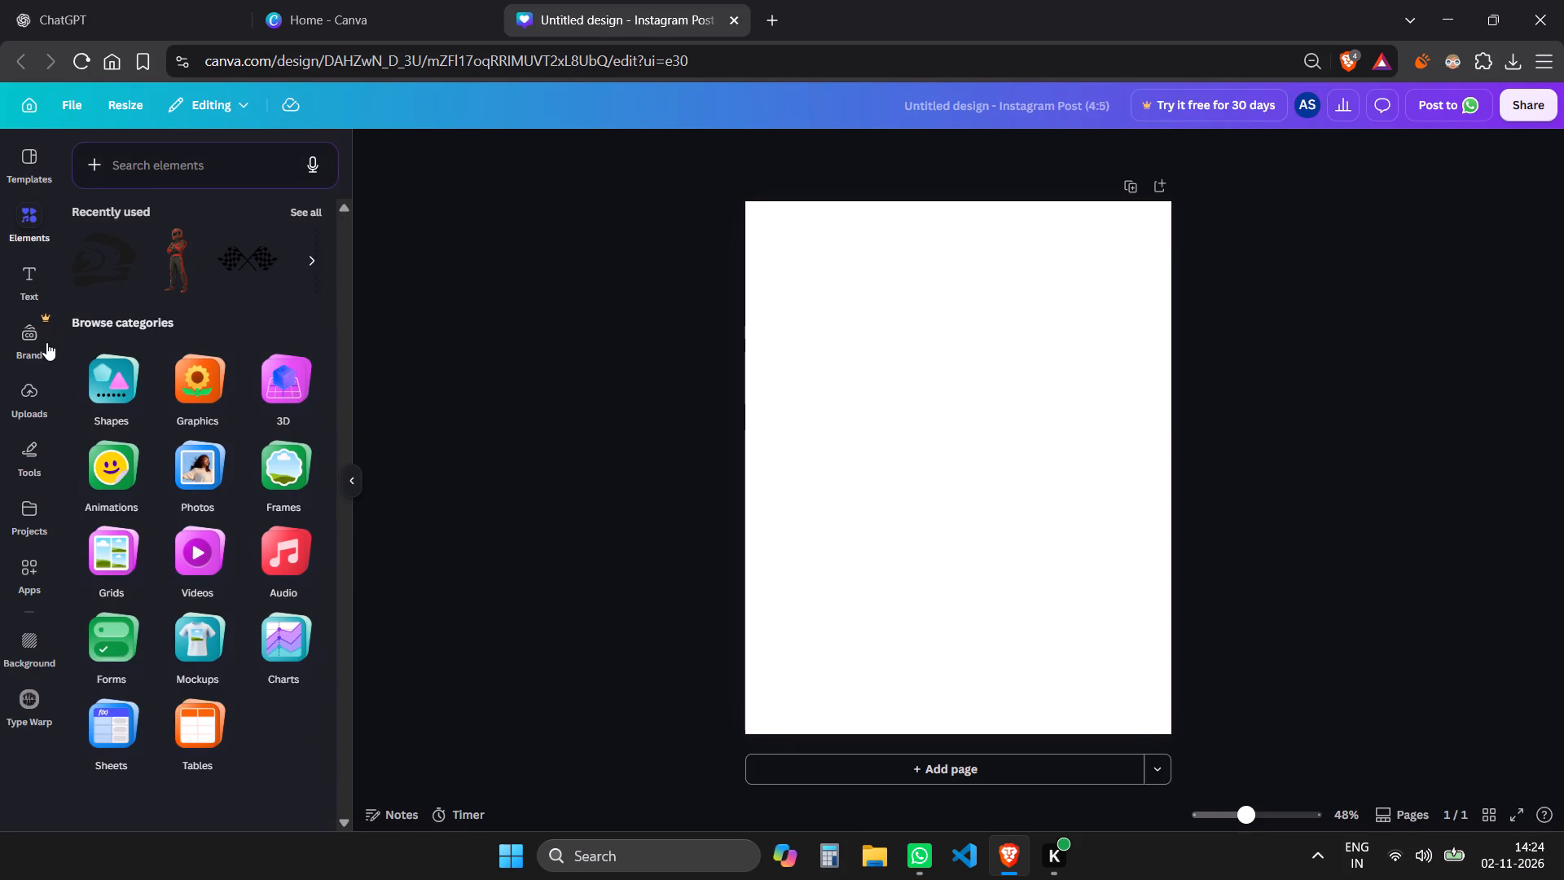
left_click(204, 394)
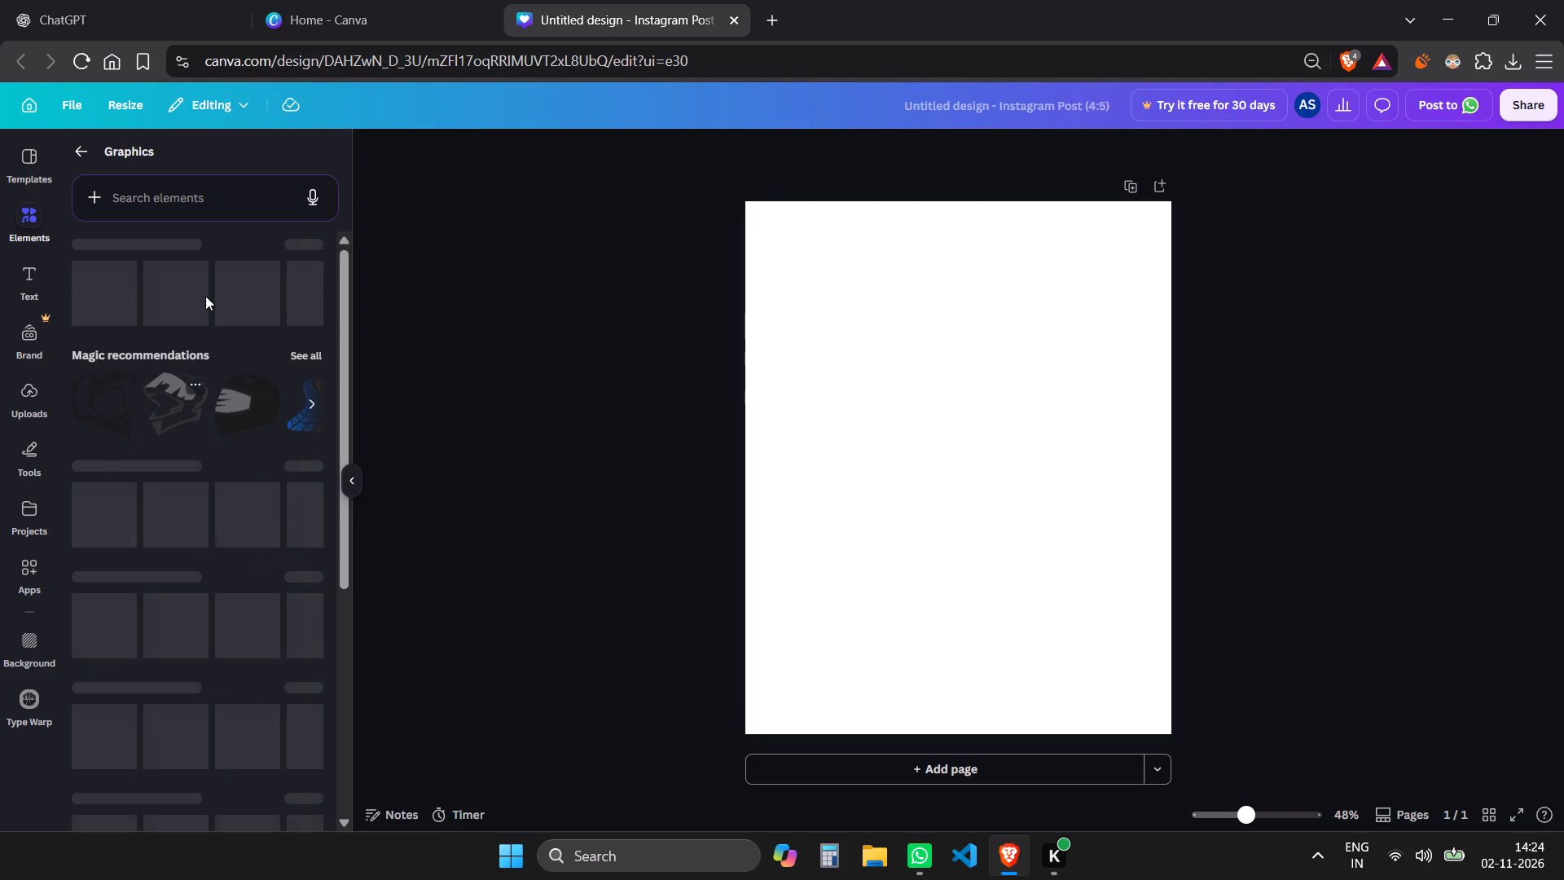
left_click(209, 201)
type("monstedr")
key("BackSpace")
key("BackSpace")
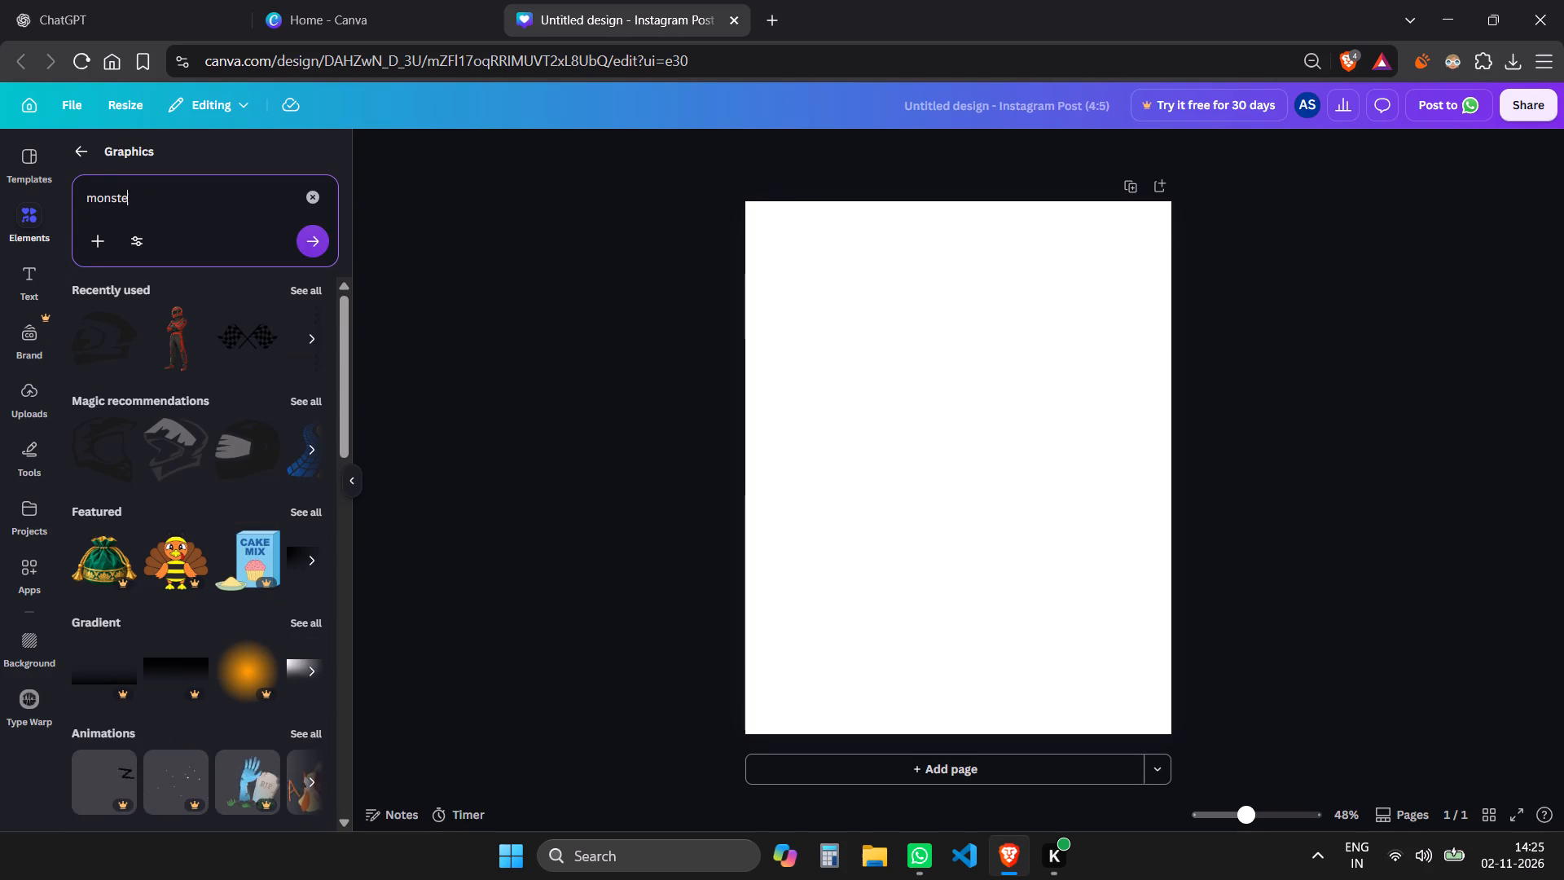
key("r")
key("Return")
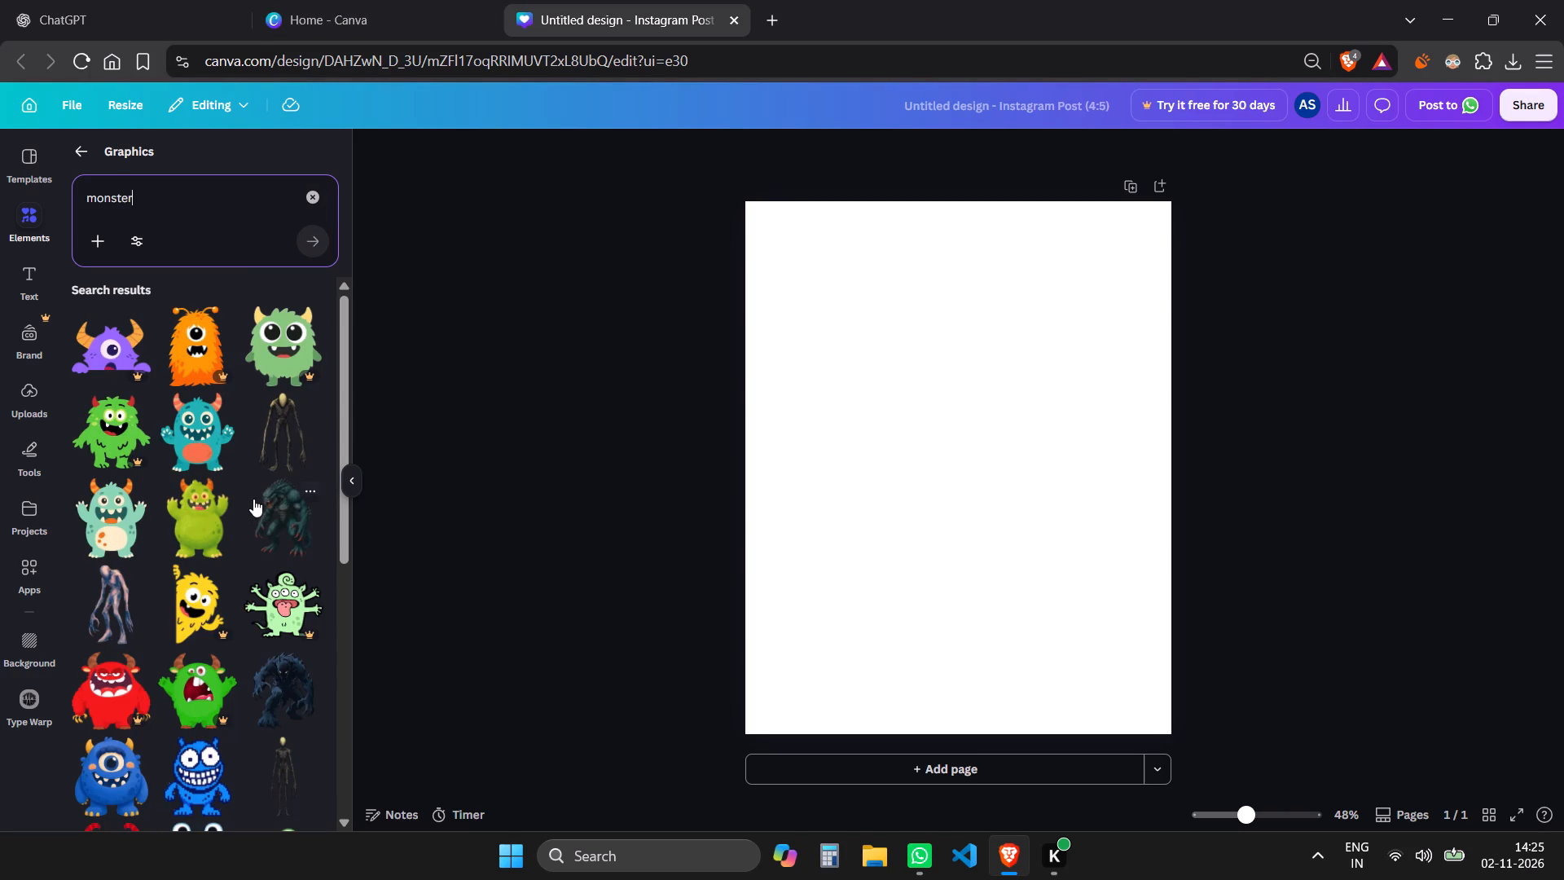
scroll(257, 498, "down", 6)
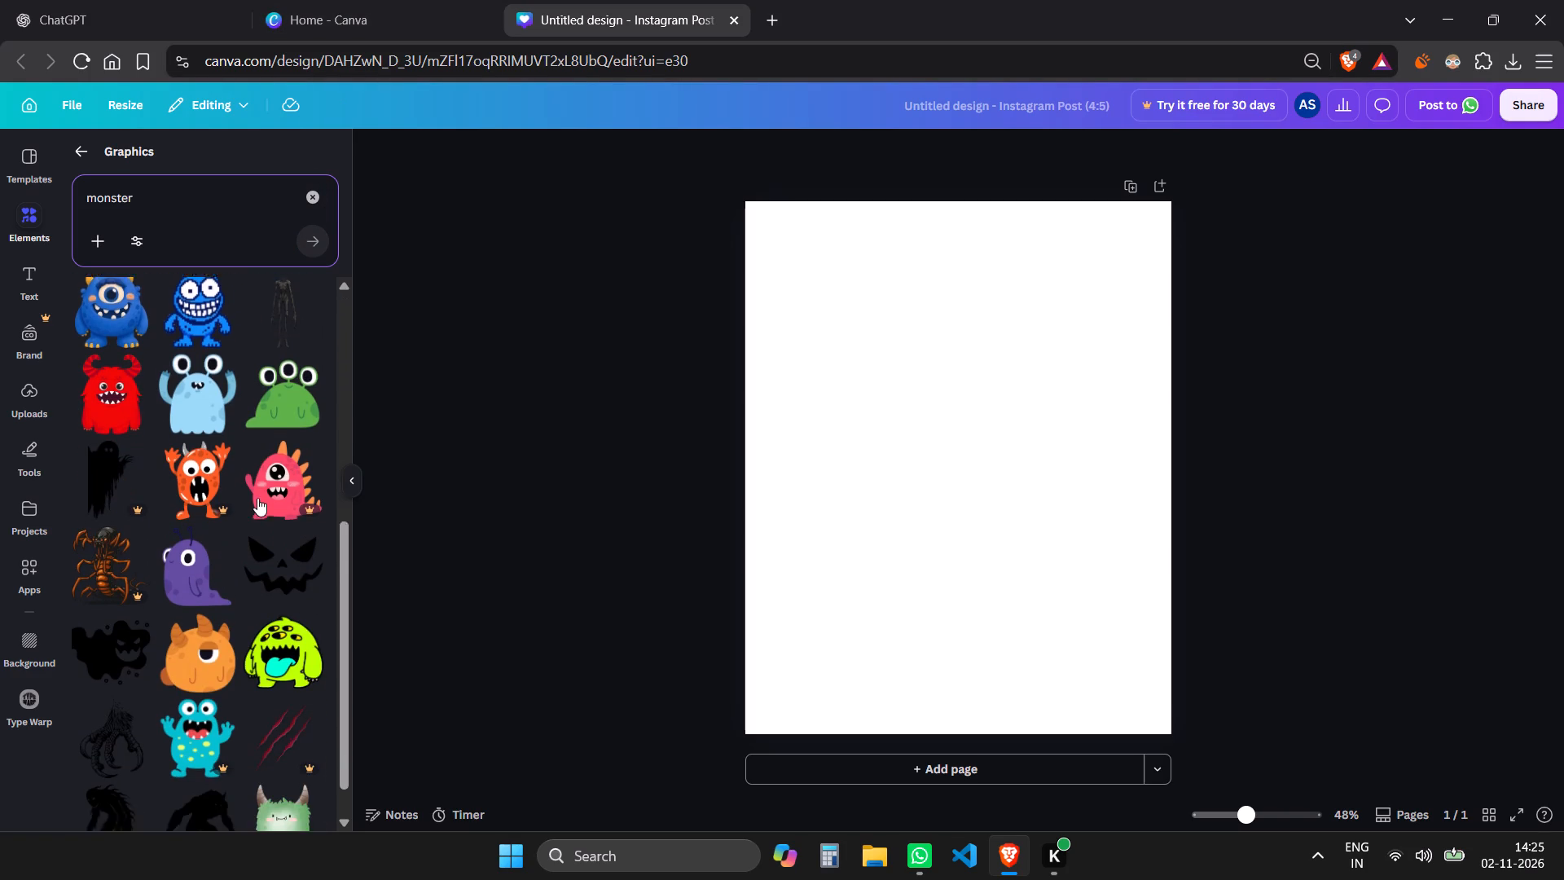
scroll(257, 498, "down", 1)
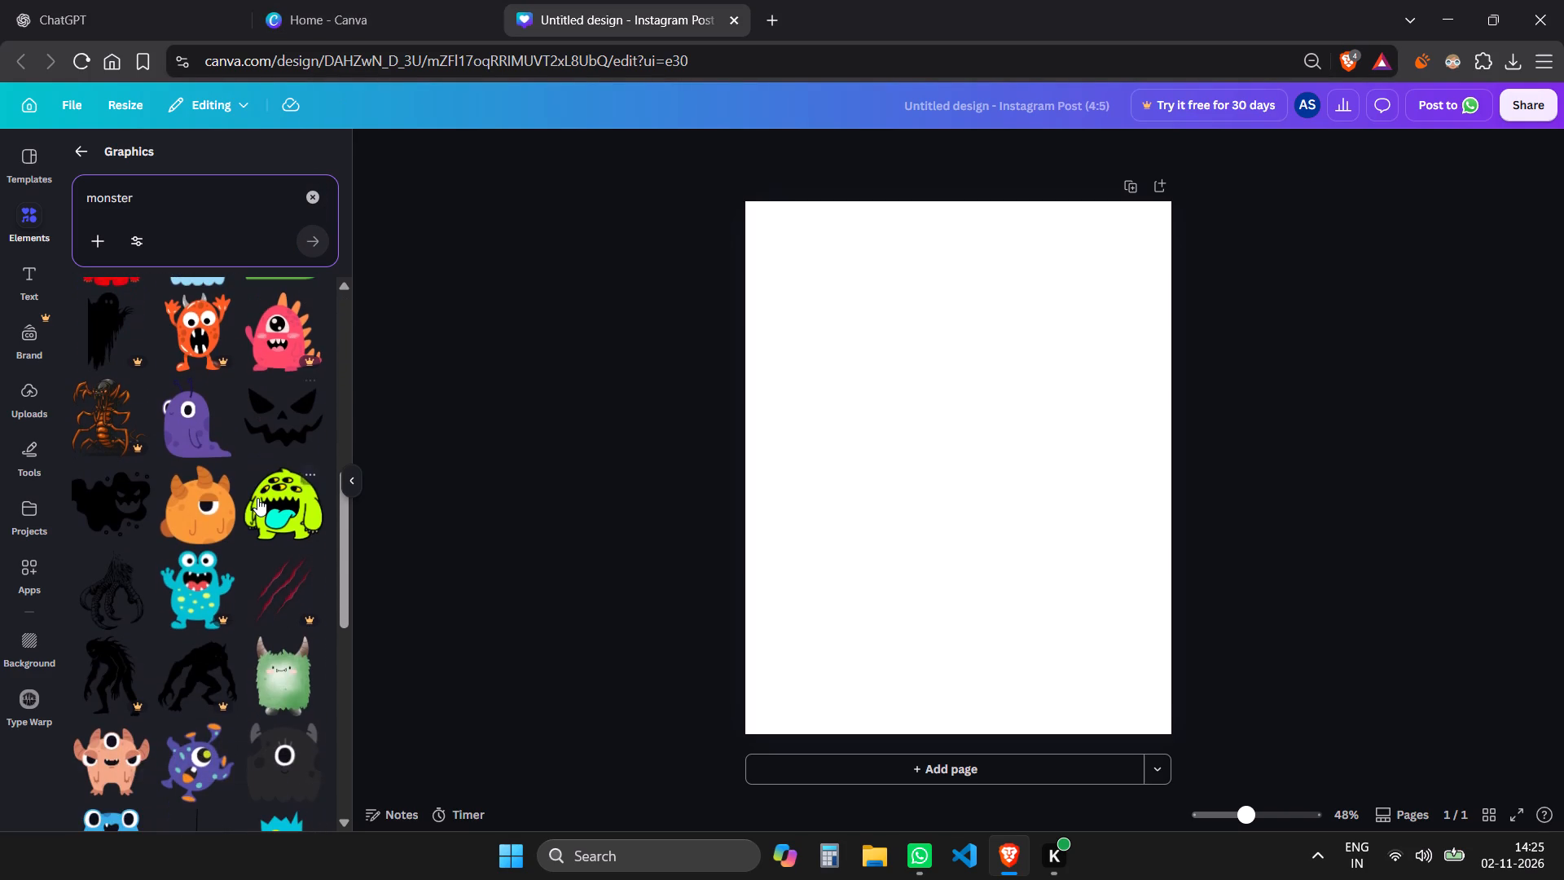
scroll(257, 498, "down", 7)
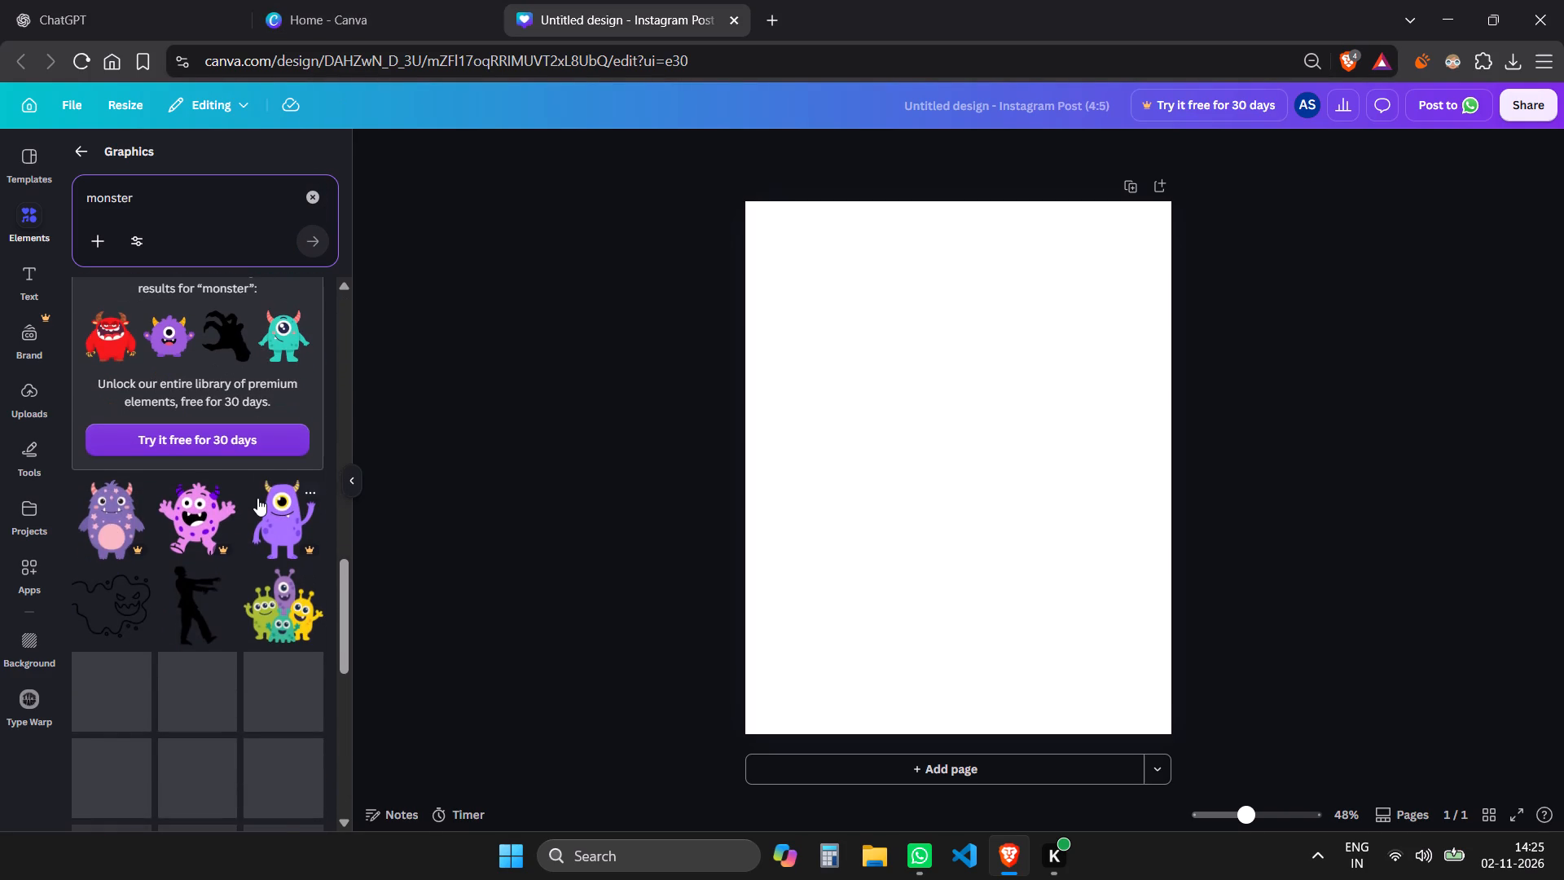
Replace the graphics search with "scream".
left_click(316, 204)
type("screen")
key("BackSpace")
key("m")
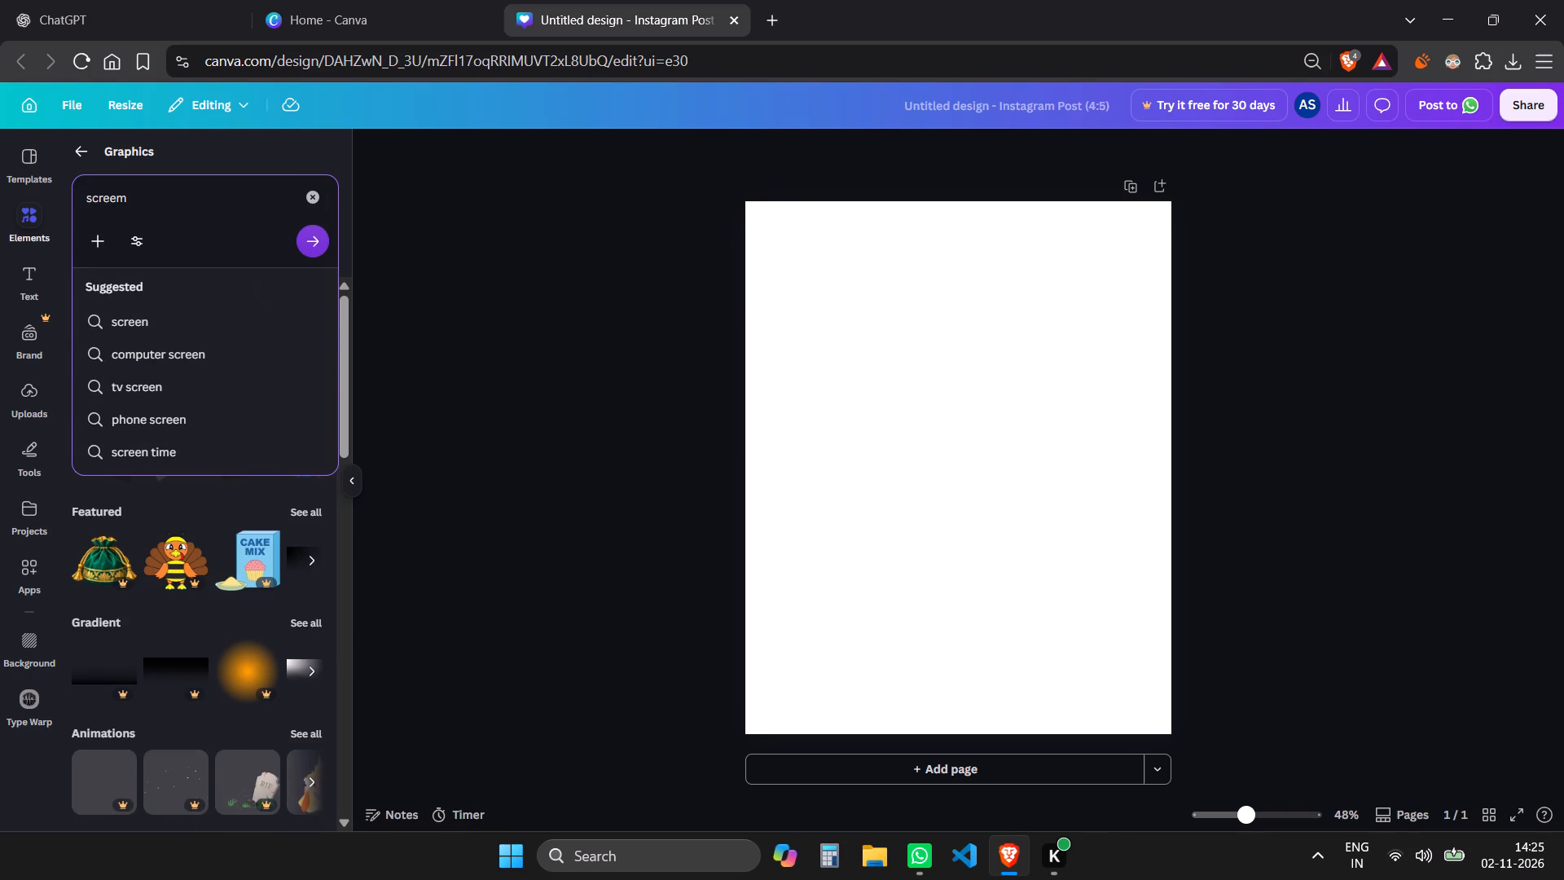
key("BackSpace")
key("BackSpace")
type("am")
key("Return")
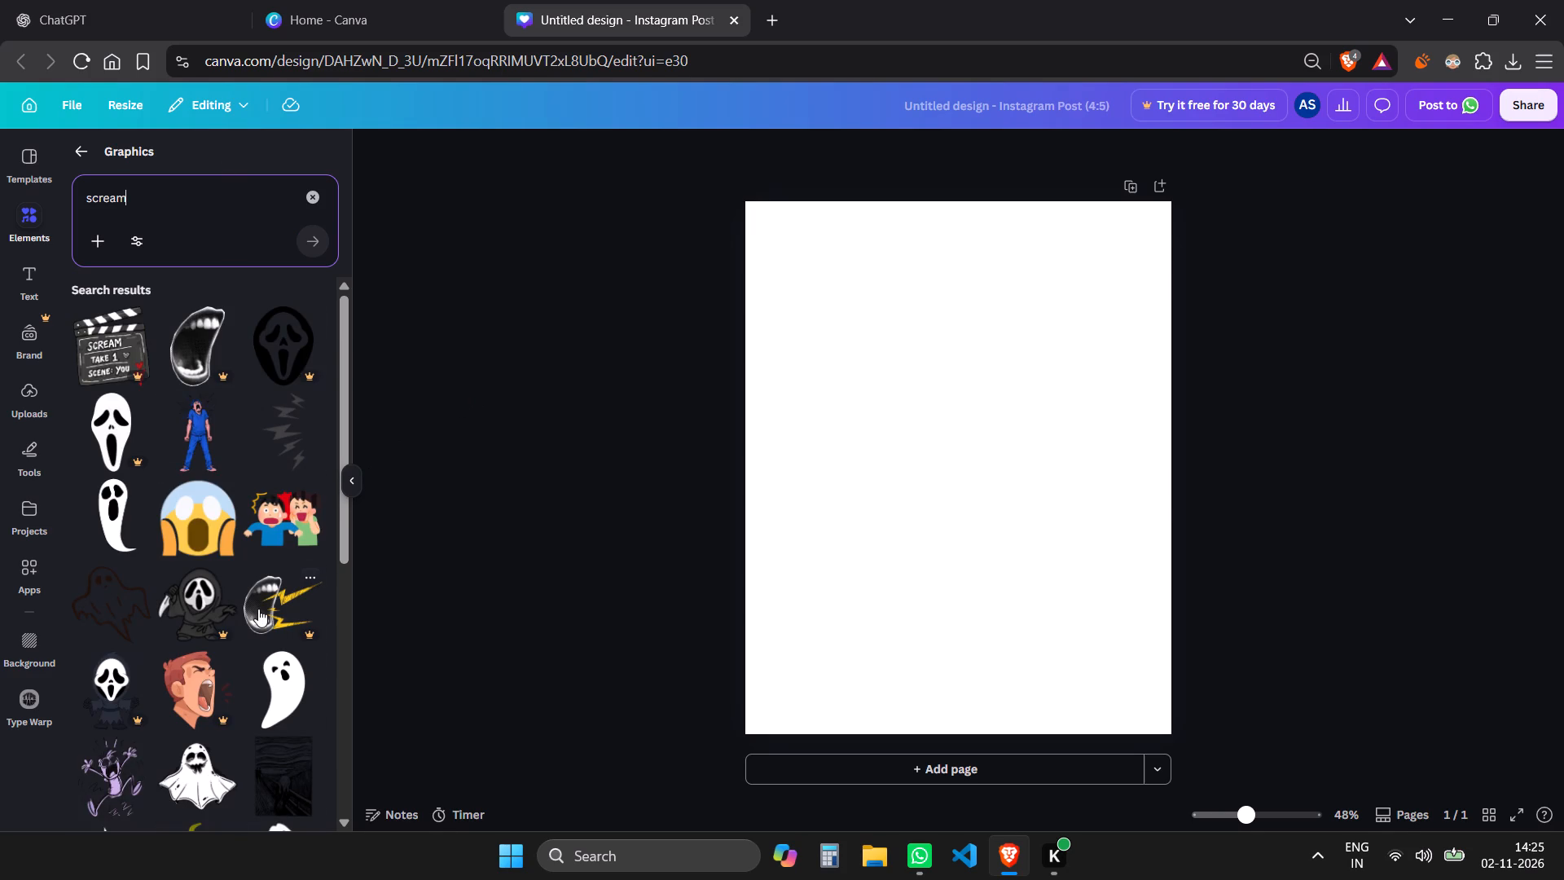
Look through the "scream" graphics results for artwork suited to the blank Instagram post.
scroll(258, 609, "down", 5)
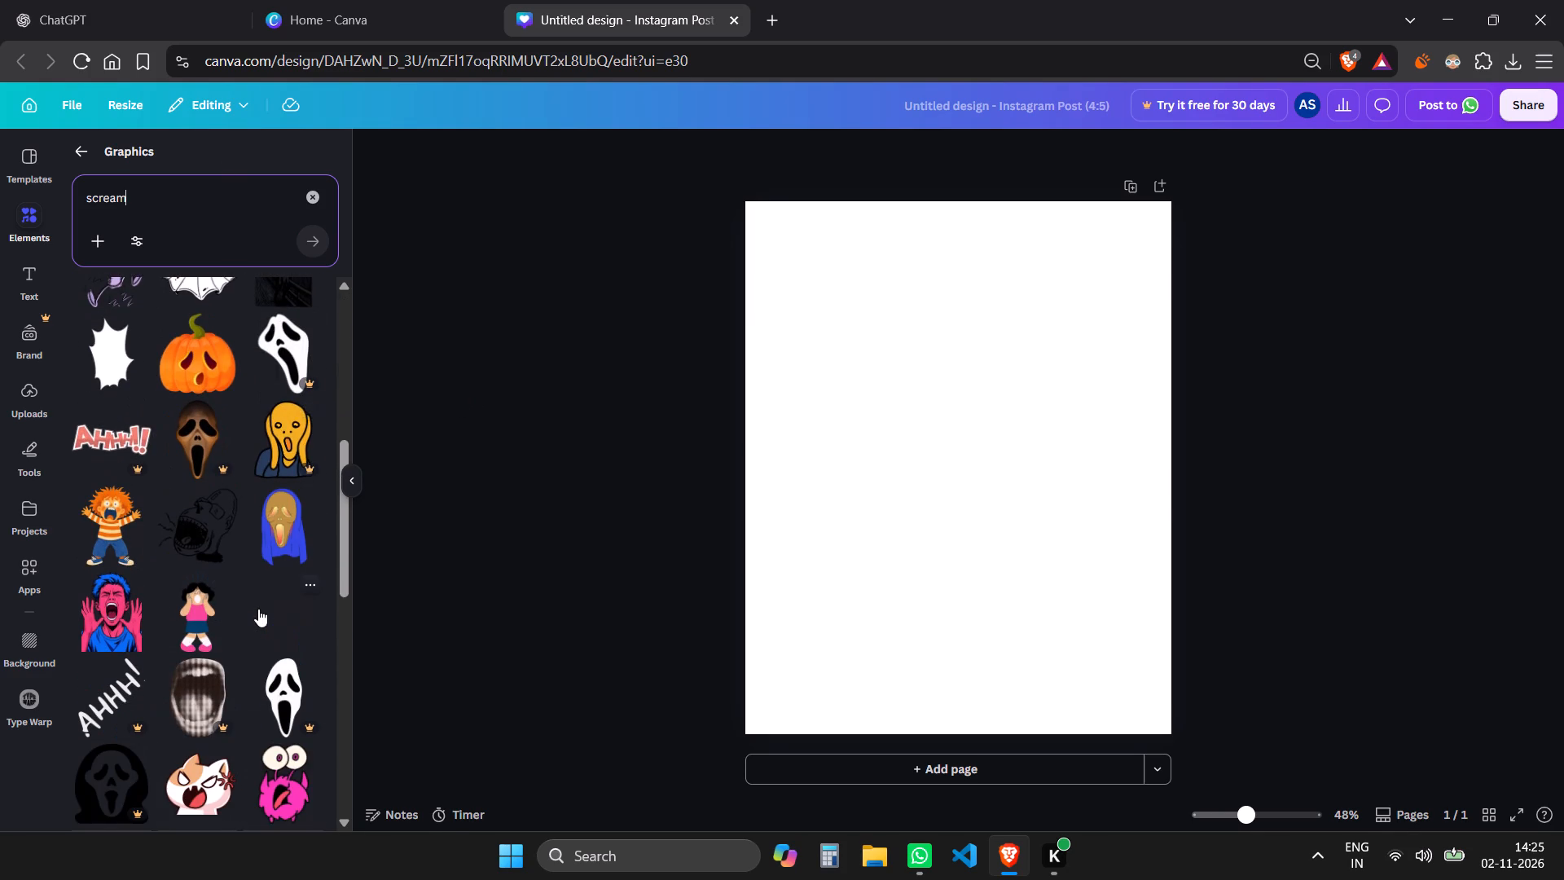
scroll(258, 609, "down", 10)
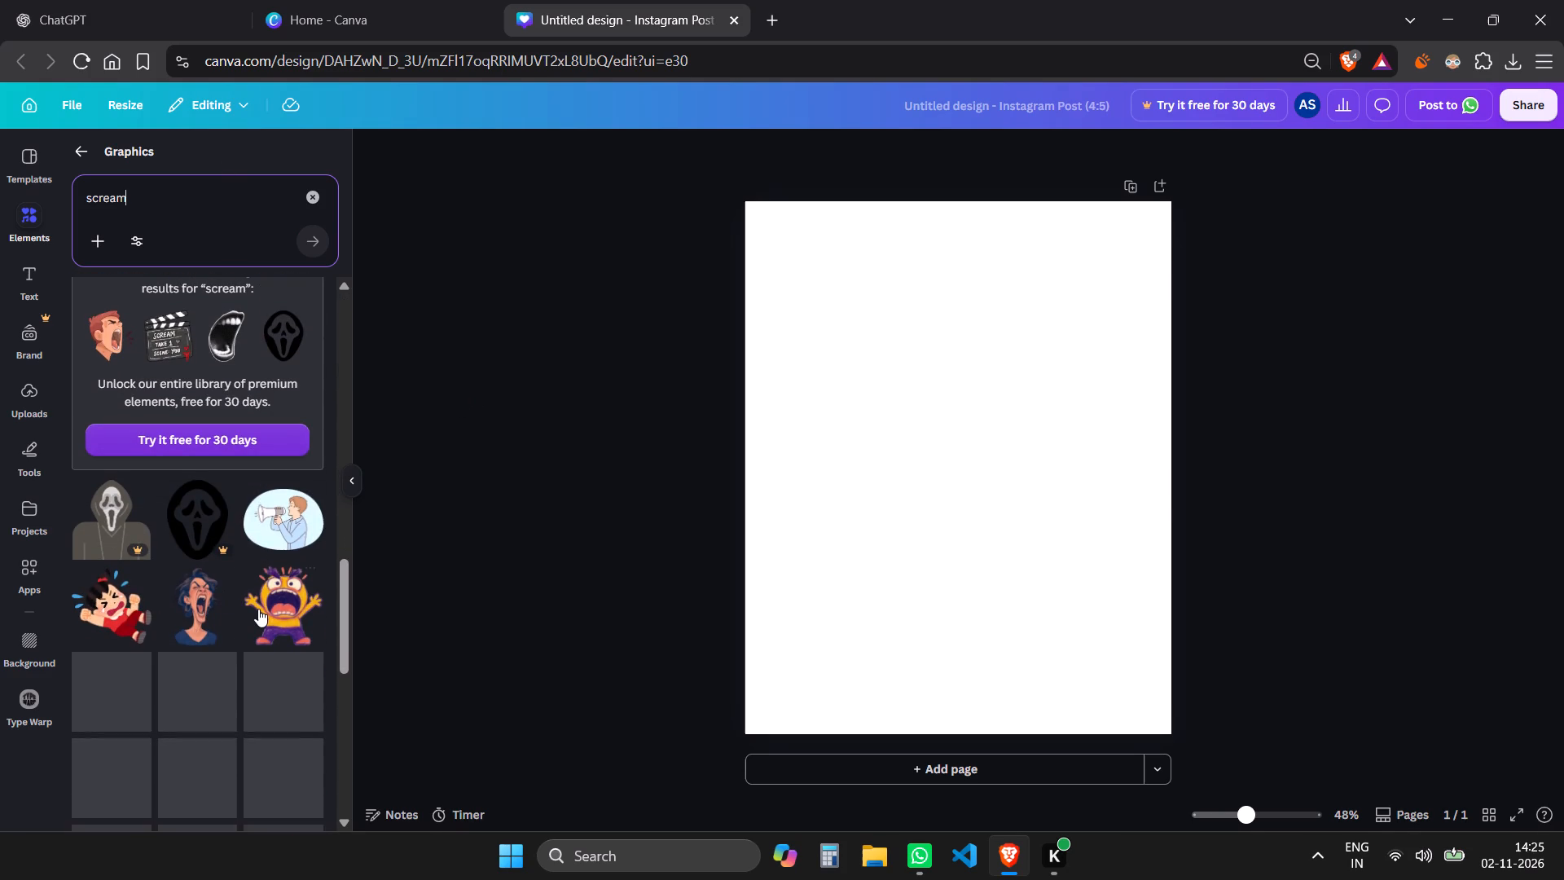
scroll(258, 609, "down", 3)
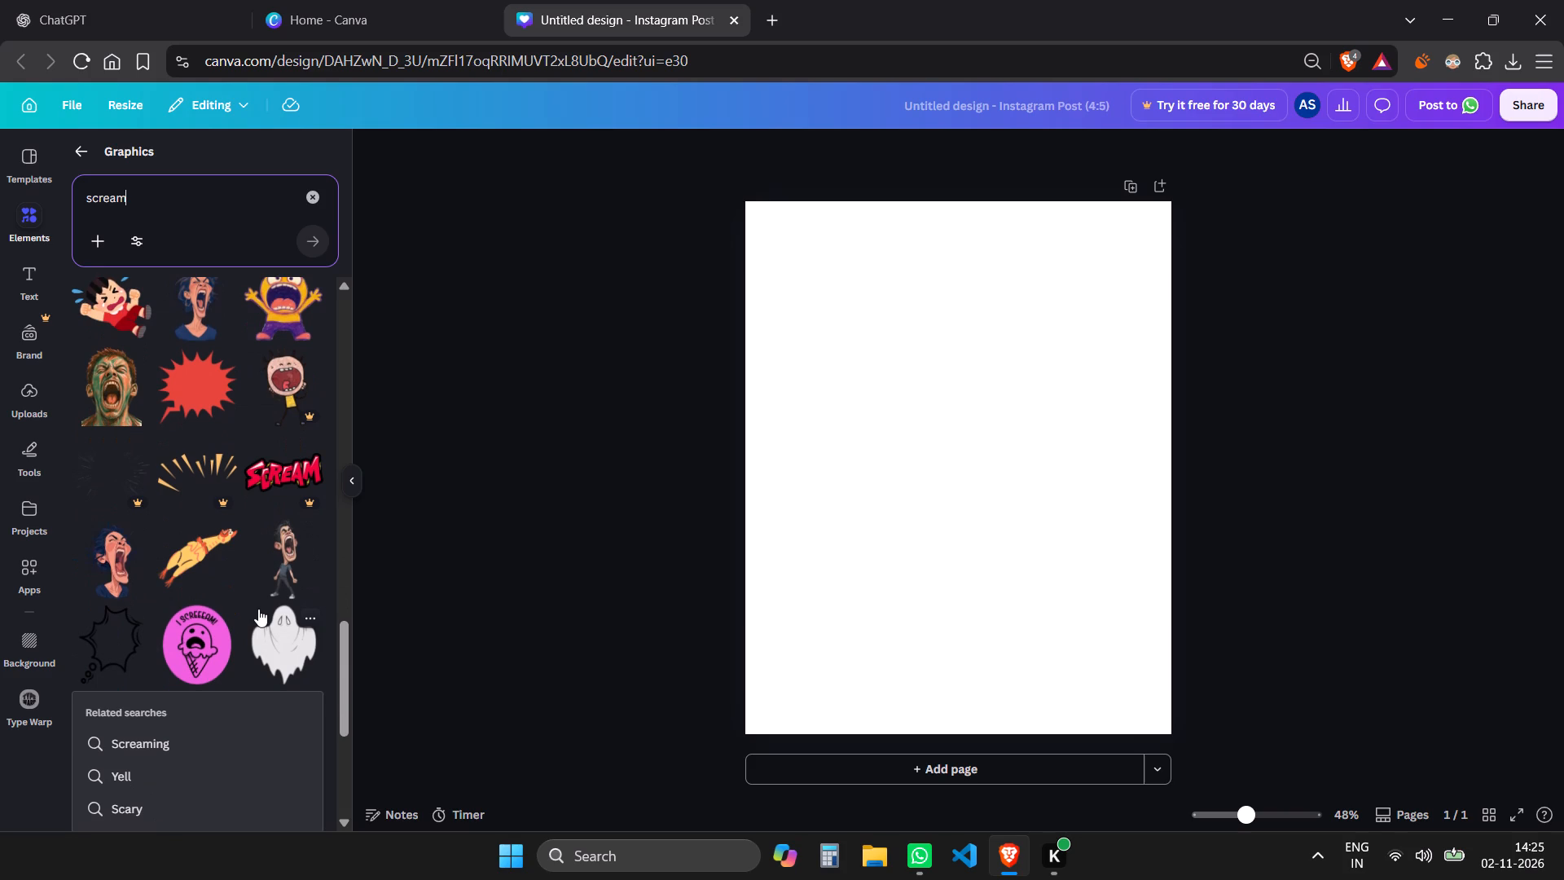
scroll(258, 609, "down", 3)
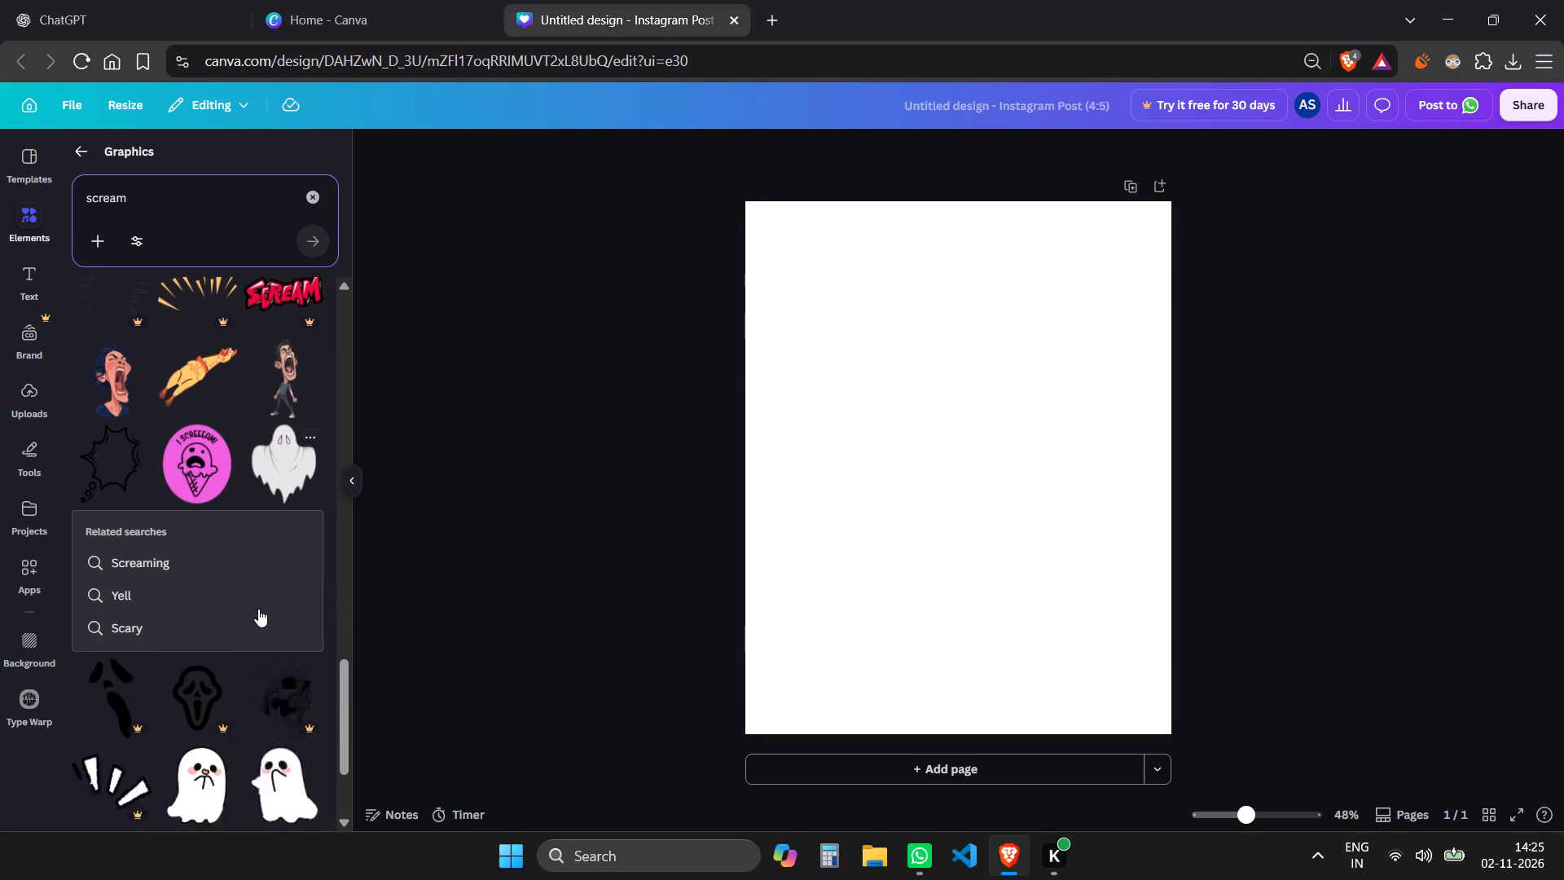
scroll(258, 609, "down", 3)
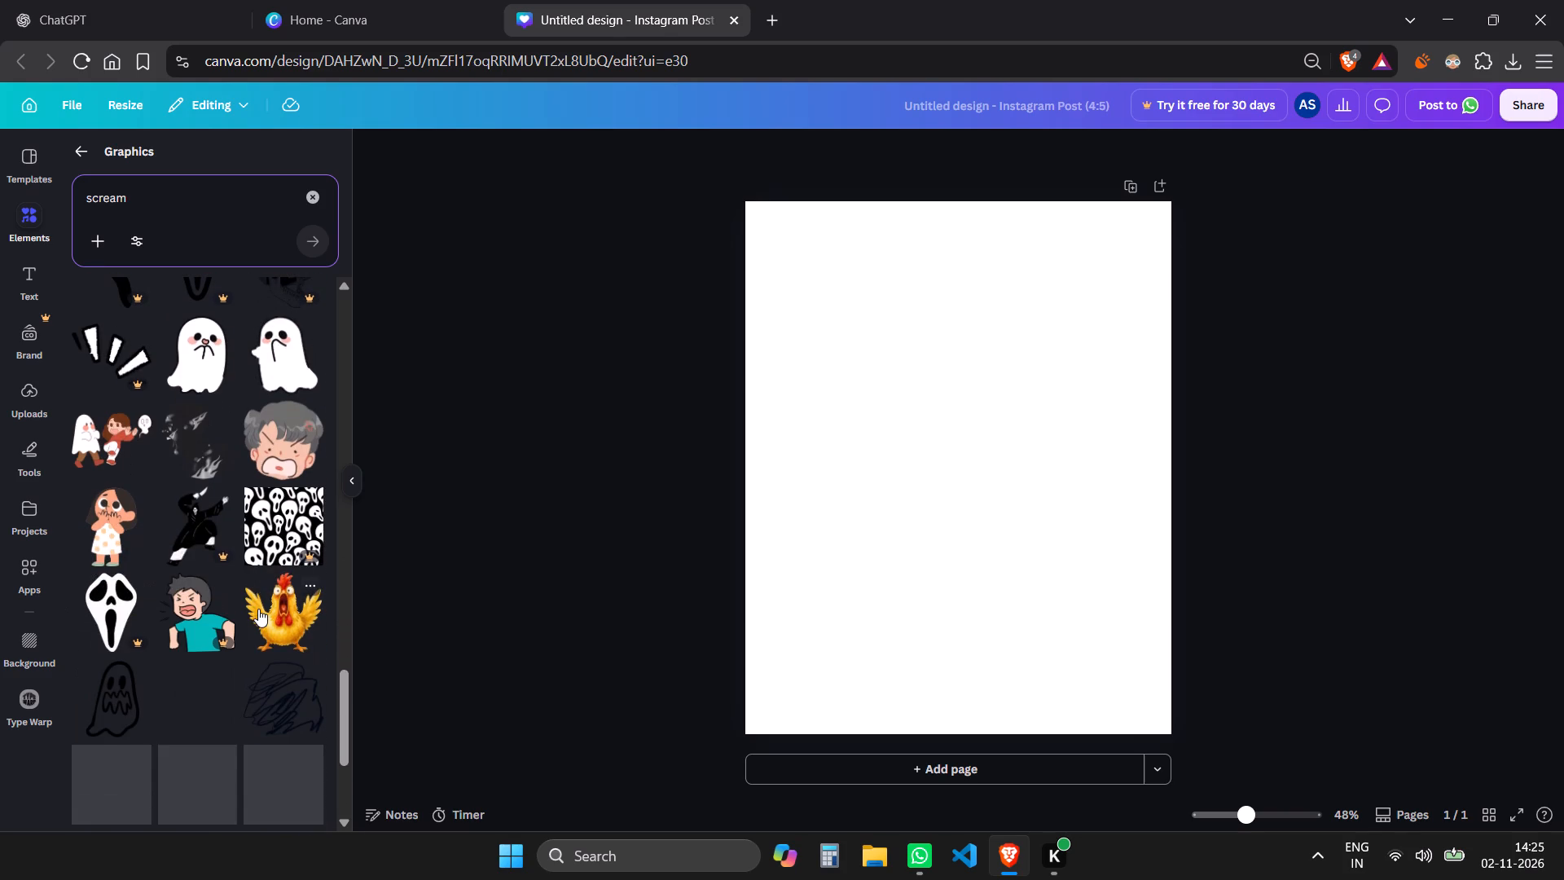
scroll(258, 609, "down", 4)
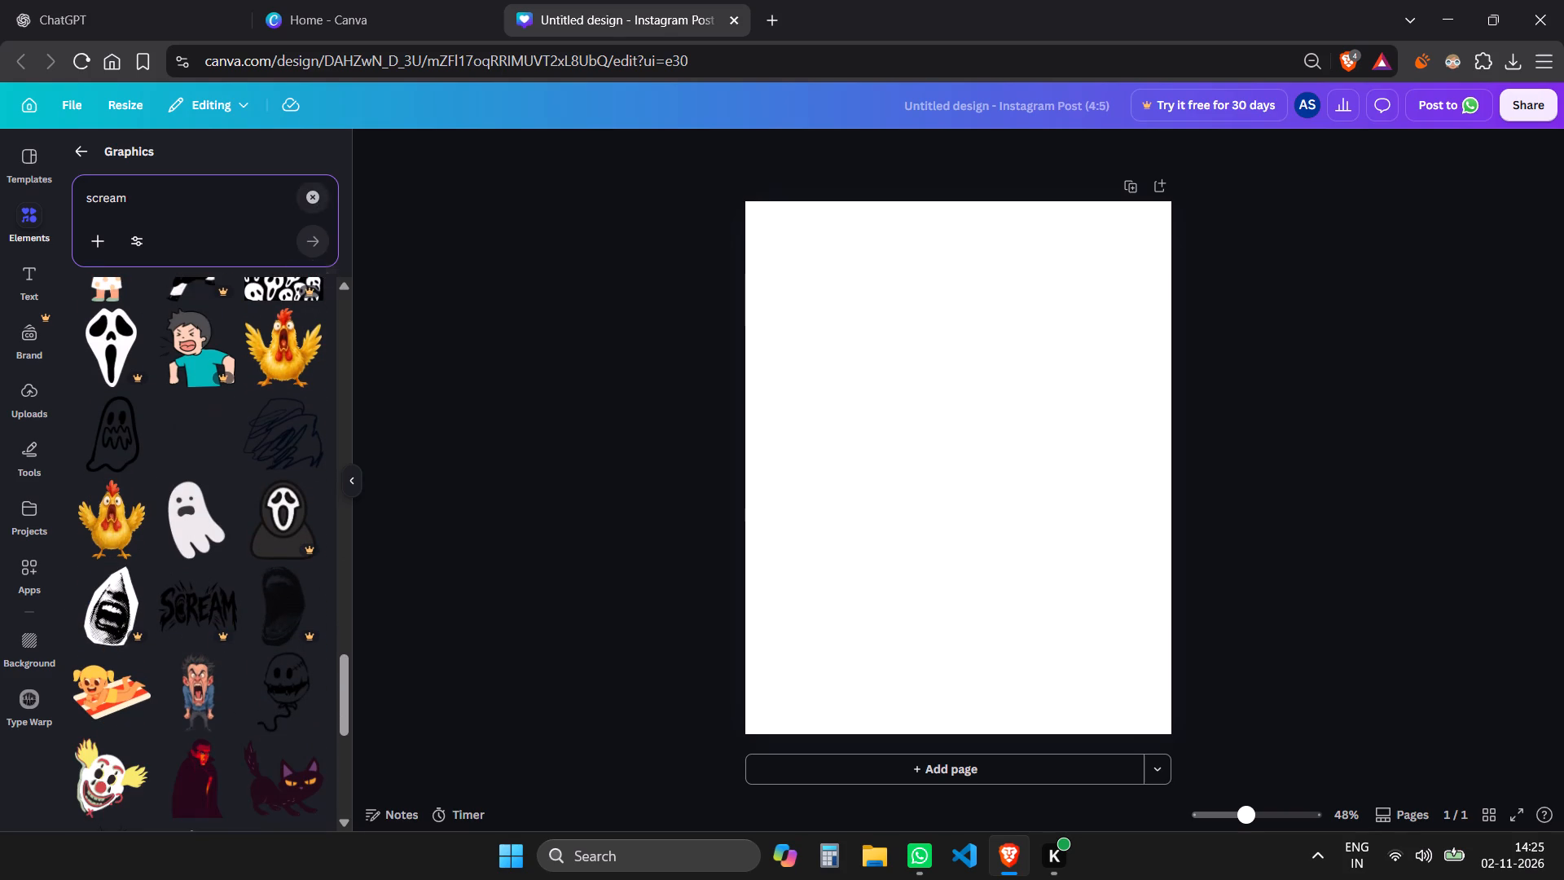
Clear the "scream" search and reopen the Graphics category of the elements library.
left_click(310, 190)
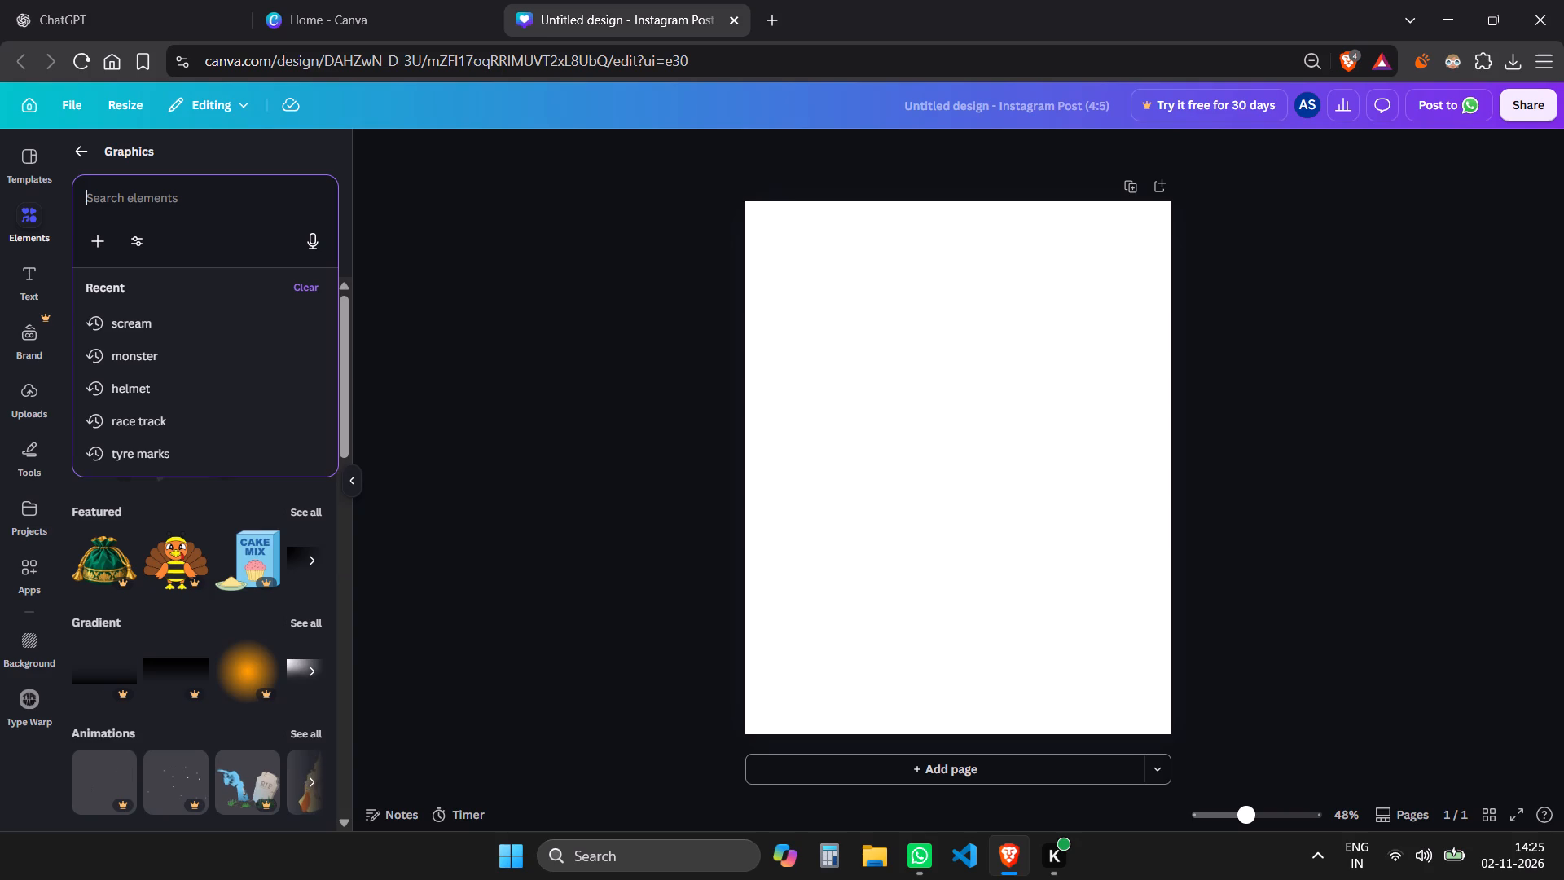
left_click(42, 224)
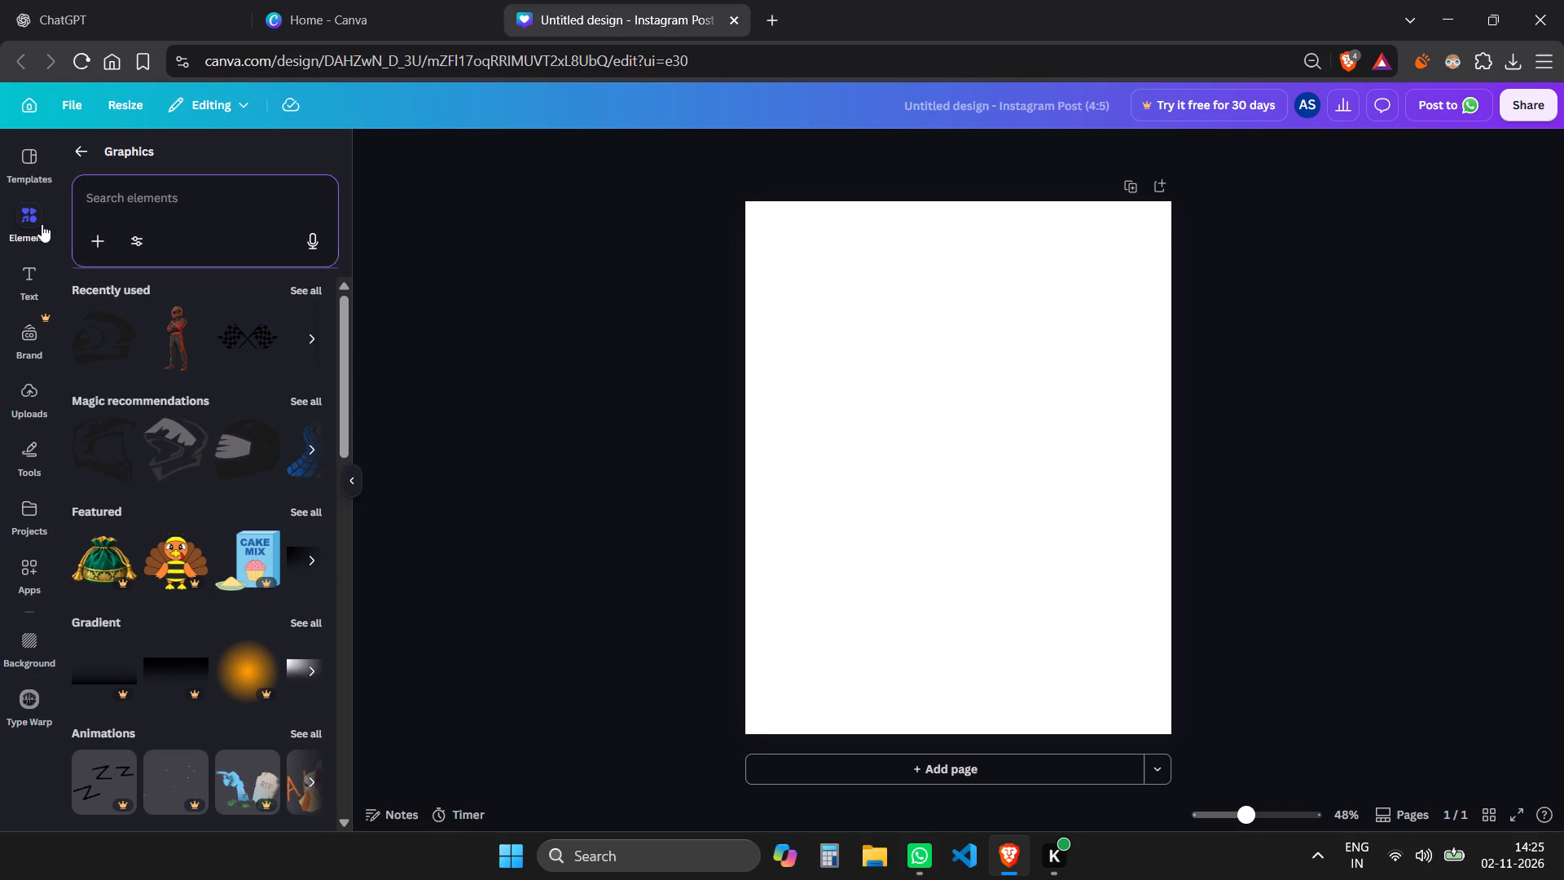
left_click(85, 153)
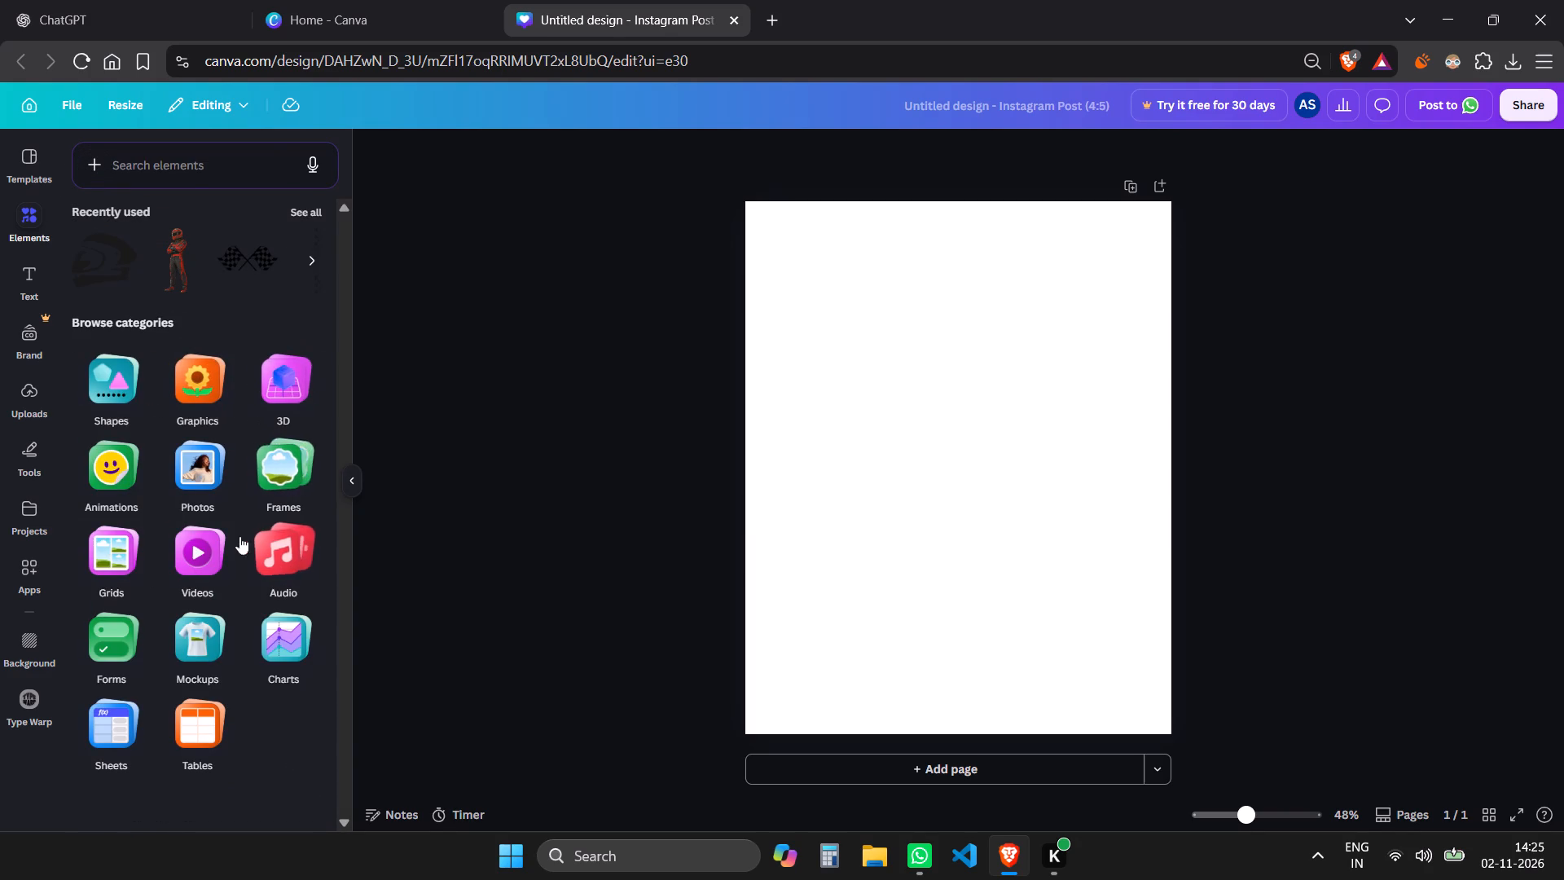
left_click(192, 401)
left_click(191, 186)
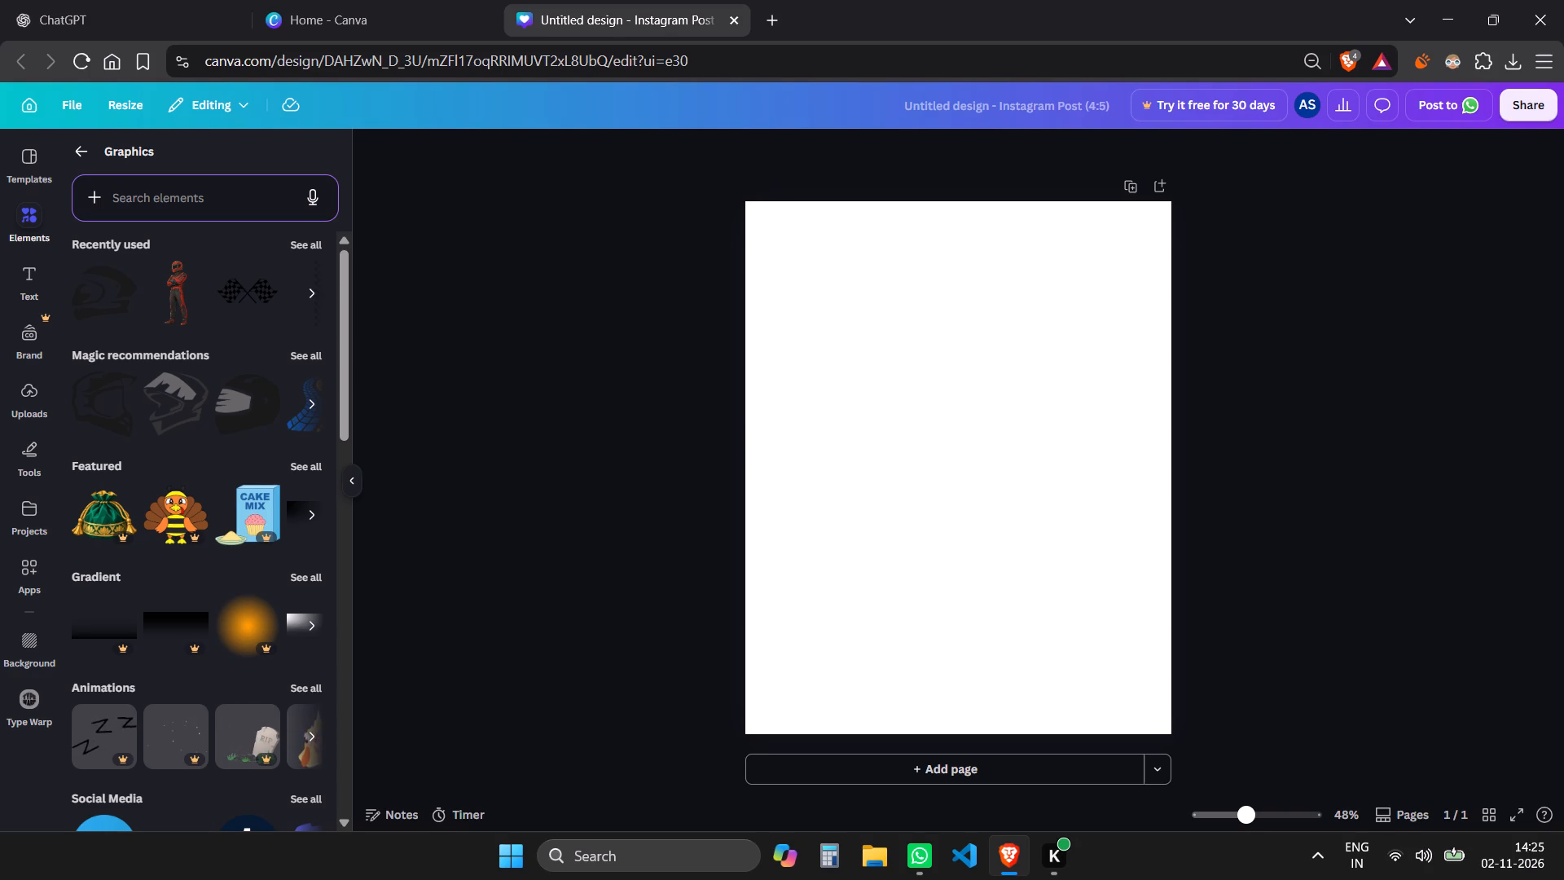
left_click(191, 186)
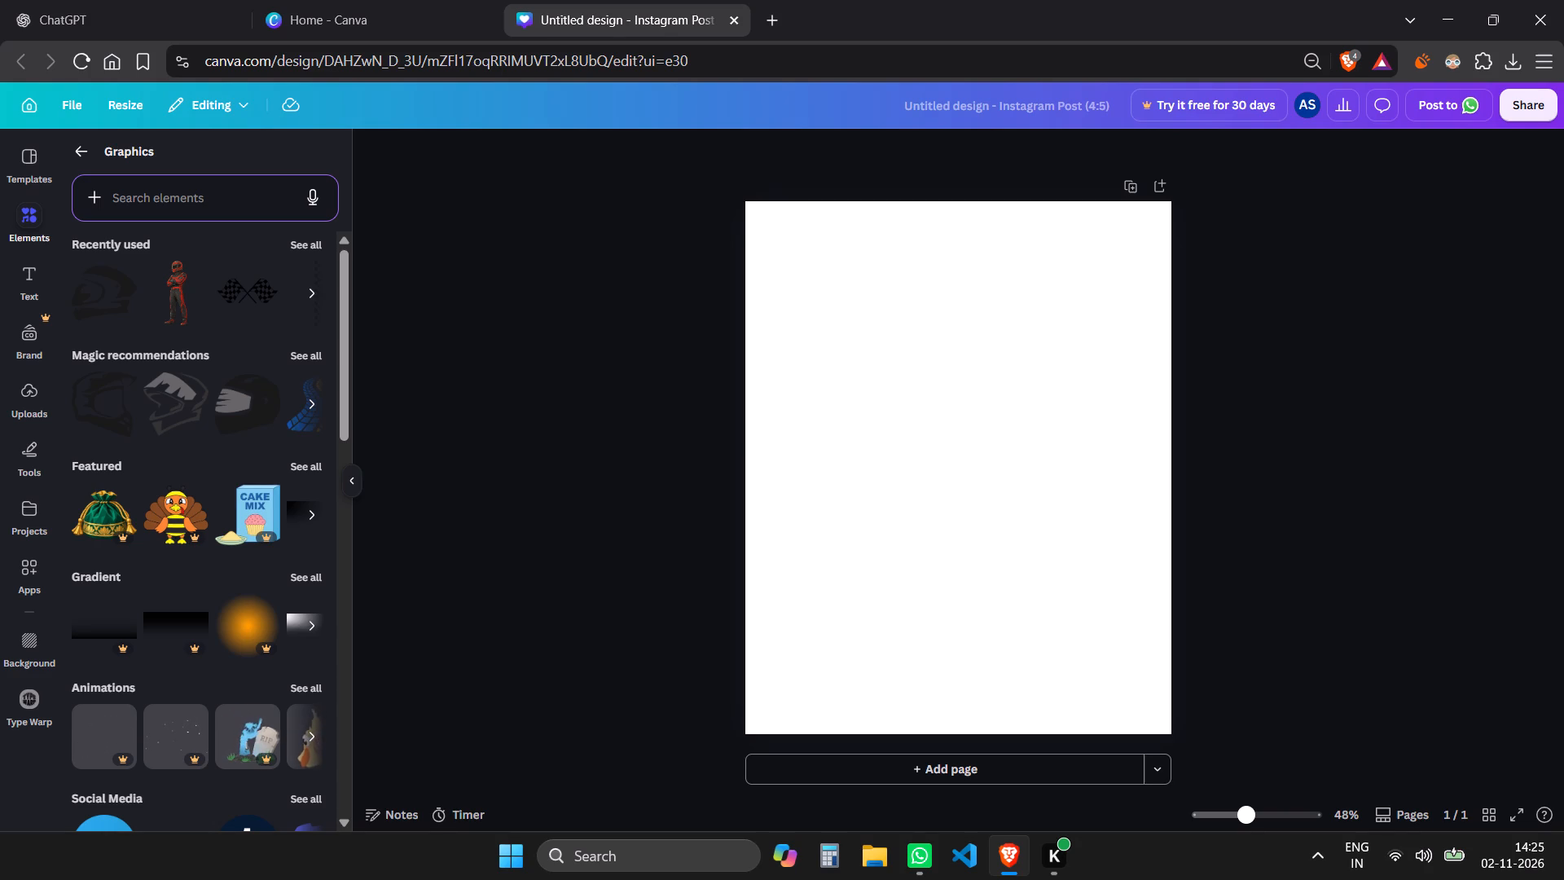
Search the graphics library for "demon".
left_click(207, 196)
type("monster")
key("BackSpace")
key("BackSpace")
key("BackSpace")
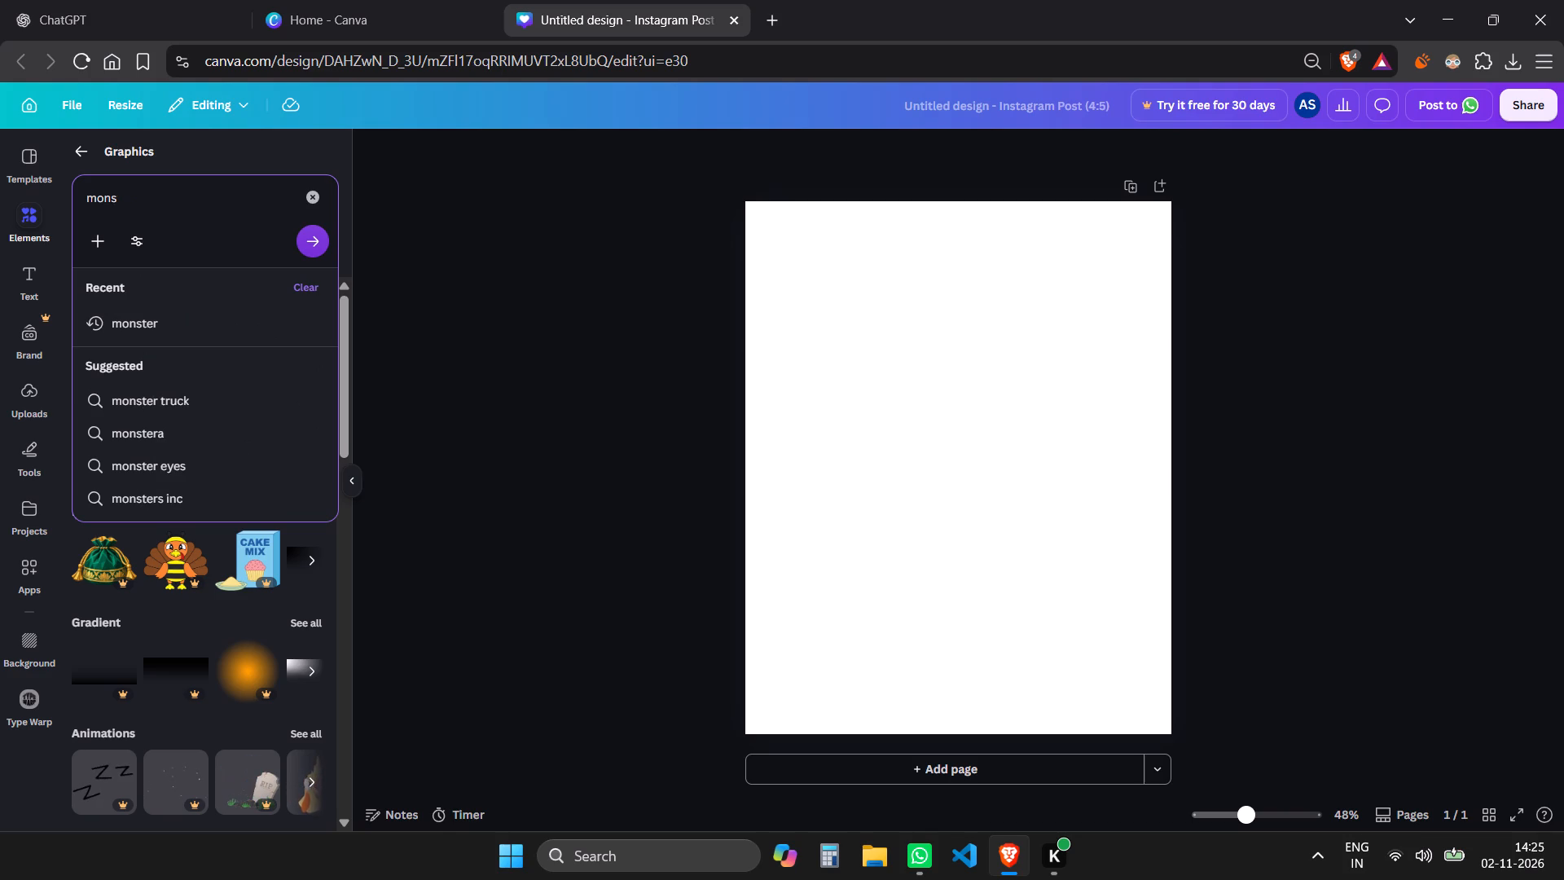
key("BackSpace")
key("BackSpace")
key("BackSpace")
key("BackSpace")
type("demon")
key("Return")
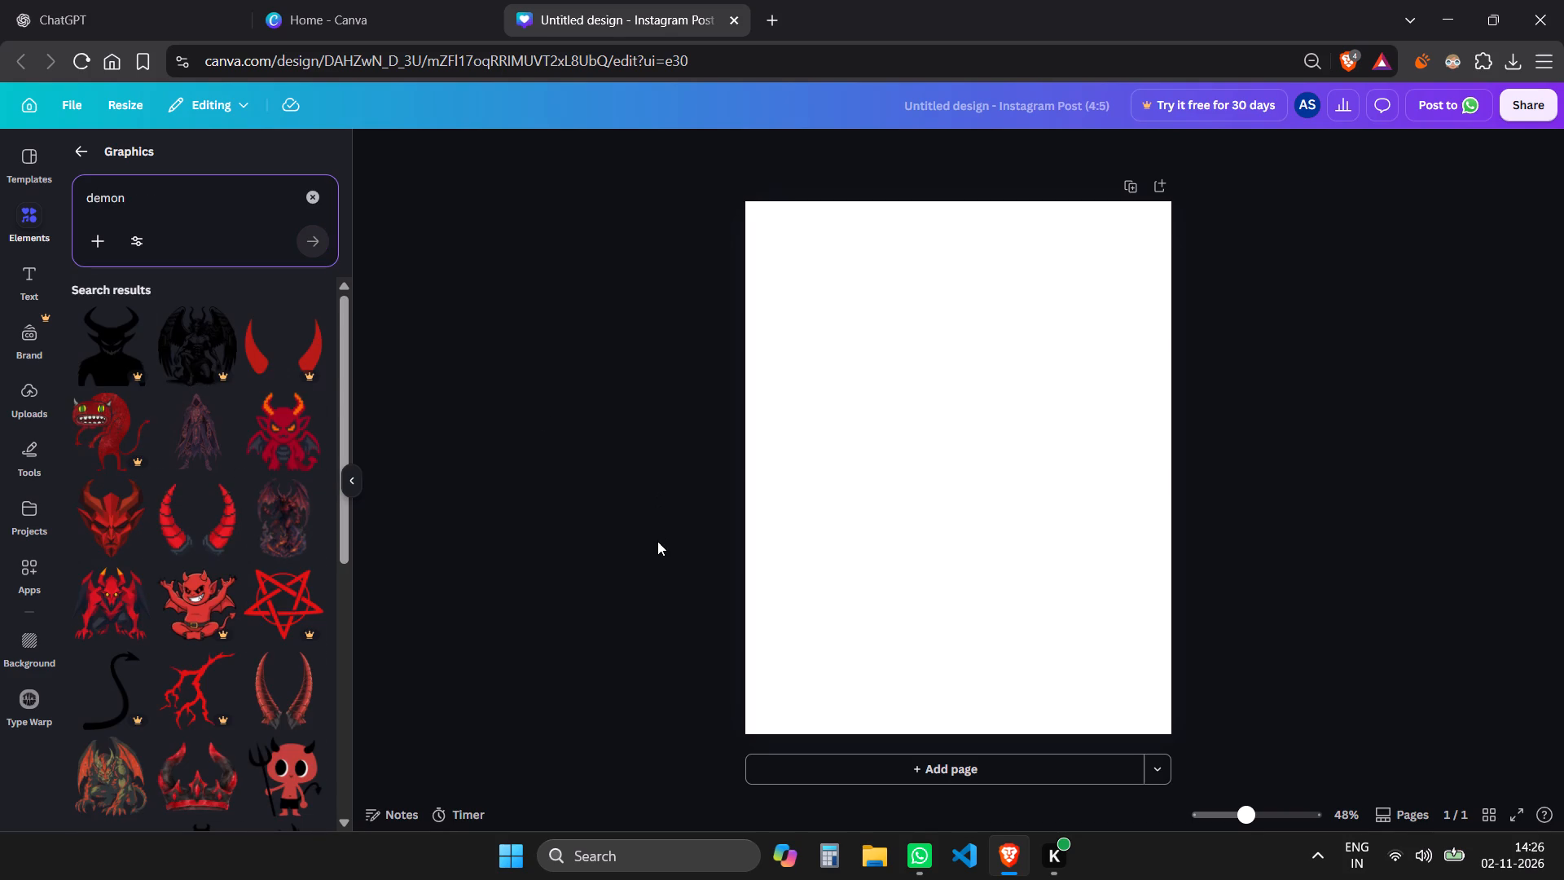
Look through the "demon" graphics results for a suitable illustration.
scroll(220, 647, "down", 1)
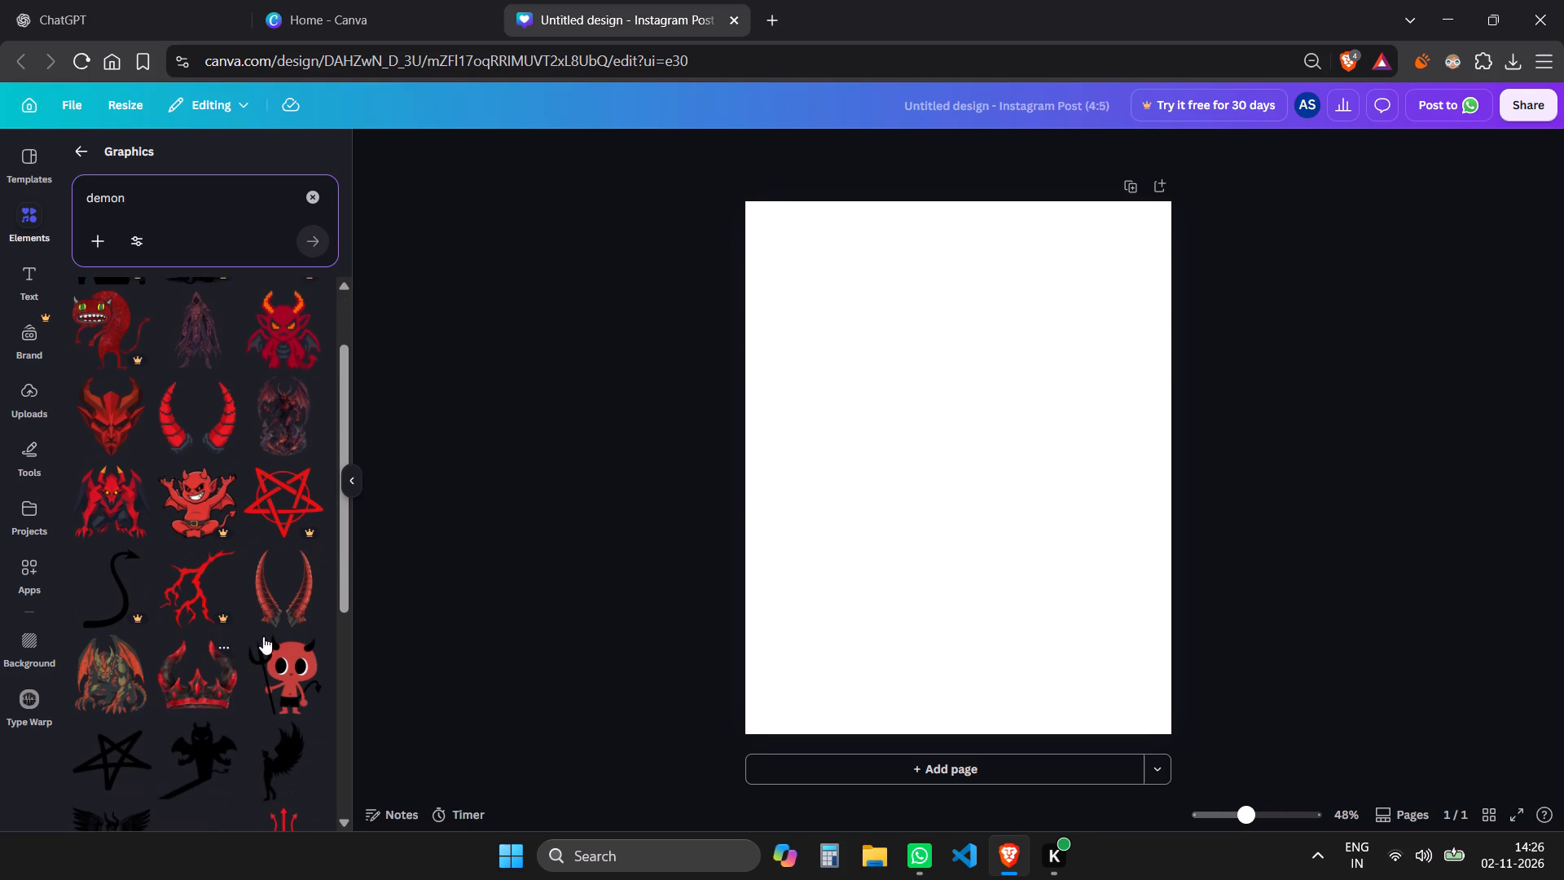
scroll(393, 614, "down", 1)
scroll(200, 721, "down", 2)
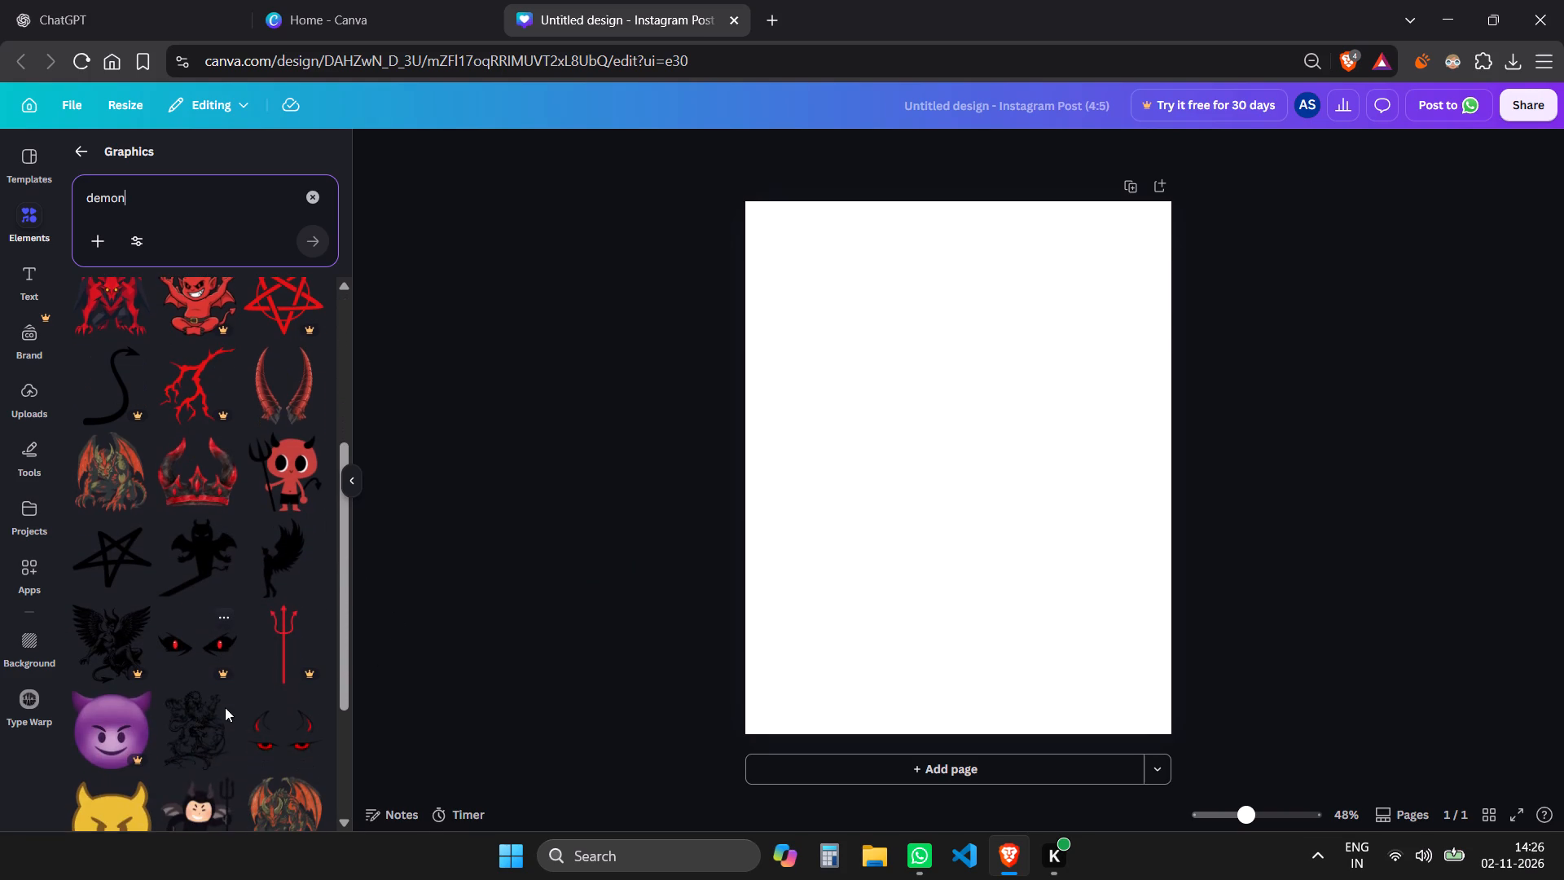
scroll(239, 689, "down", 2)
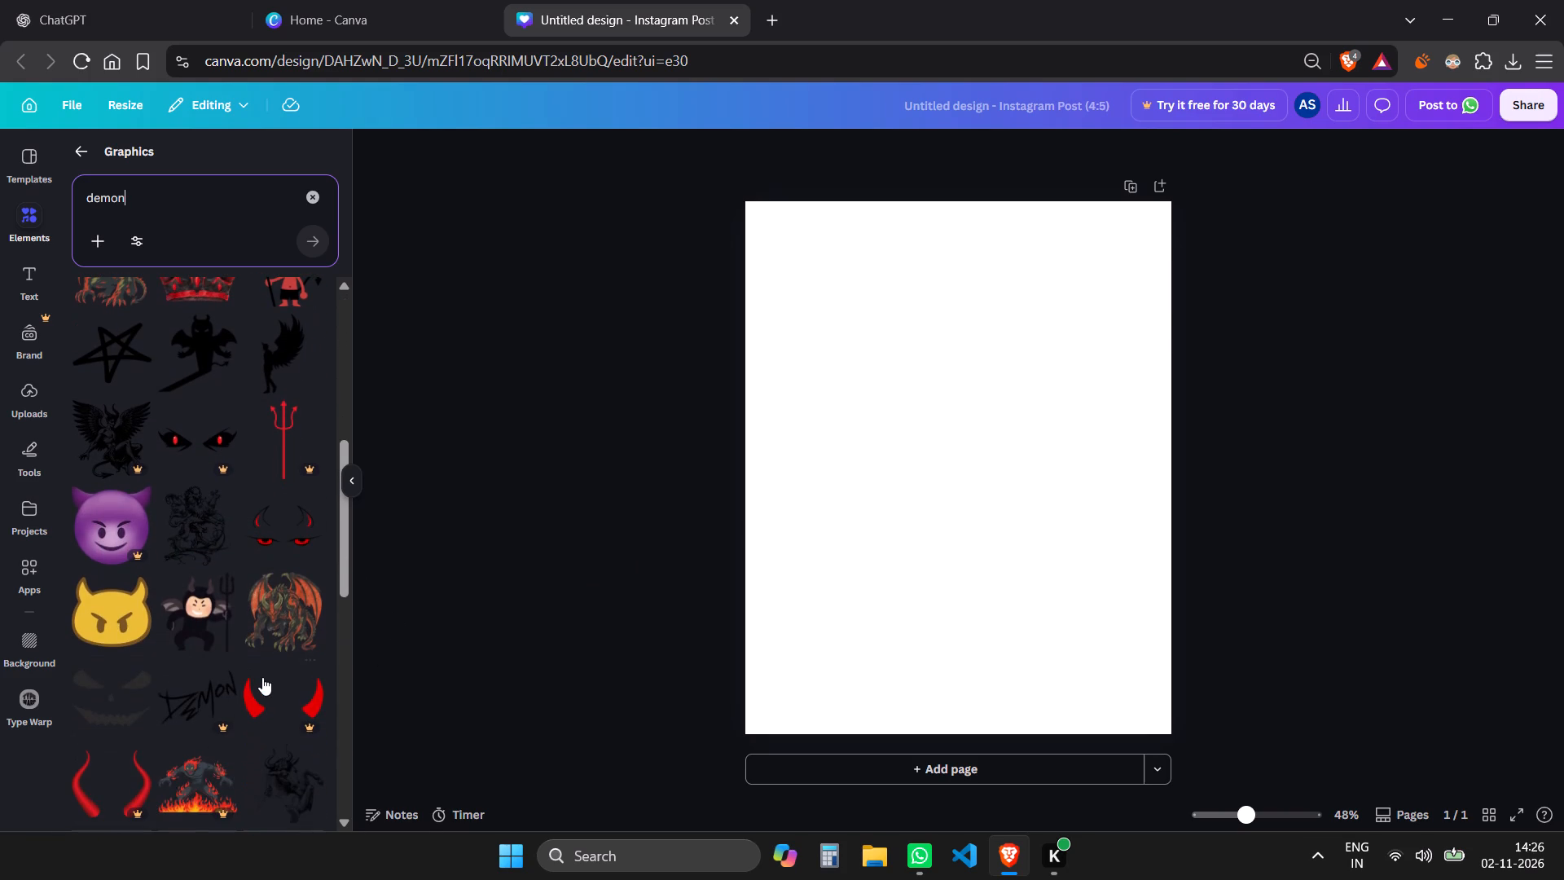
scroll(273, 670, "down", 1)
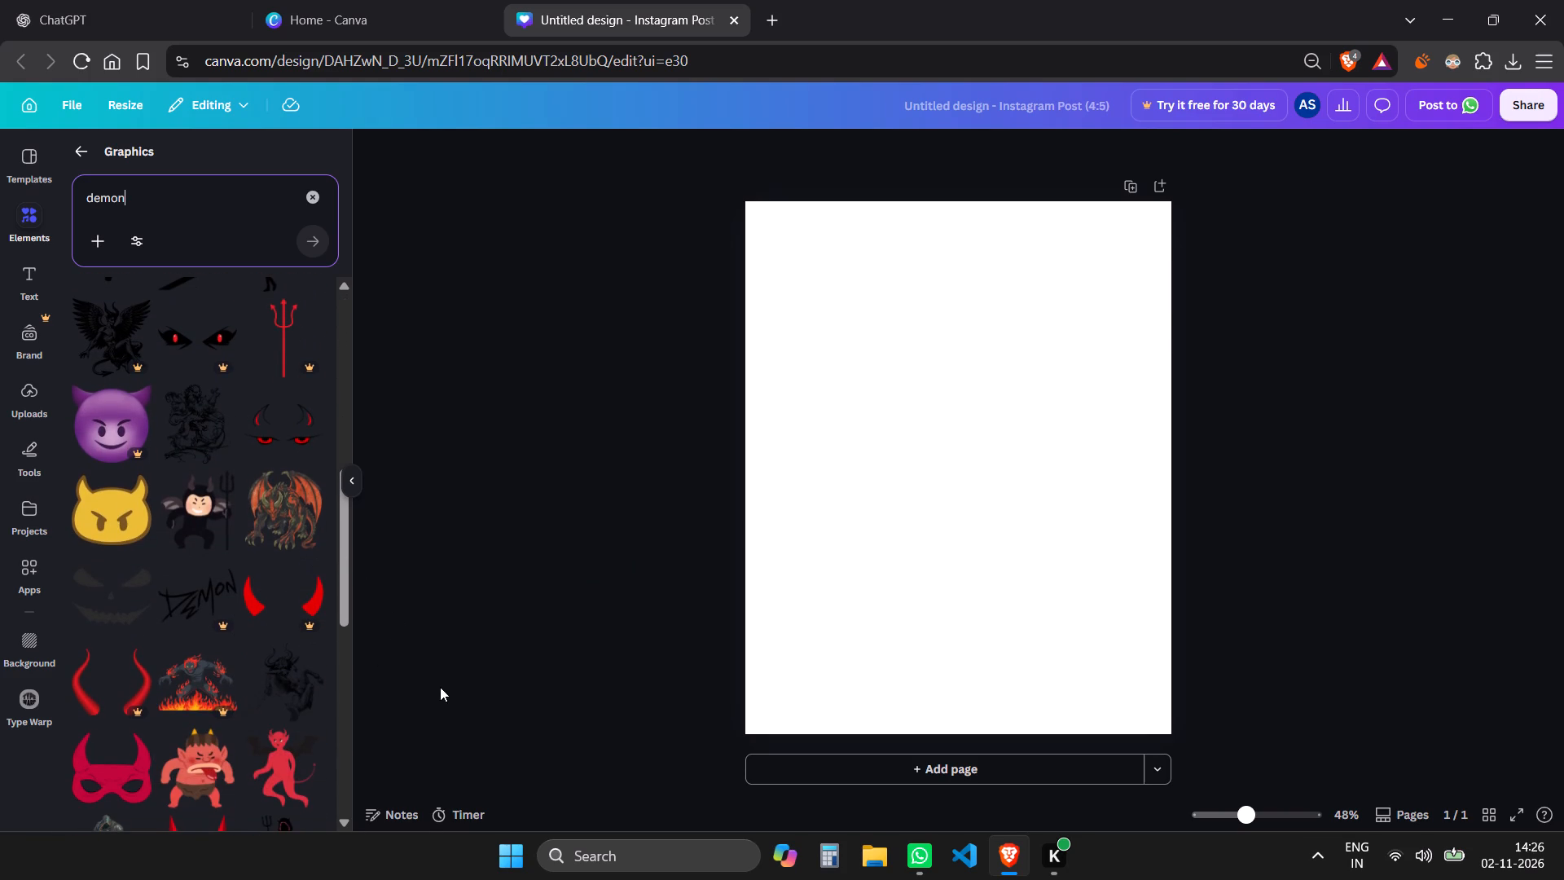
scroll(440, 687, "down", 1)
scroll(271, 639, "down", 3)
scroll(324, 536, "down", 4)
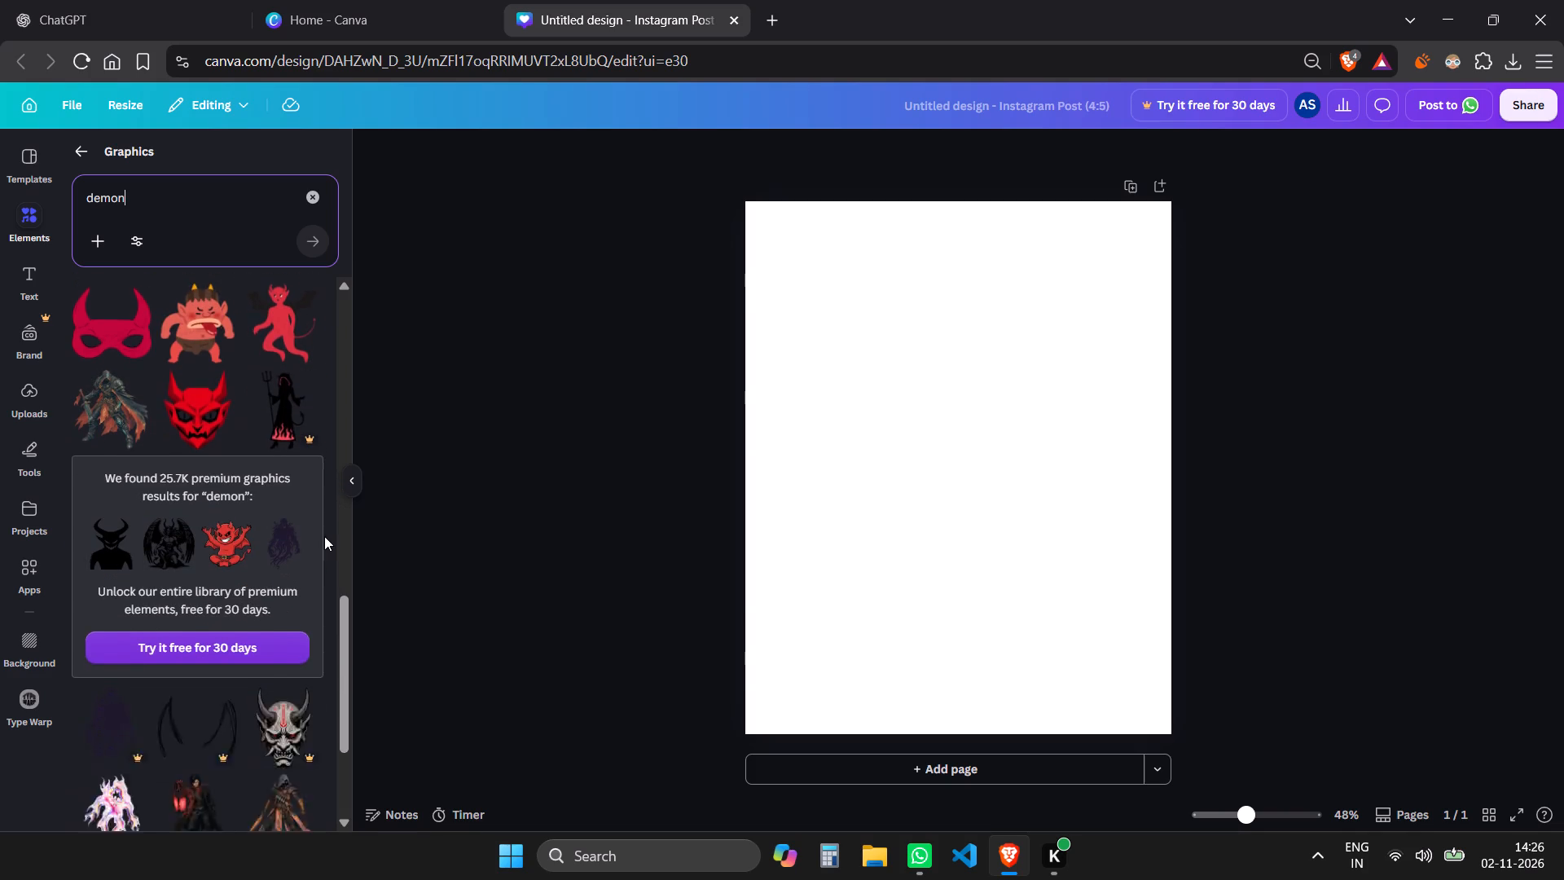
scroll(324, 536, "down", 1)
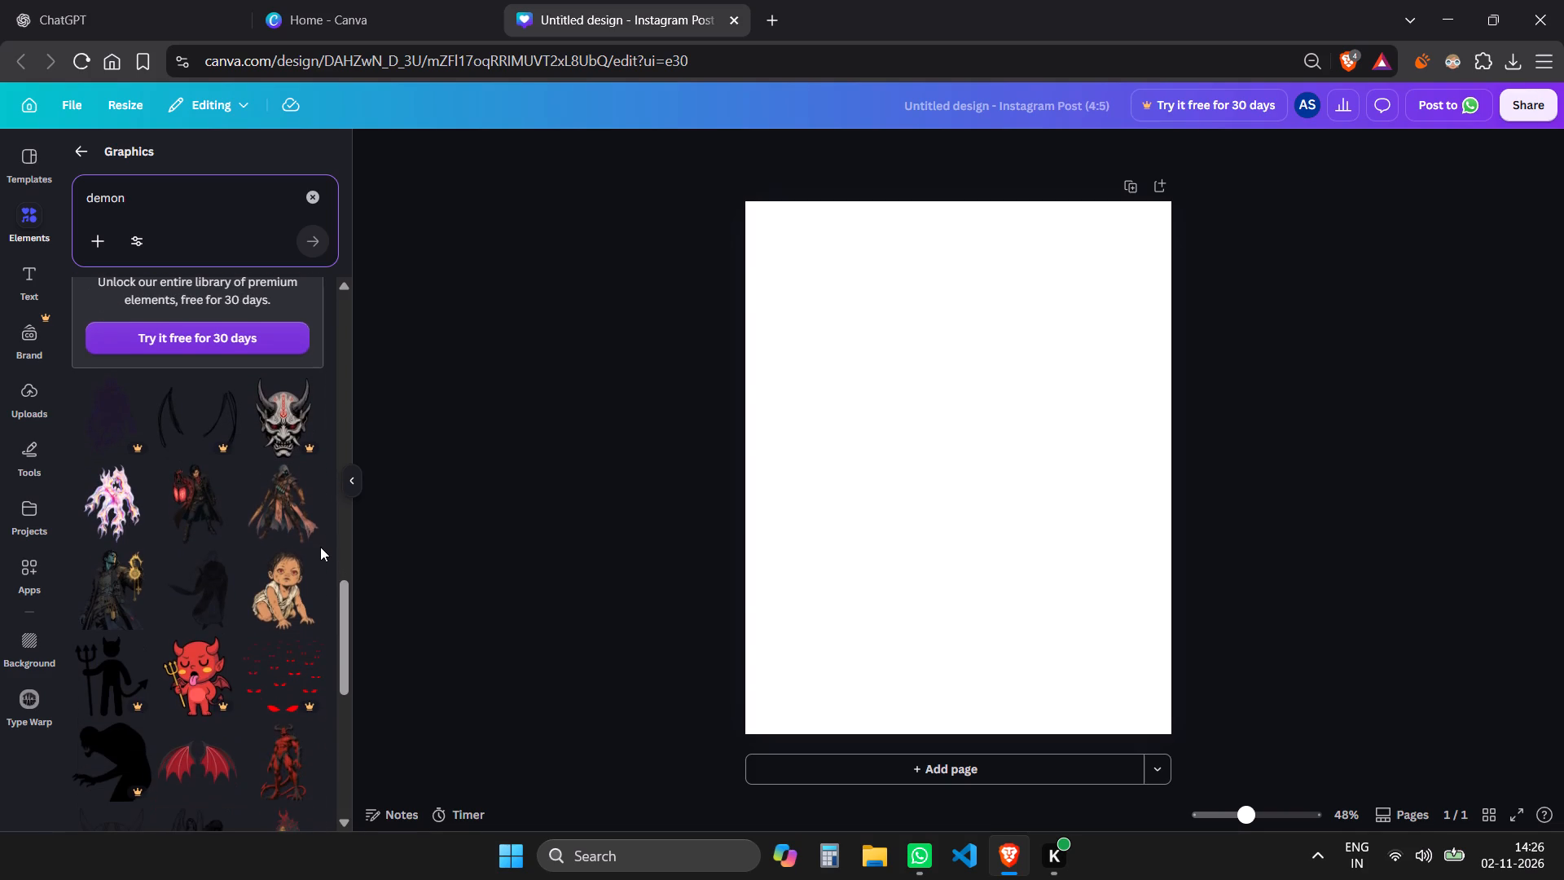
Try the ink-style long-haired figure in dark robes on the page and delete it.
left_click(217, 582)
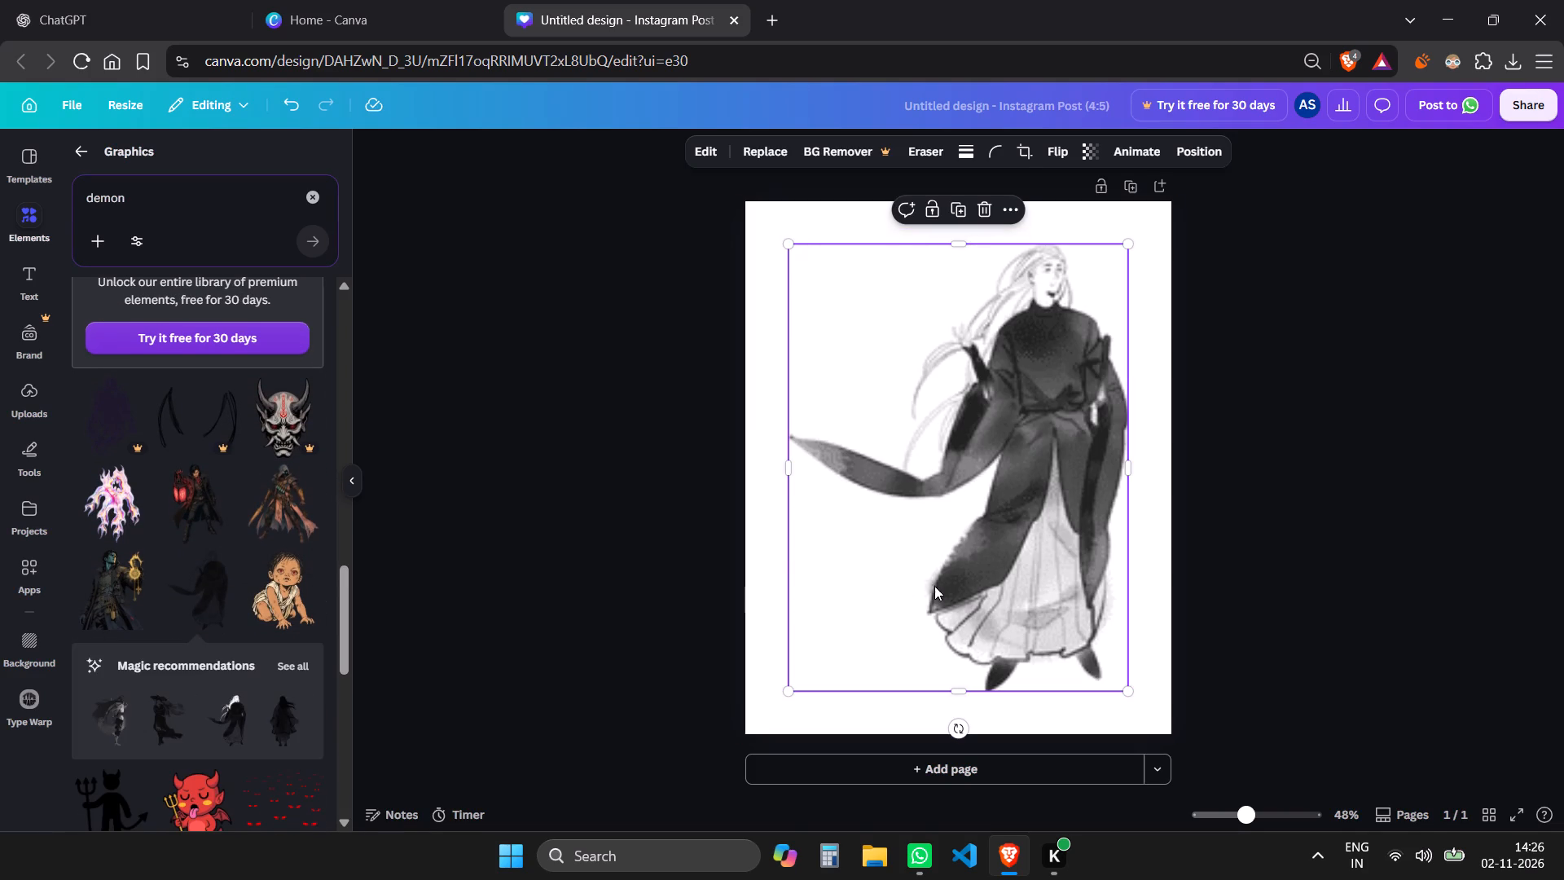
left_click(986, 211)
Add the line-art horned demon mask and enlarge it from the page's top-left corner to fill the page.
scroll(203, 688, "down", 4)
left_click(103, 598)
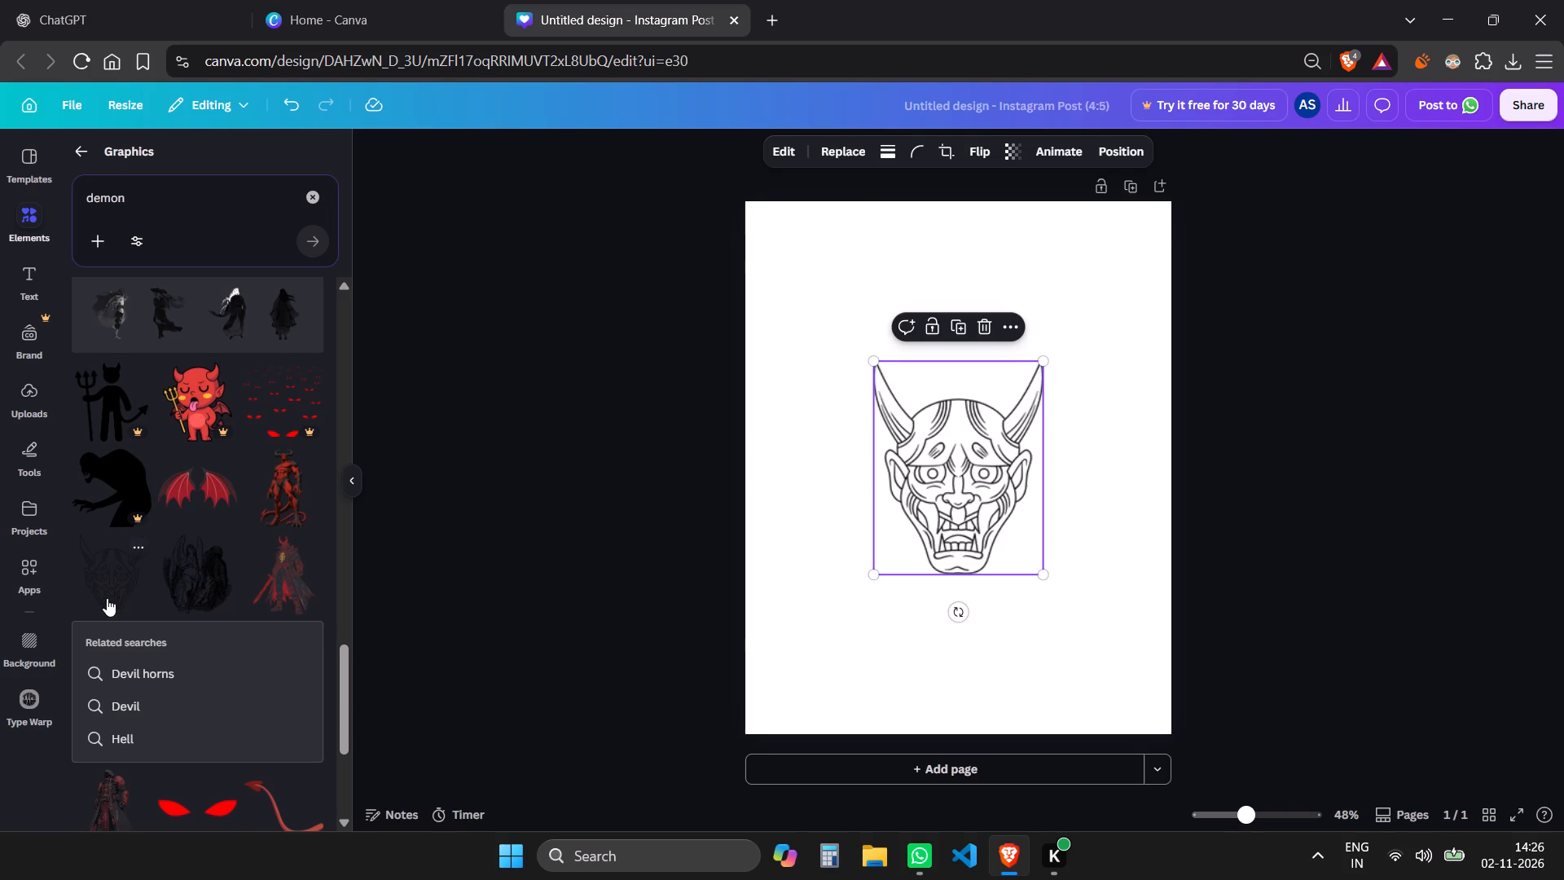
left_click_drag(1038, 571, 1157, 683)
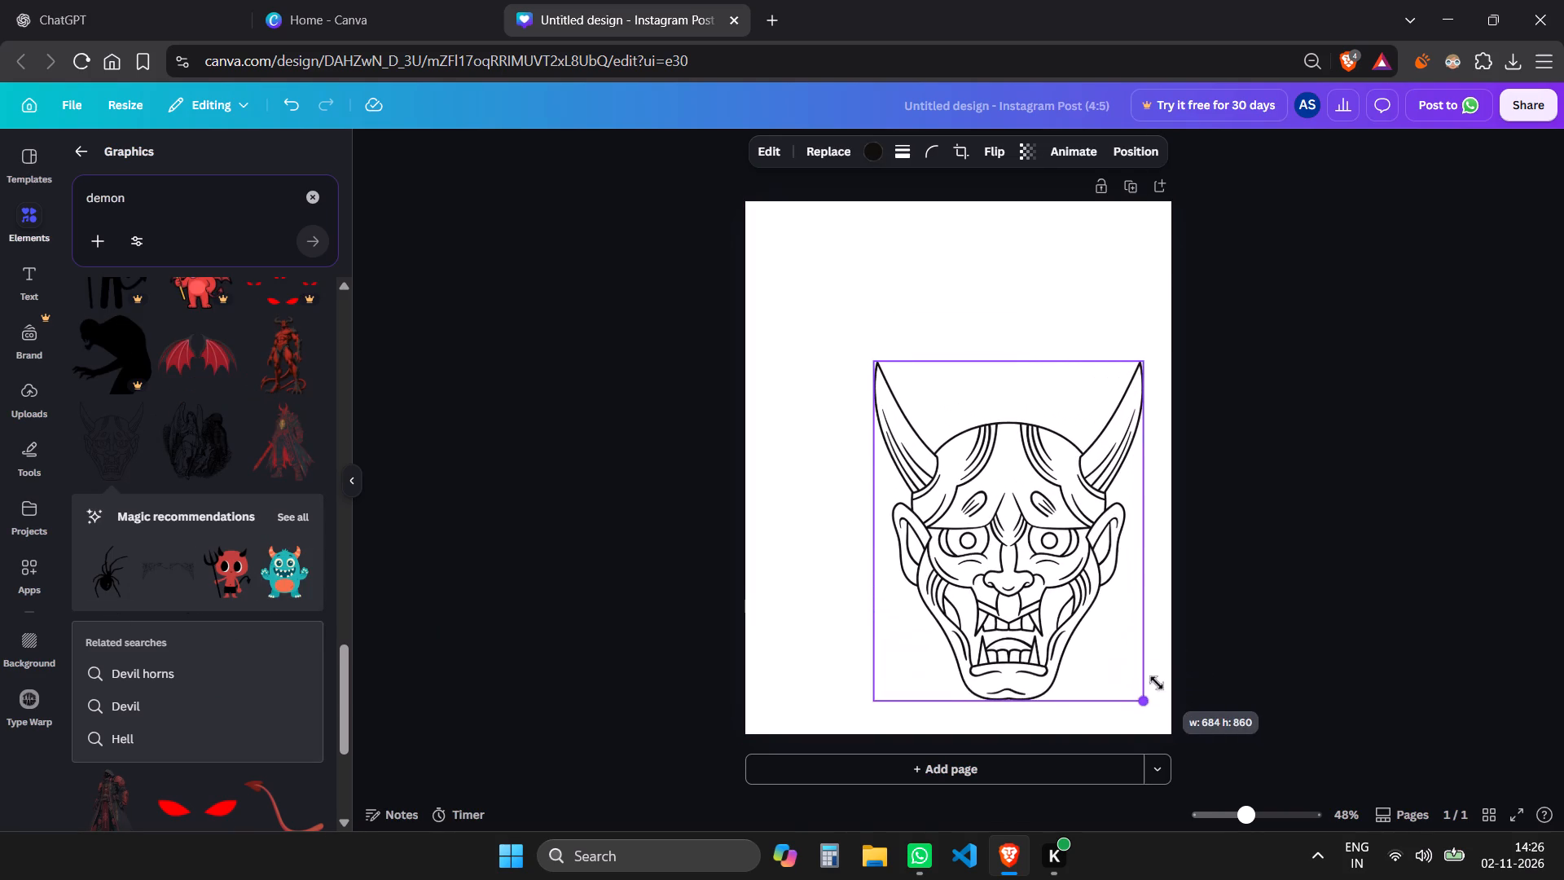
left_click_drag(1157, 683, 1242, 753)
left_click_drag(1061, 618, 932, 457)
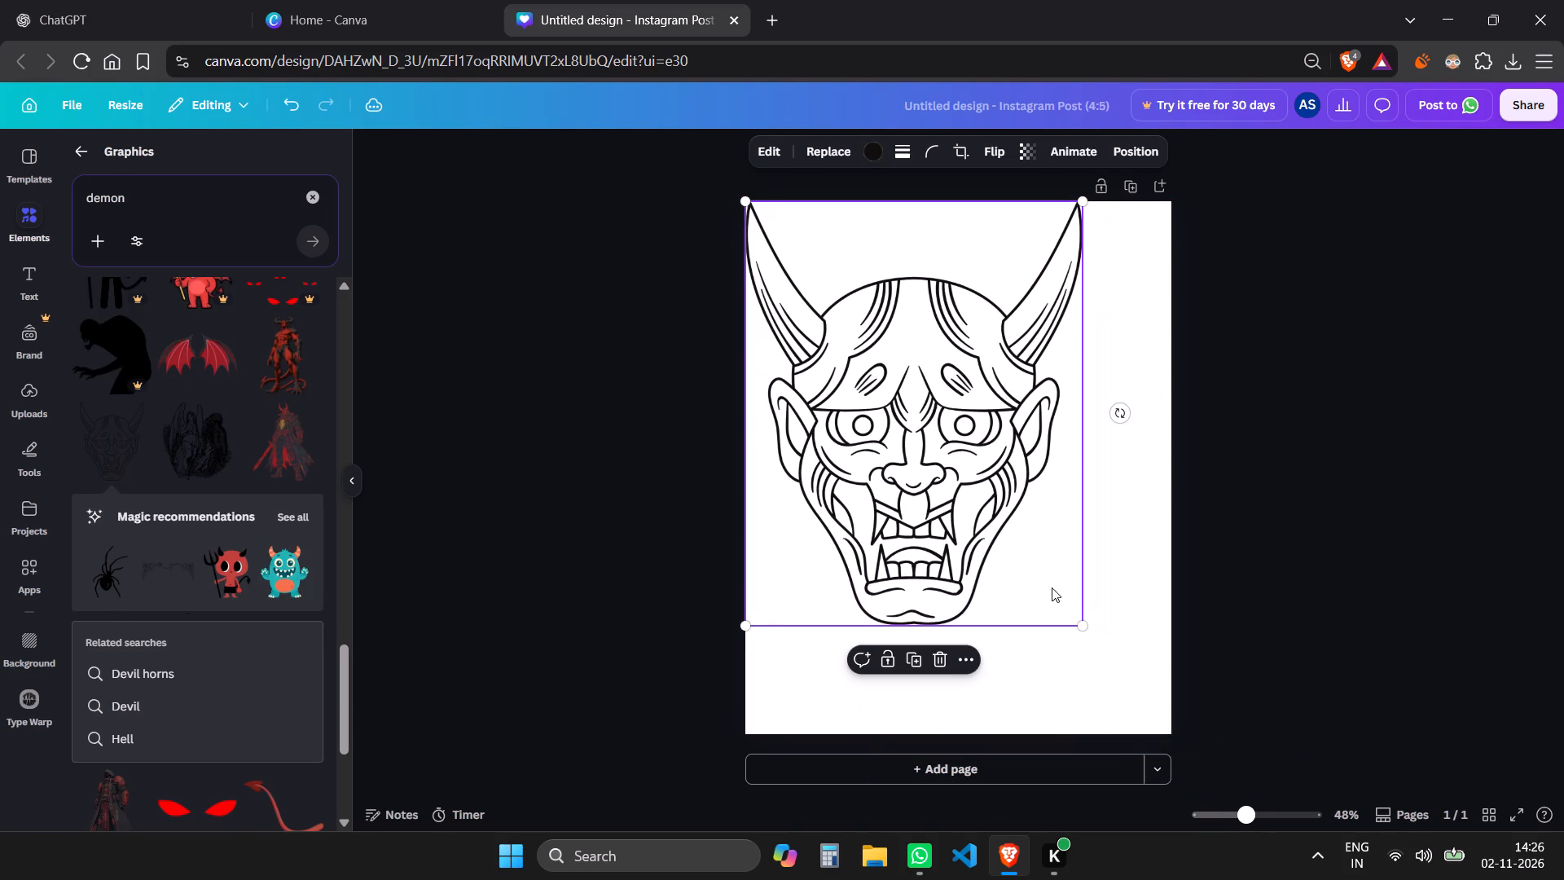
left_click_drag(1082, 626, 1200, 718)
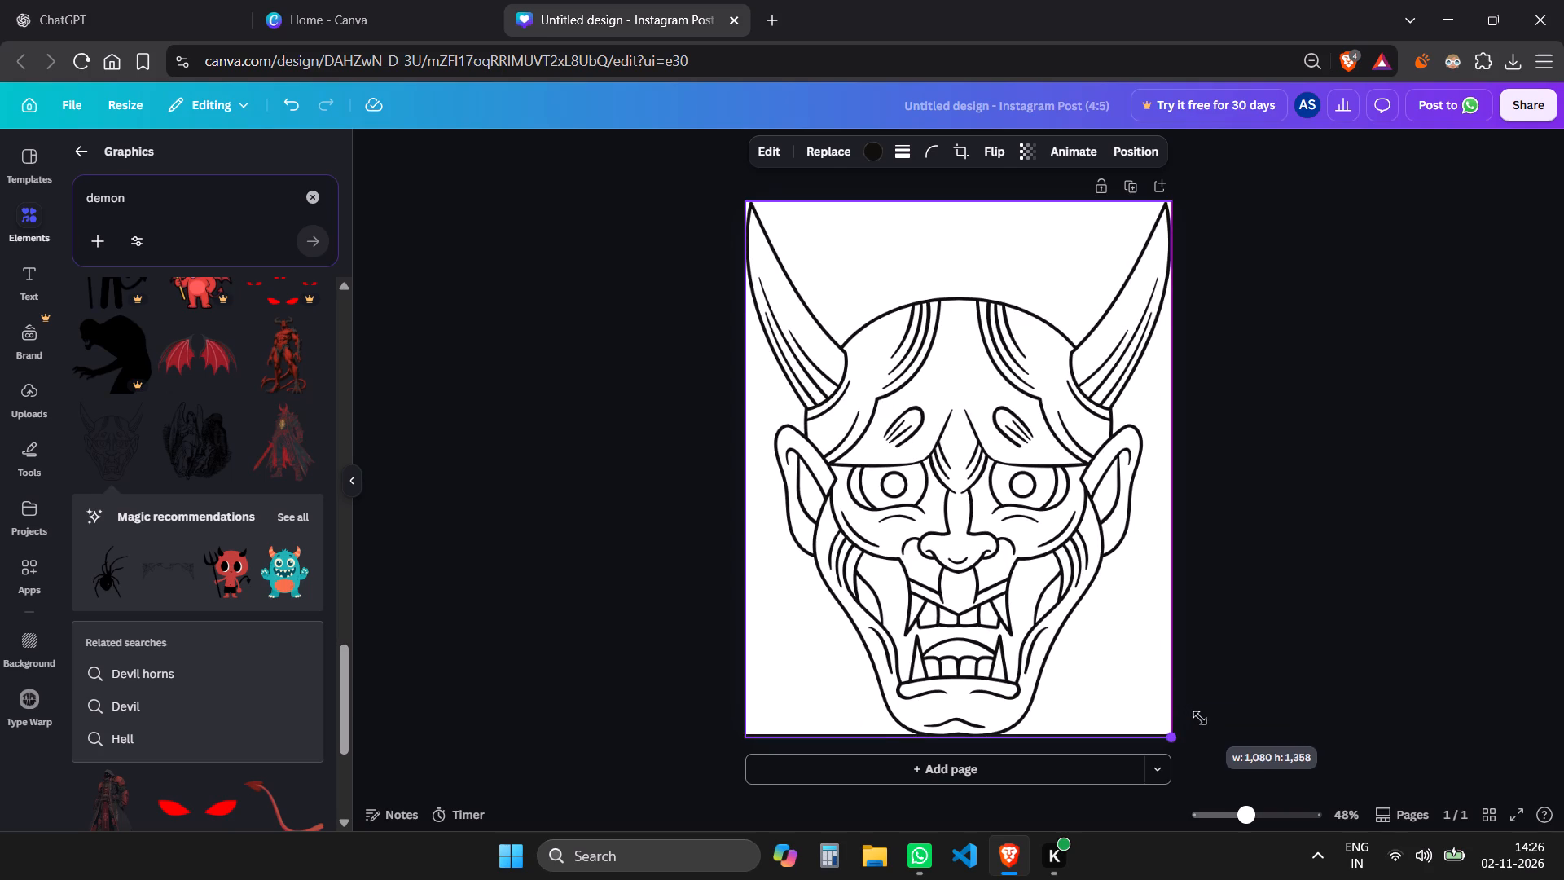
left_click_drag(1200, 718, 1200, 710)
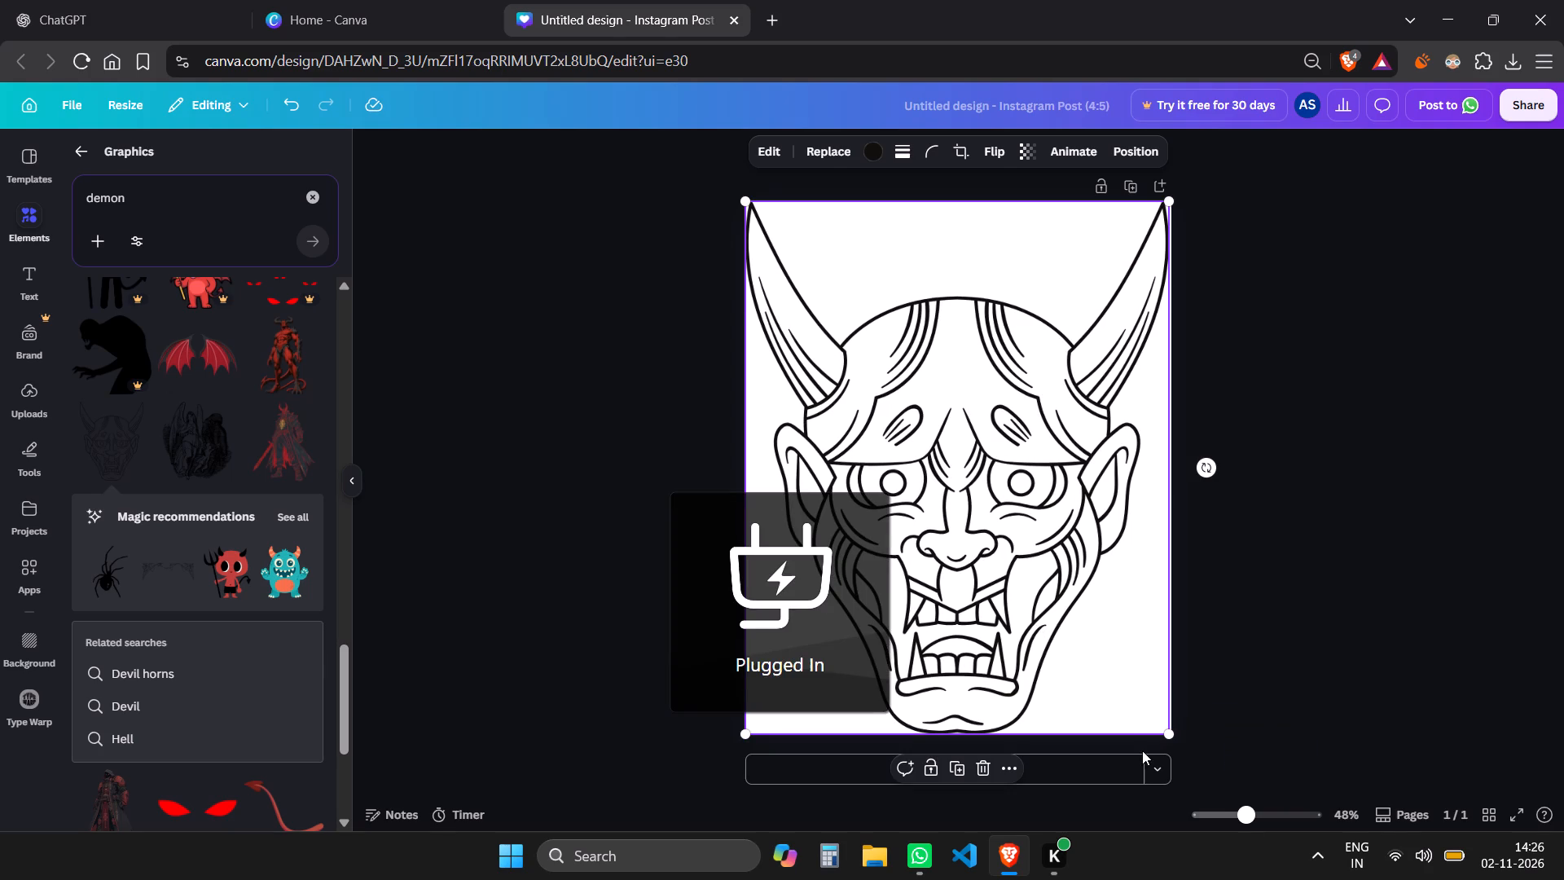
Move the demon mask off the page's left edge so only its right half shows on the page's left half.
left_click_drag(1001, 546, 1140, 552)
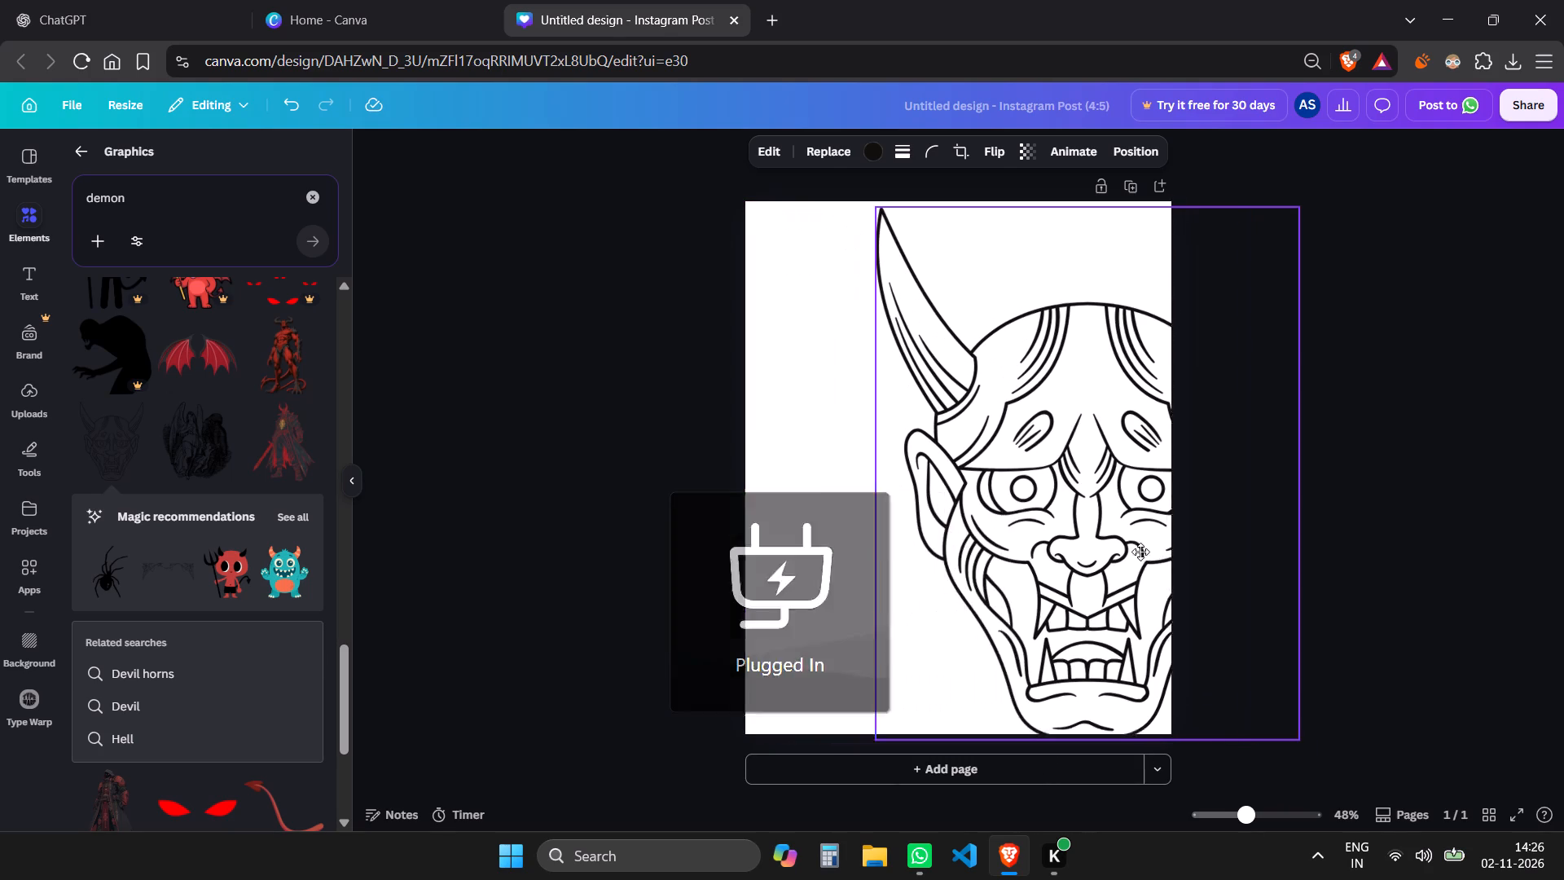
left_click_drag(1140, 552, 834, 550)
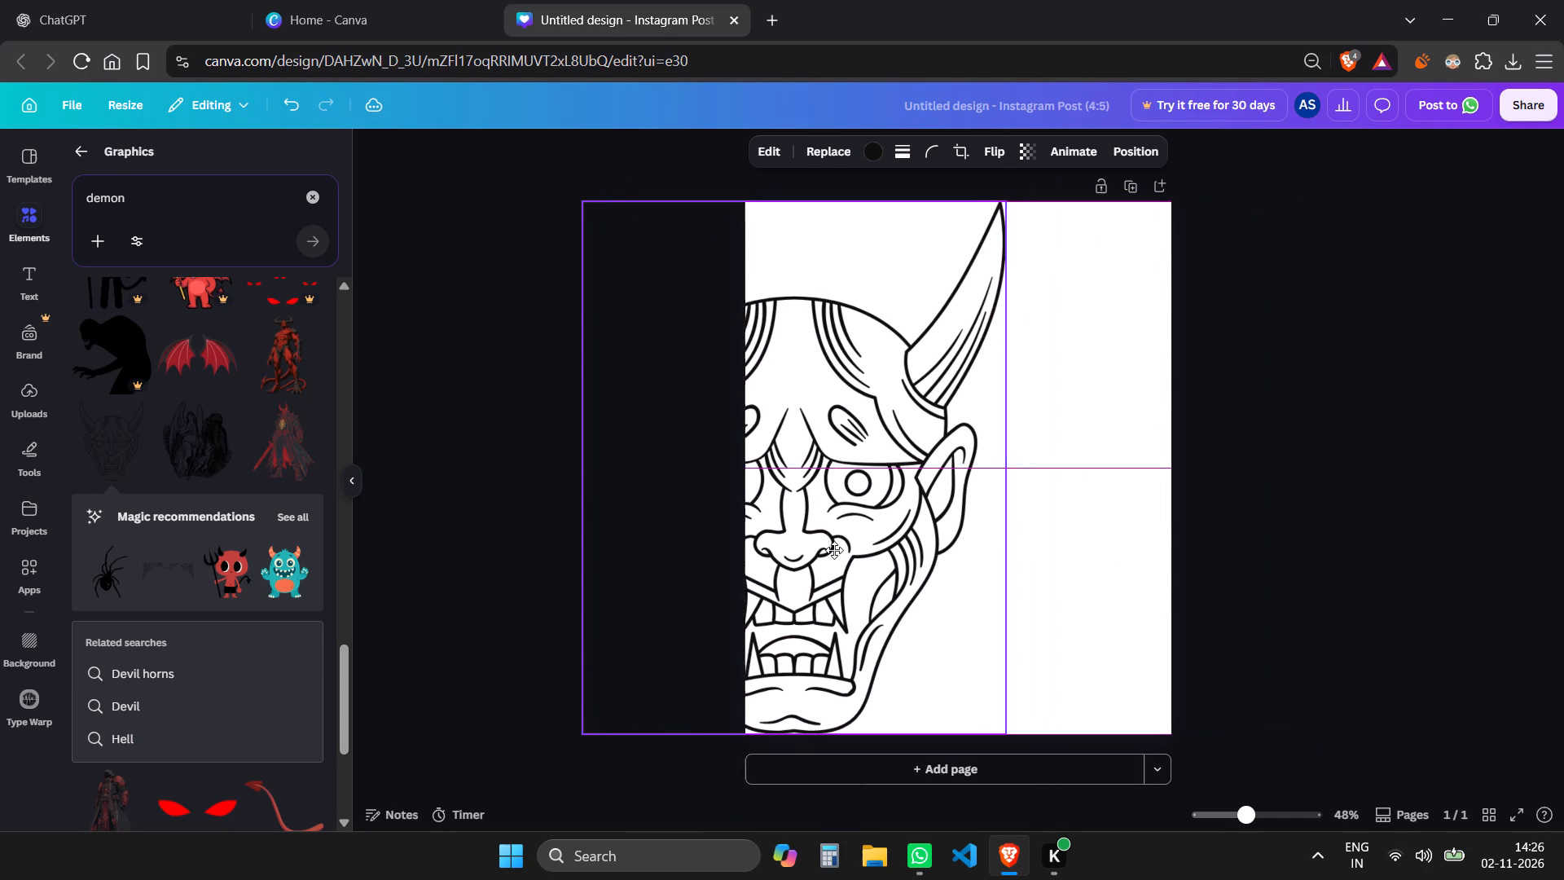
left_click_drag(834, 550, 793, 543)
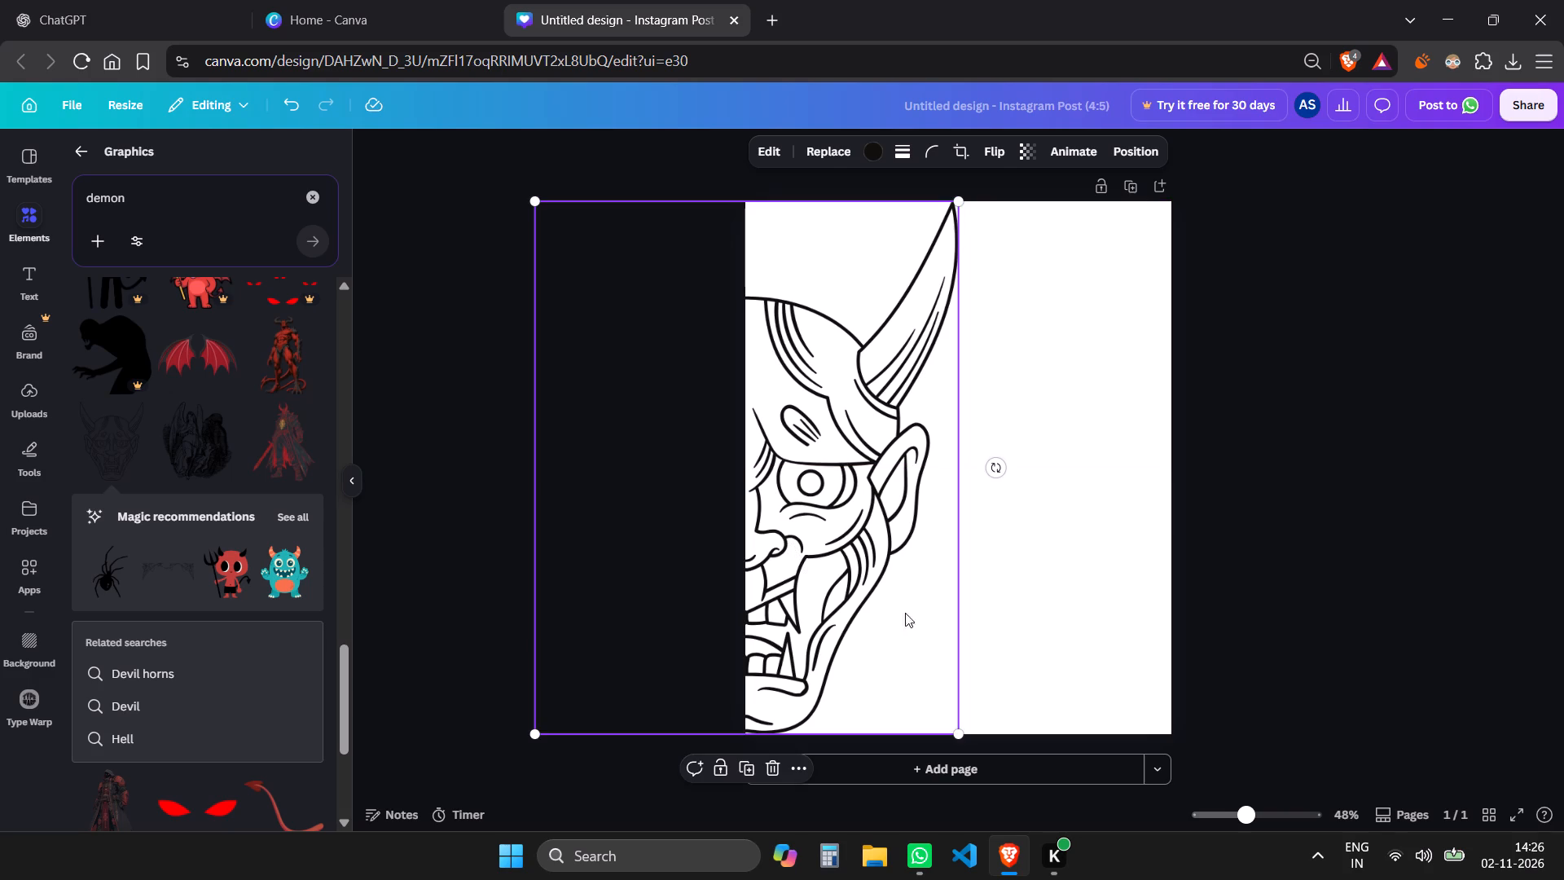
left_click(1238, 574)
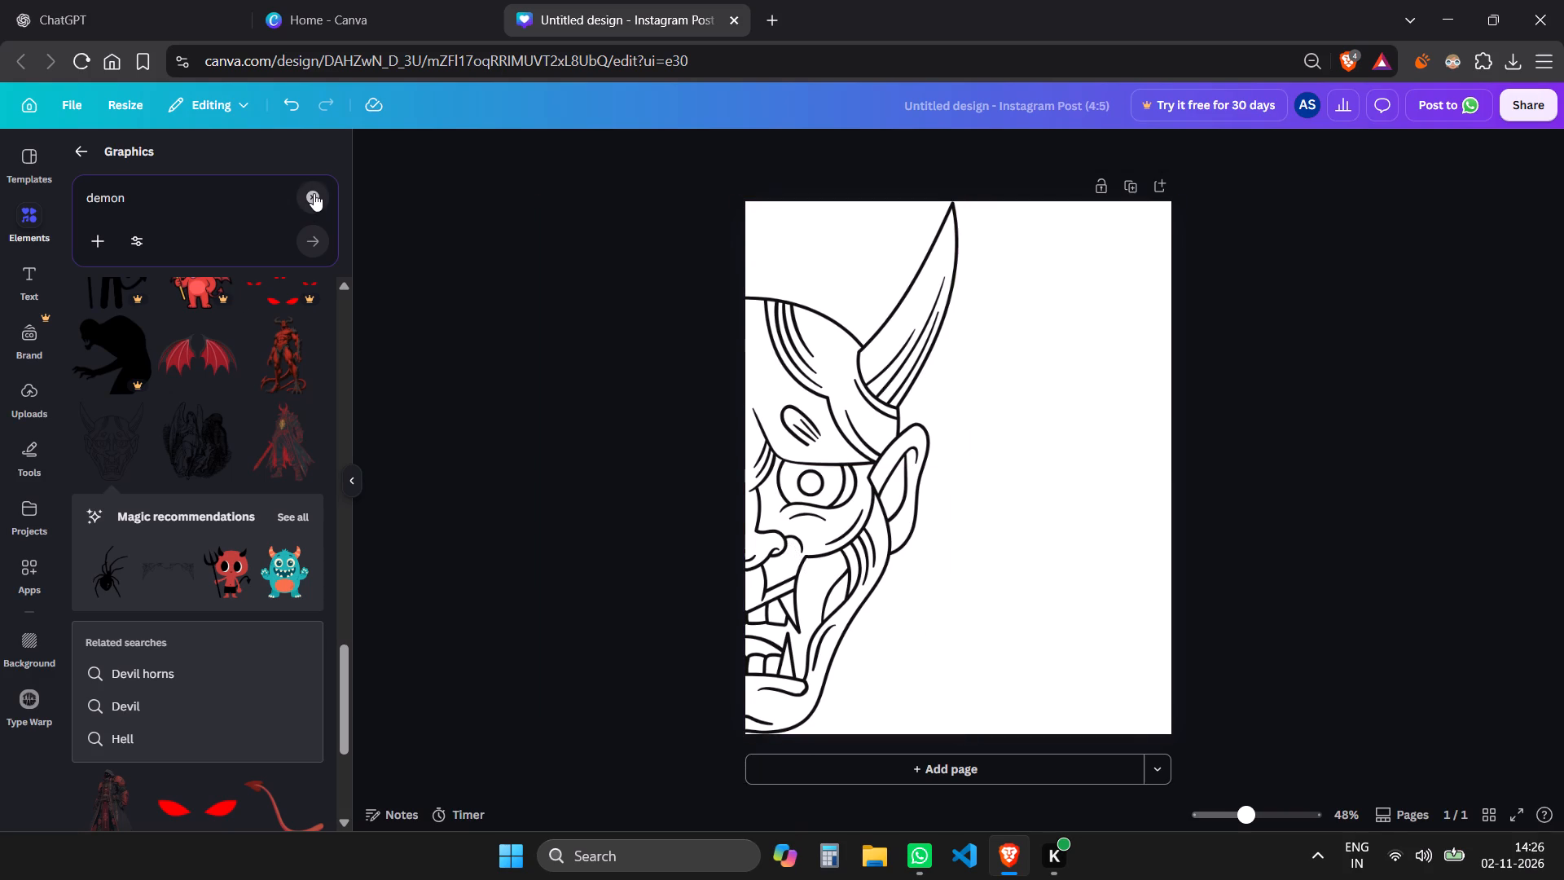
Search the graphics library for "angel" and look through the results.
left_click(314, 193)
type("angel")
key("Return")
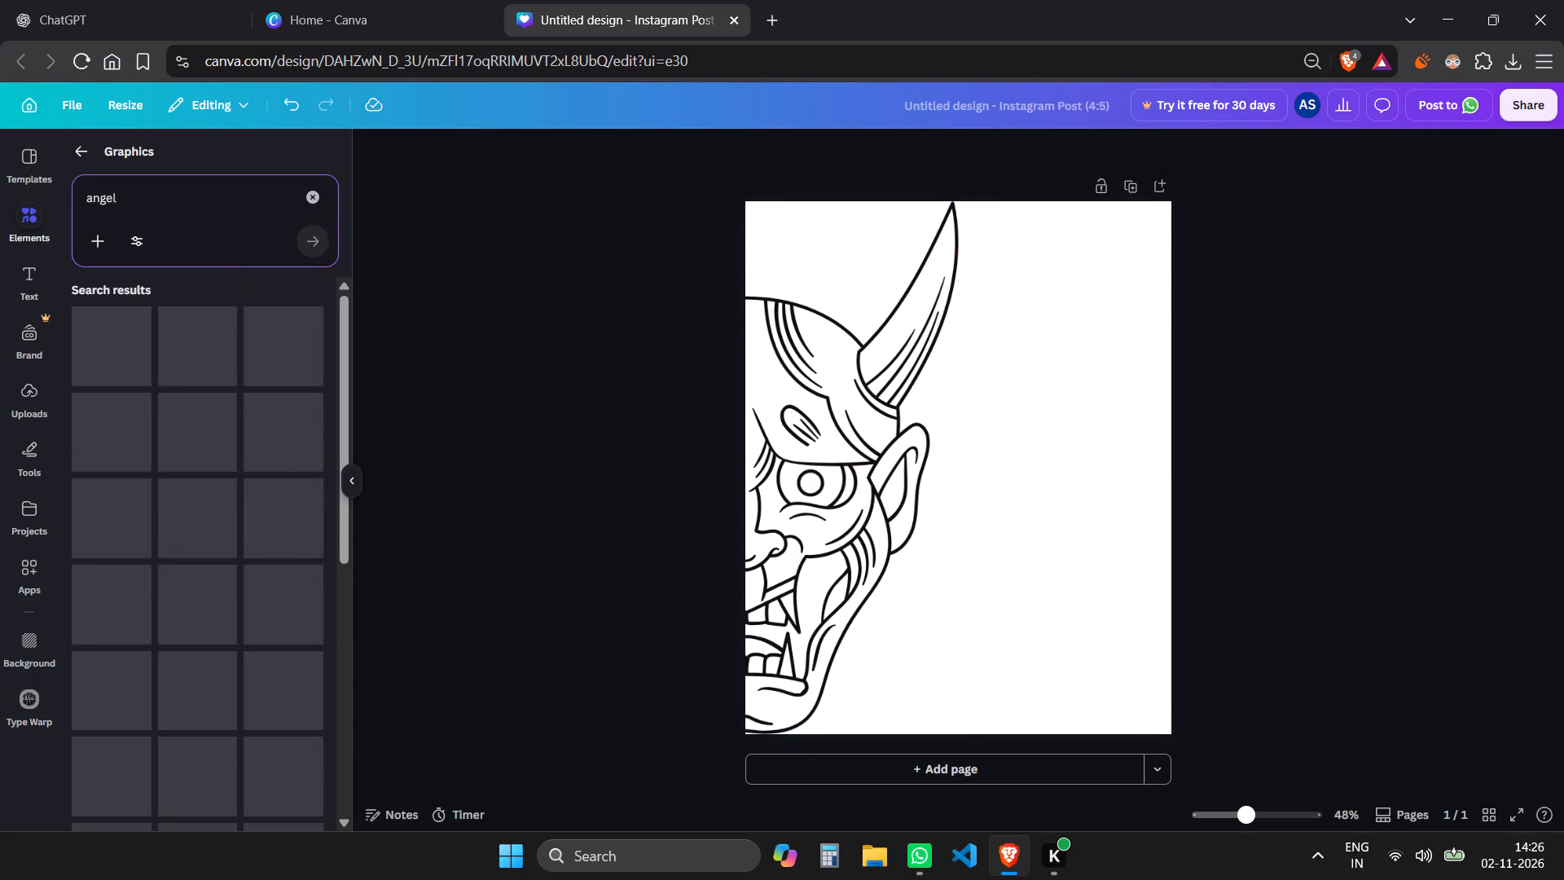
scroll(188, 477, "down", 4)
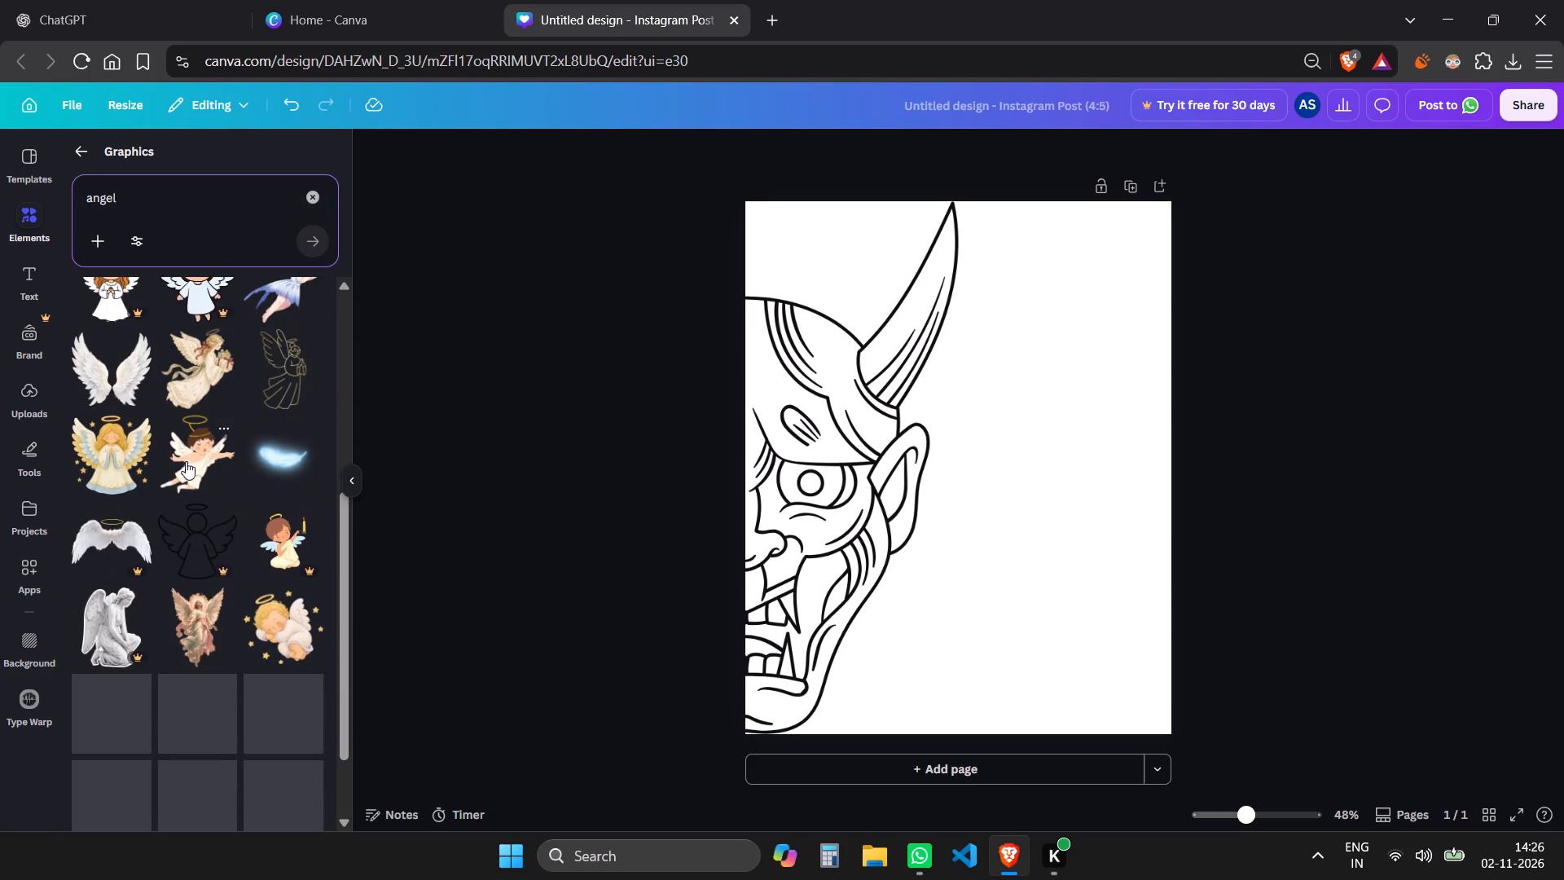
scroll(205, 440, "down", 4)
left_click(315, 200)
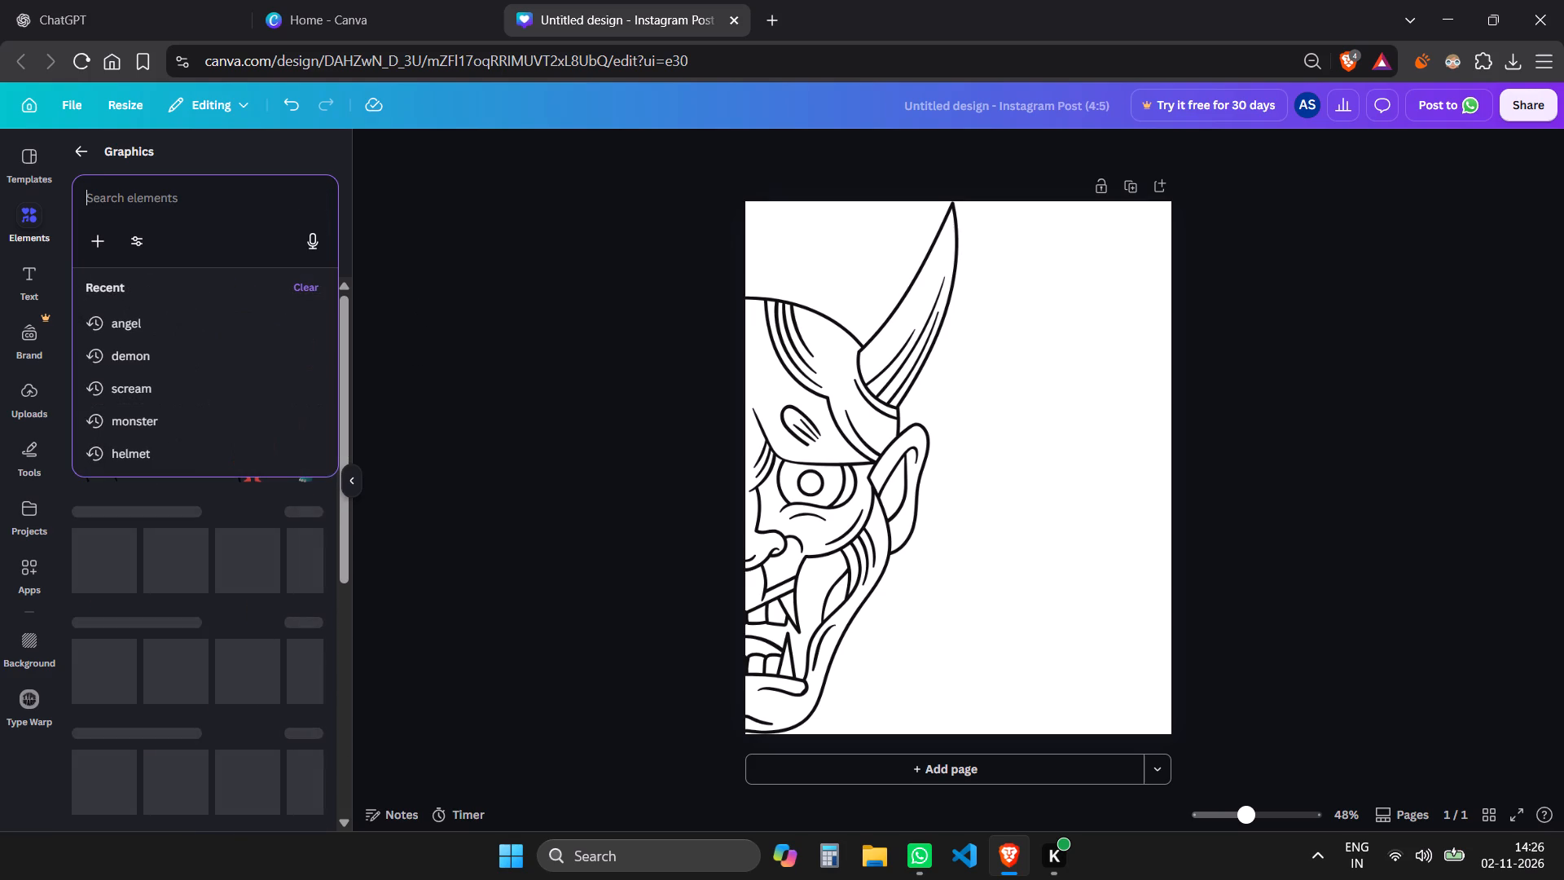
Search the graphics library for "god".
type("god")
key("Return")
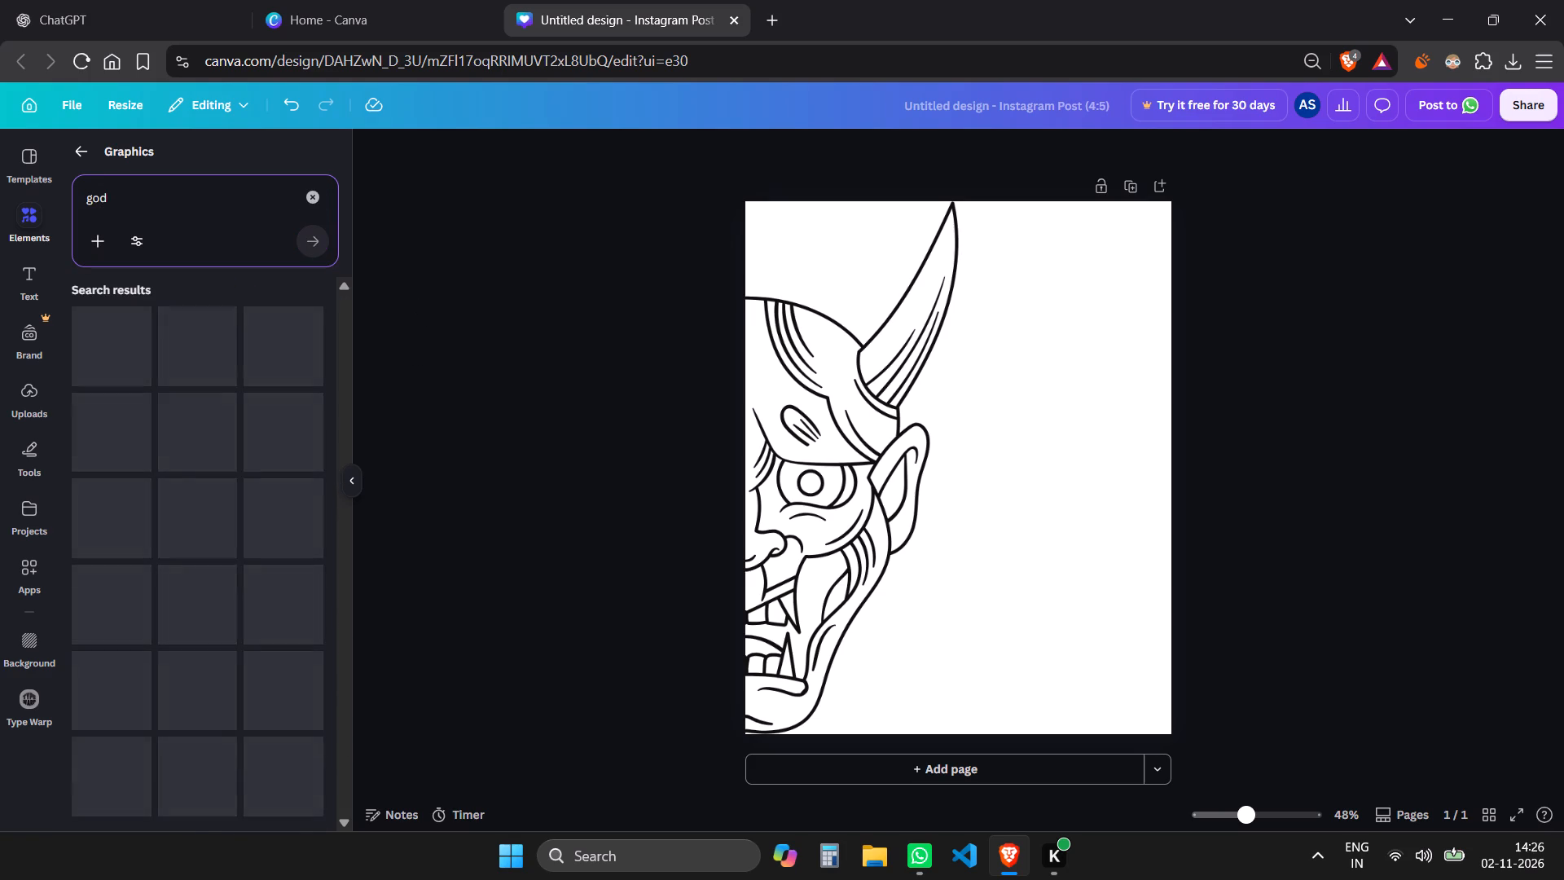
Look through the "god" graphics results for a figure to pair with the half demon mask, and clear the search.
scroll(229, 508, "down", 2)
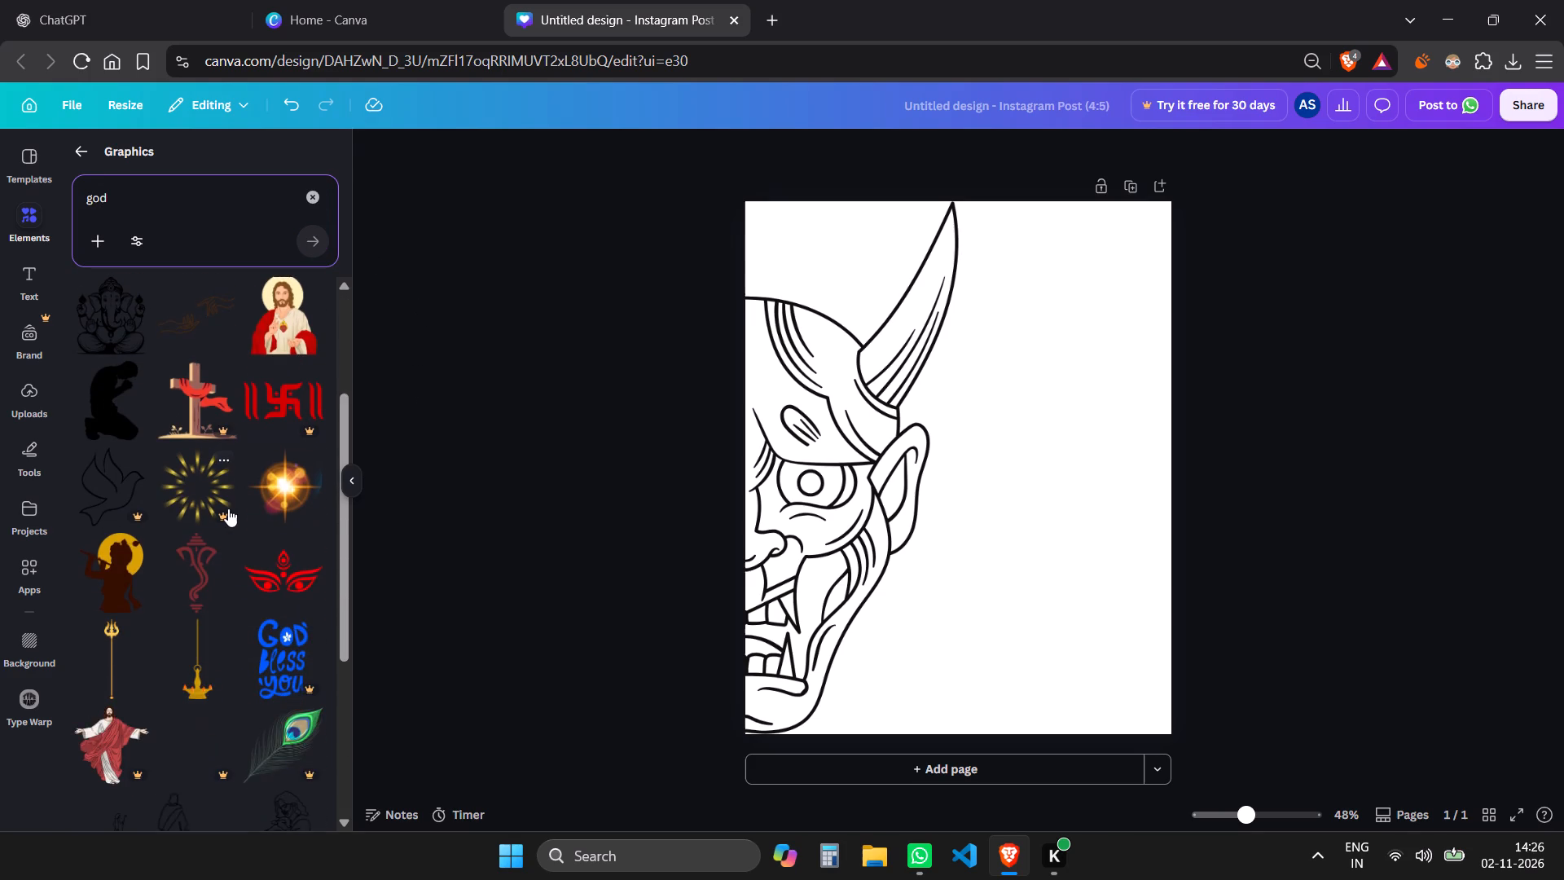
scroll(228, 507, "down", 6)
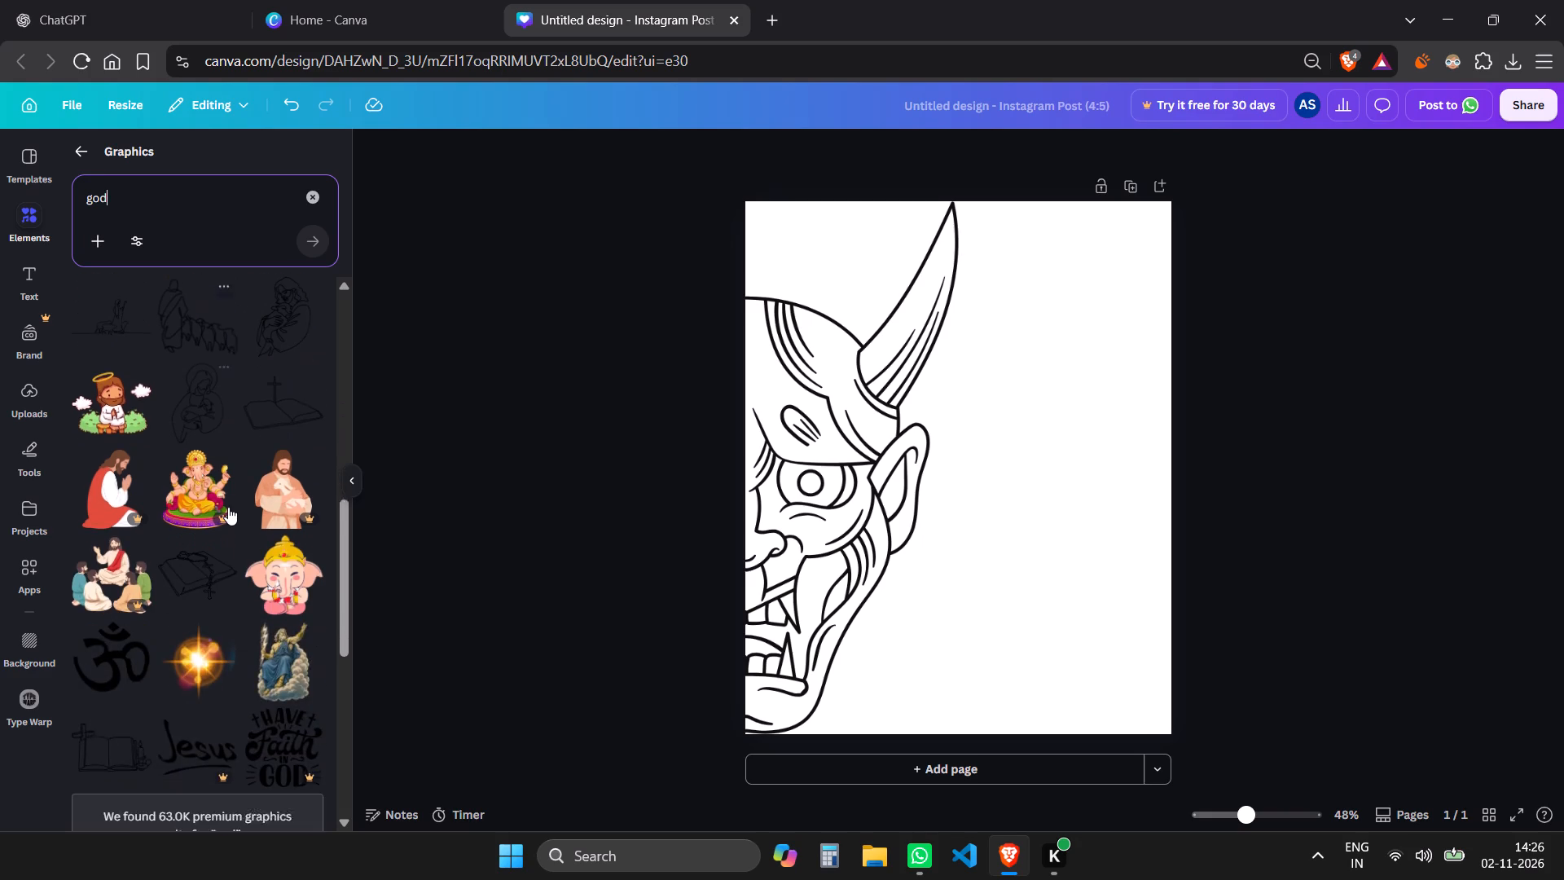
scroll(228, 507, "down", 7)
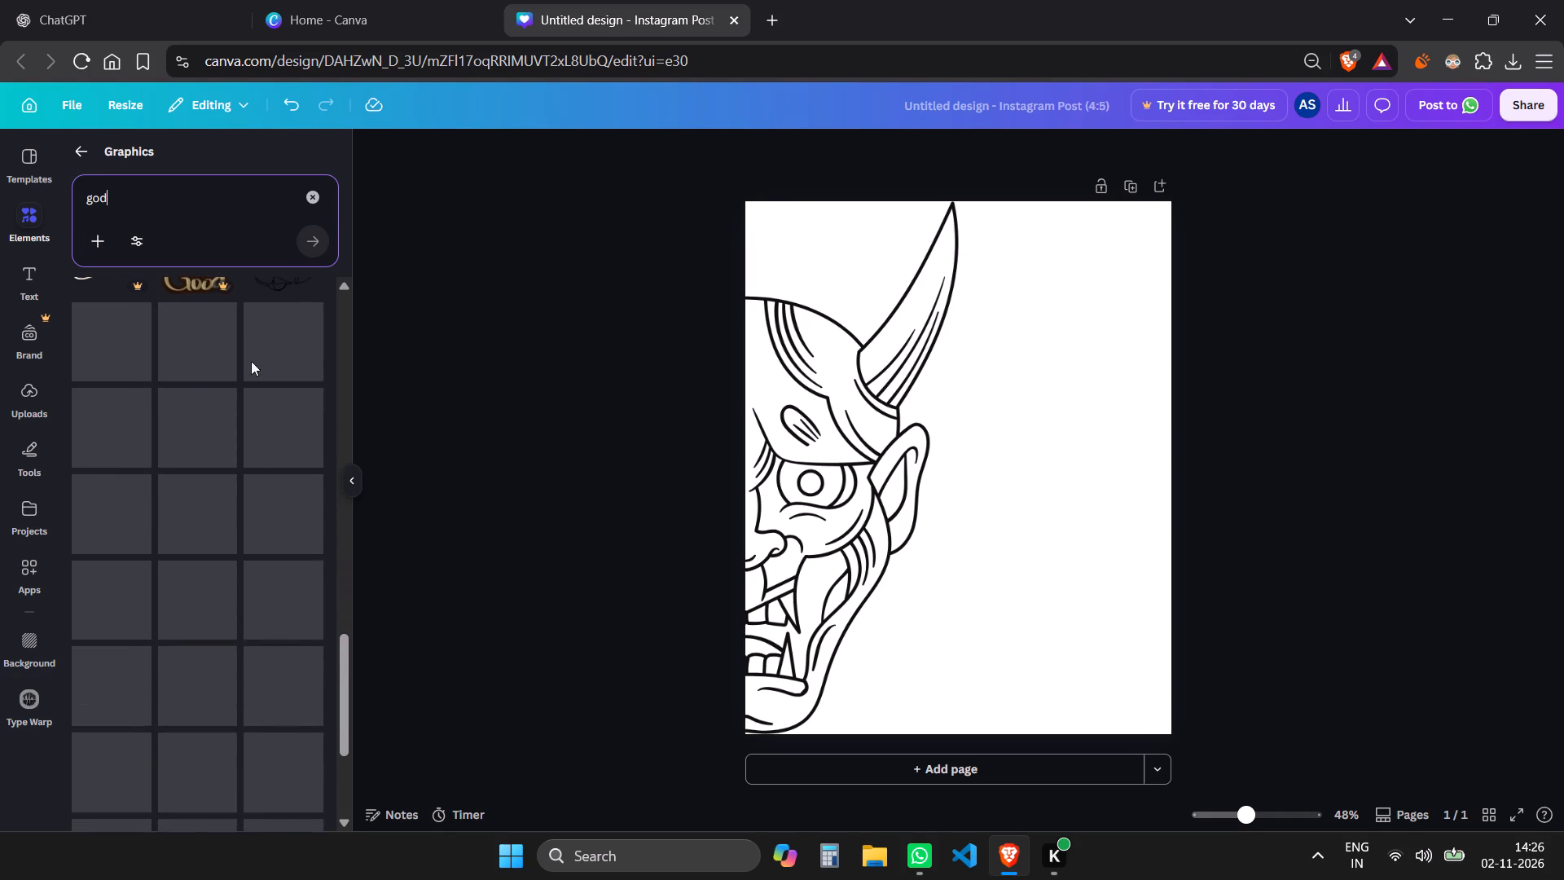
scroll(217, 435, "down", 4)
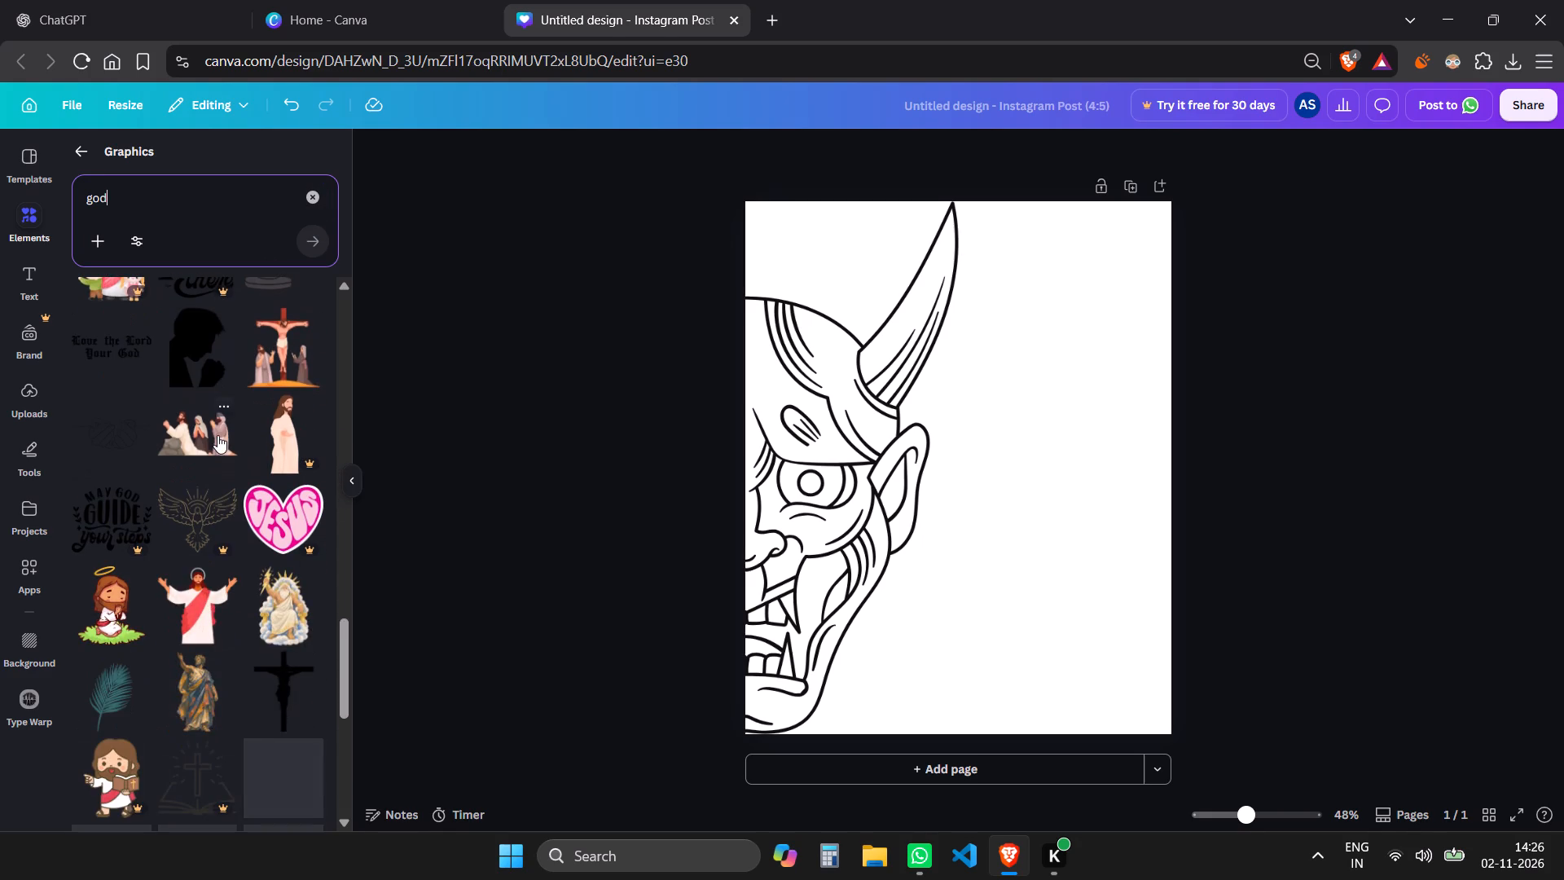
scroll(217, 435, "down", 6)
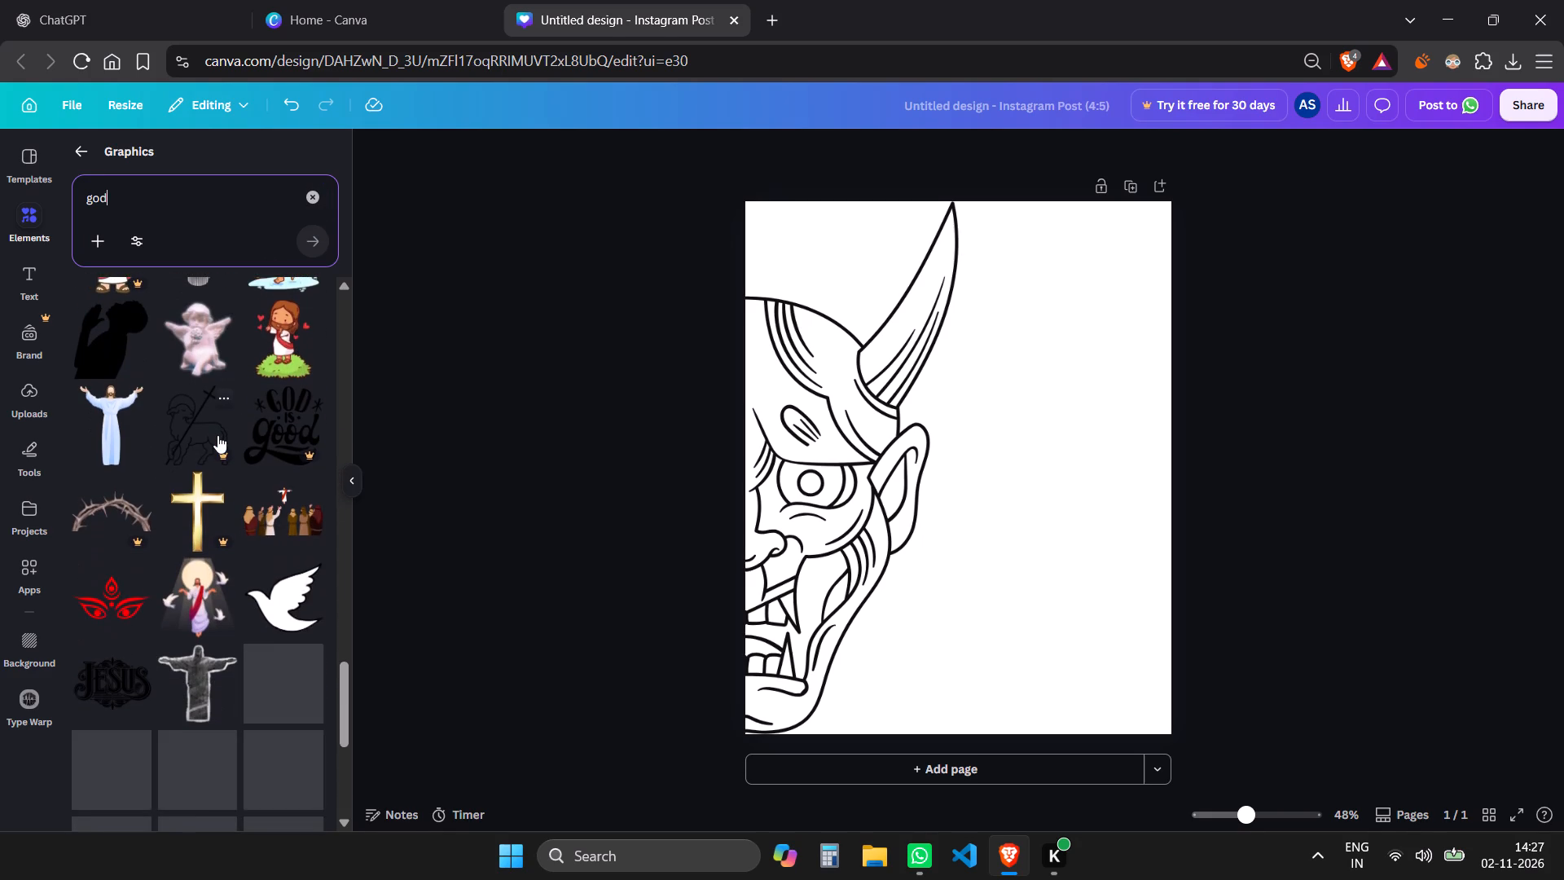
scroll(217, 435, "down", 1)
left_click(312, 196)
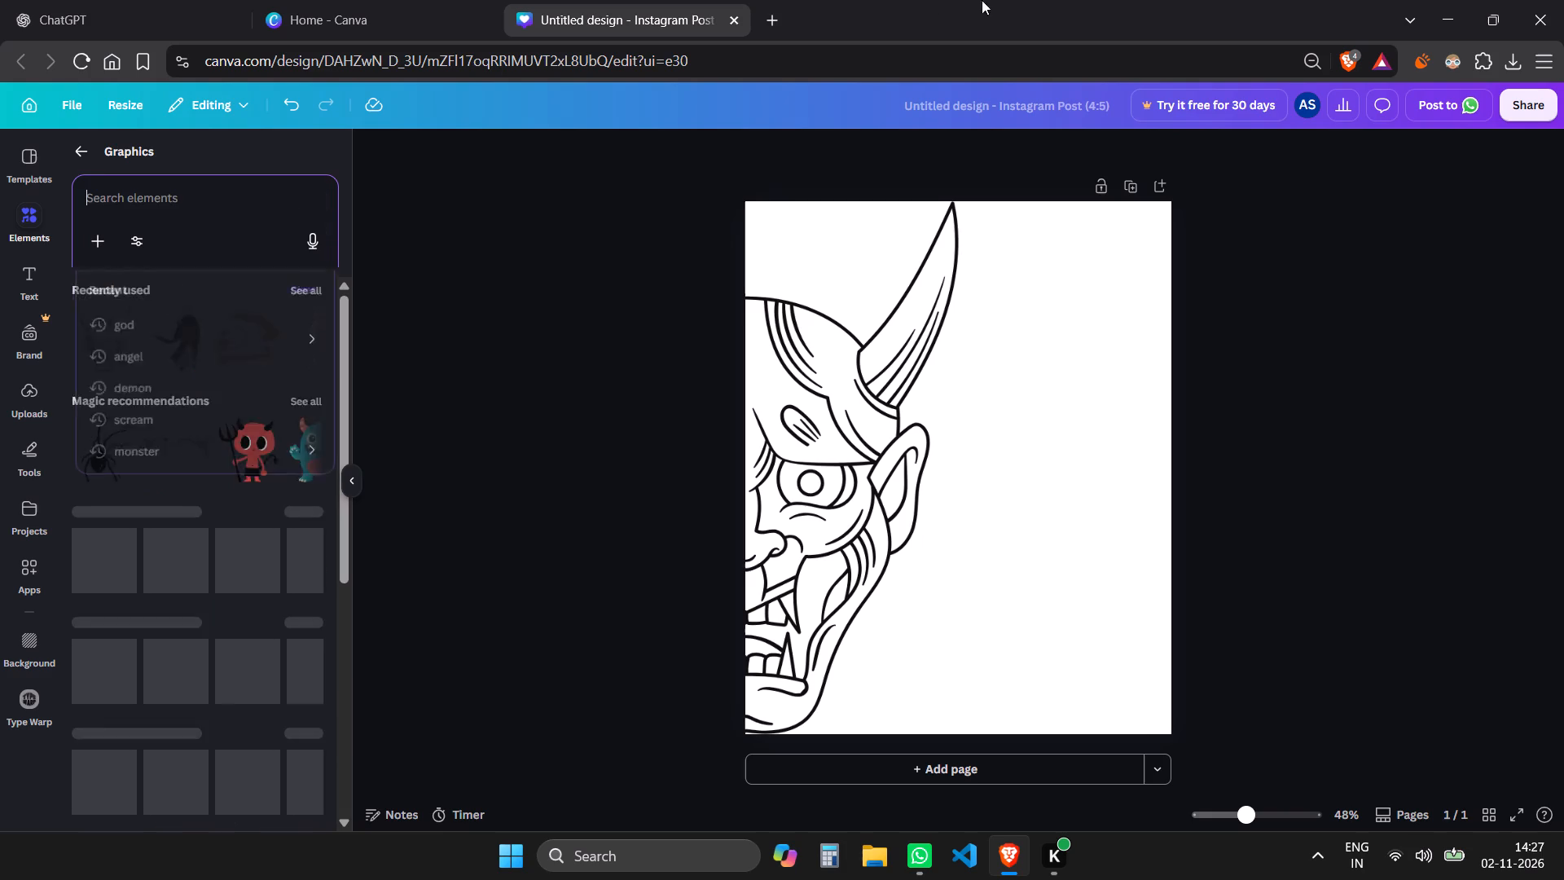
Search Google in a new browser tab for "opposite of demon".
left_click(753, 11)
left_click(770, 2)
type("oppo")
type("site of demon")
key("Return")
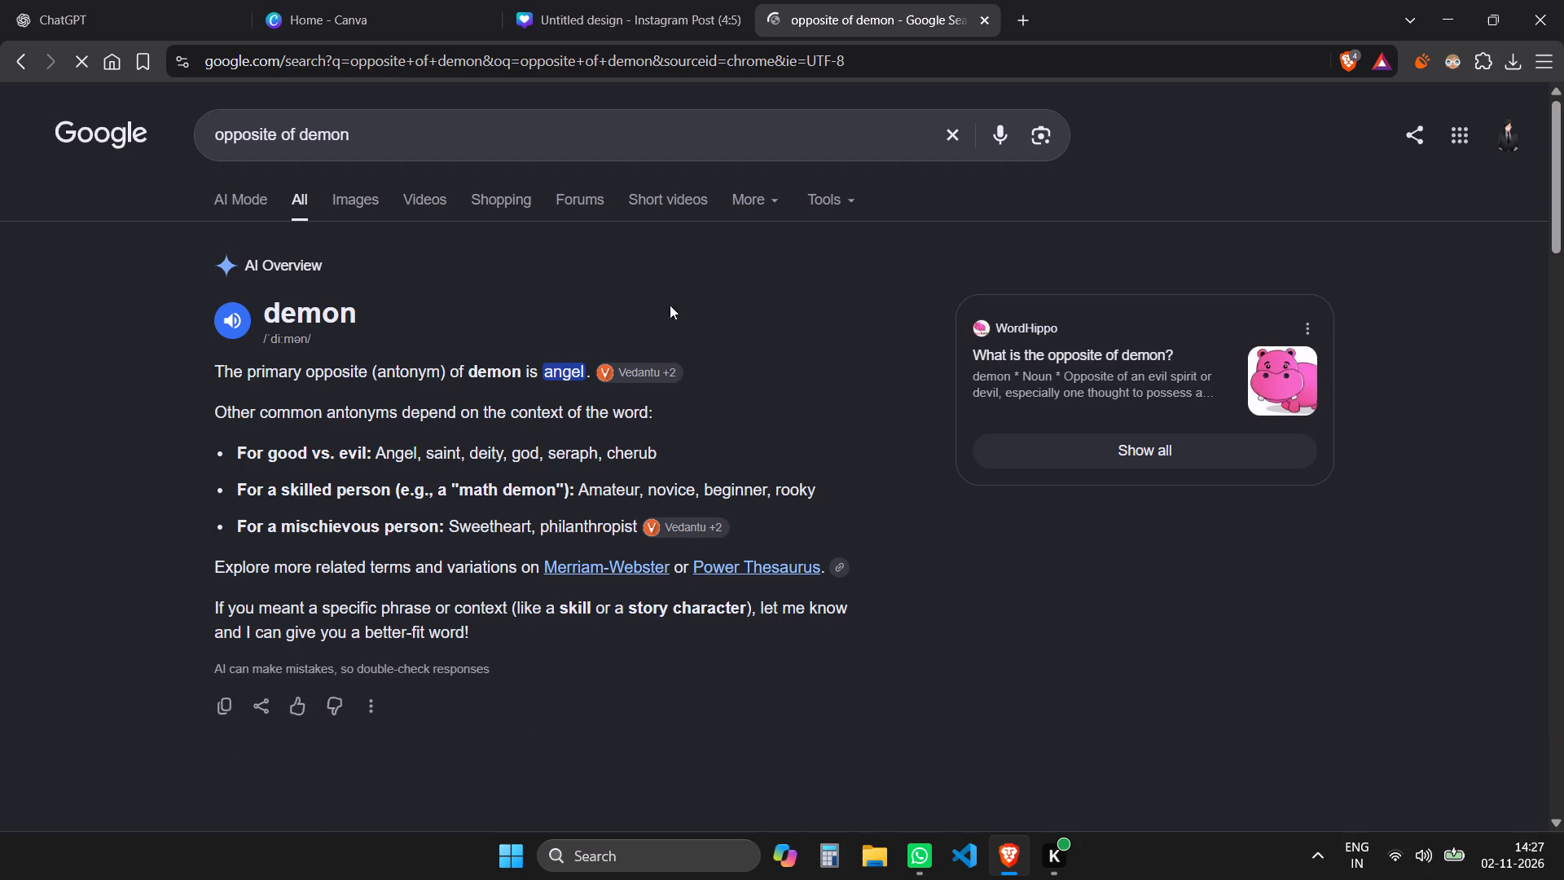
Return to the Canva design, search the graphics library for "angel" and look through the results.
left_click(672, 0)
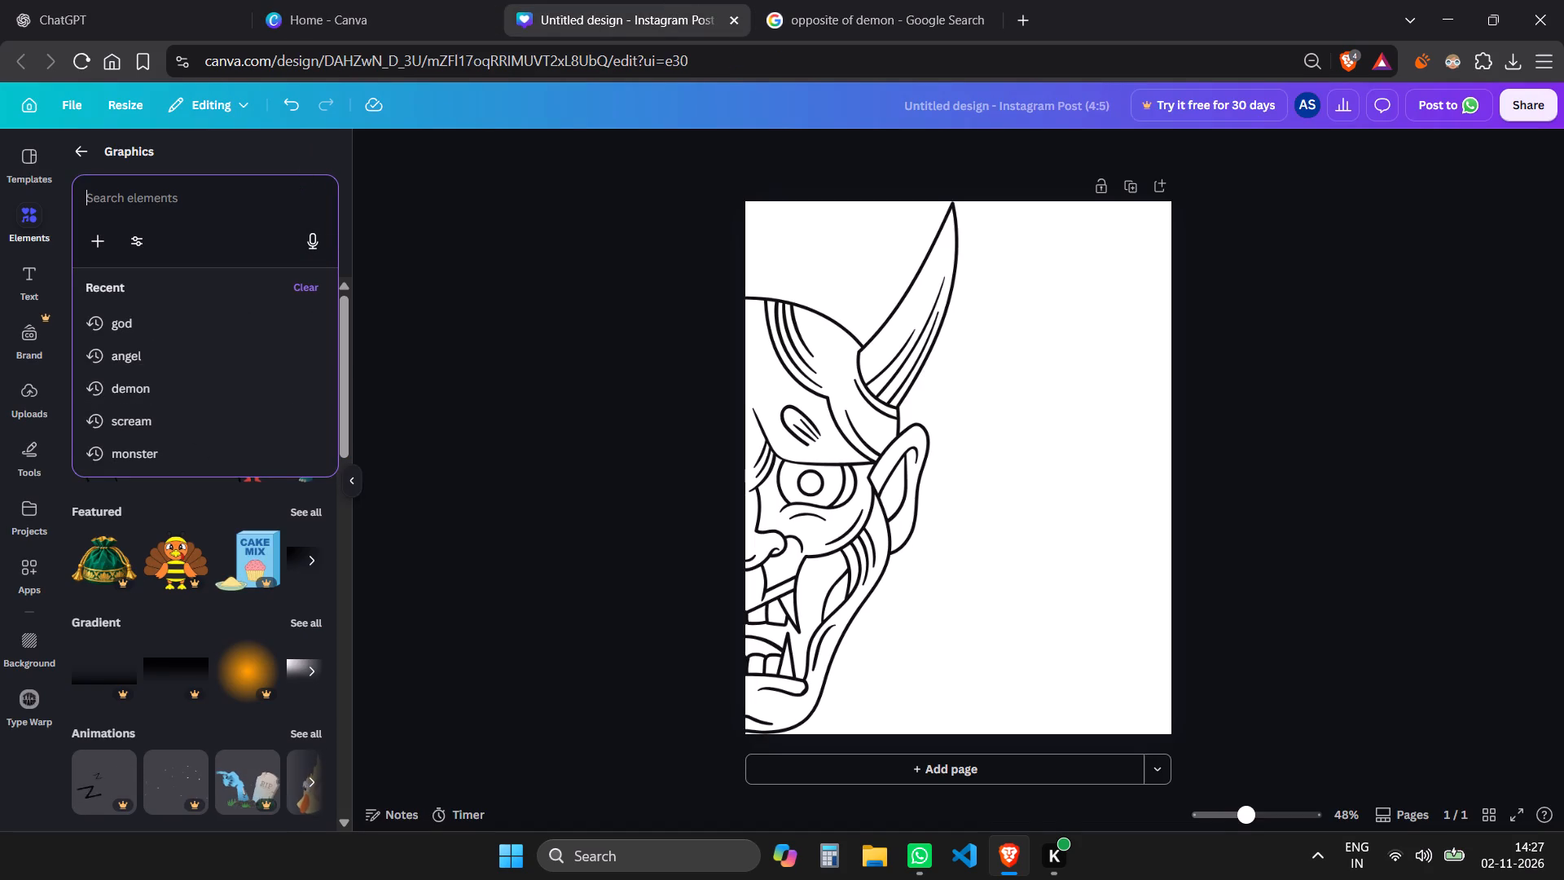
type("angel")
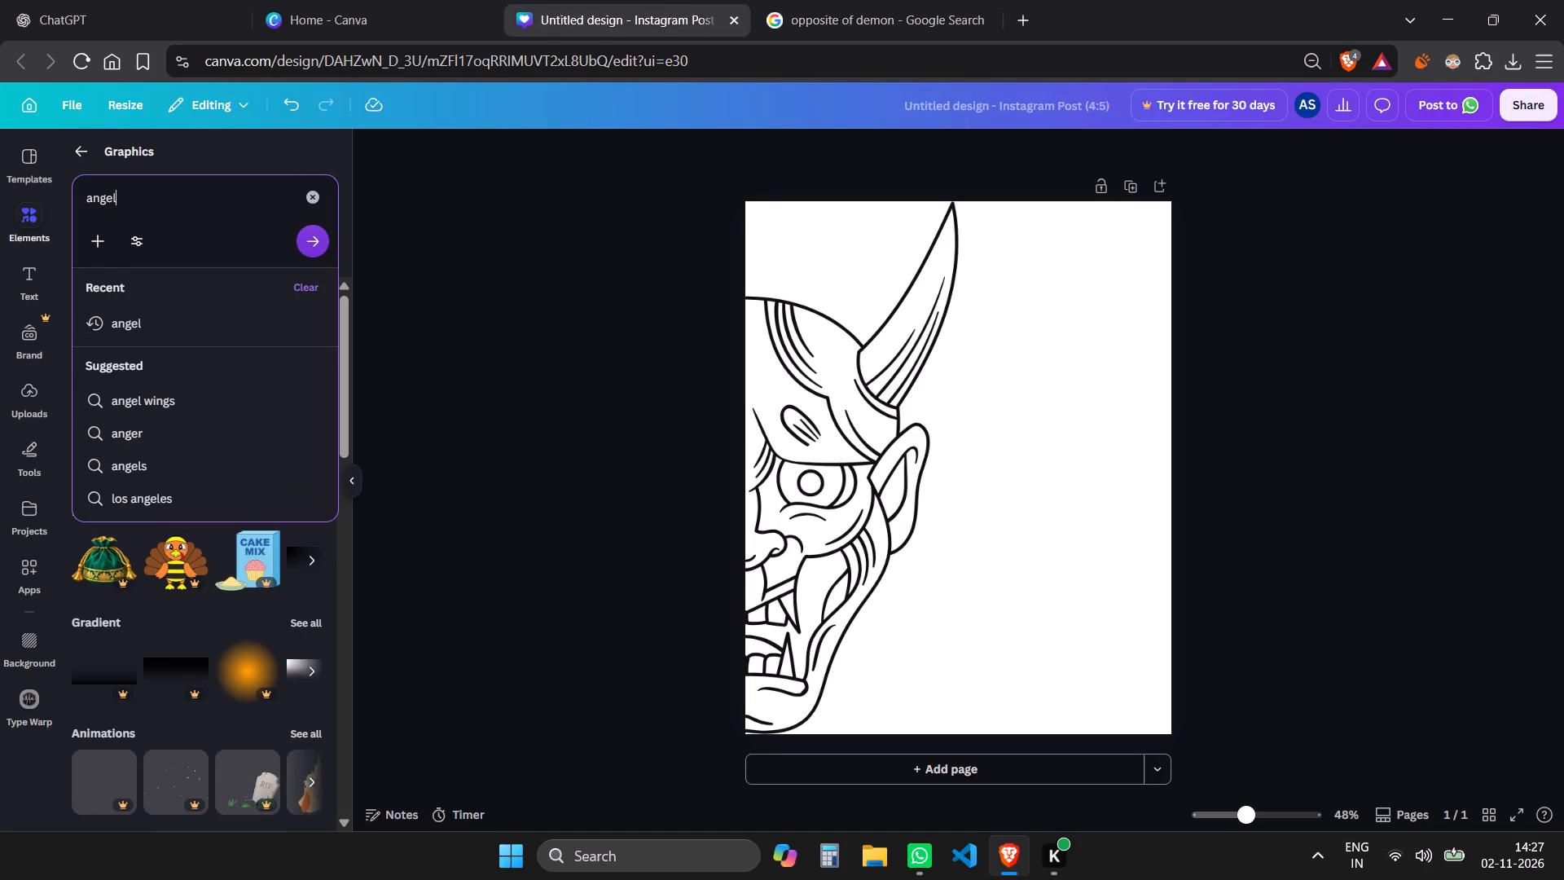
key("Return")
scroll(222, 534, "down", 5)
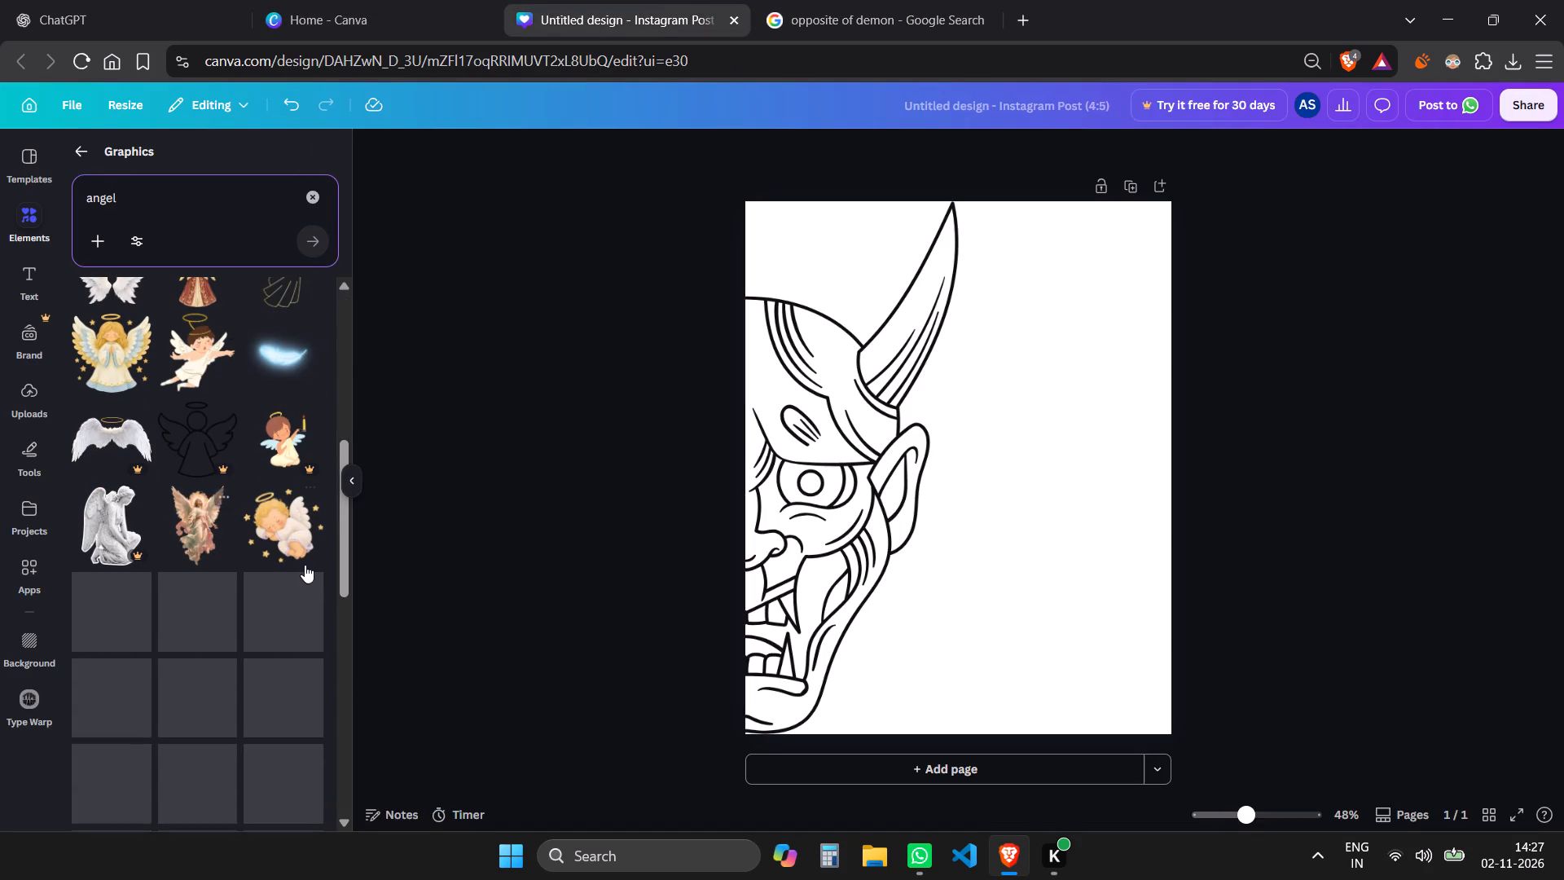
scroll(290, 551, "up", 4)
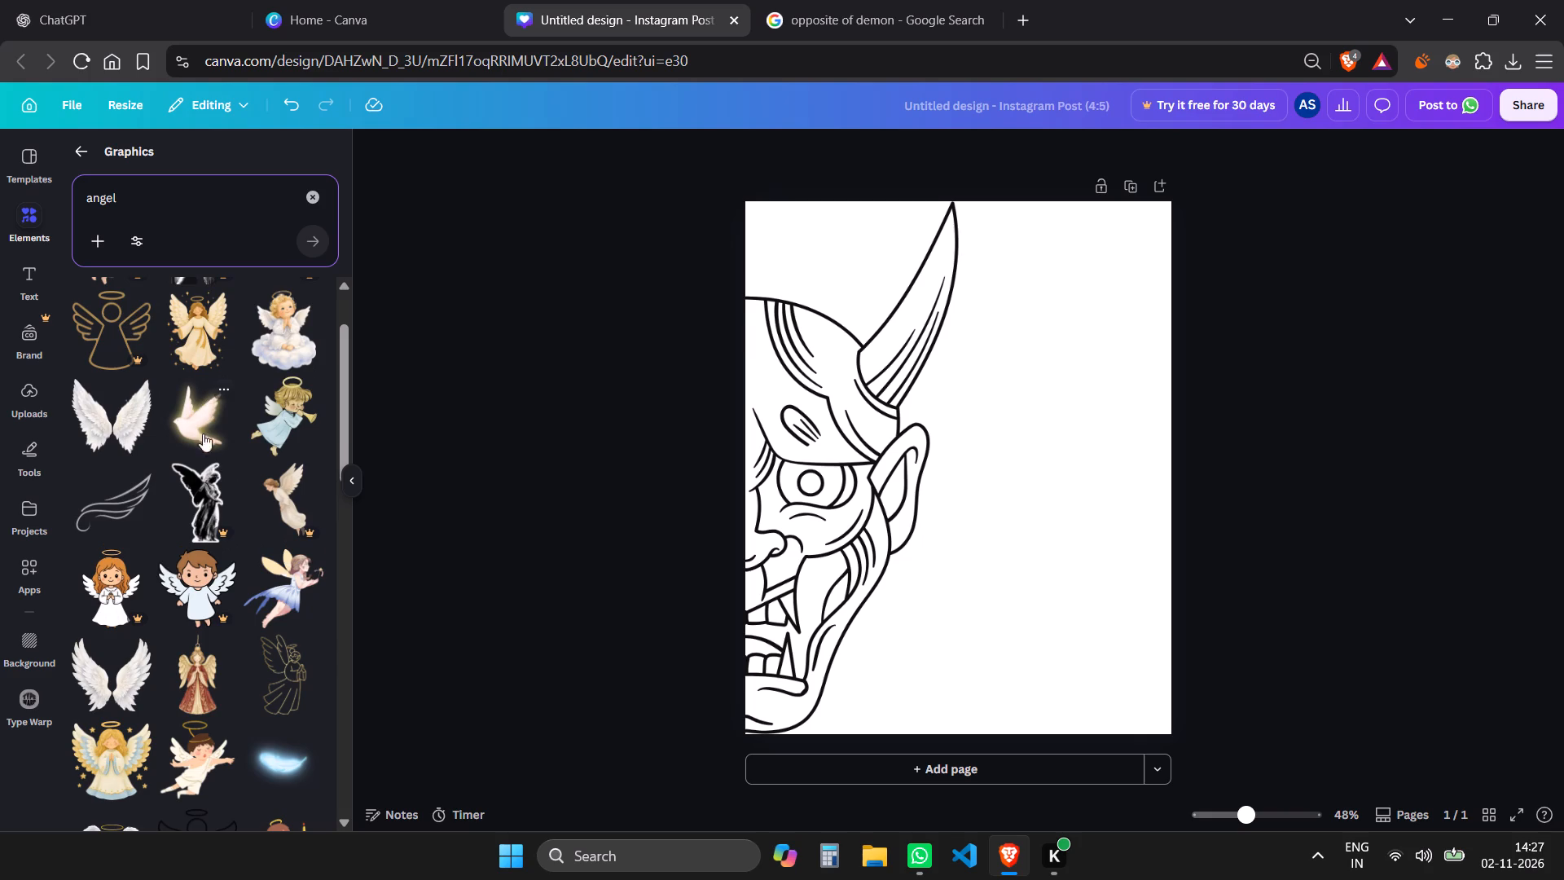
scroll(200, 514, "down", 4)
scroll(119, 525, "down", 2)
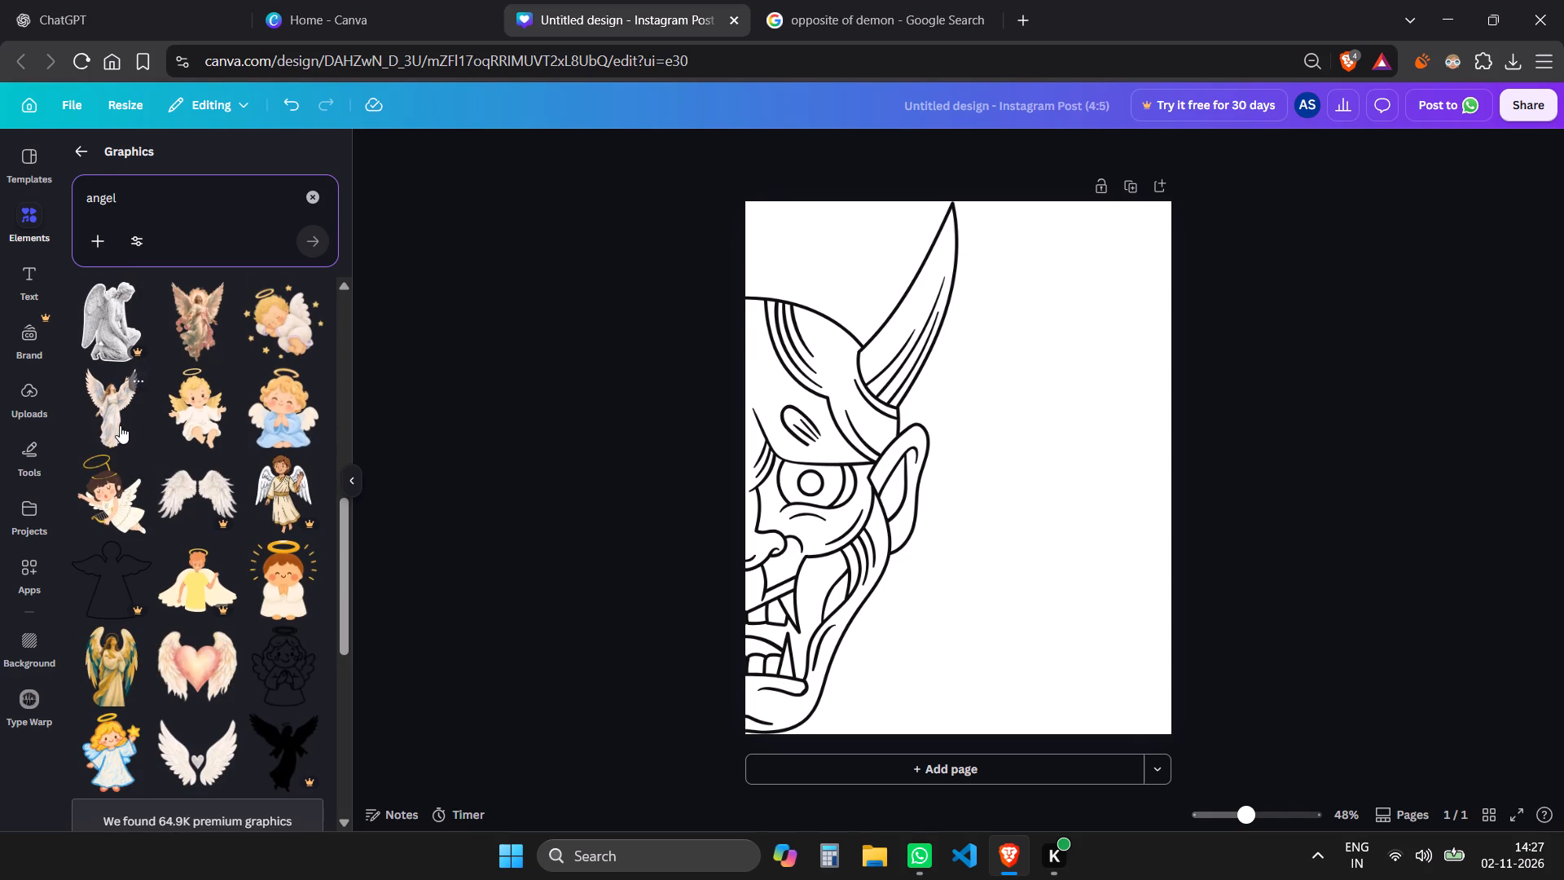
Look through the "angel" graphics results for a figure that could pair with the half demon mask.
scroll(120, 425, "down", 6)
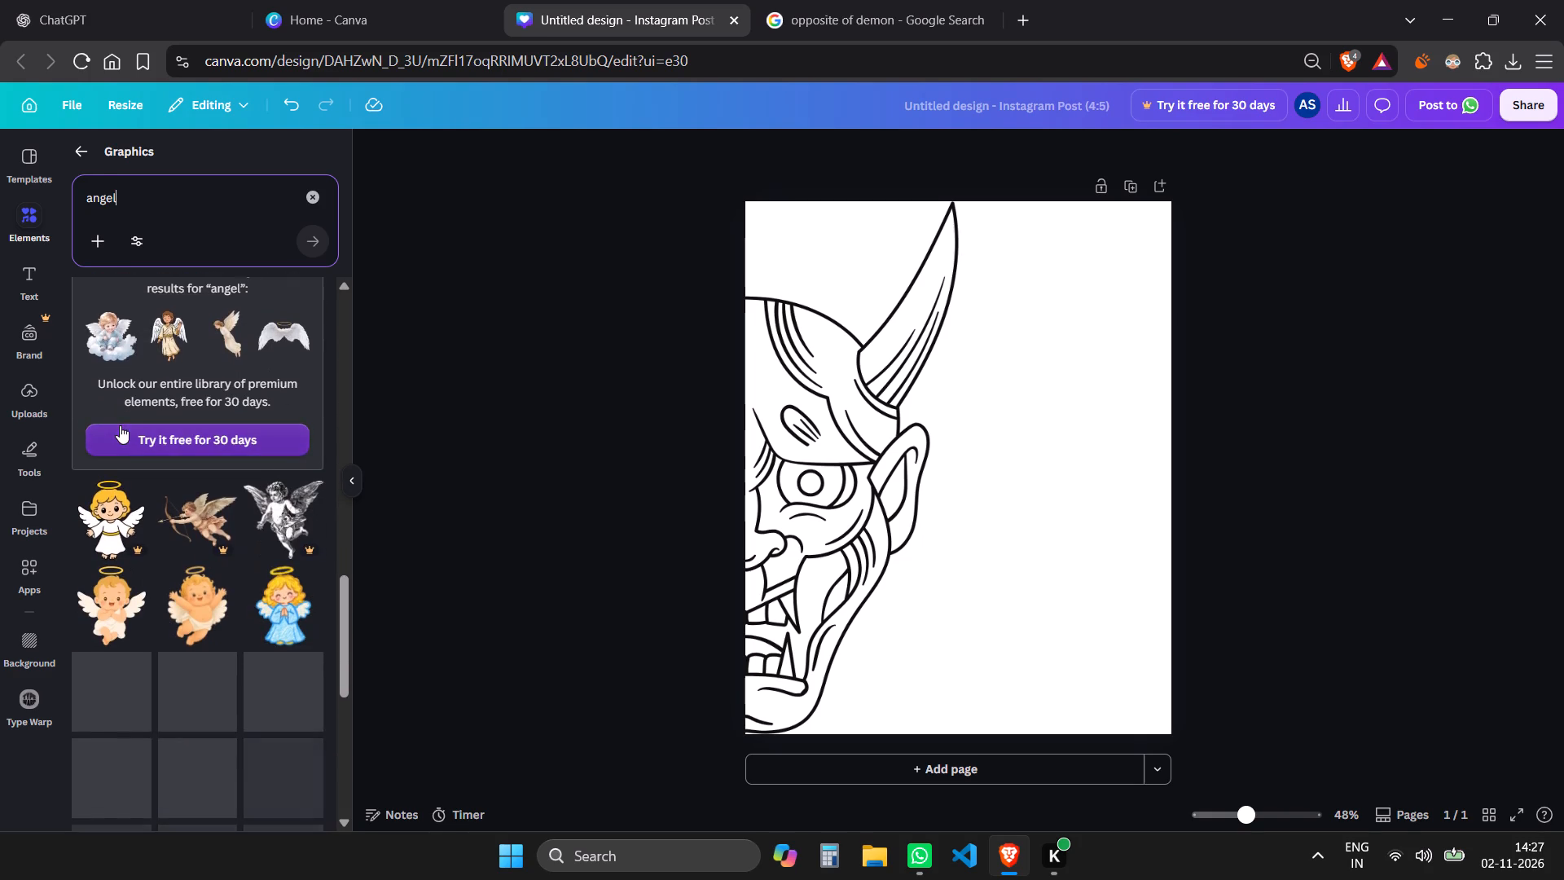
scroll(120, 425, "down", 8)
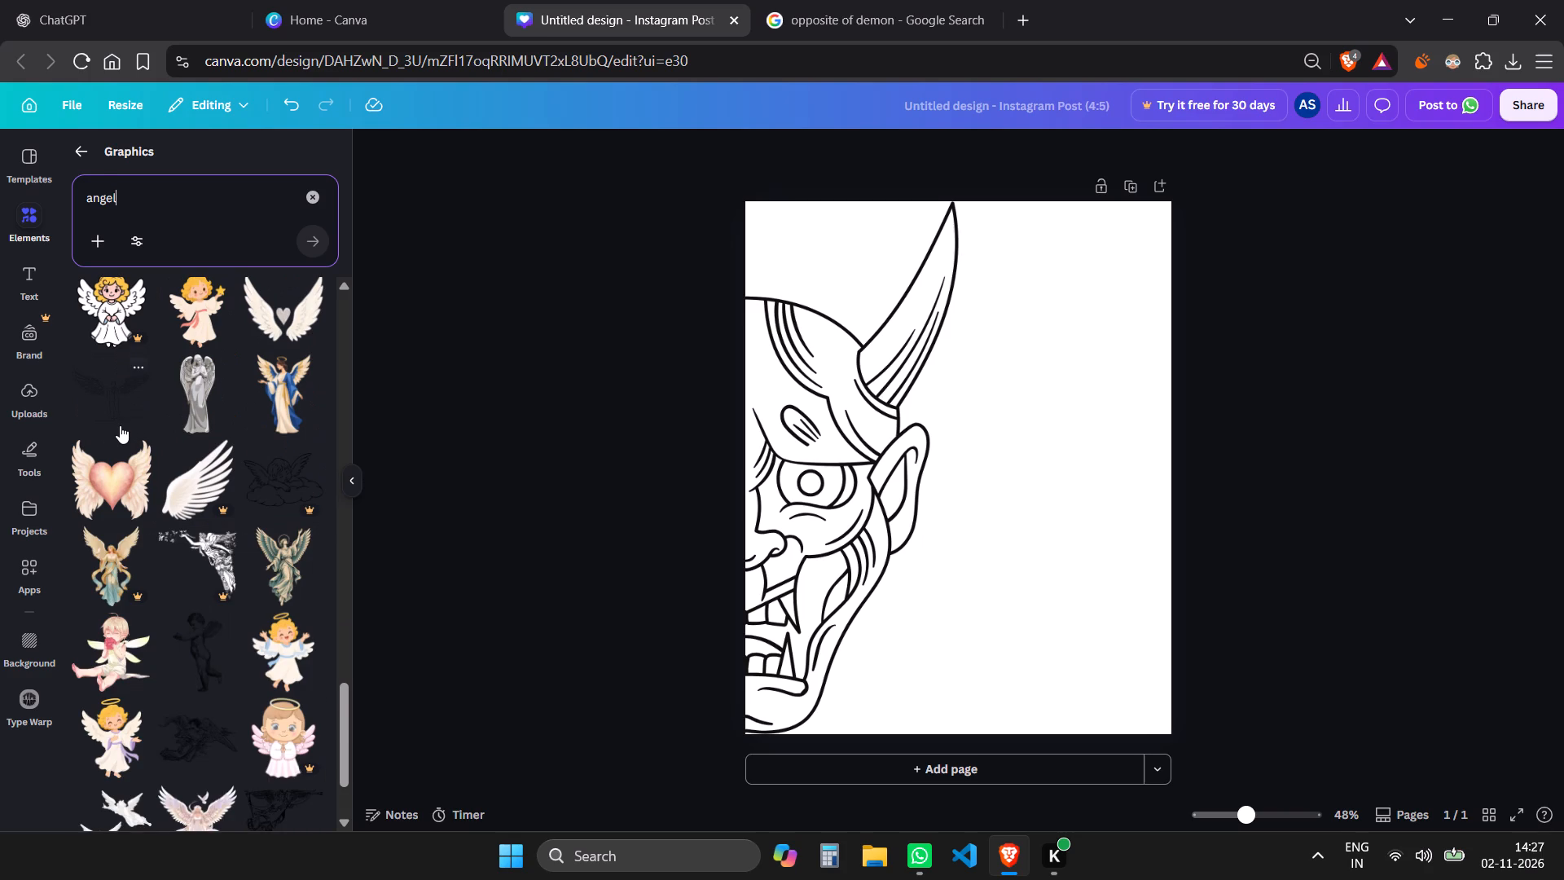
scroll(120, 425, "down", 5)
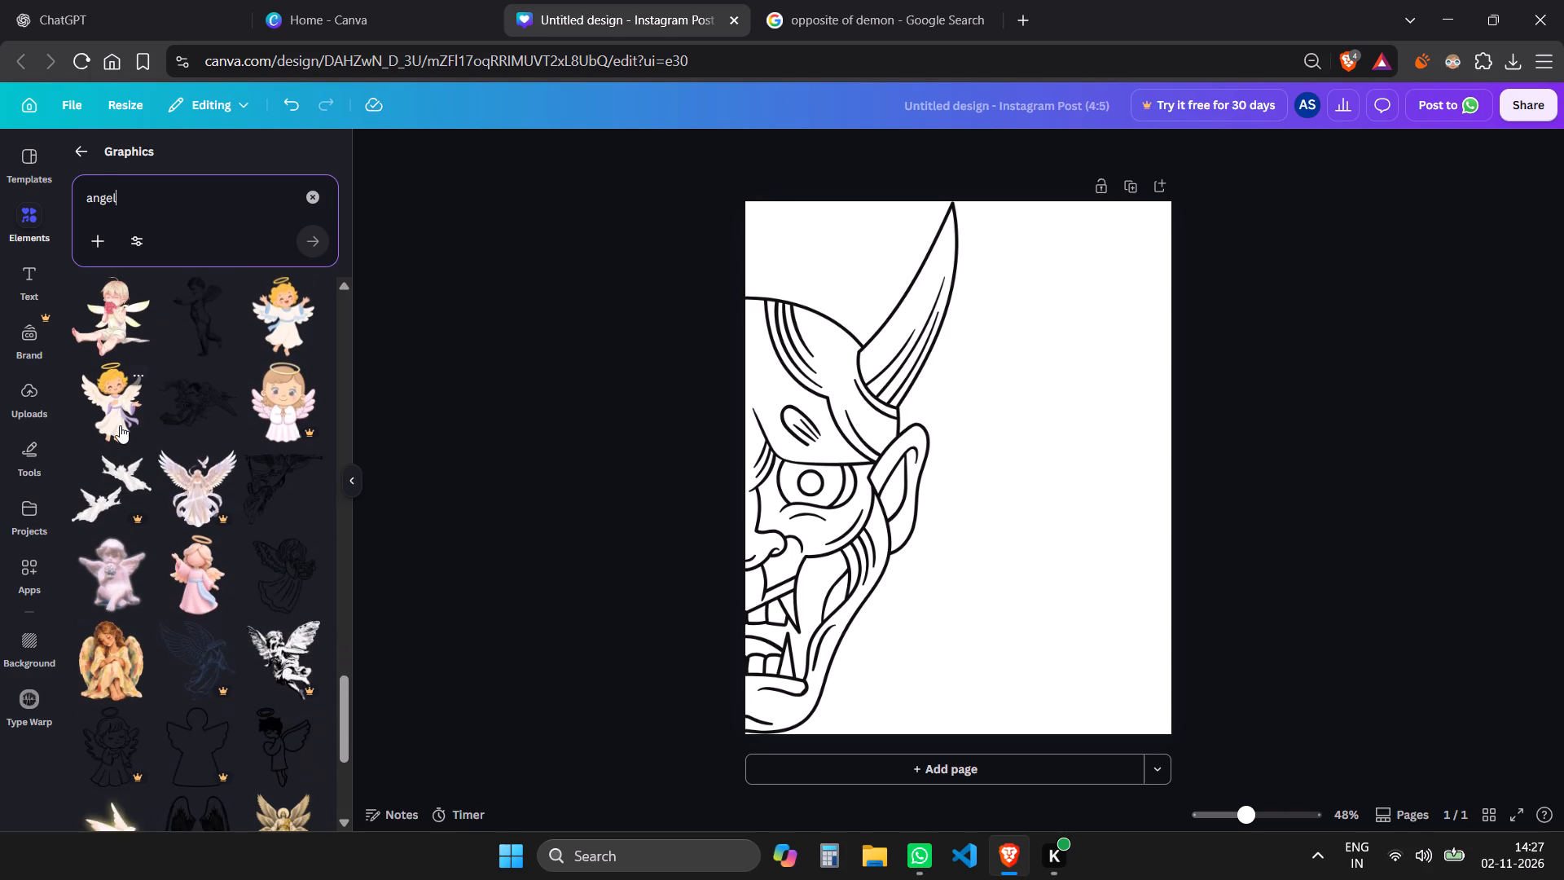
scroll(120, 425, "down", 5)
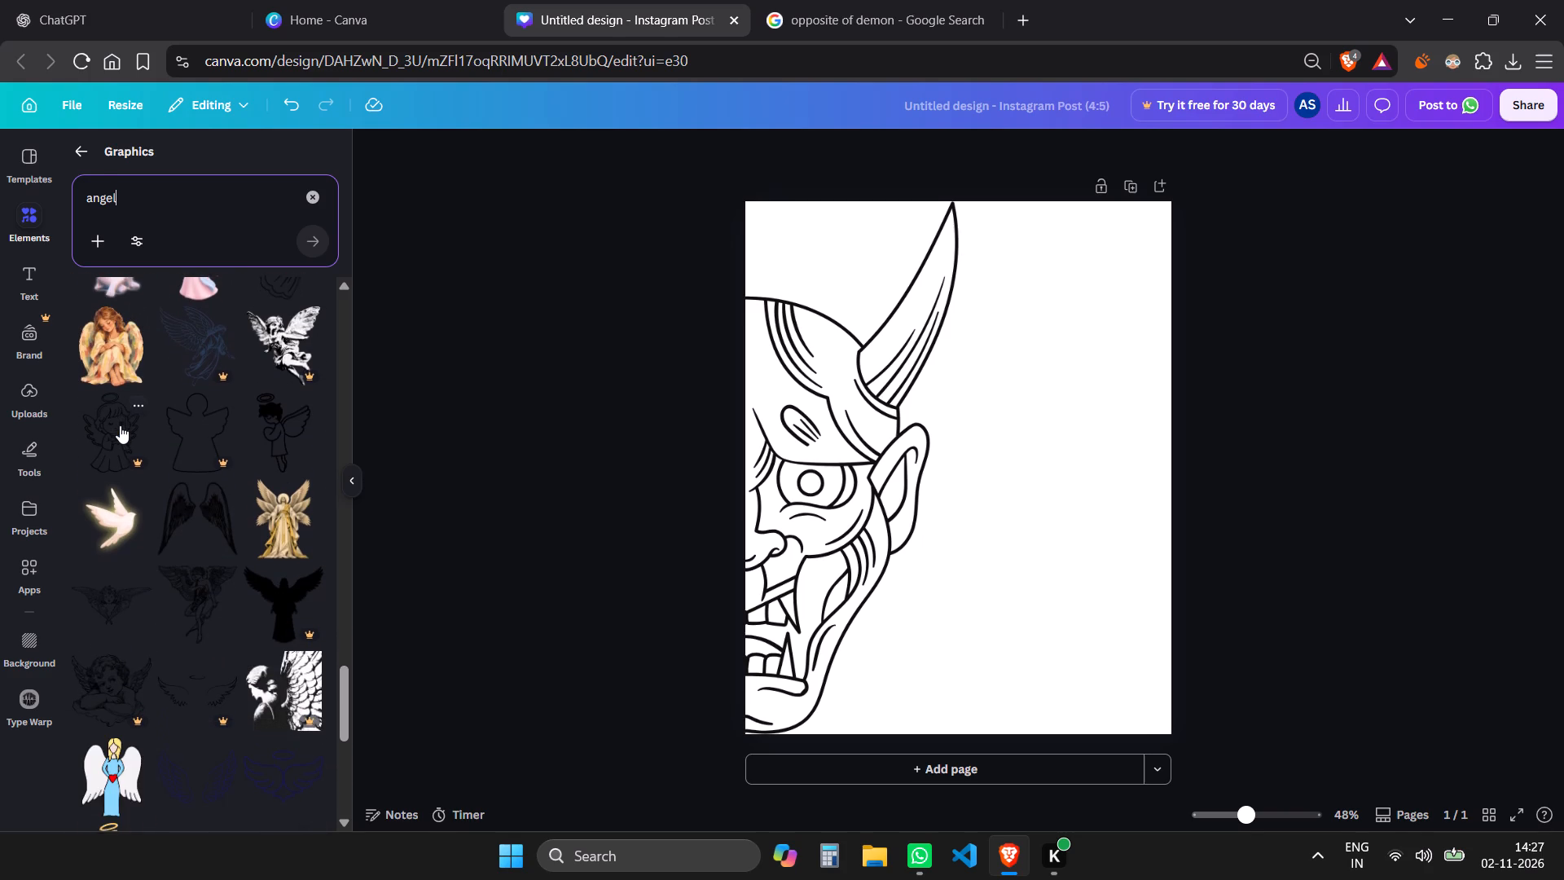
scroll(120, 425, "down", 6)
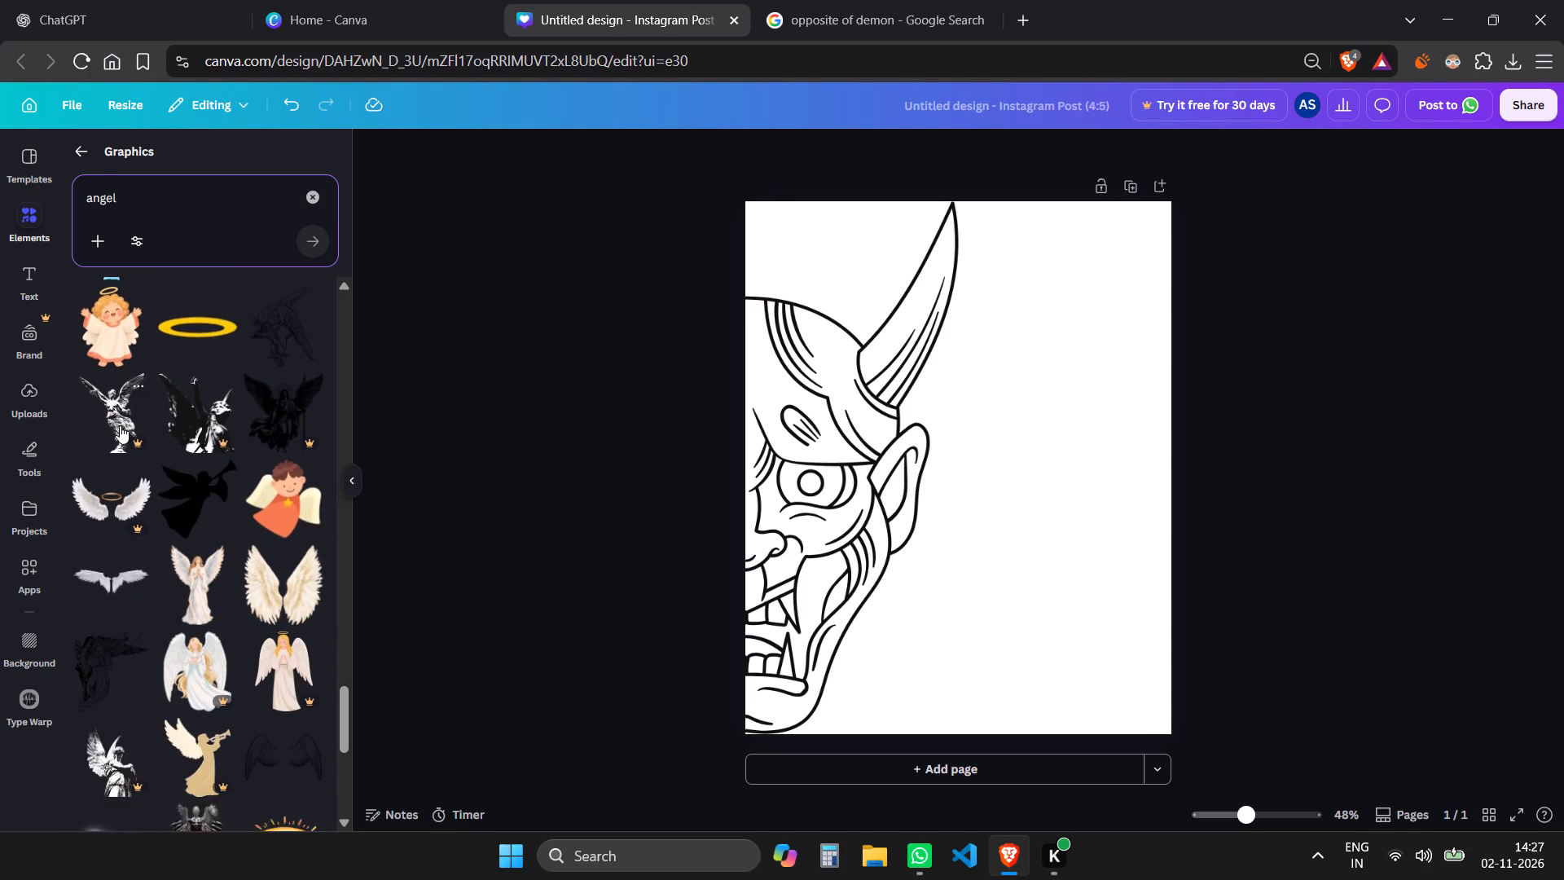
scroll(120, 425, "down", 4)
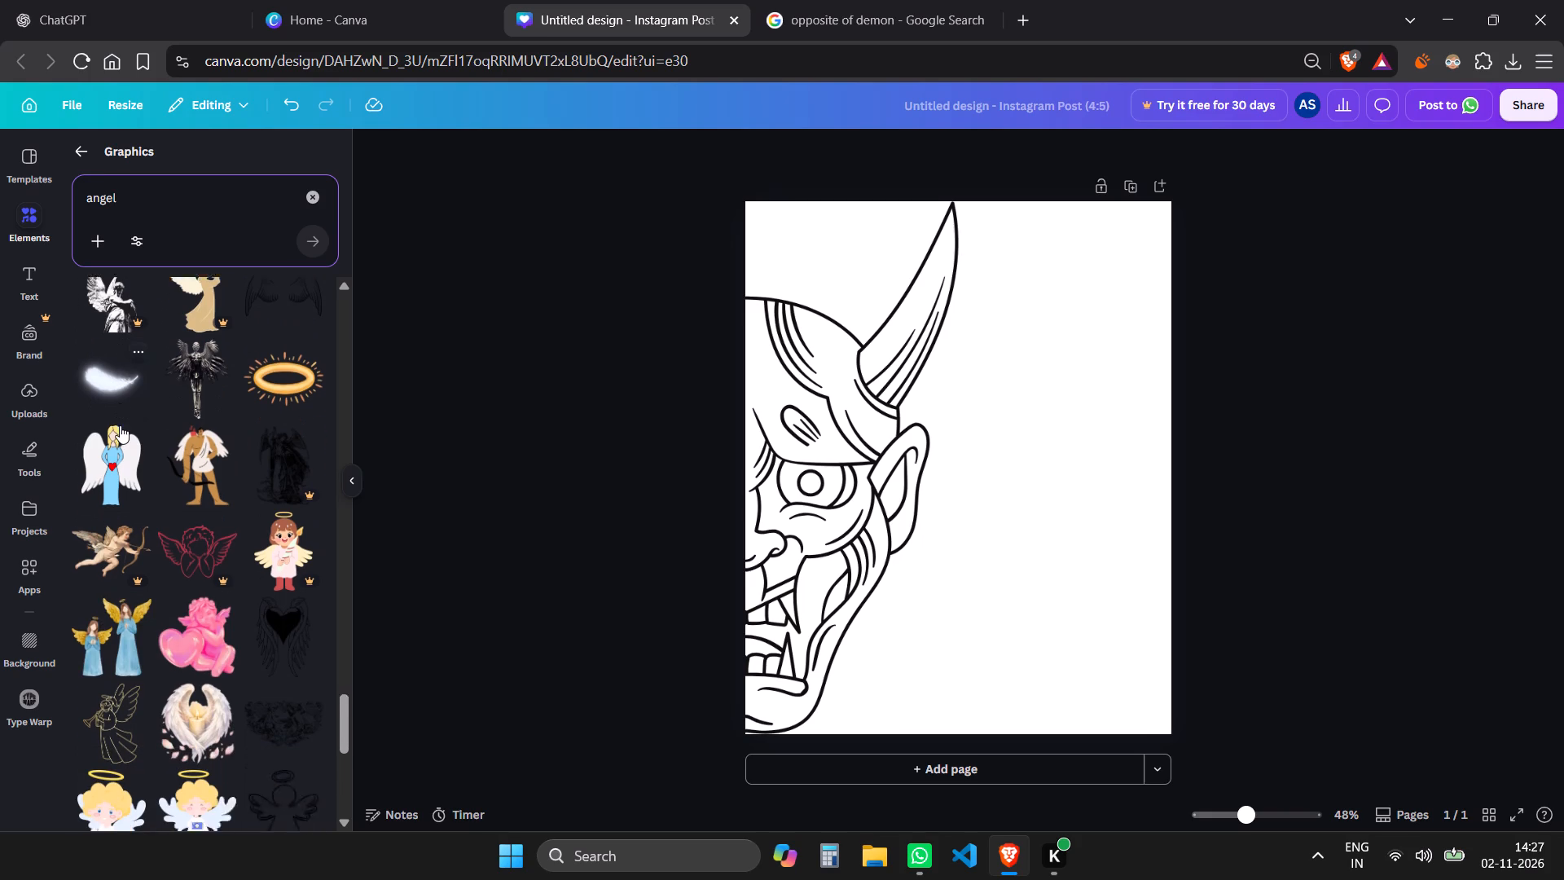
scroll(120, 425, "down", 1)
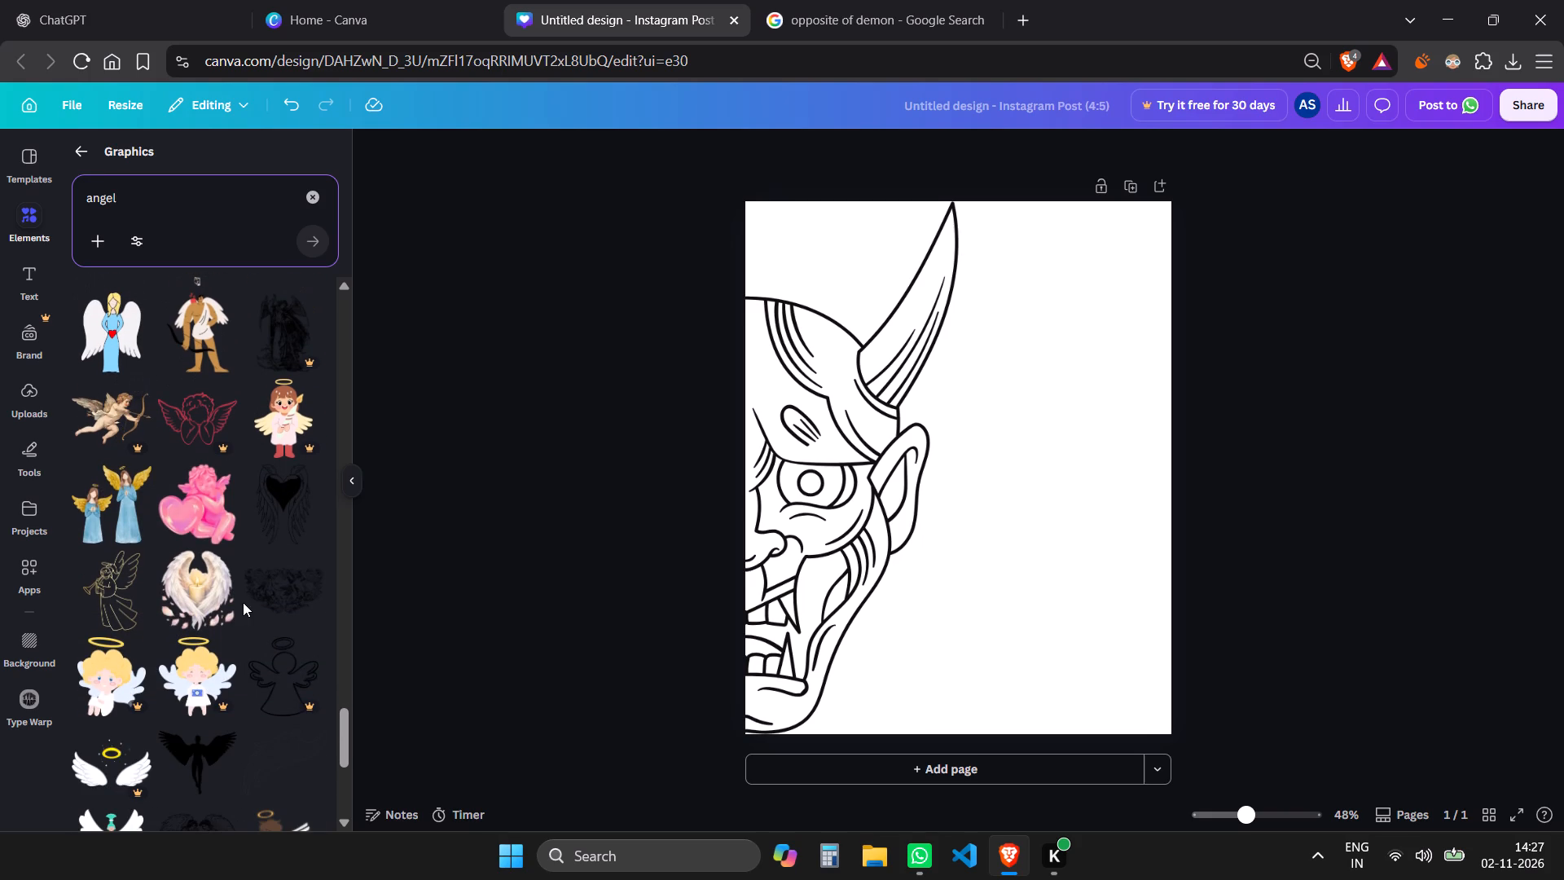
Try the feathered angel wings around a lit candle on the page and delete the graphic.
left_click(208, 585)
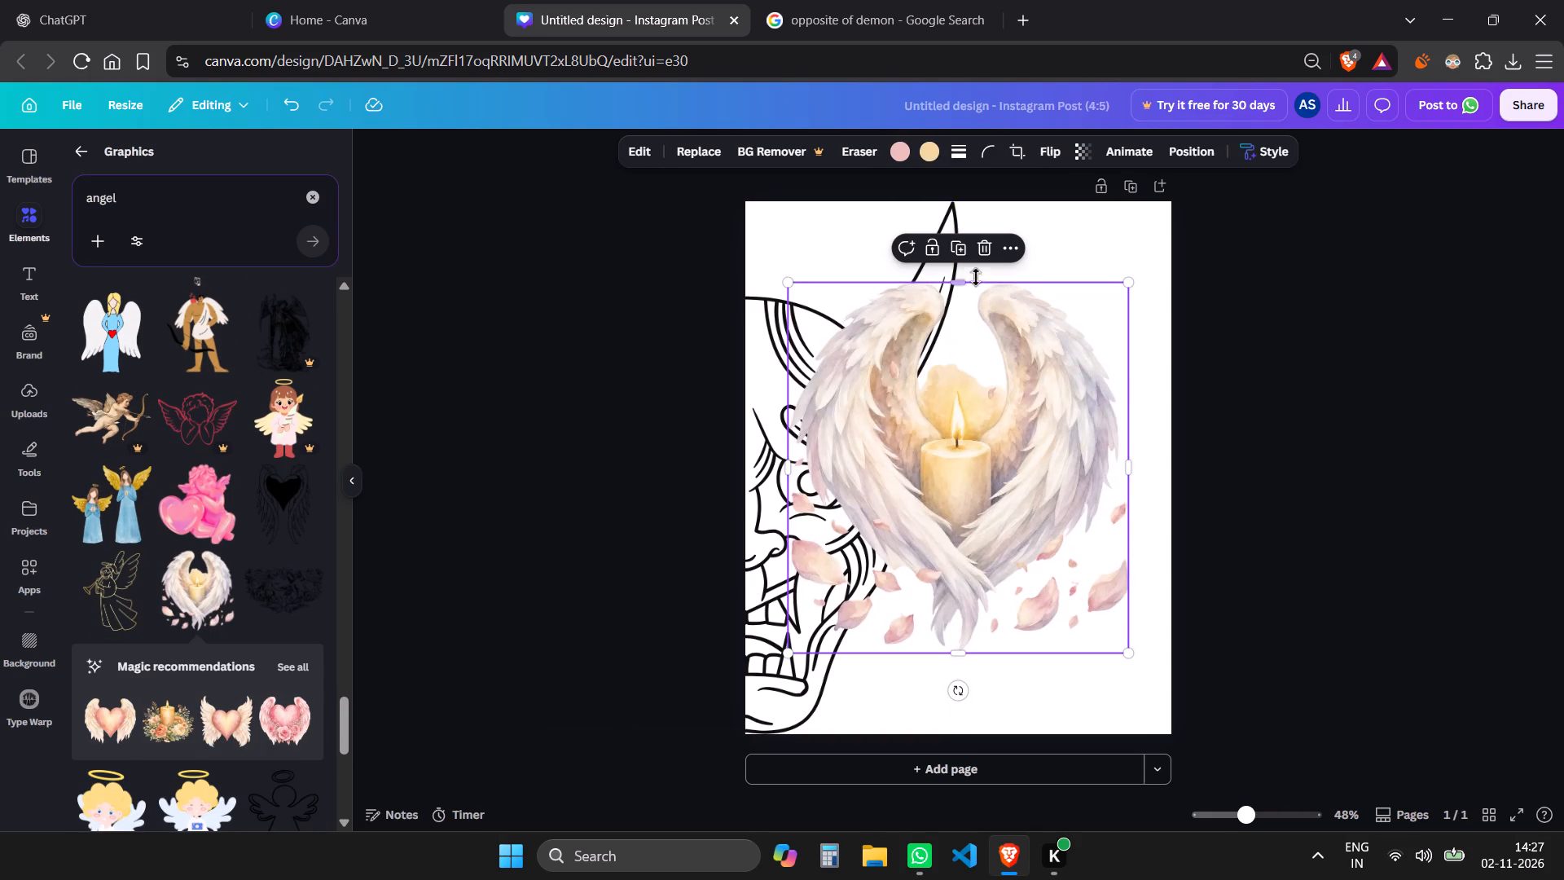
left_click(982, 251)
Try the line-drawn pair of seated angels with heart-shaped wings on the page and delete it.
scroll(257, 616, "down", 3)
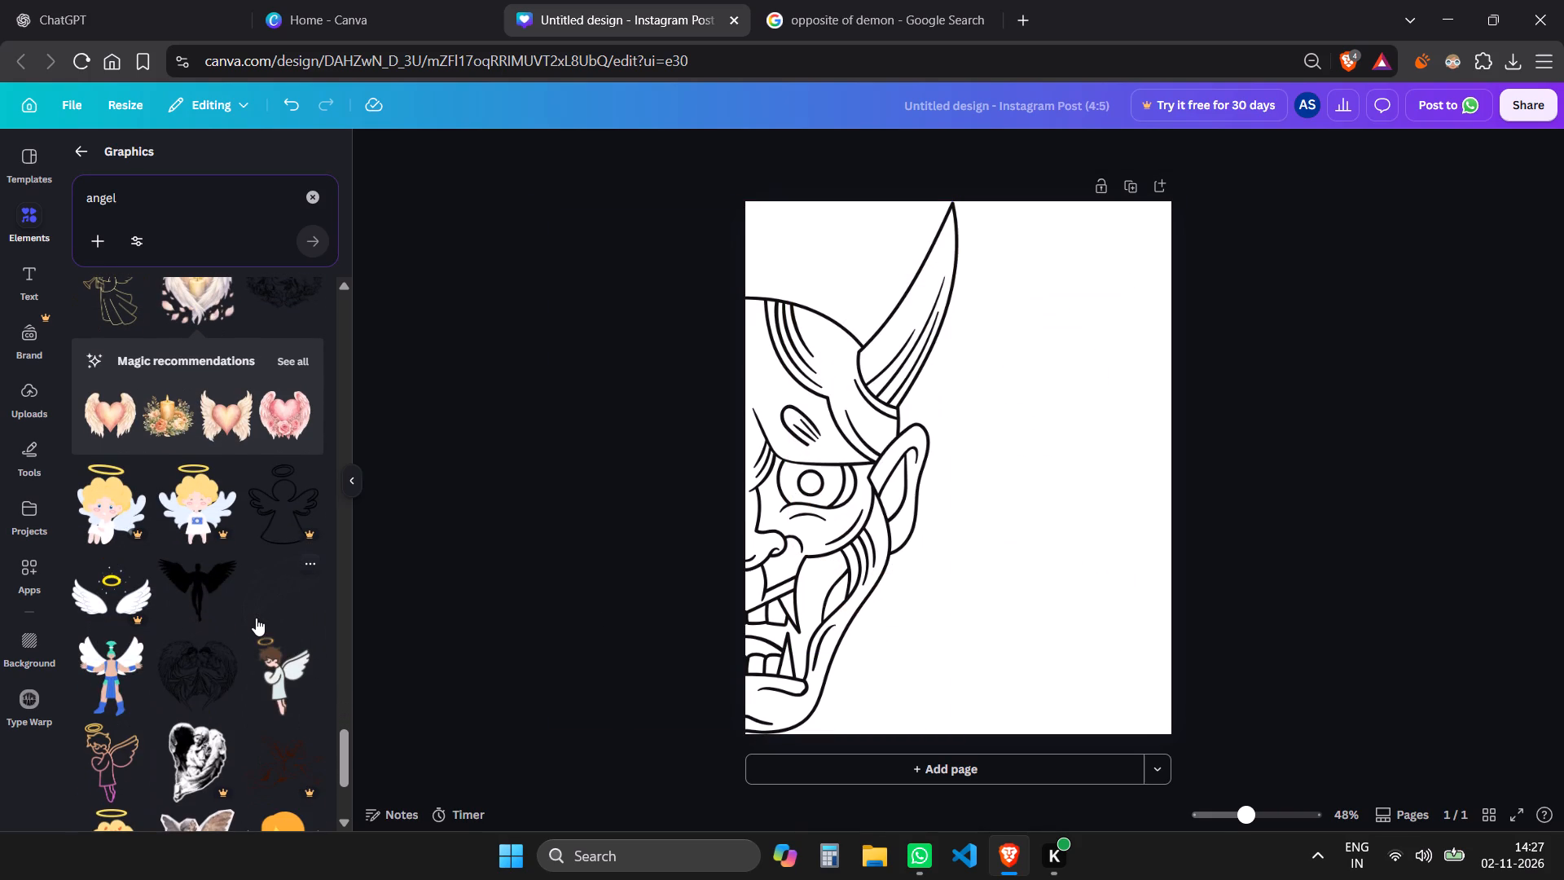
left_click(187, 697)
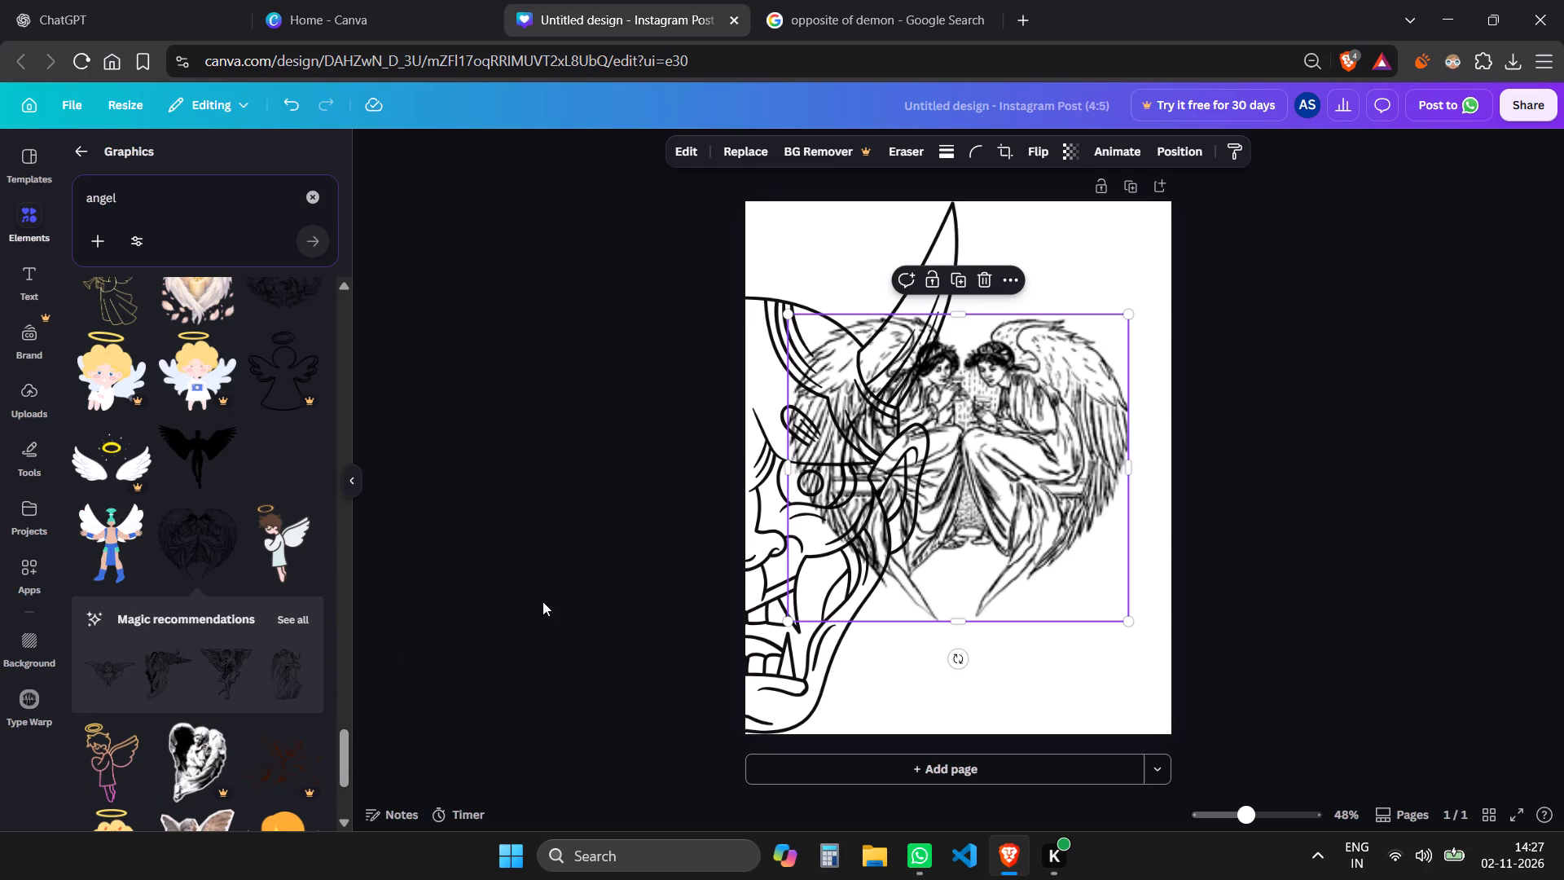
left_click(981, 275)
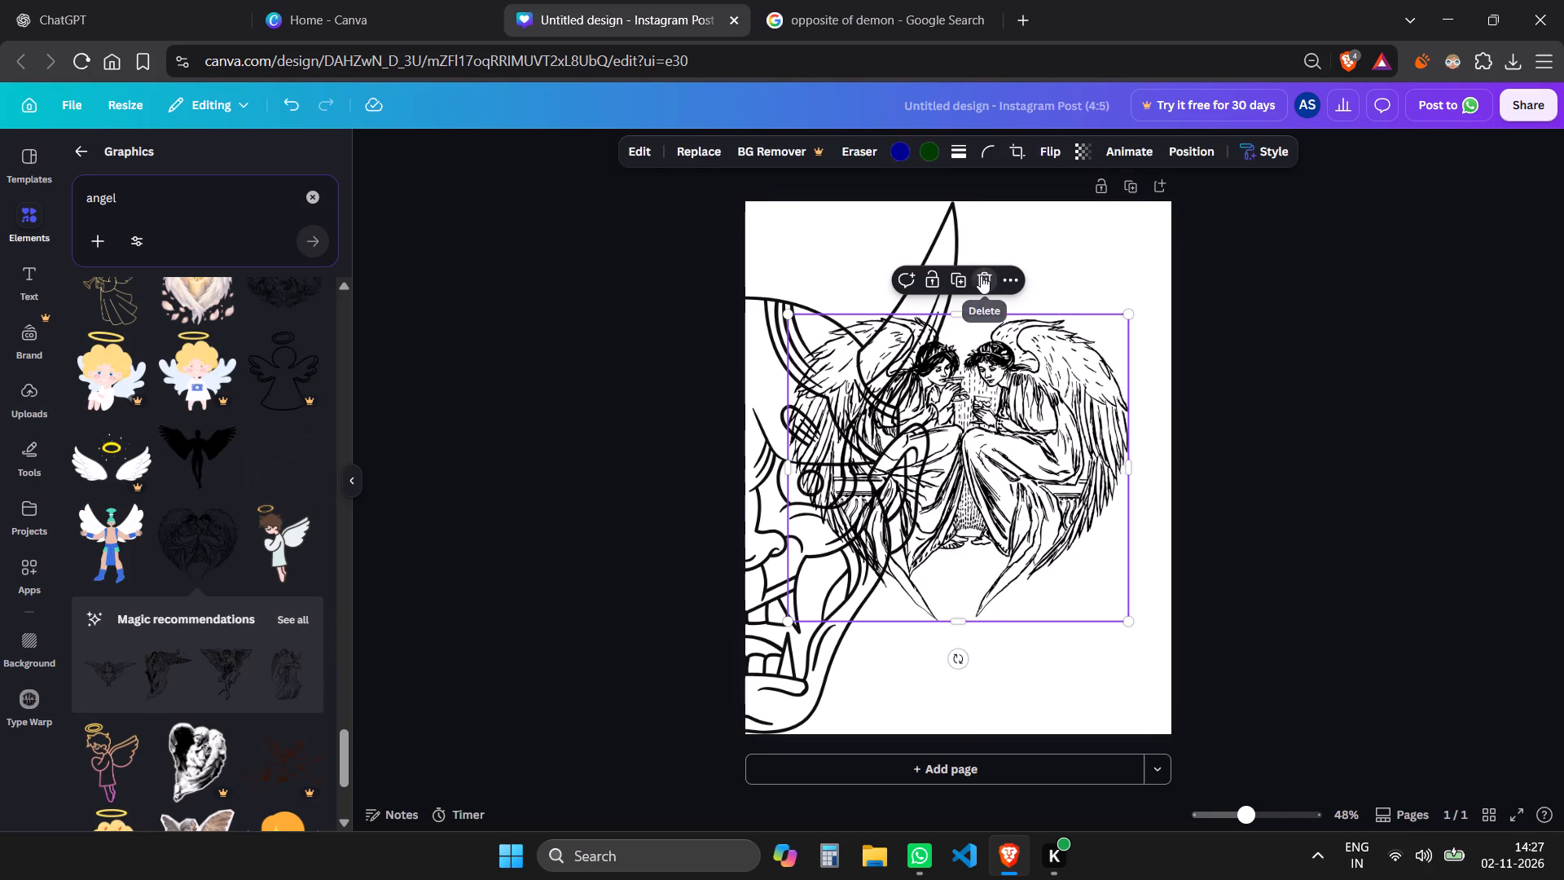
Look further through the "angel" graphics results for artwork matching the black line-art style of the demon mask.
scroll(96, 715, "down", 3)
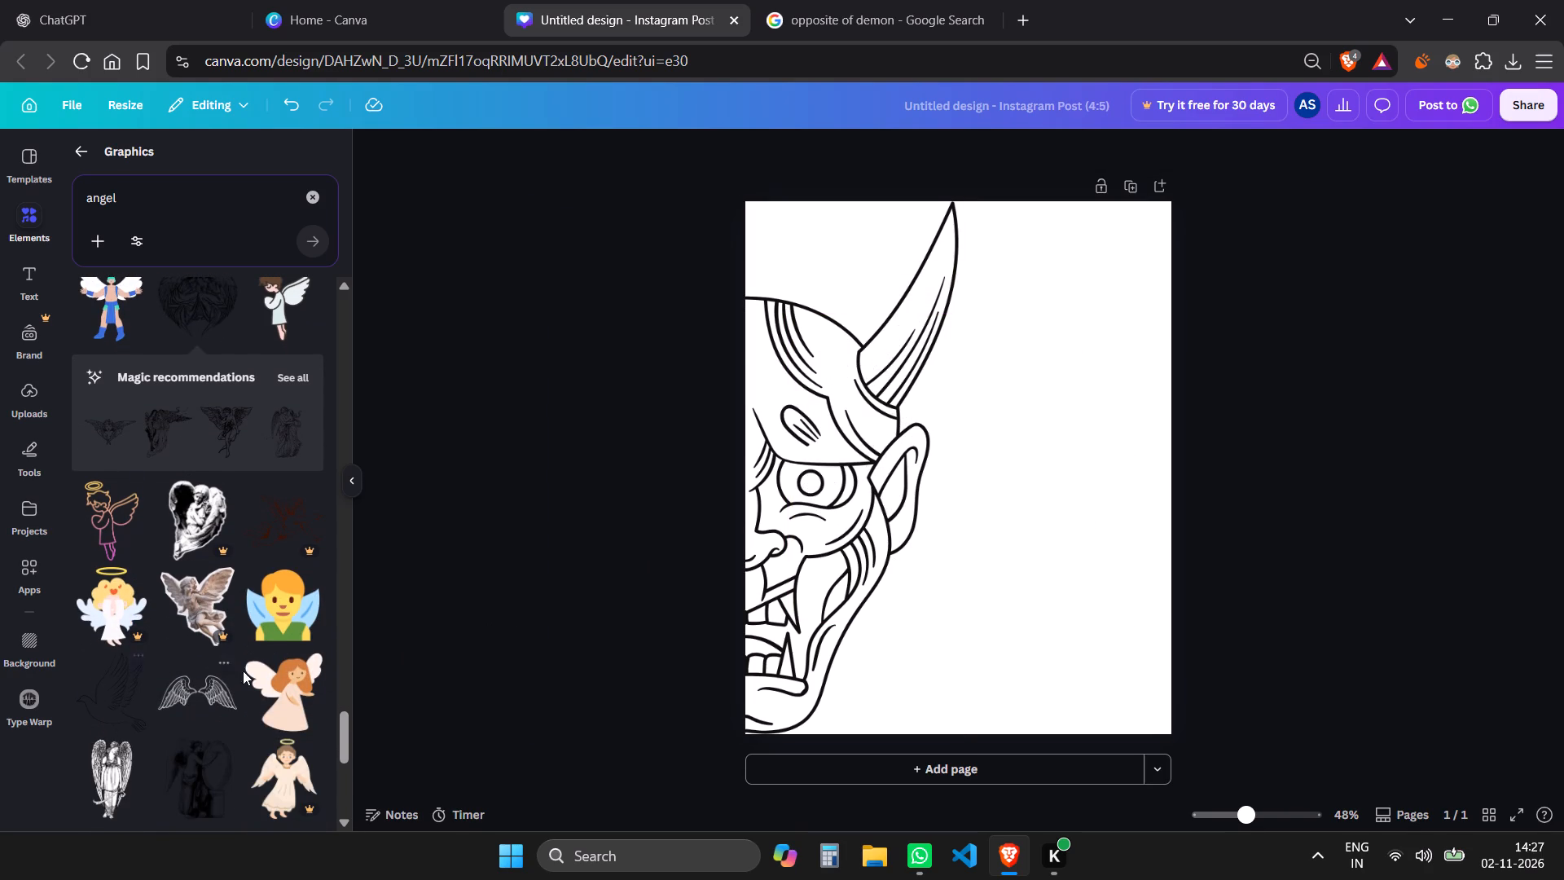
scroll(296, 595, "down", 6)
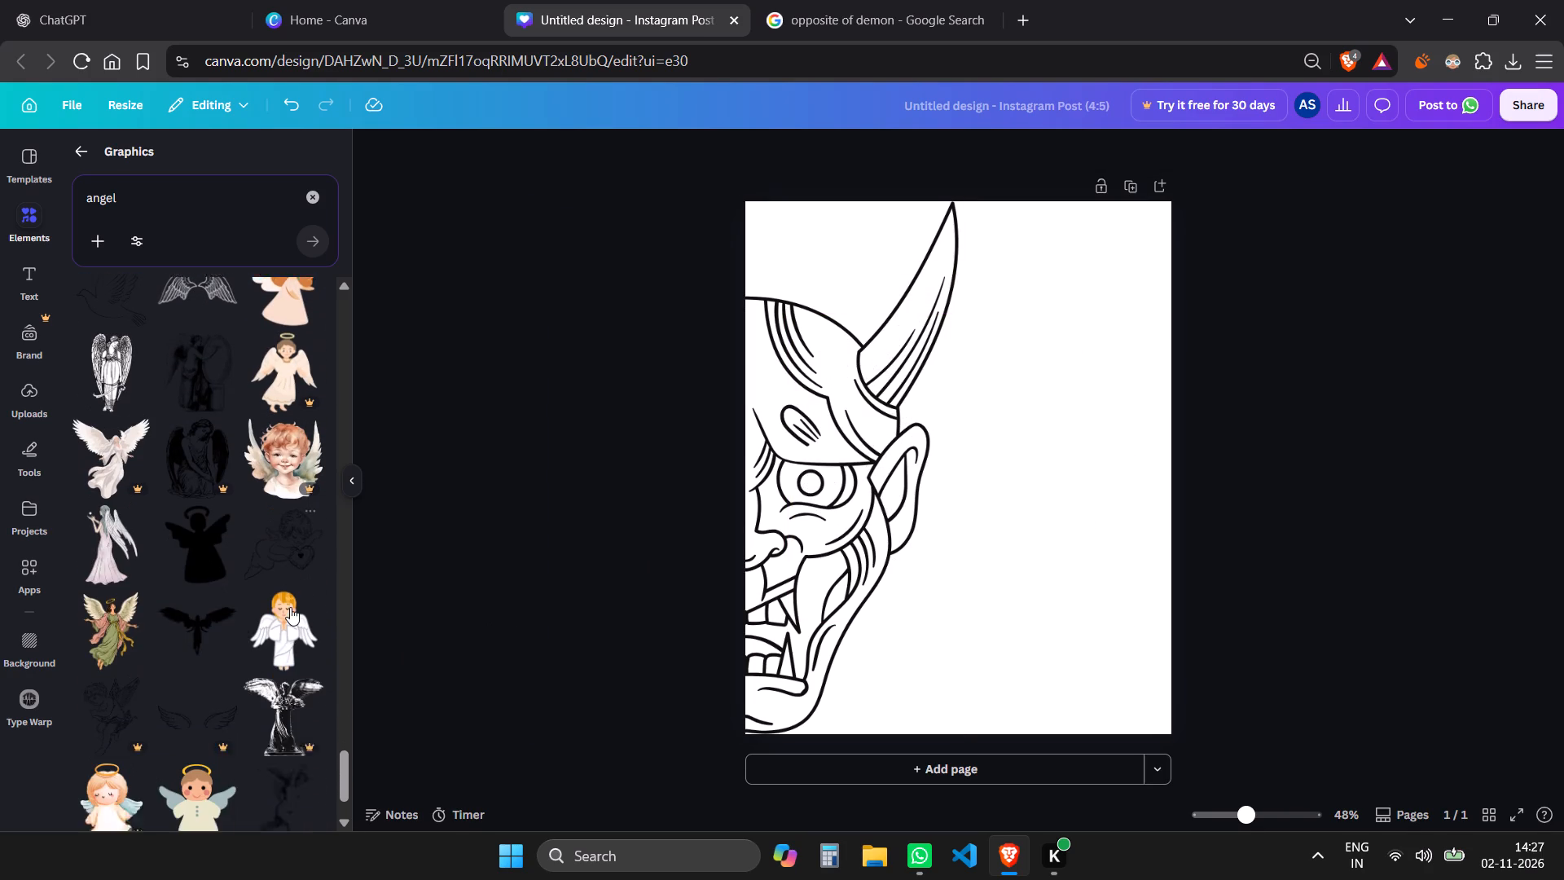
scroll(290, 607, "down", 4)
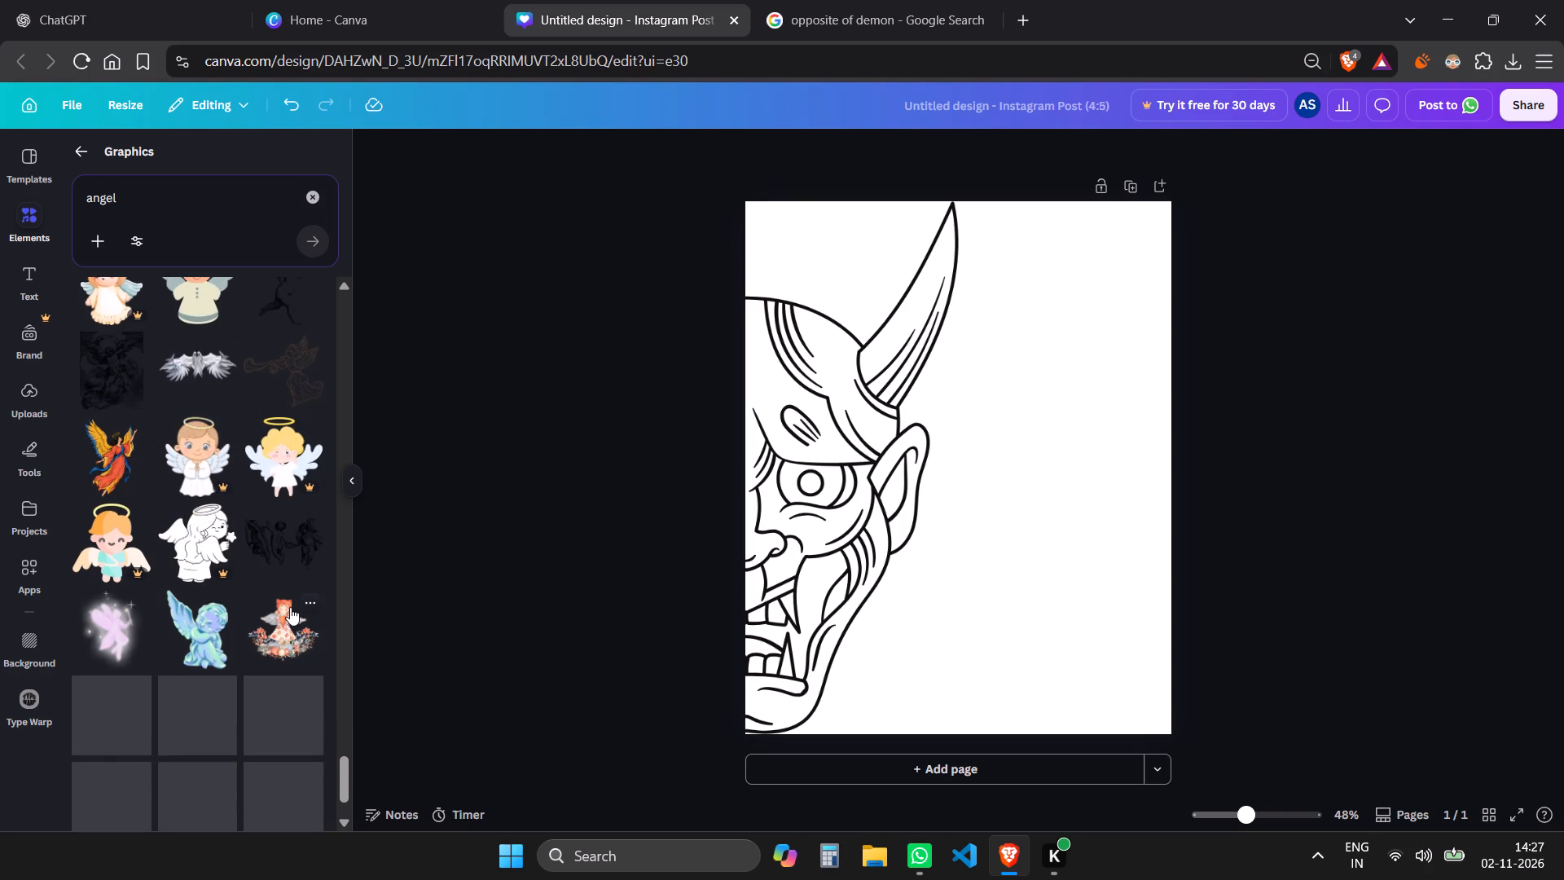
scroll(290, 607, "down", 8)
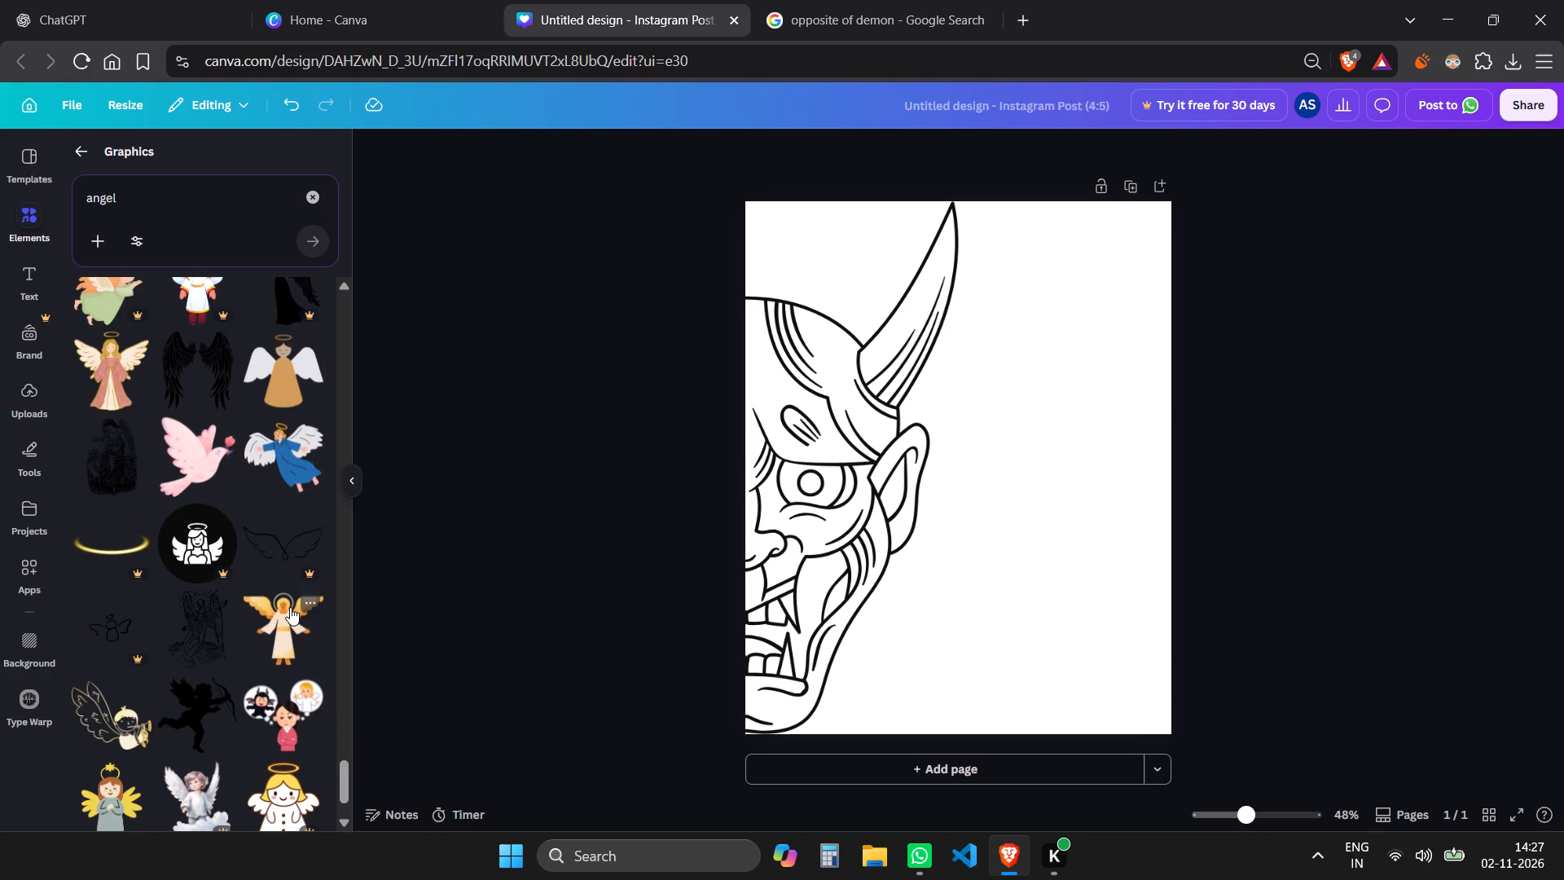
scroll(253, 583, "down", 4)
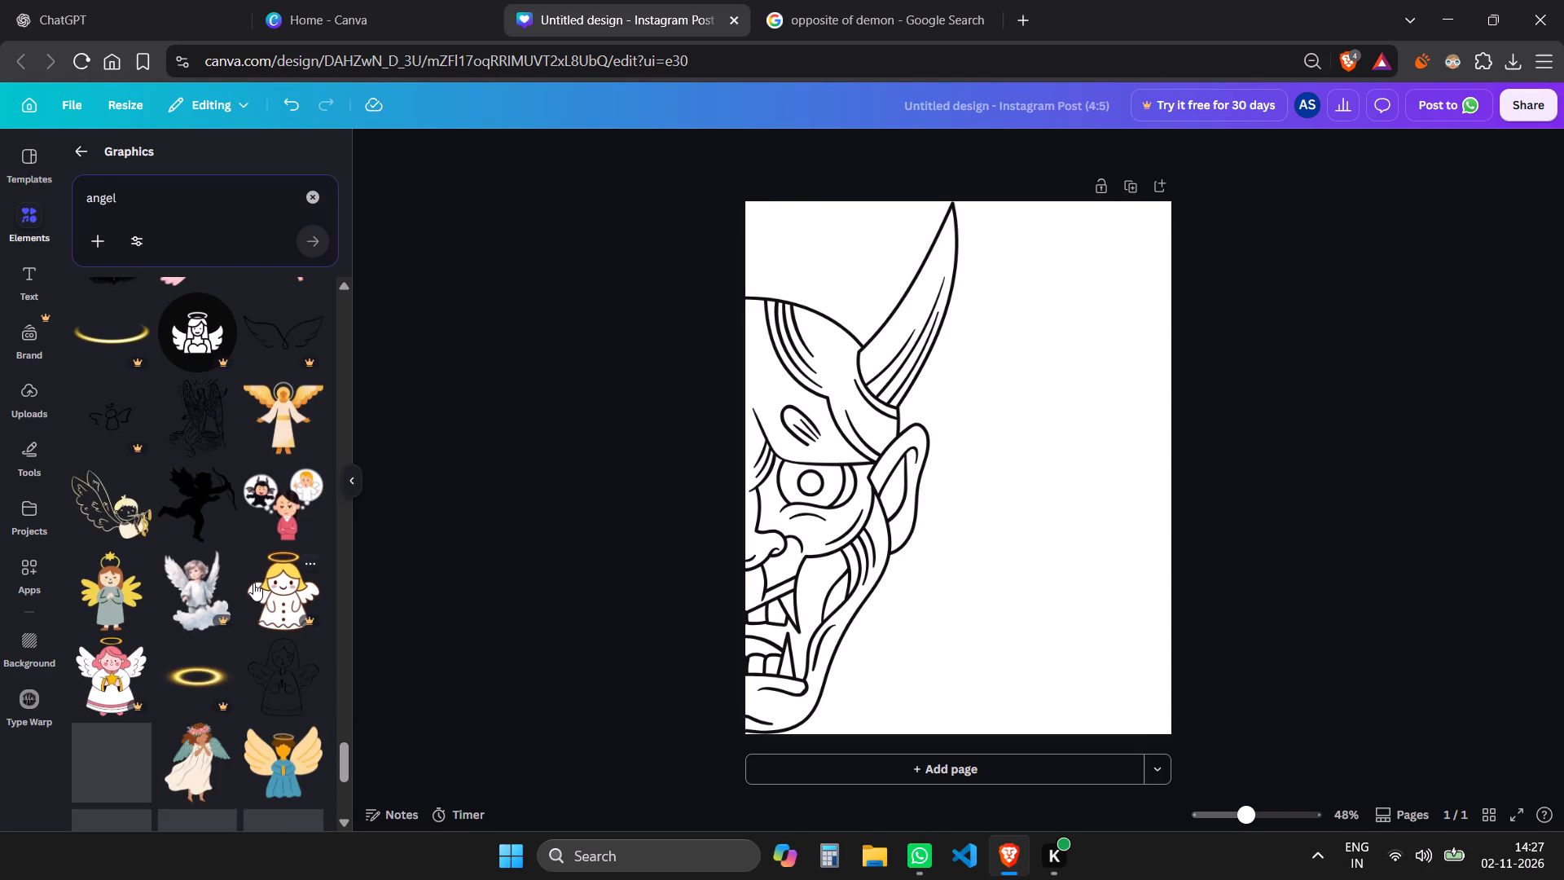
scroll(253, 583, "down", 8)
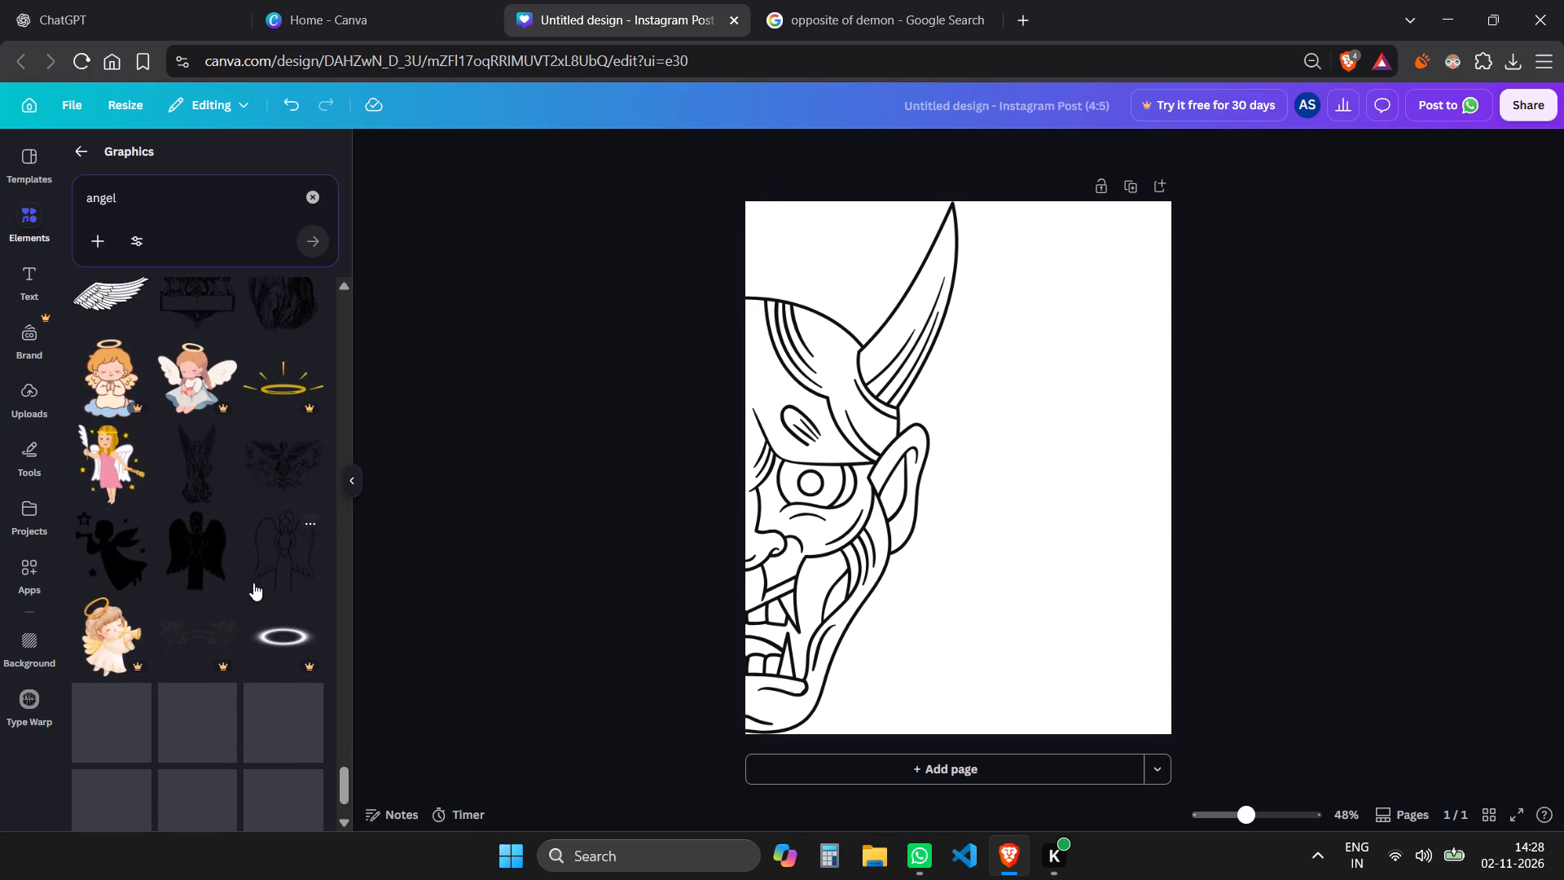
scroll(253, 583, "up", 3)
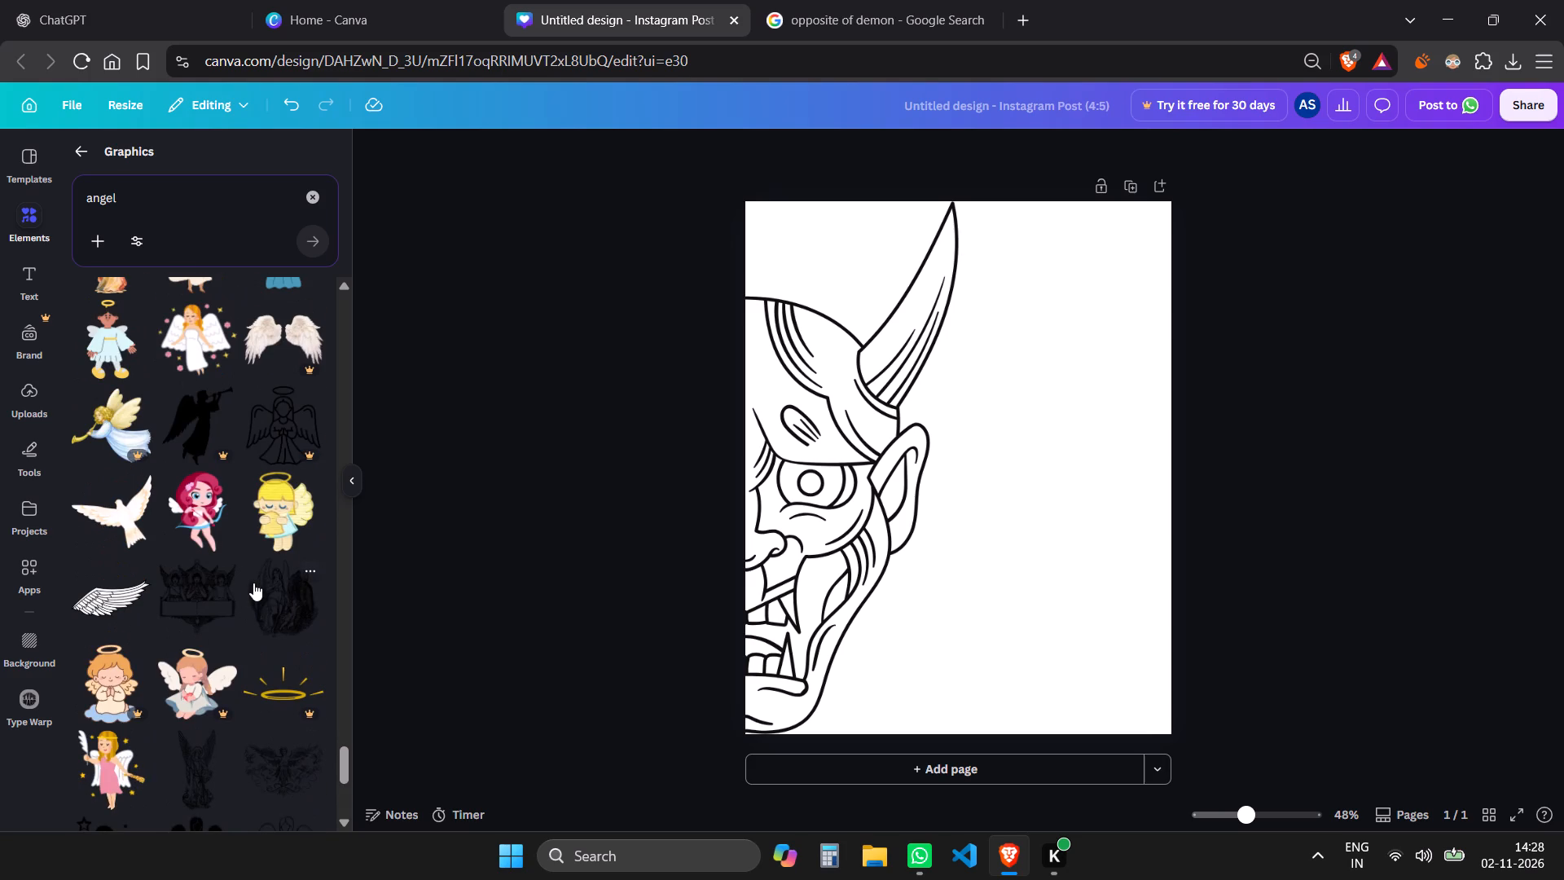
scroll(253, 583, "down", 5)
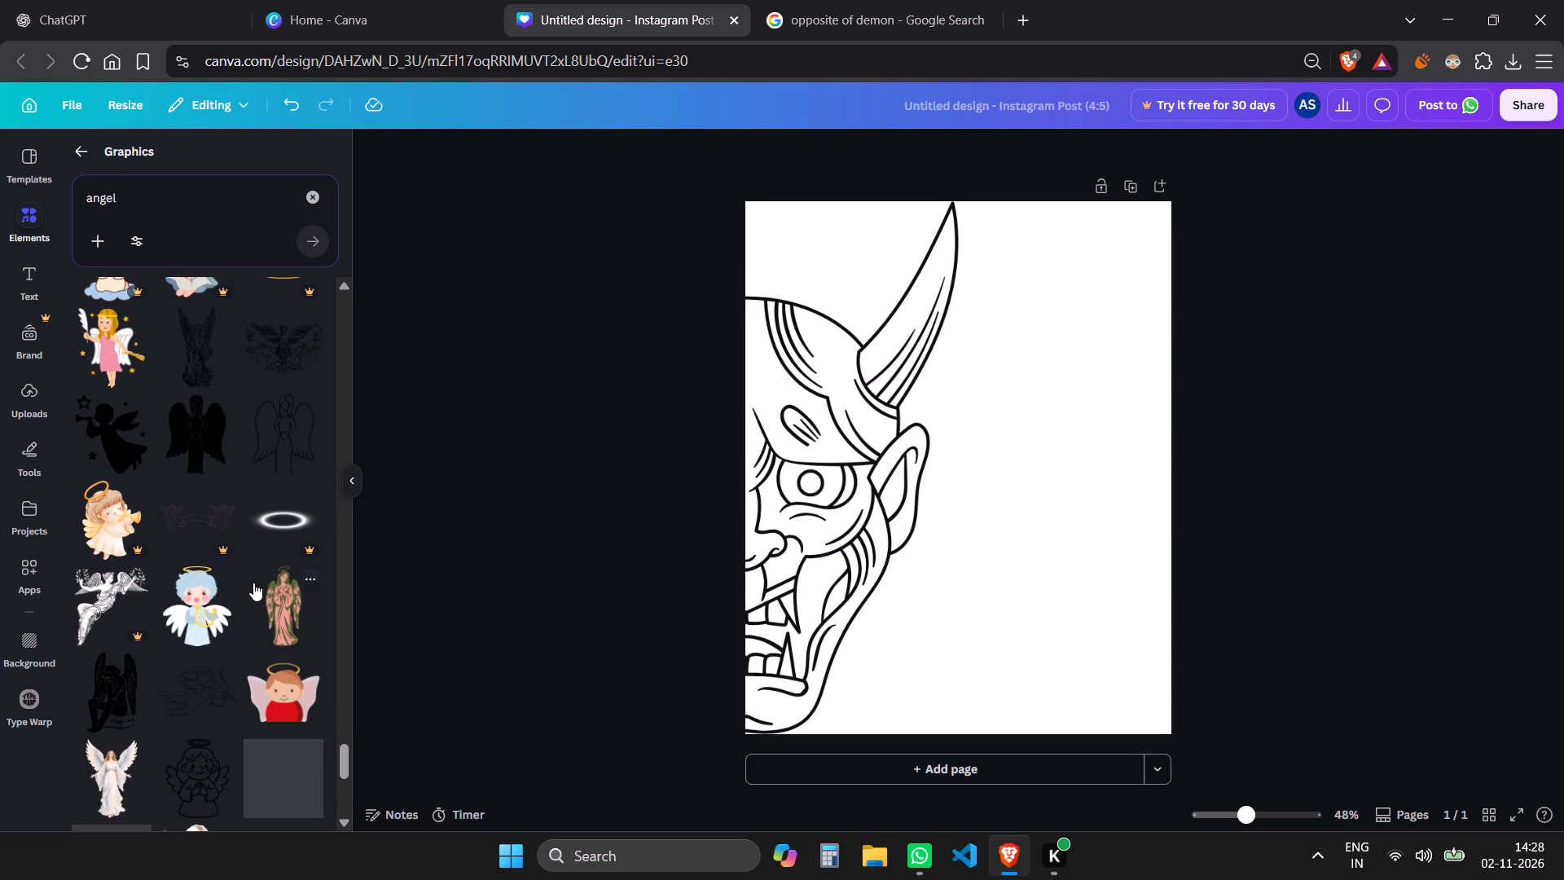
scroll(253, 583, "down", 3)
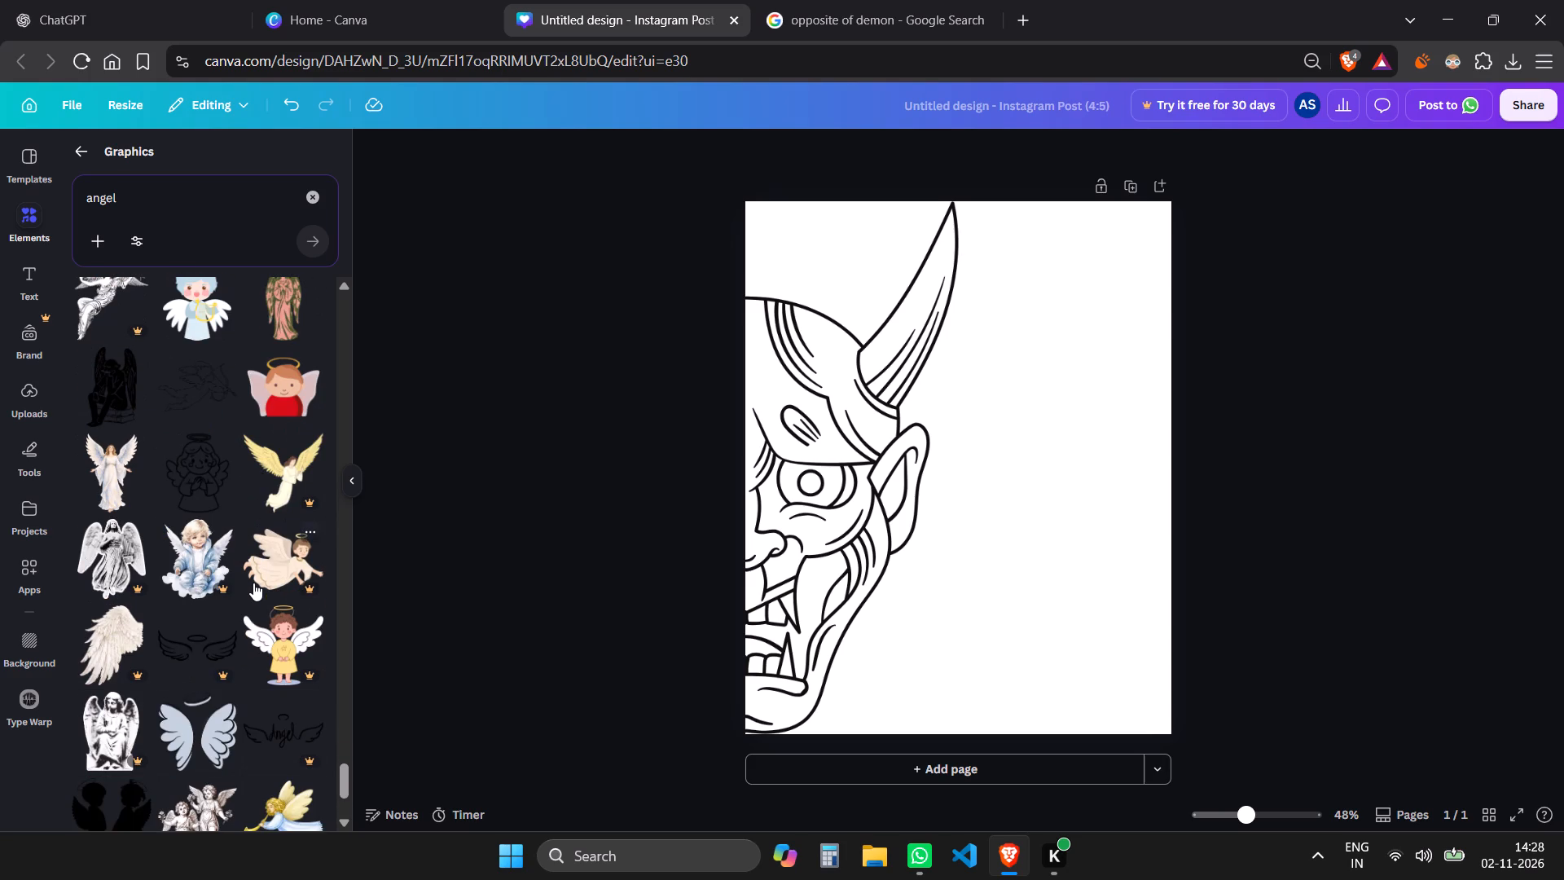
scroll(253, 583, "down", 7)
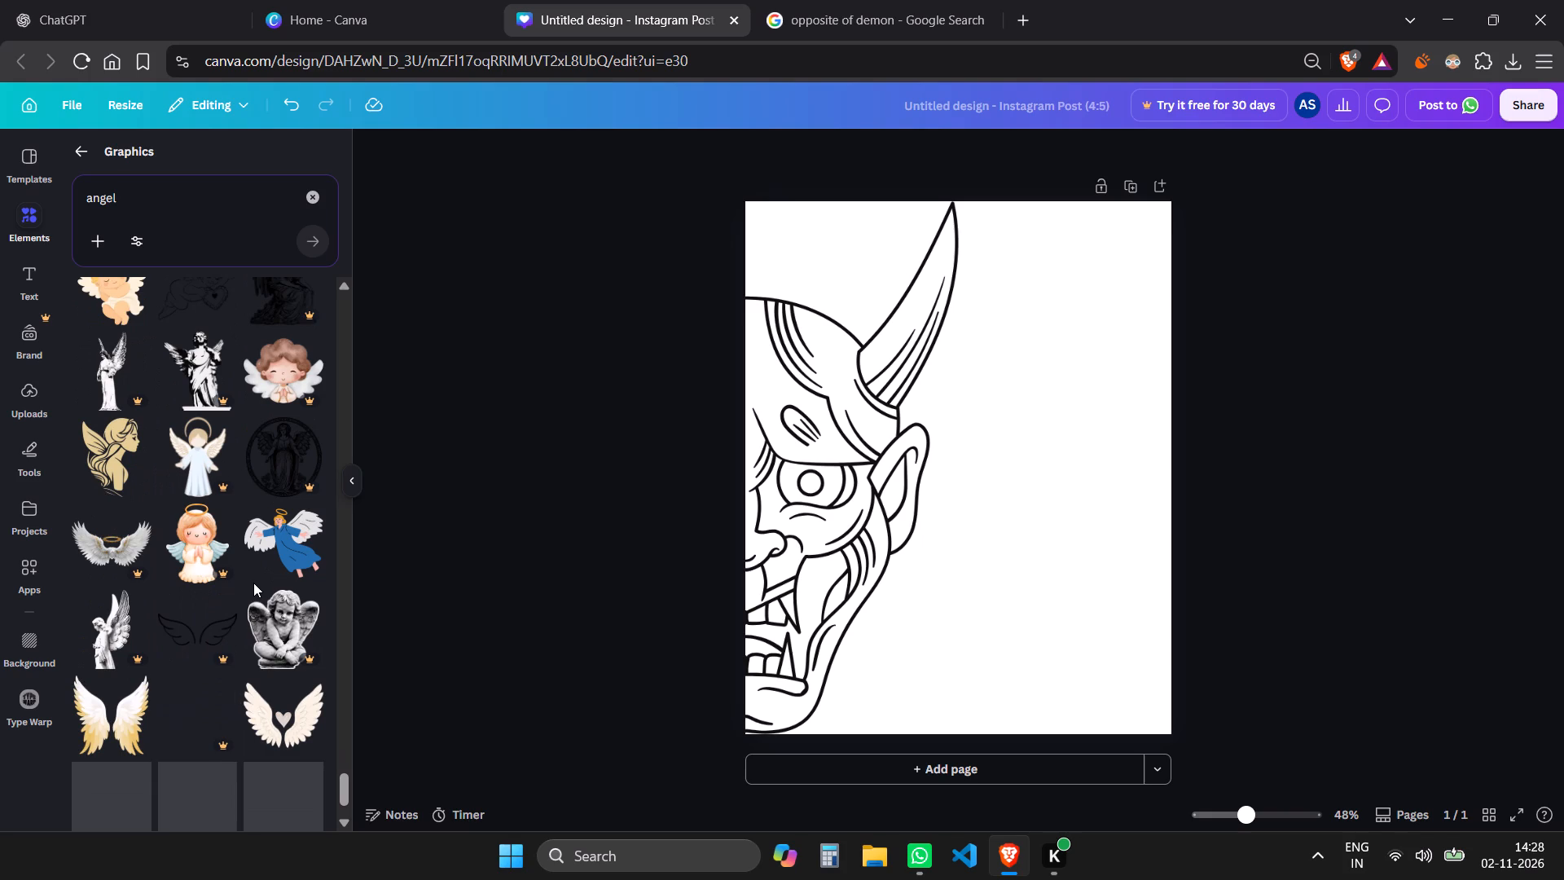
scroll(253, 583, "down", 6)
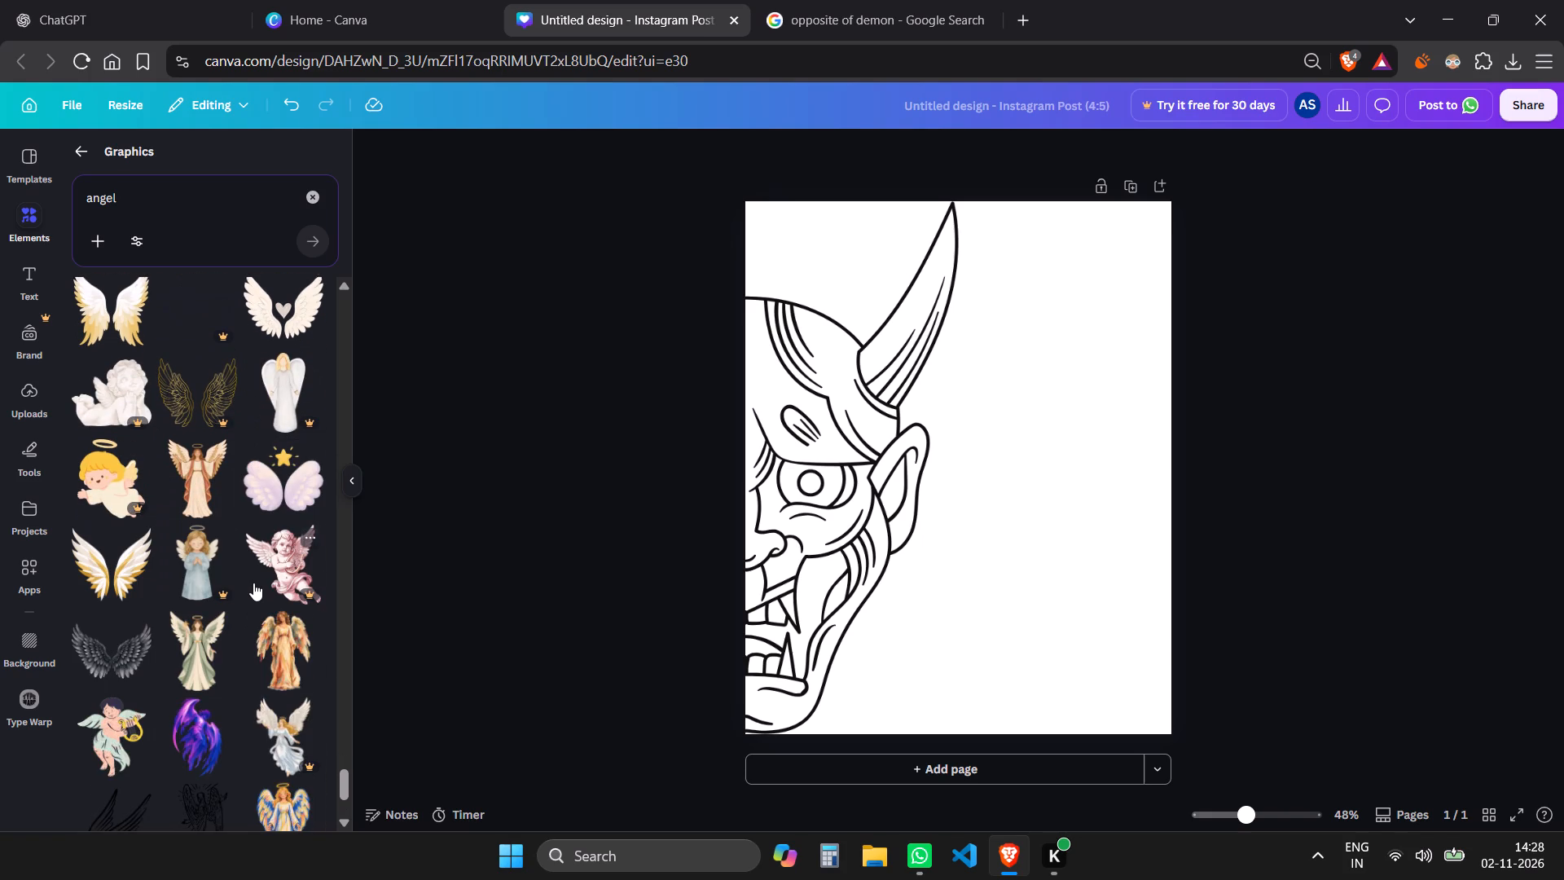
scroll(253, 583, "down", 4)
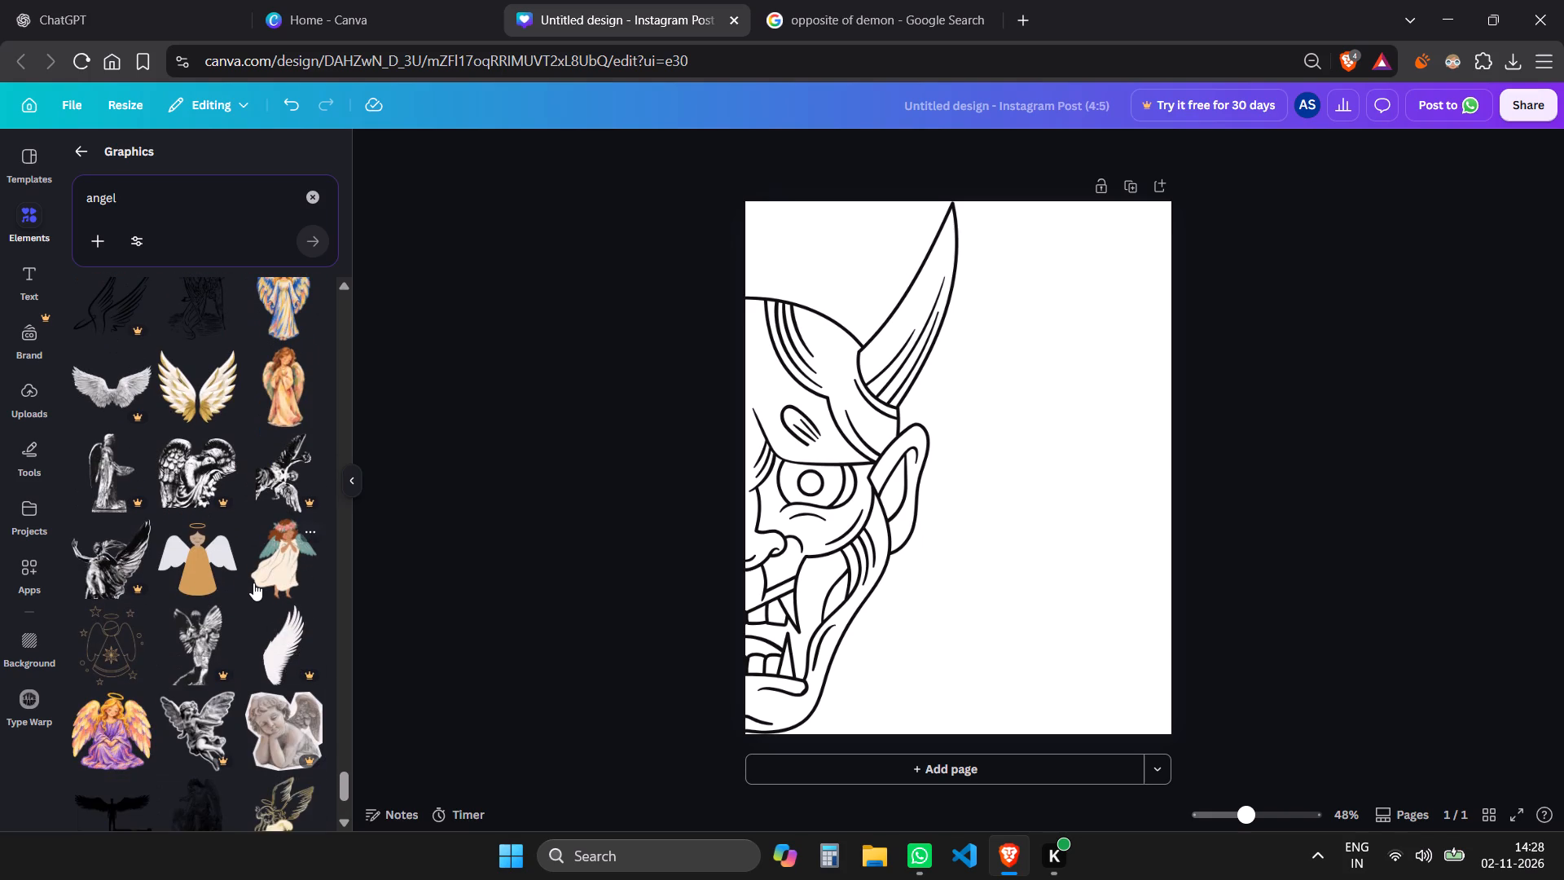
scroll(253, 583, "down", 8)
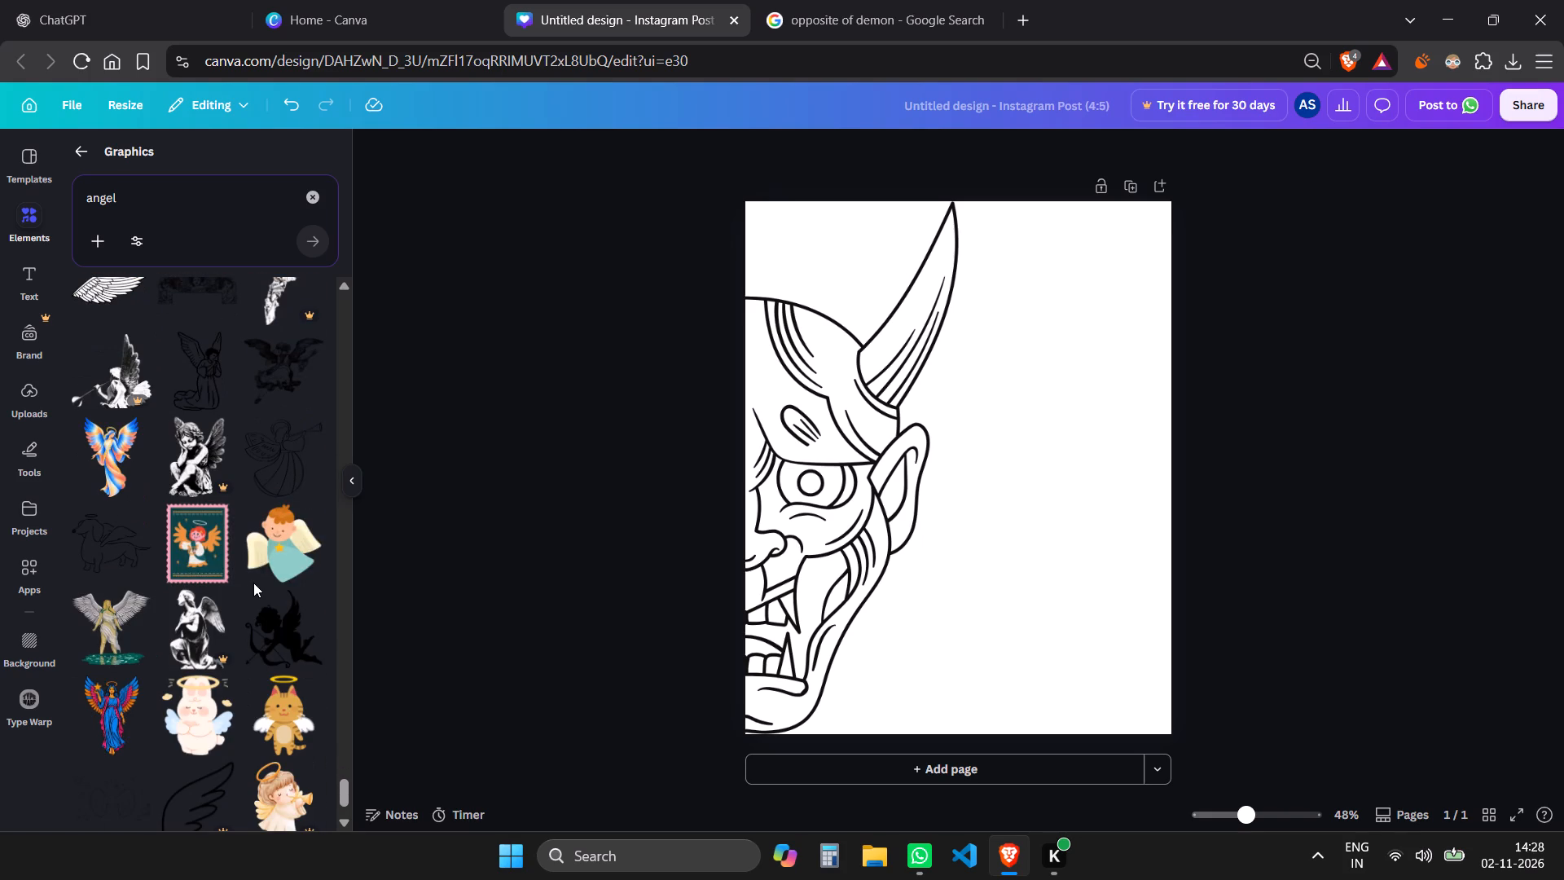
scroll(253, 583, "down", 3)
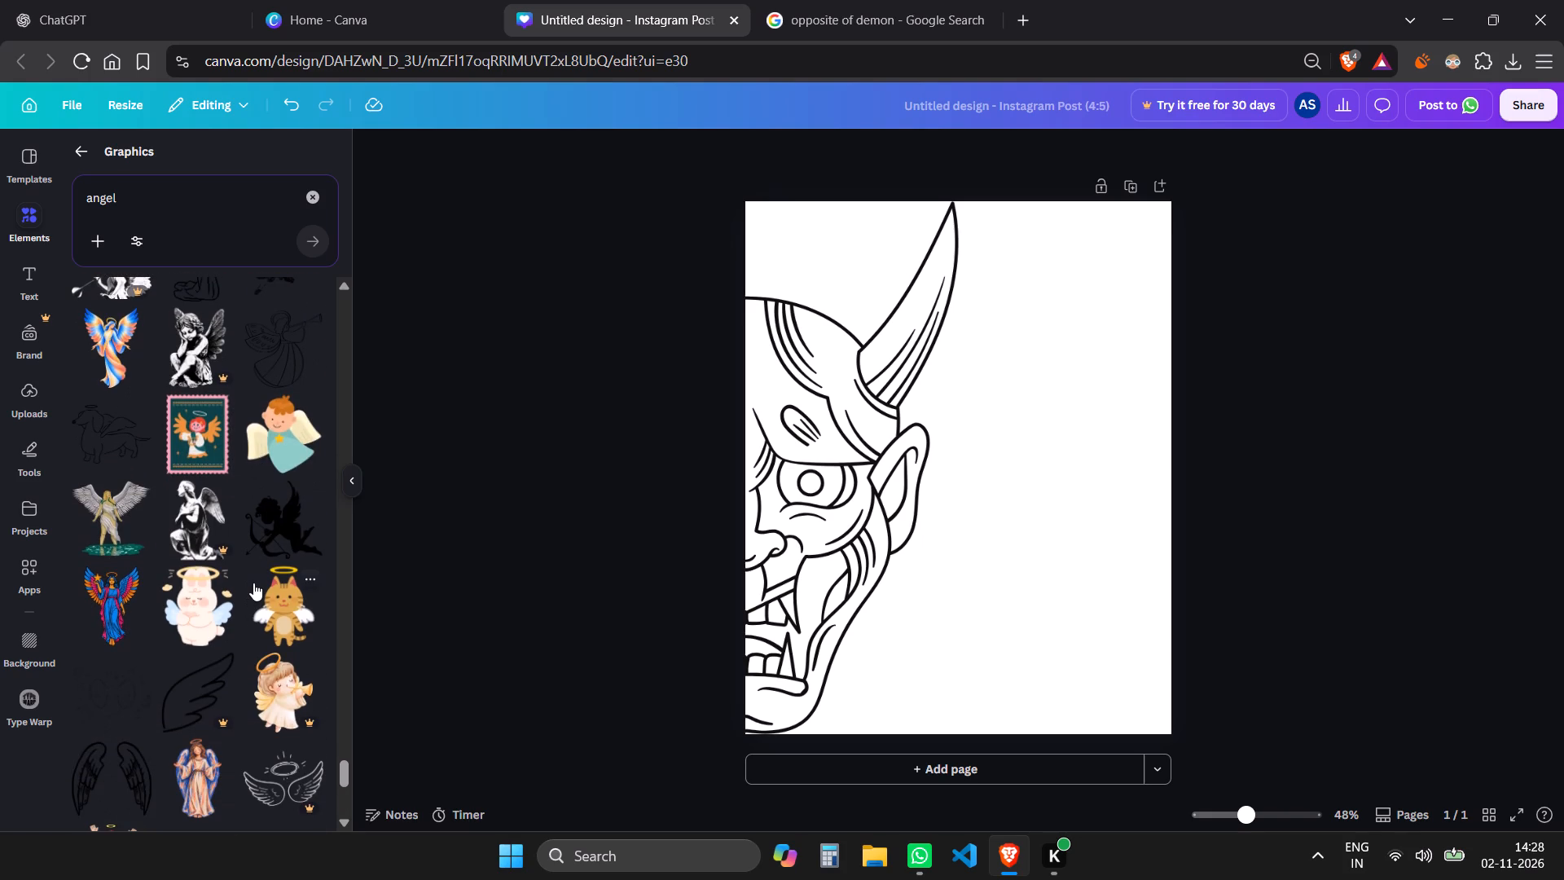
scroll(253, 583, "down", 5)
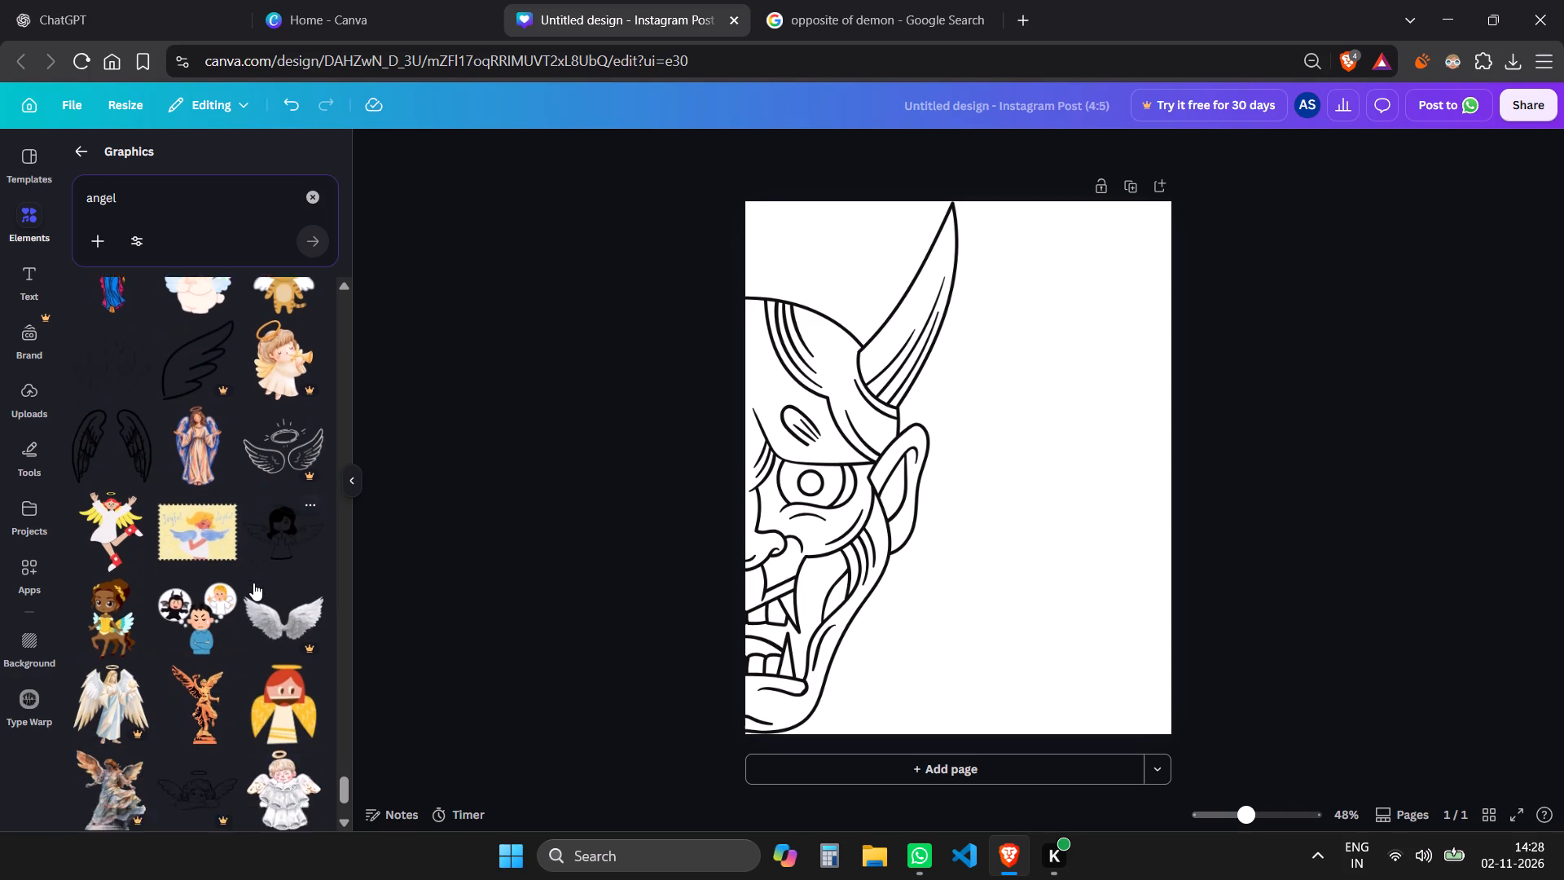
scroll(253, 583, "down", 5)
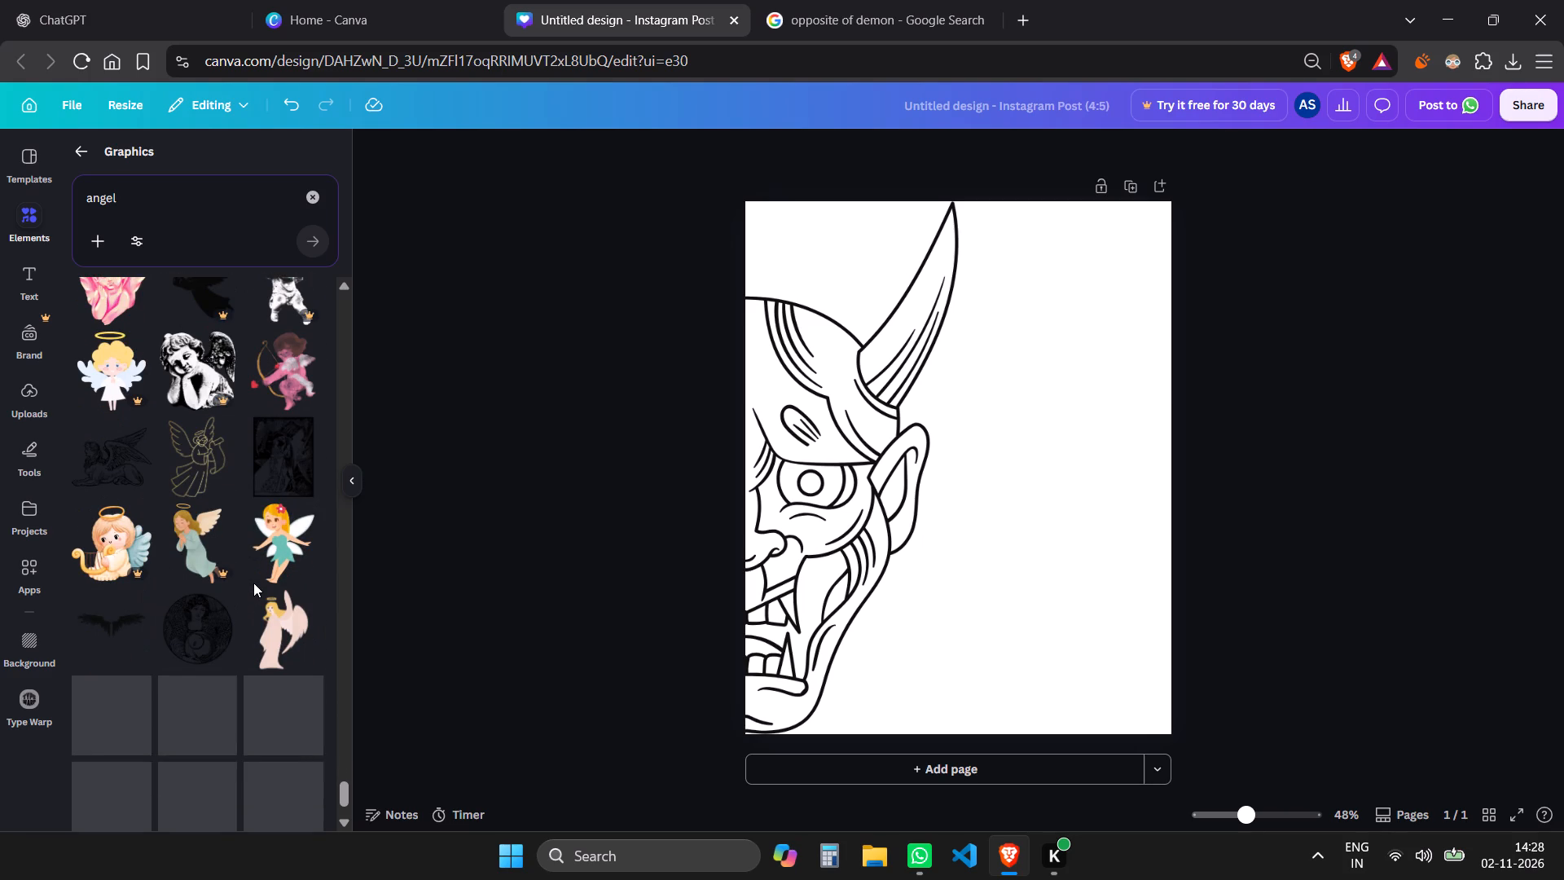
scroll(253, 583, "down", 3)
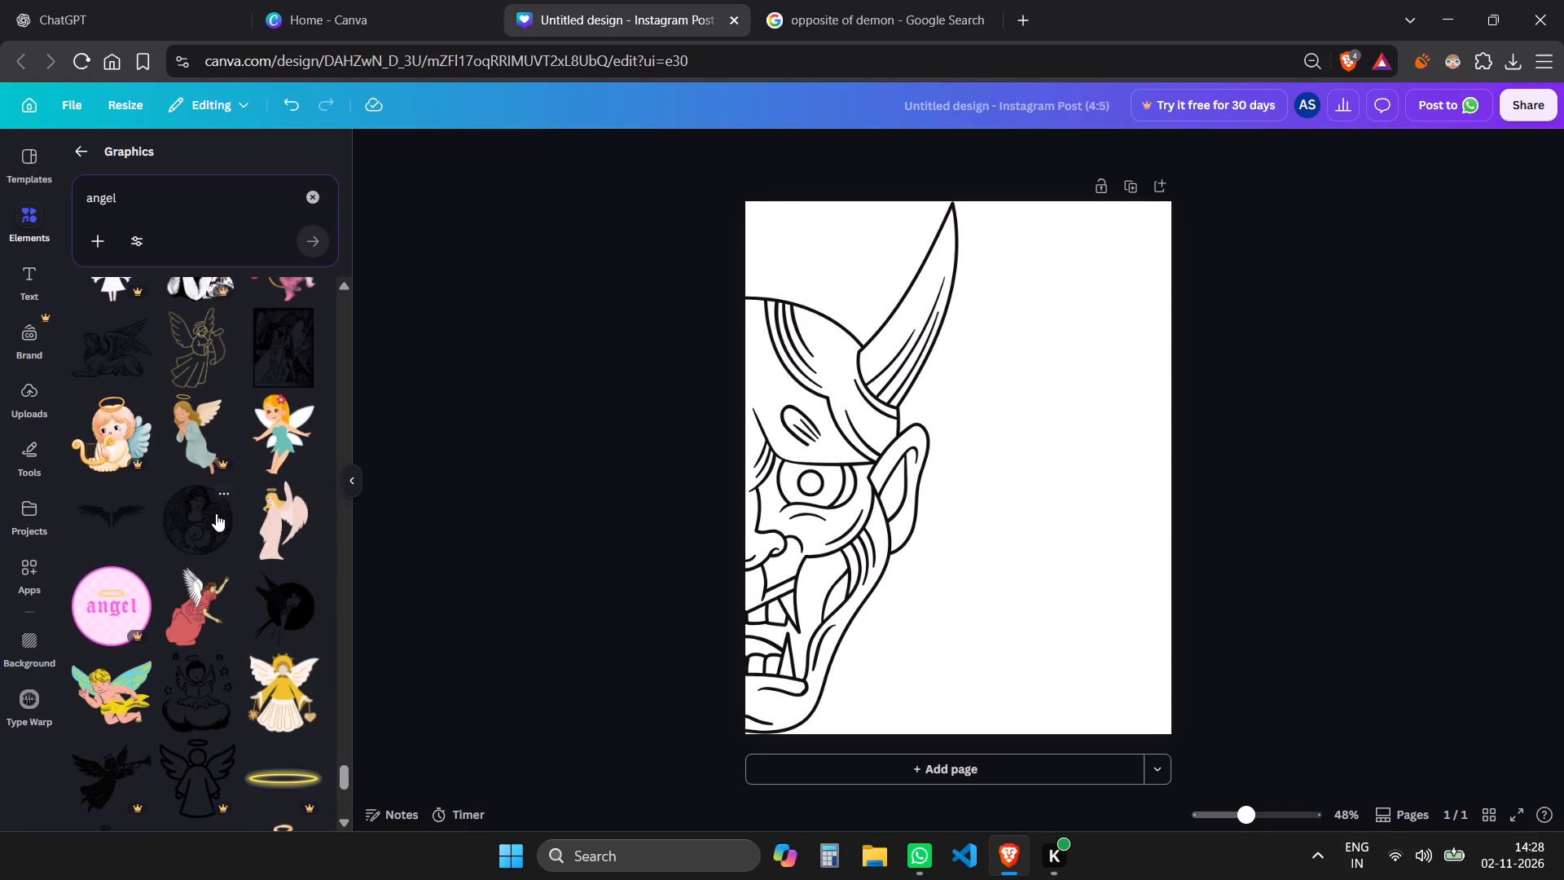
scroll(218, 509, "down", 4)
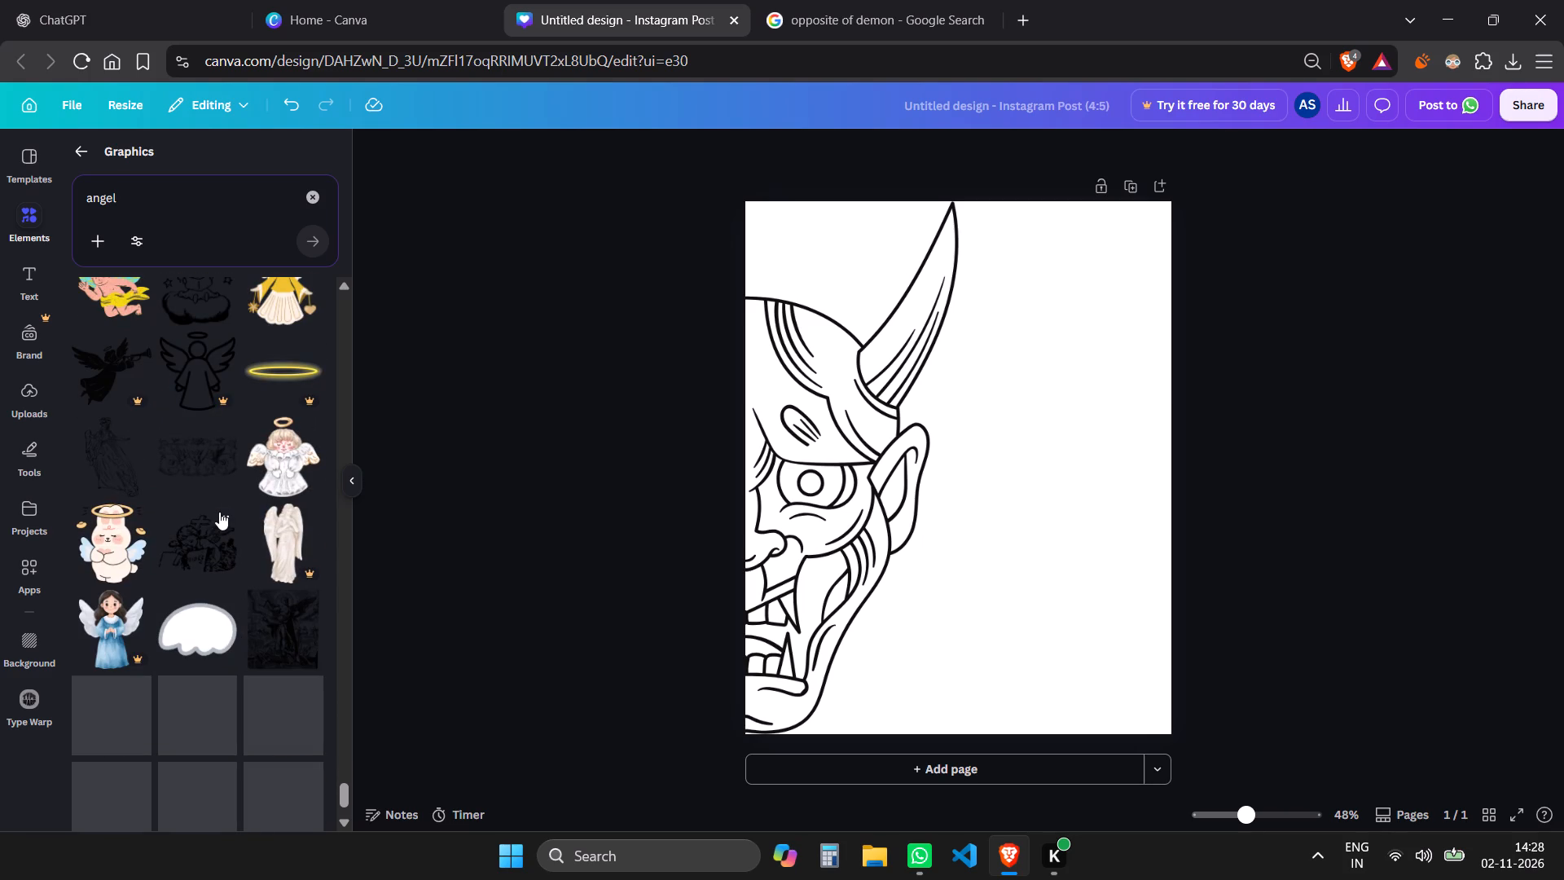
scroll(219, 512, "down", 8)
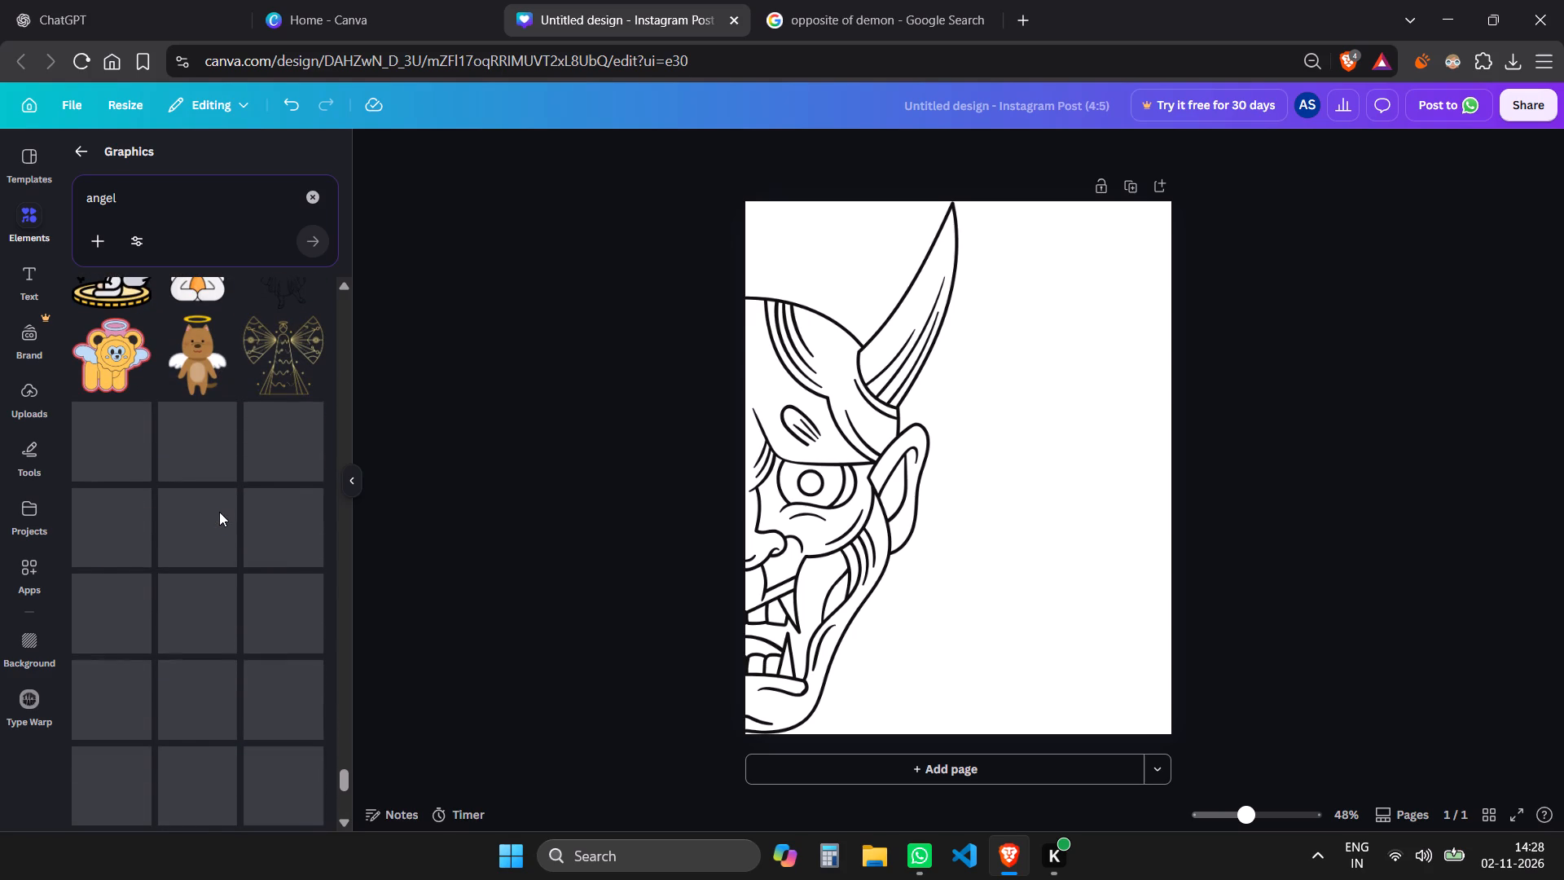
Search the graphics for "demon" and look through the first results for suitable artwork.
left_click(310, 197)
type("demon")
key("Return")
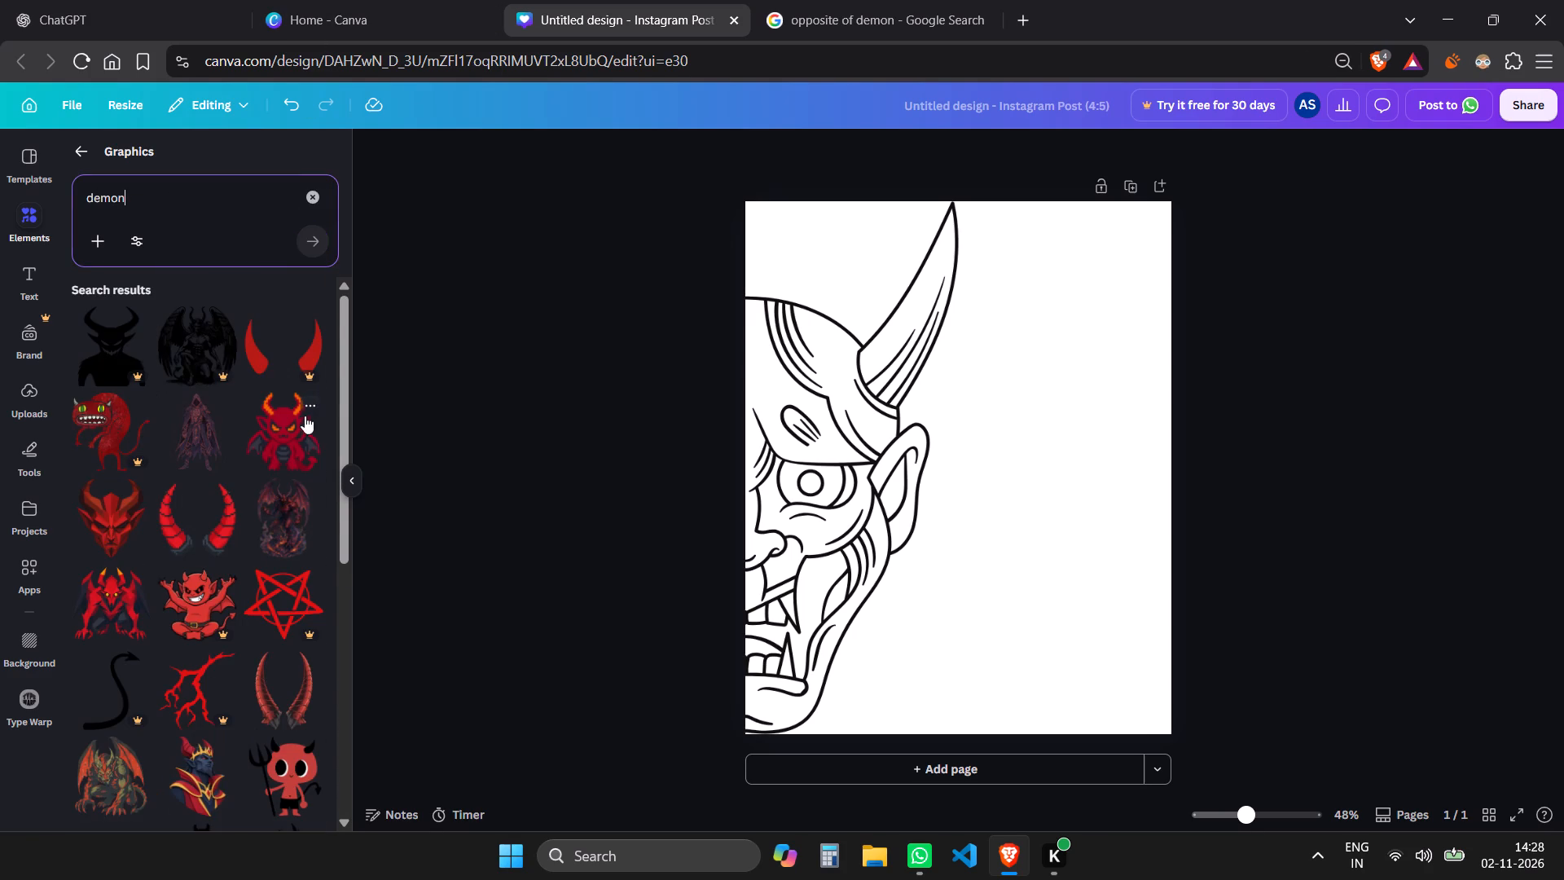
scroll(270, 422, "down", 7)
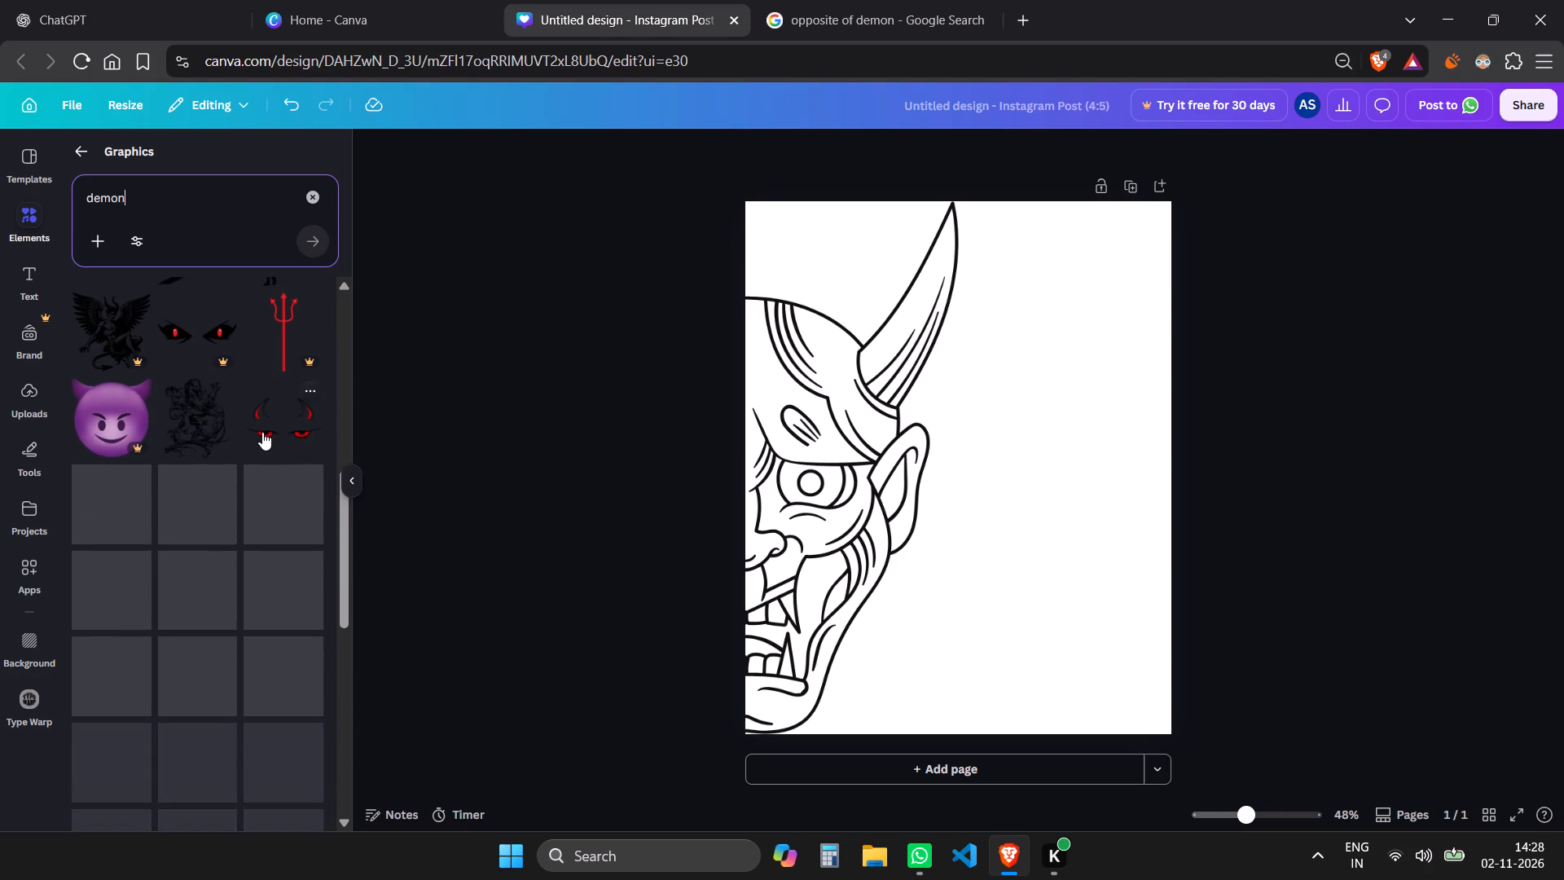
scroll(262, 432, "up", 1)
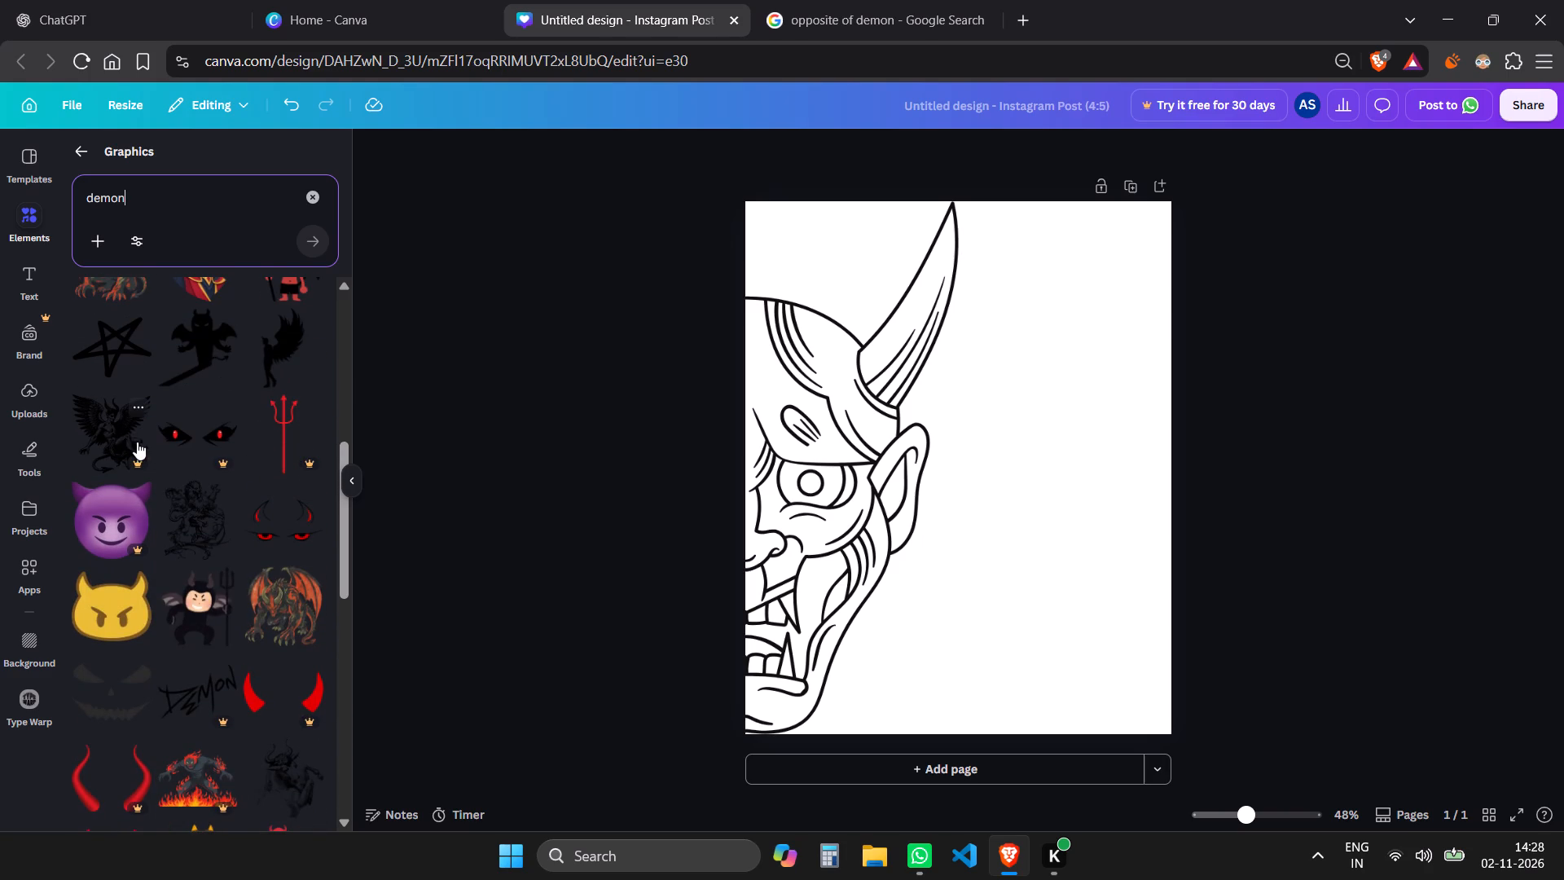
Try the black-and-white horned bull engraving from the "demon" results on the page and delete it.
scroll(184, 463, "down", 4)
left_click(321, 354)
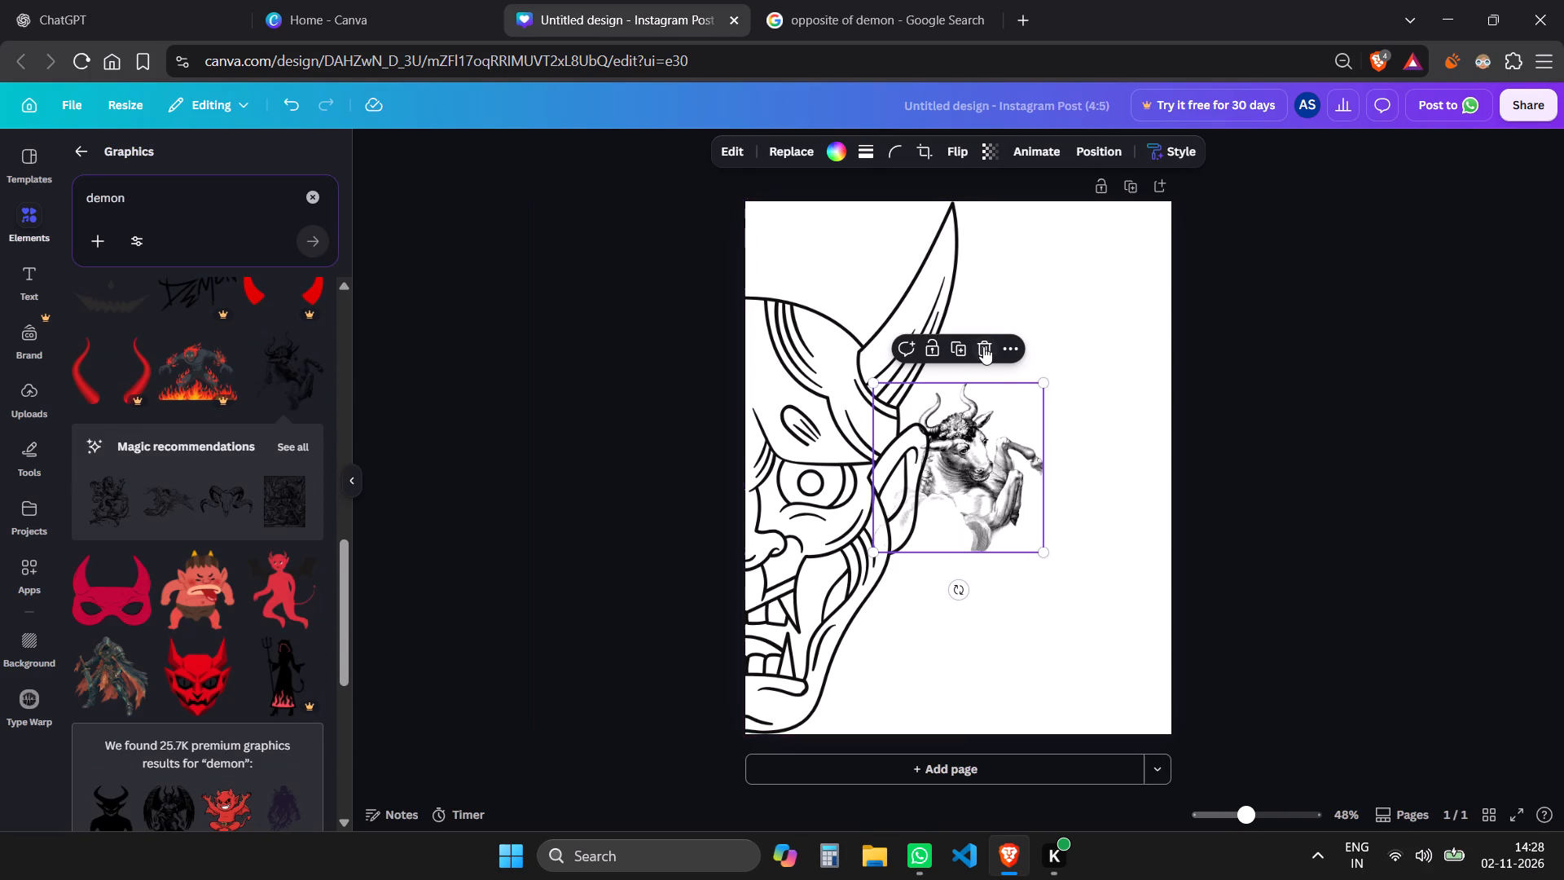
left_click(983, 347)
Delete the half demon mask line-art graphic from the page.
left_click(873, 384)
scroll(808, 350, "up", 2)
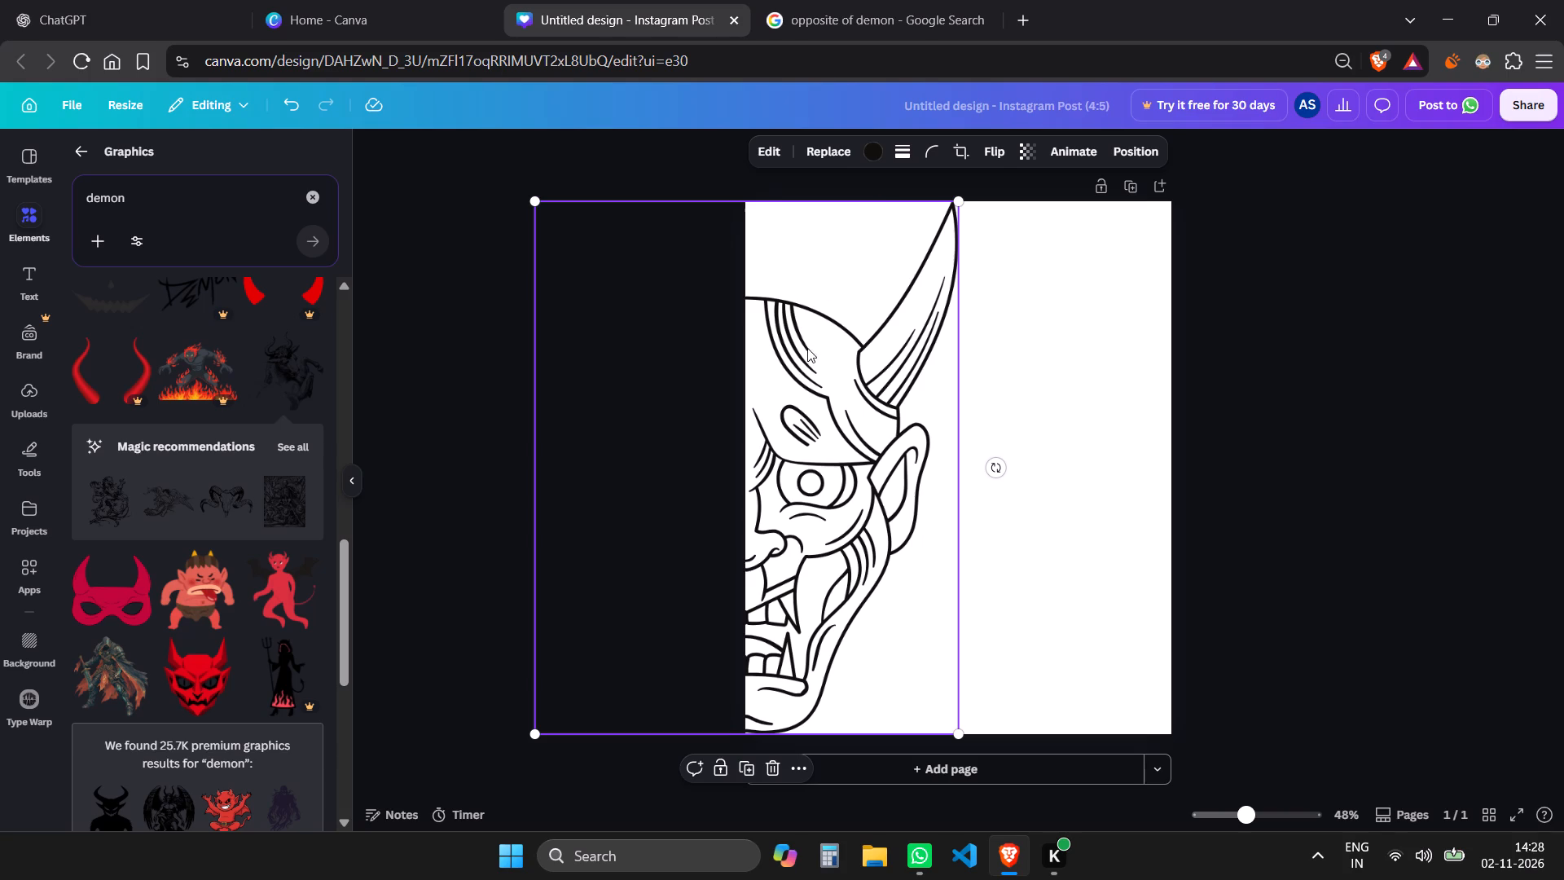
left_click(814, 499)
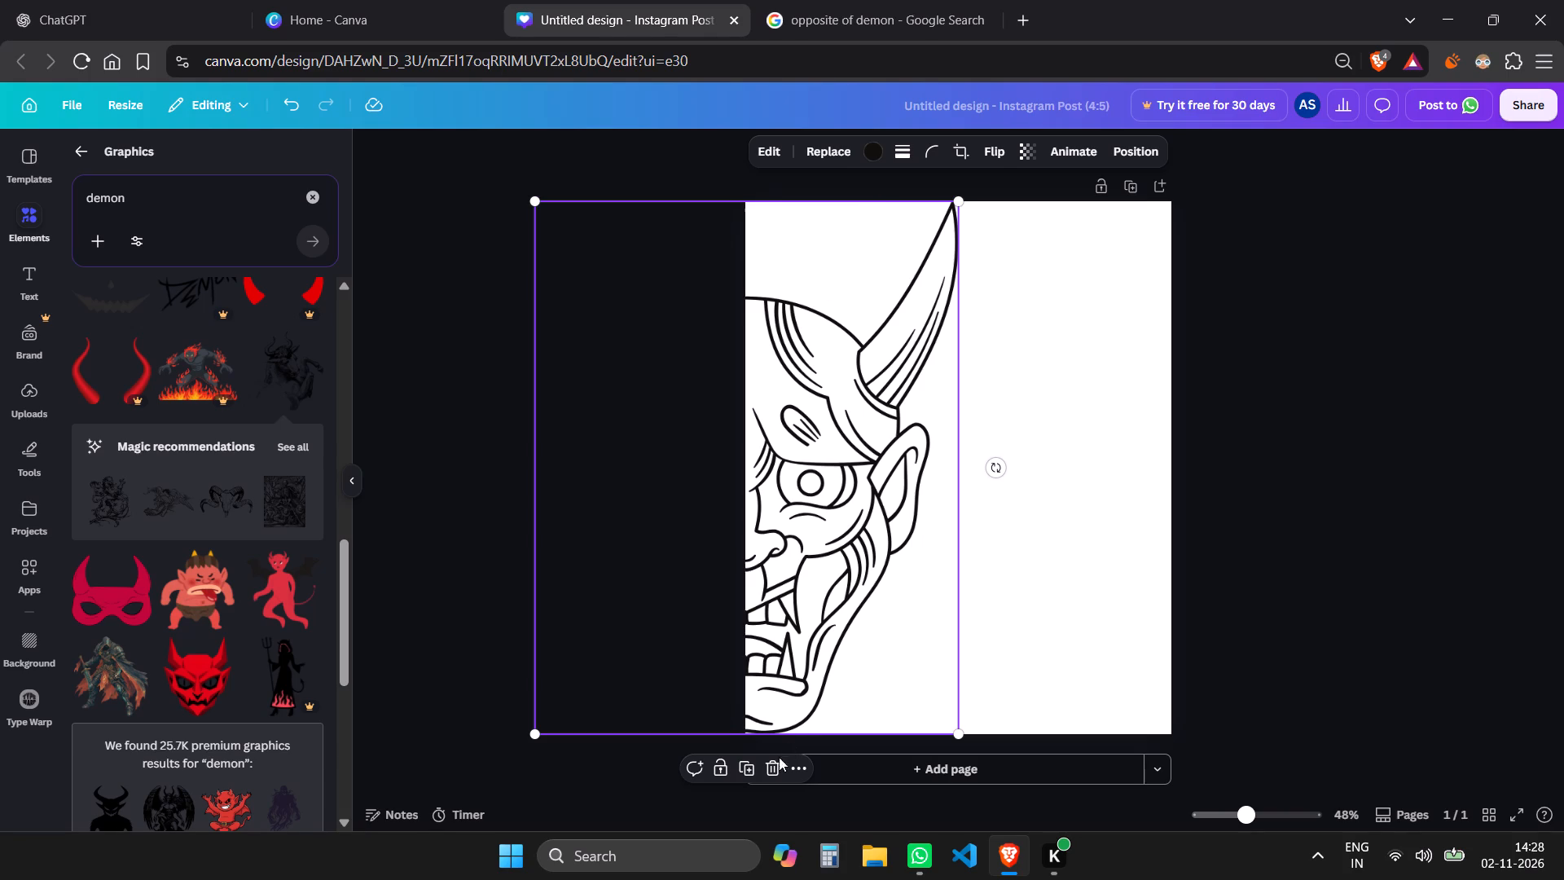
left_click(771, 767)
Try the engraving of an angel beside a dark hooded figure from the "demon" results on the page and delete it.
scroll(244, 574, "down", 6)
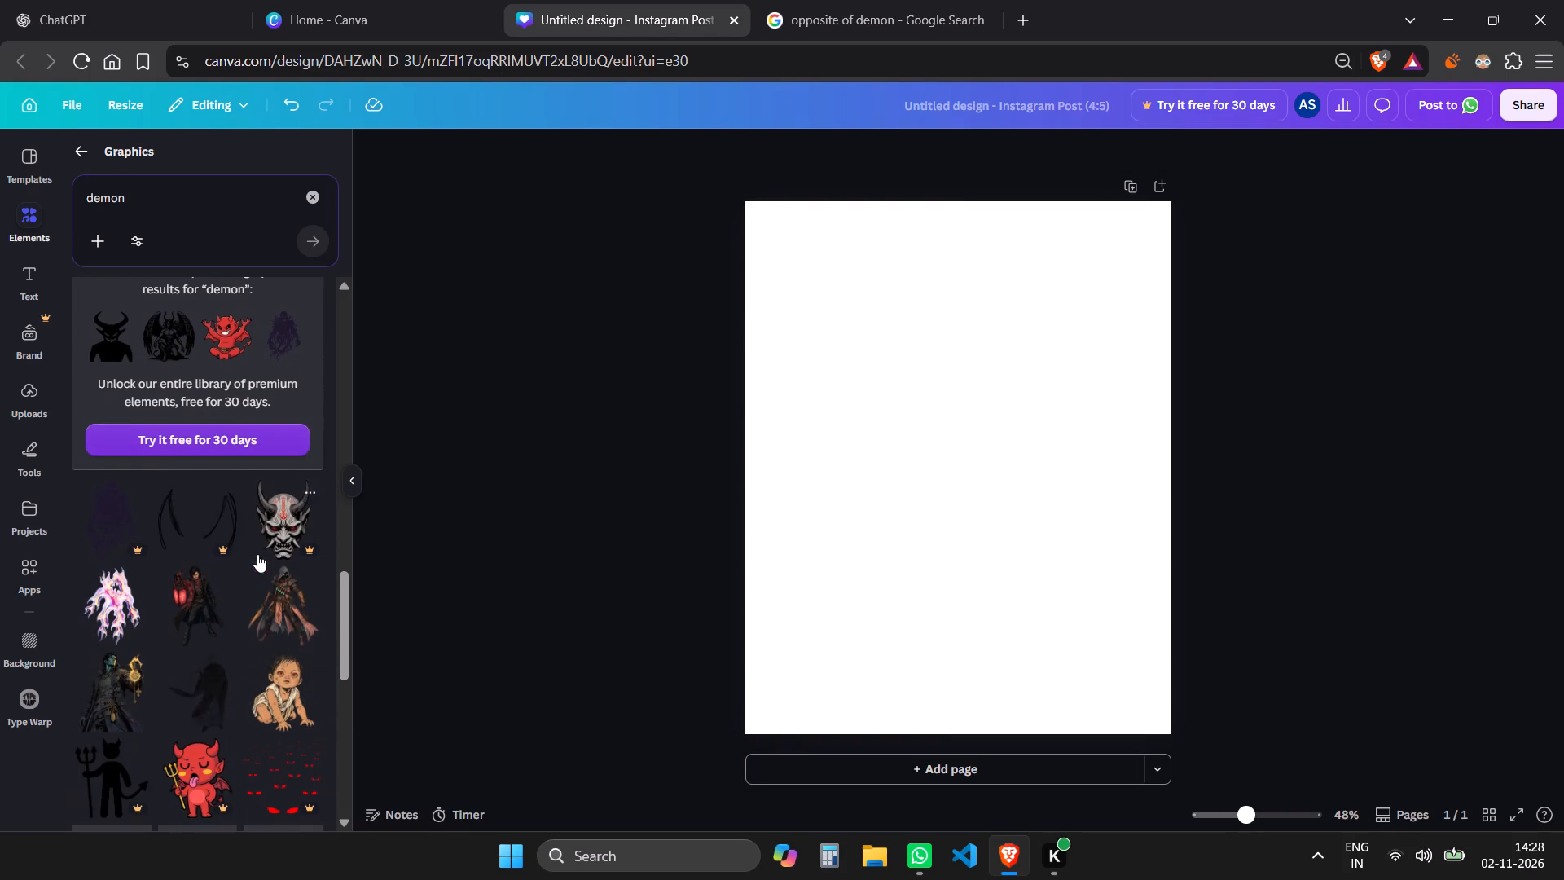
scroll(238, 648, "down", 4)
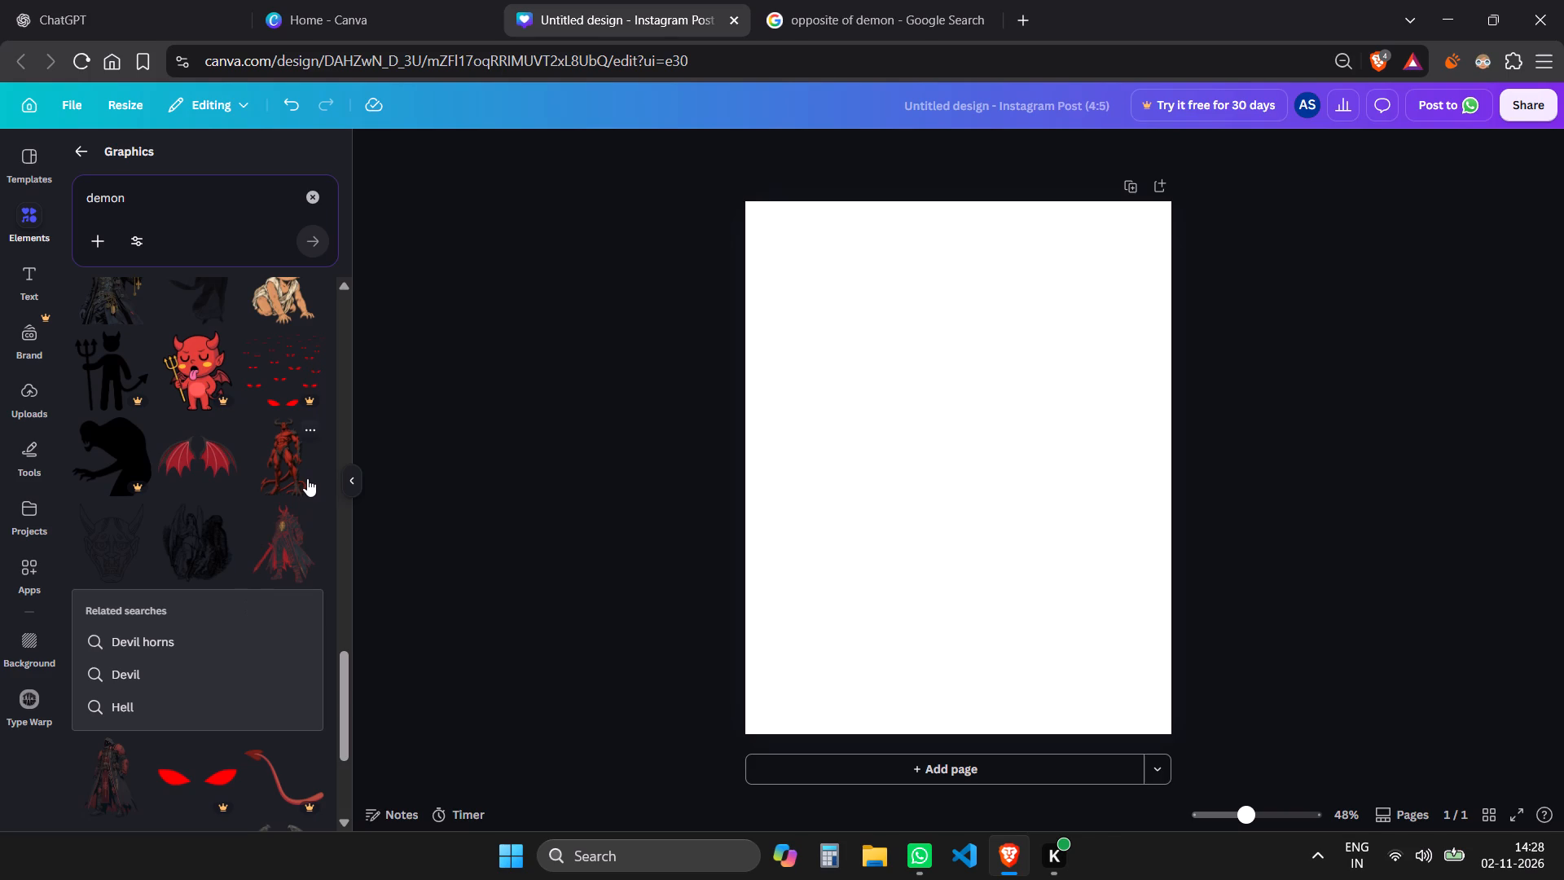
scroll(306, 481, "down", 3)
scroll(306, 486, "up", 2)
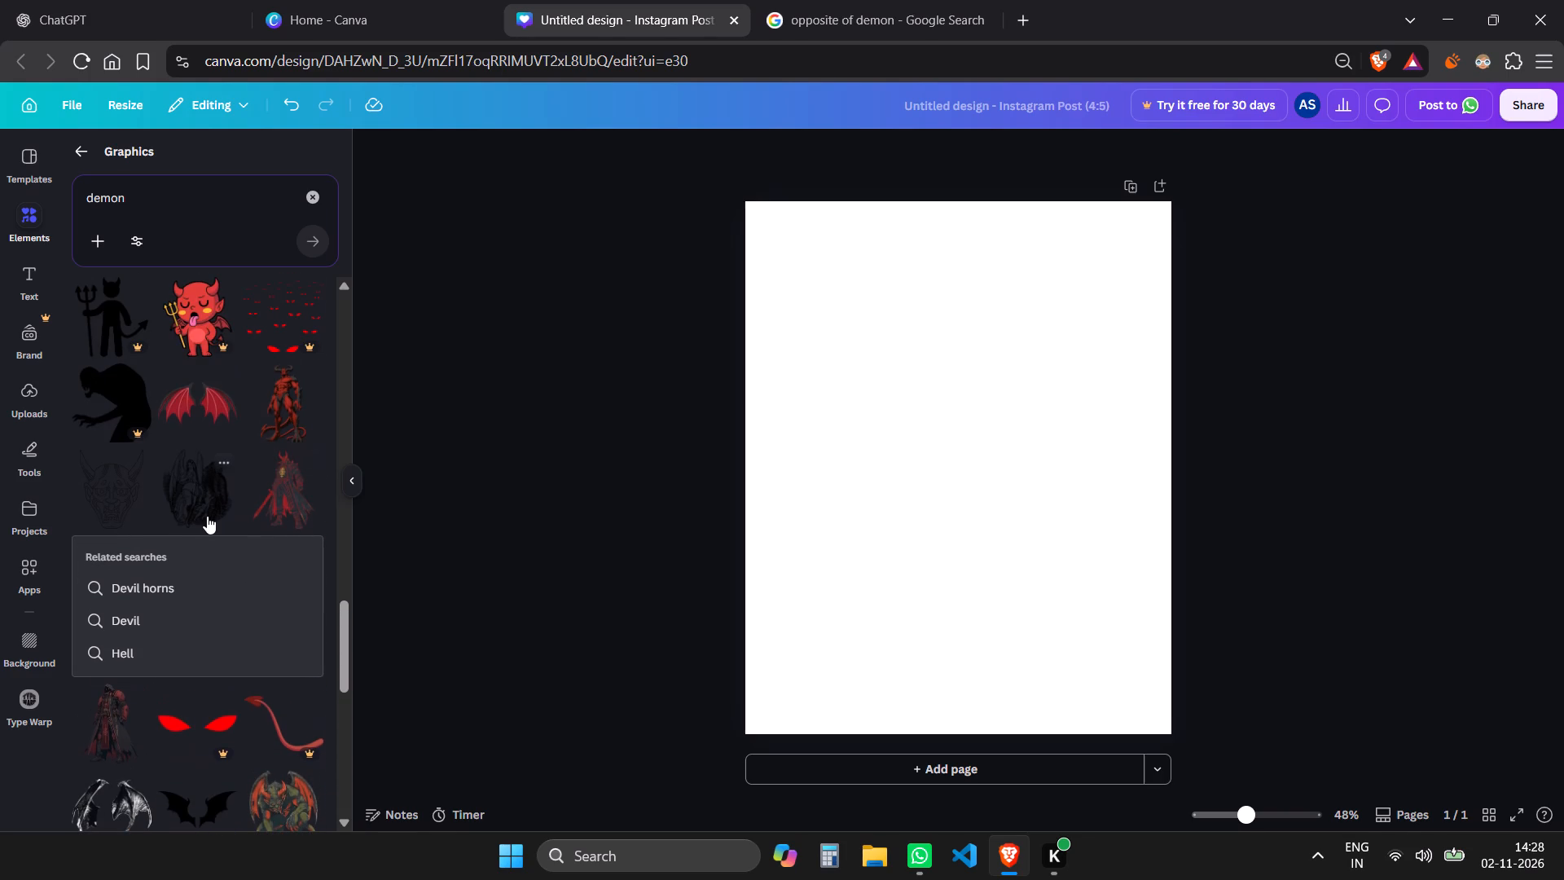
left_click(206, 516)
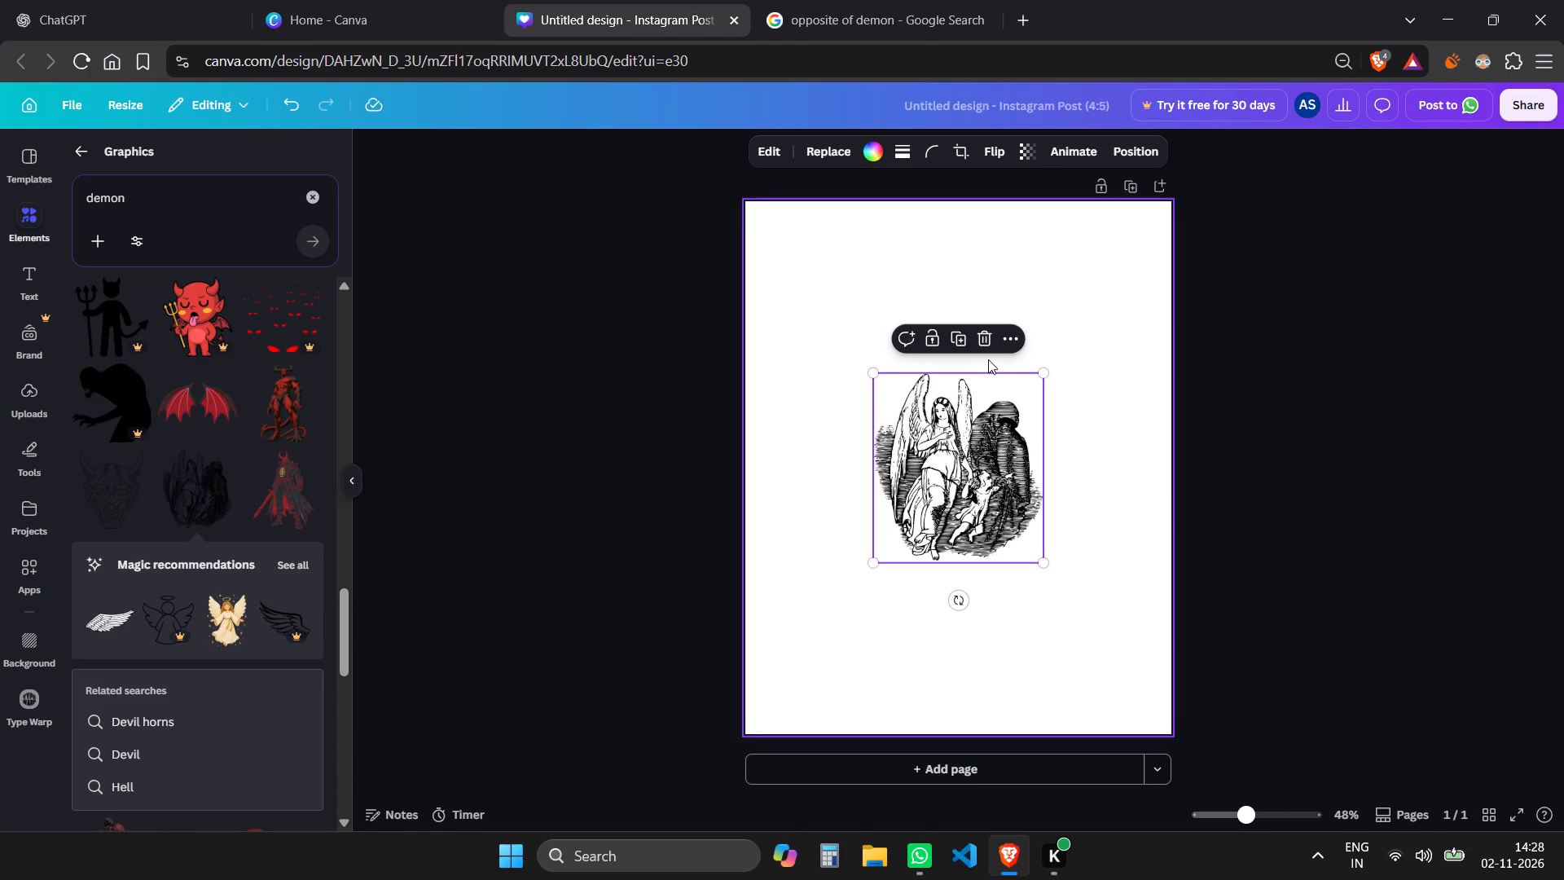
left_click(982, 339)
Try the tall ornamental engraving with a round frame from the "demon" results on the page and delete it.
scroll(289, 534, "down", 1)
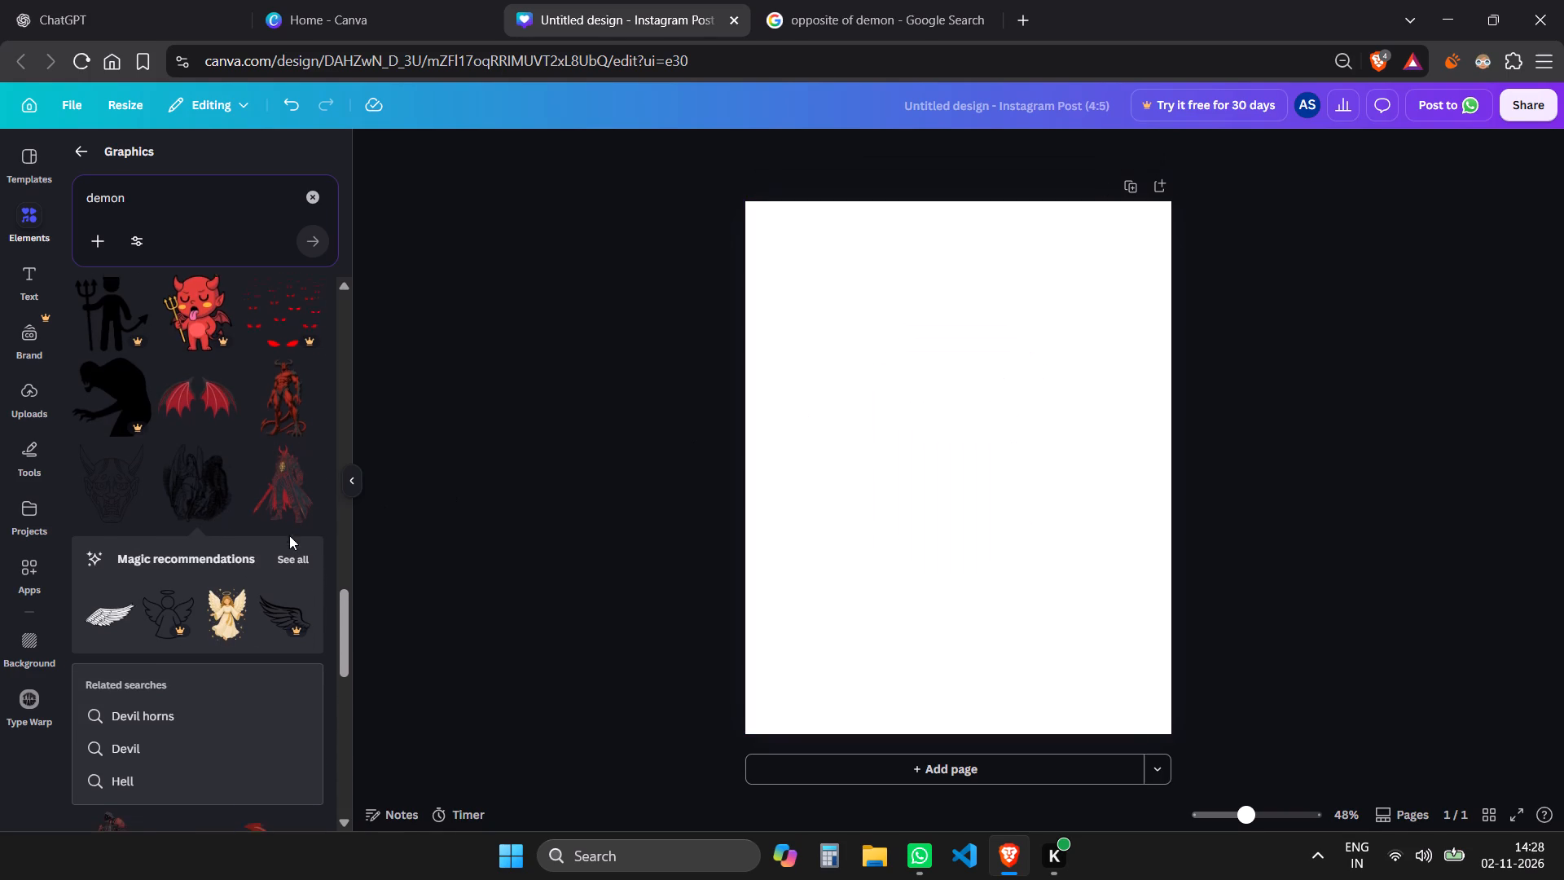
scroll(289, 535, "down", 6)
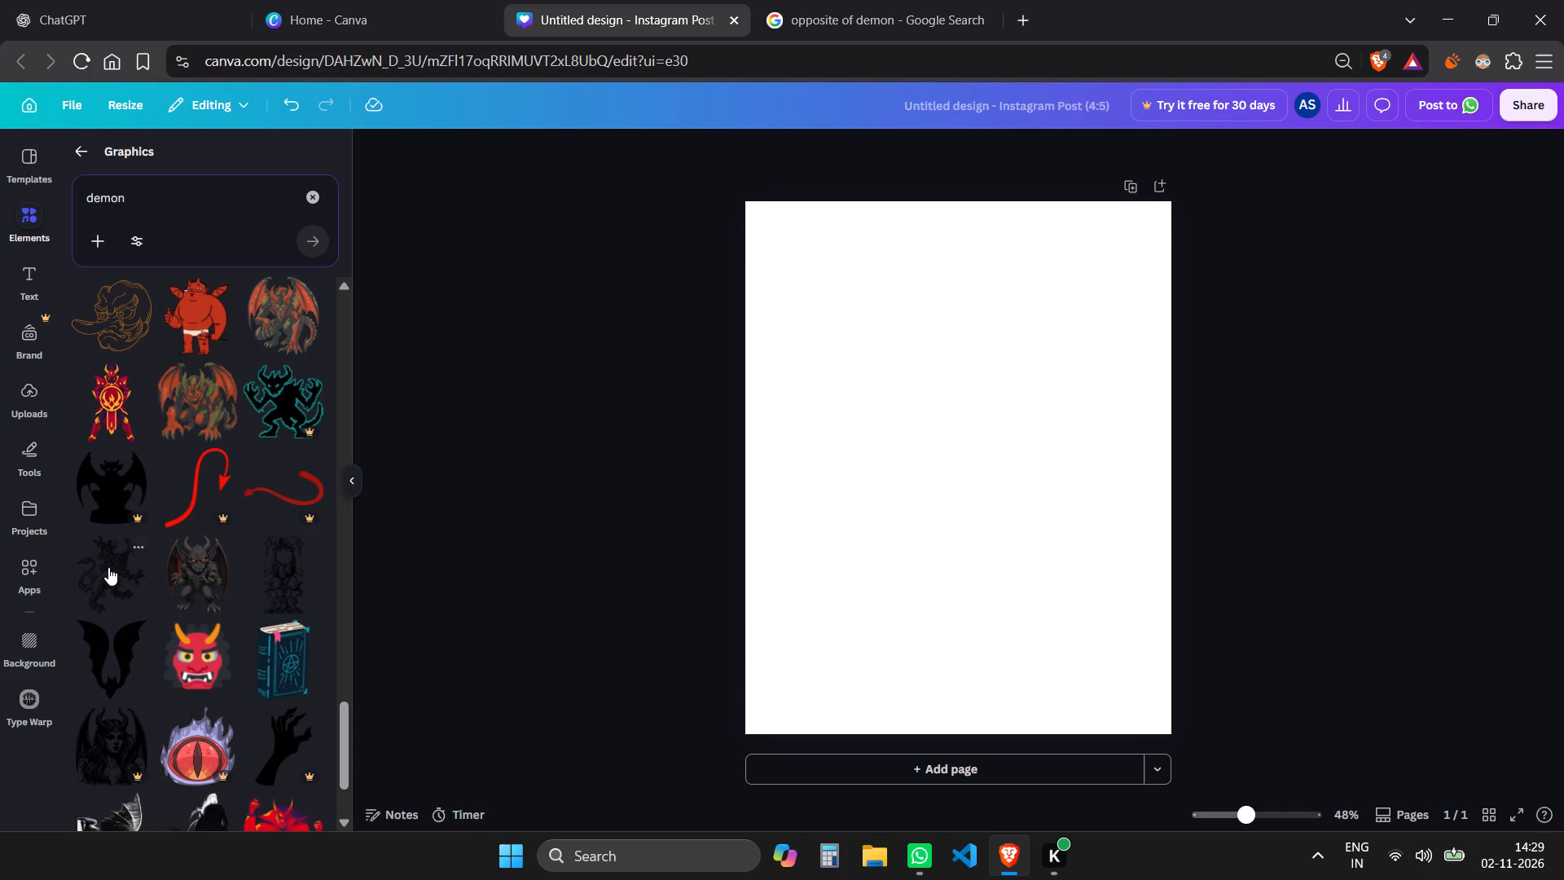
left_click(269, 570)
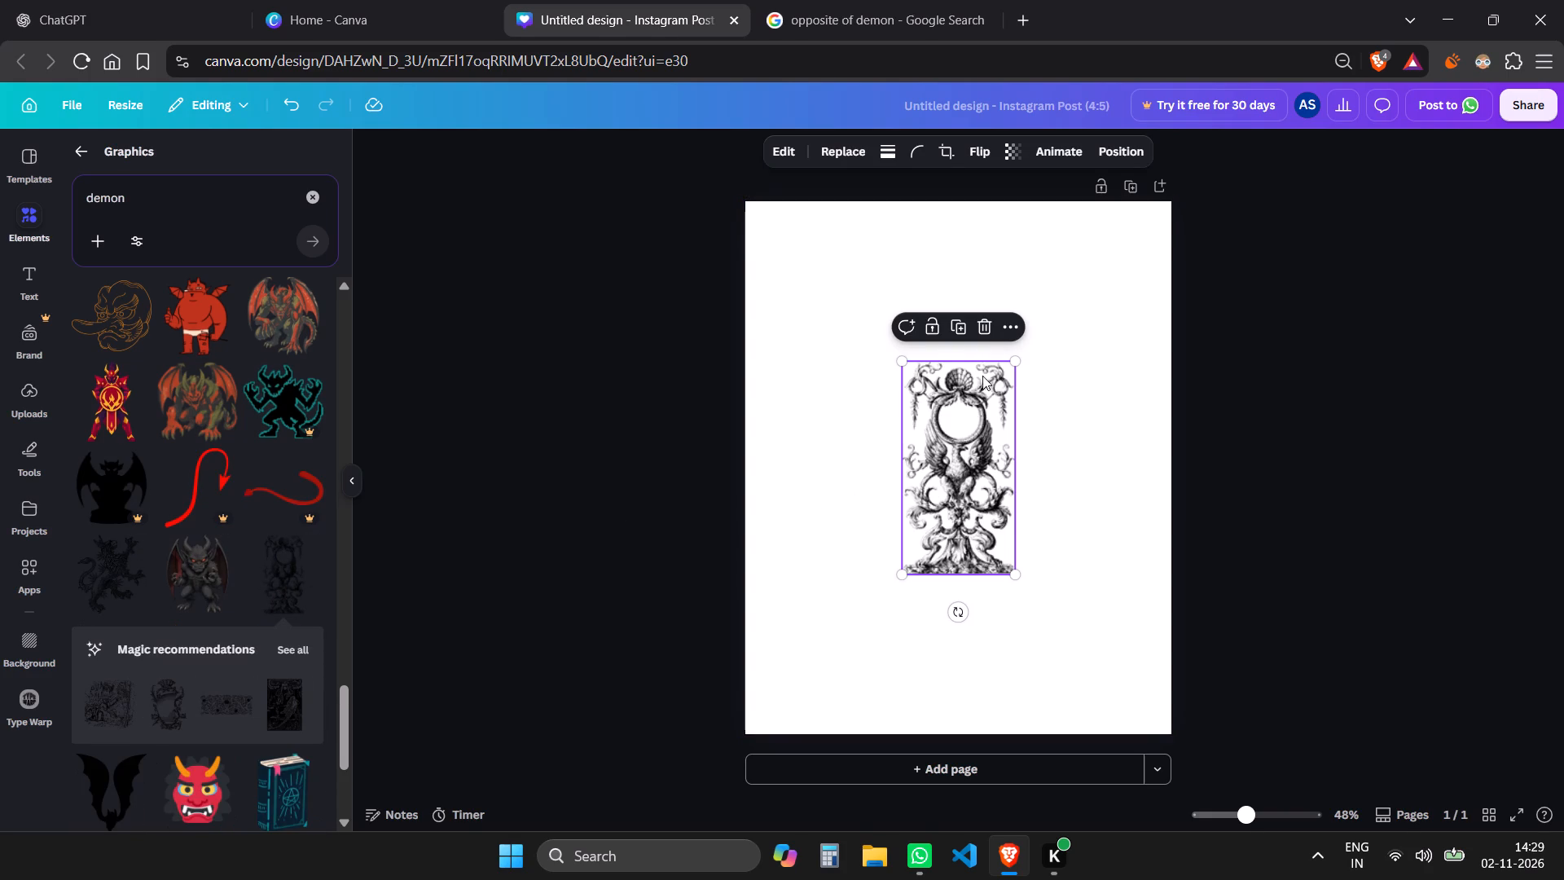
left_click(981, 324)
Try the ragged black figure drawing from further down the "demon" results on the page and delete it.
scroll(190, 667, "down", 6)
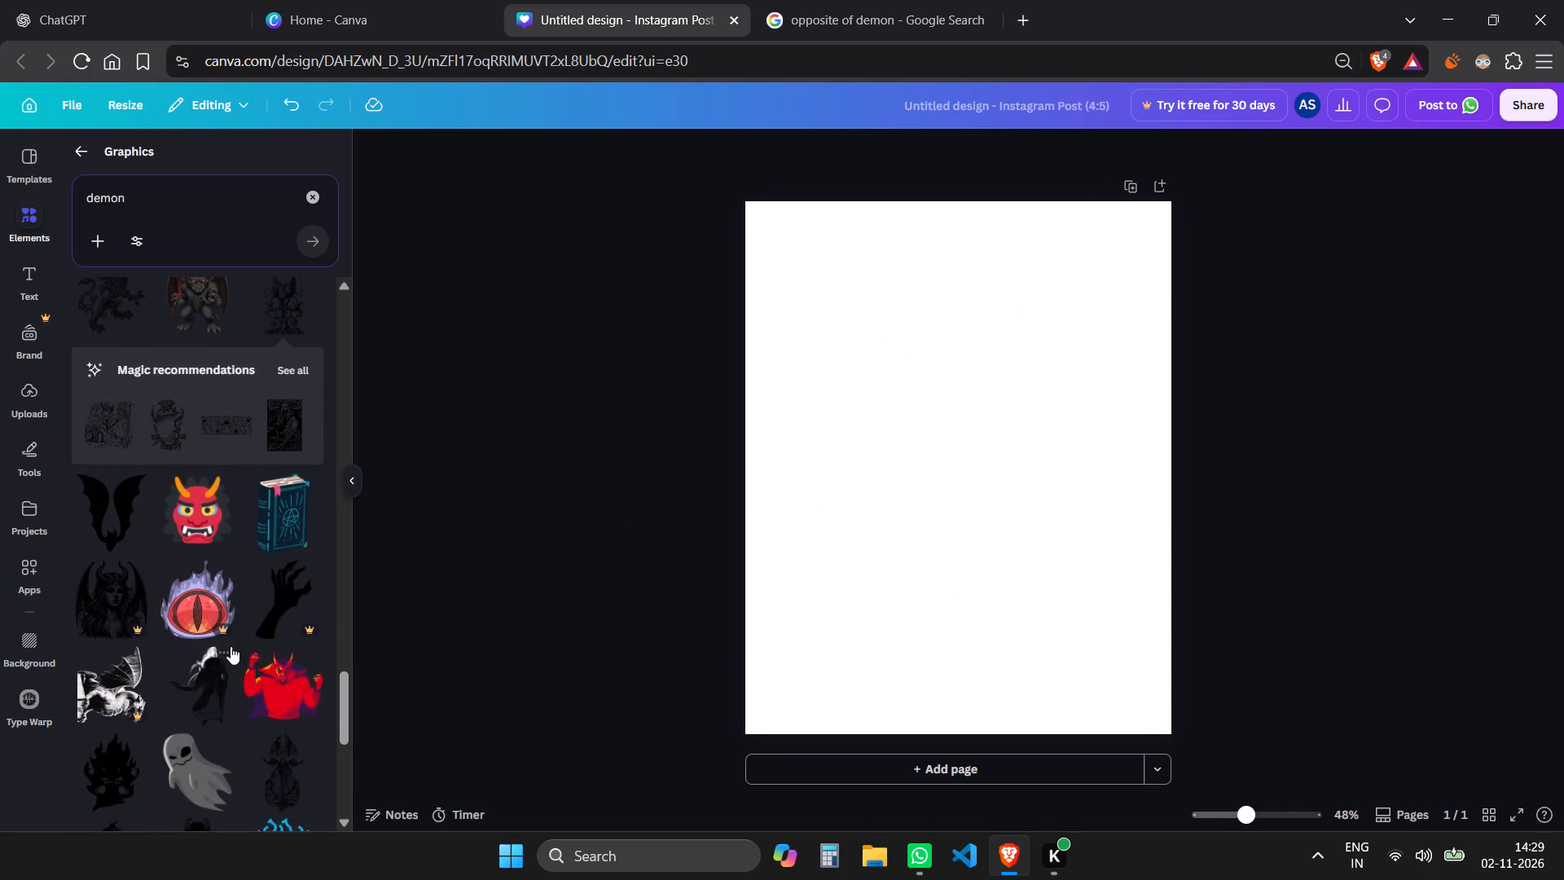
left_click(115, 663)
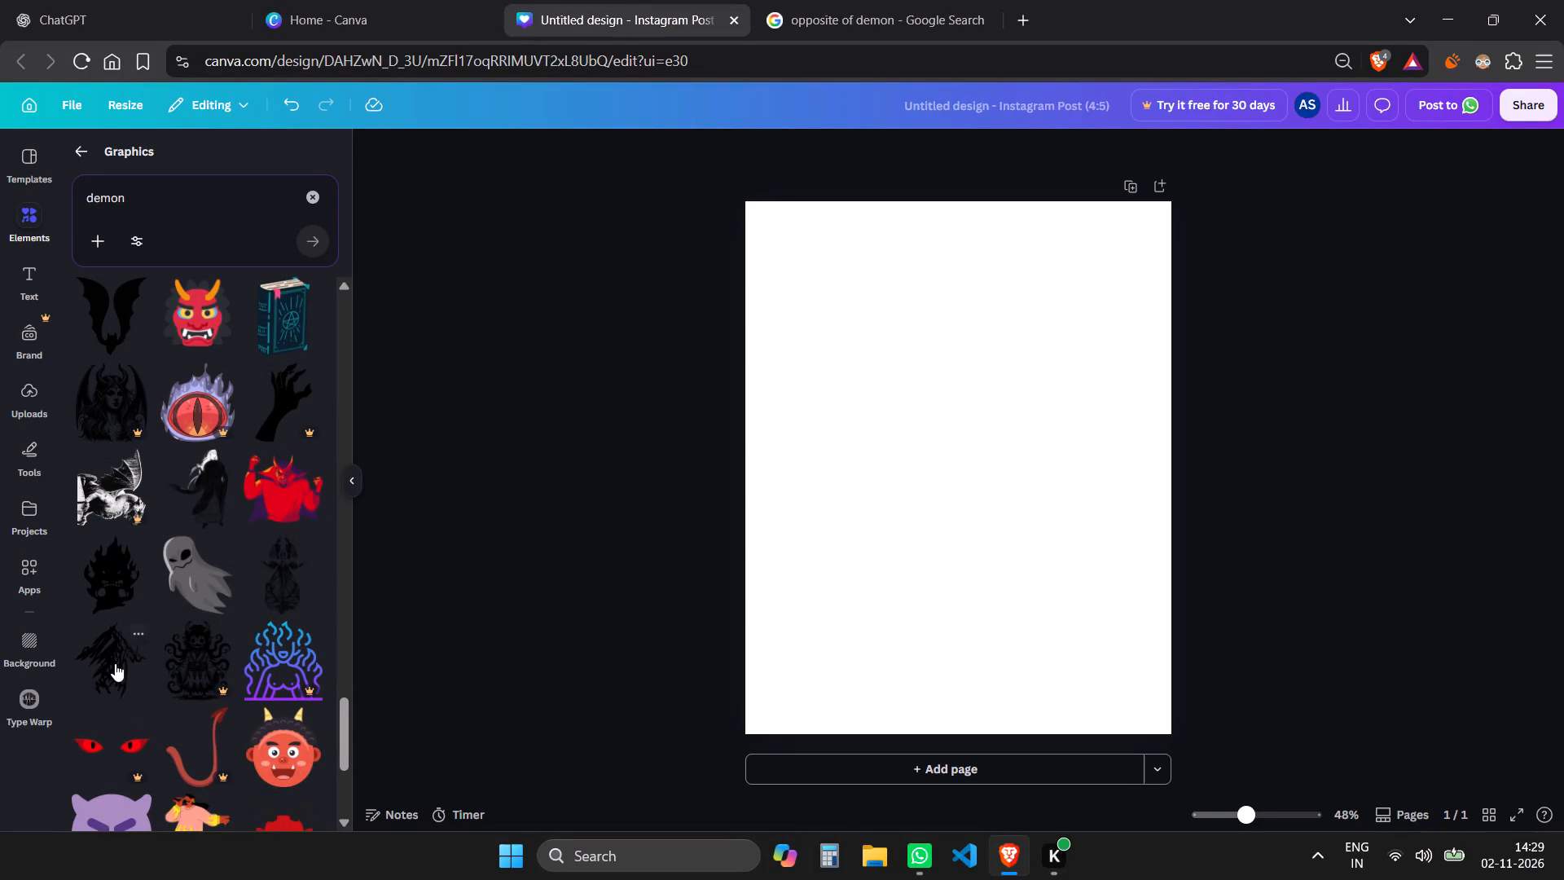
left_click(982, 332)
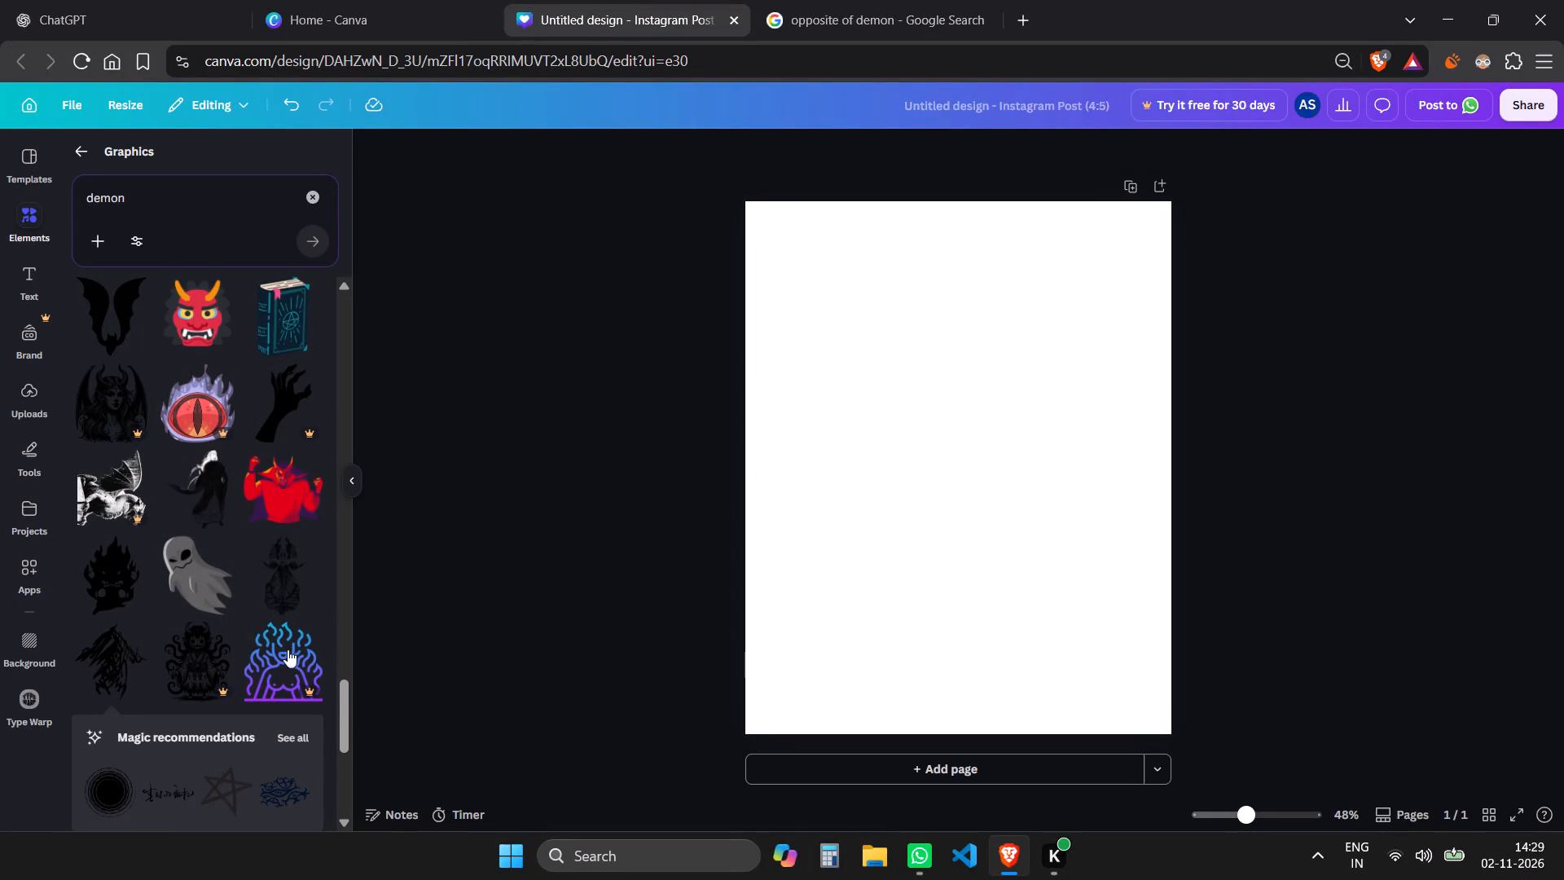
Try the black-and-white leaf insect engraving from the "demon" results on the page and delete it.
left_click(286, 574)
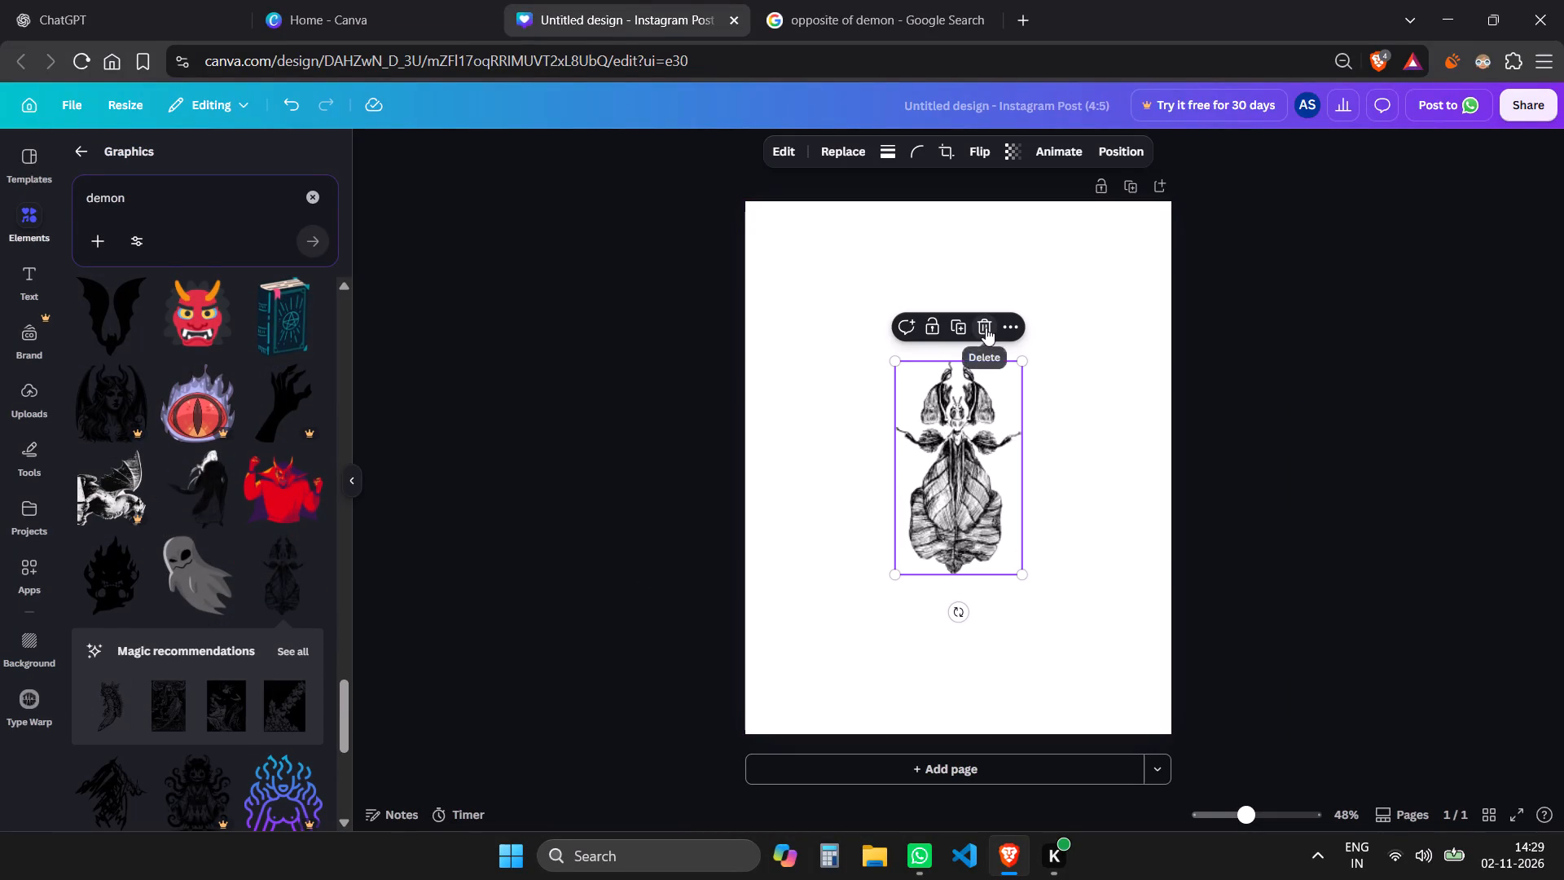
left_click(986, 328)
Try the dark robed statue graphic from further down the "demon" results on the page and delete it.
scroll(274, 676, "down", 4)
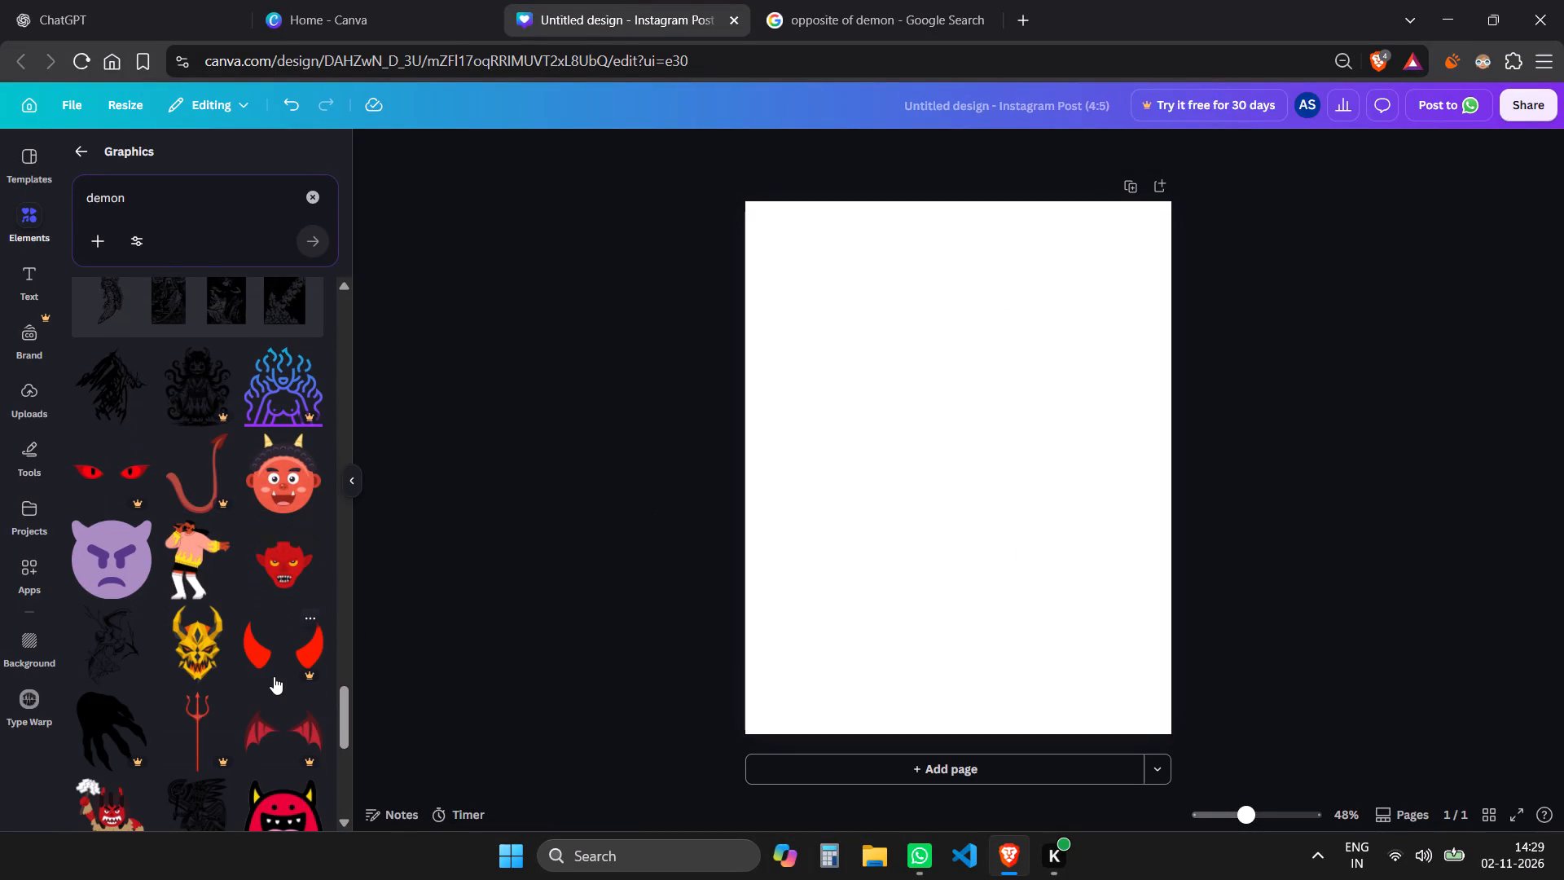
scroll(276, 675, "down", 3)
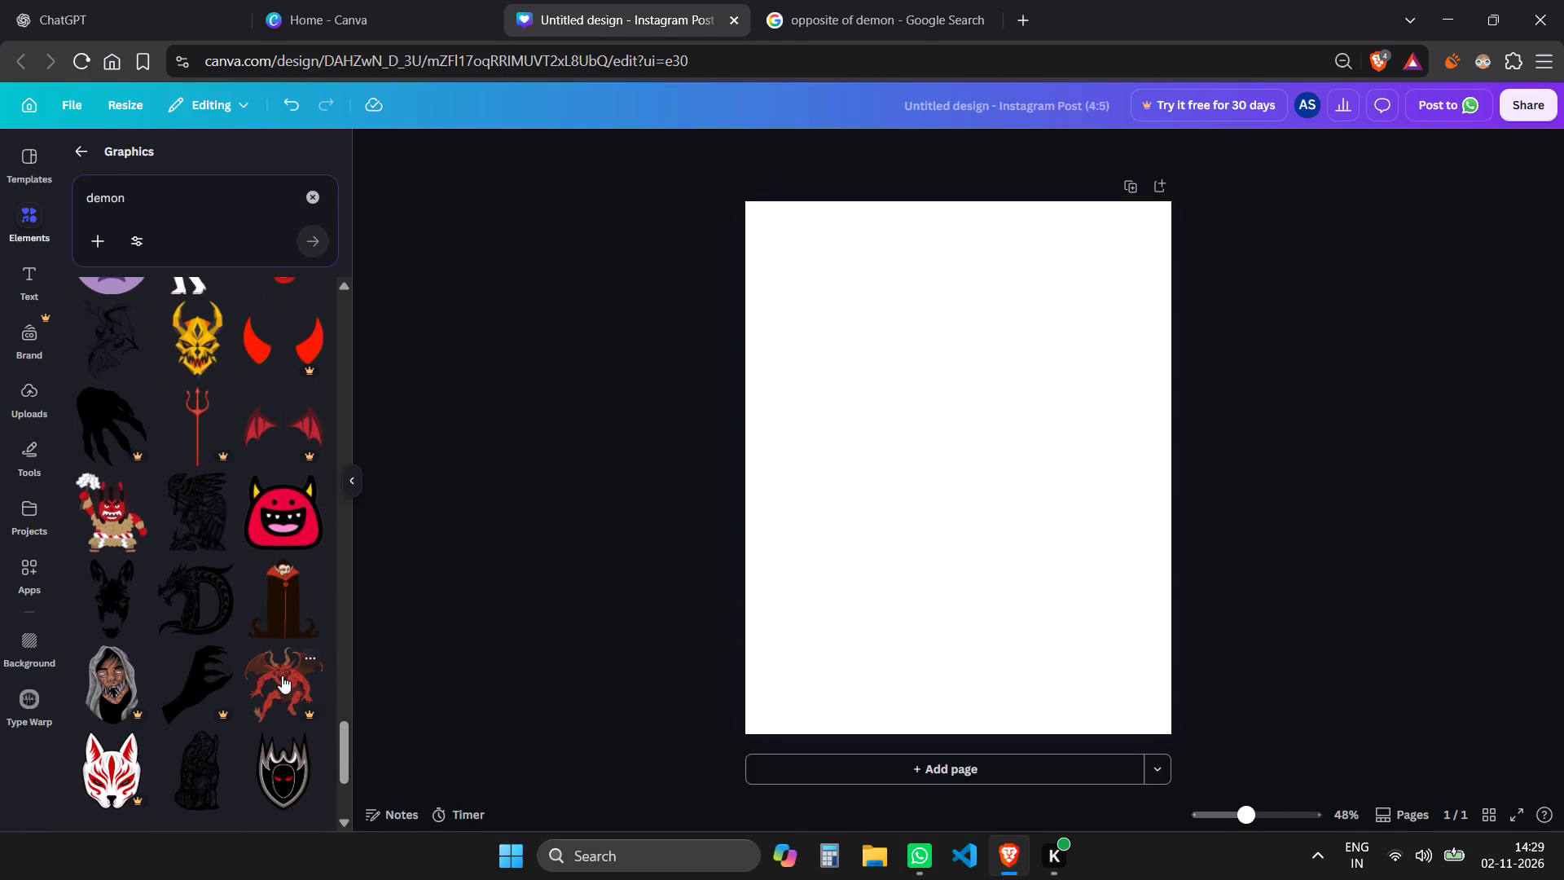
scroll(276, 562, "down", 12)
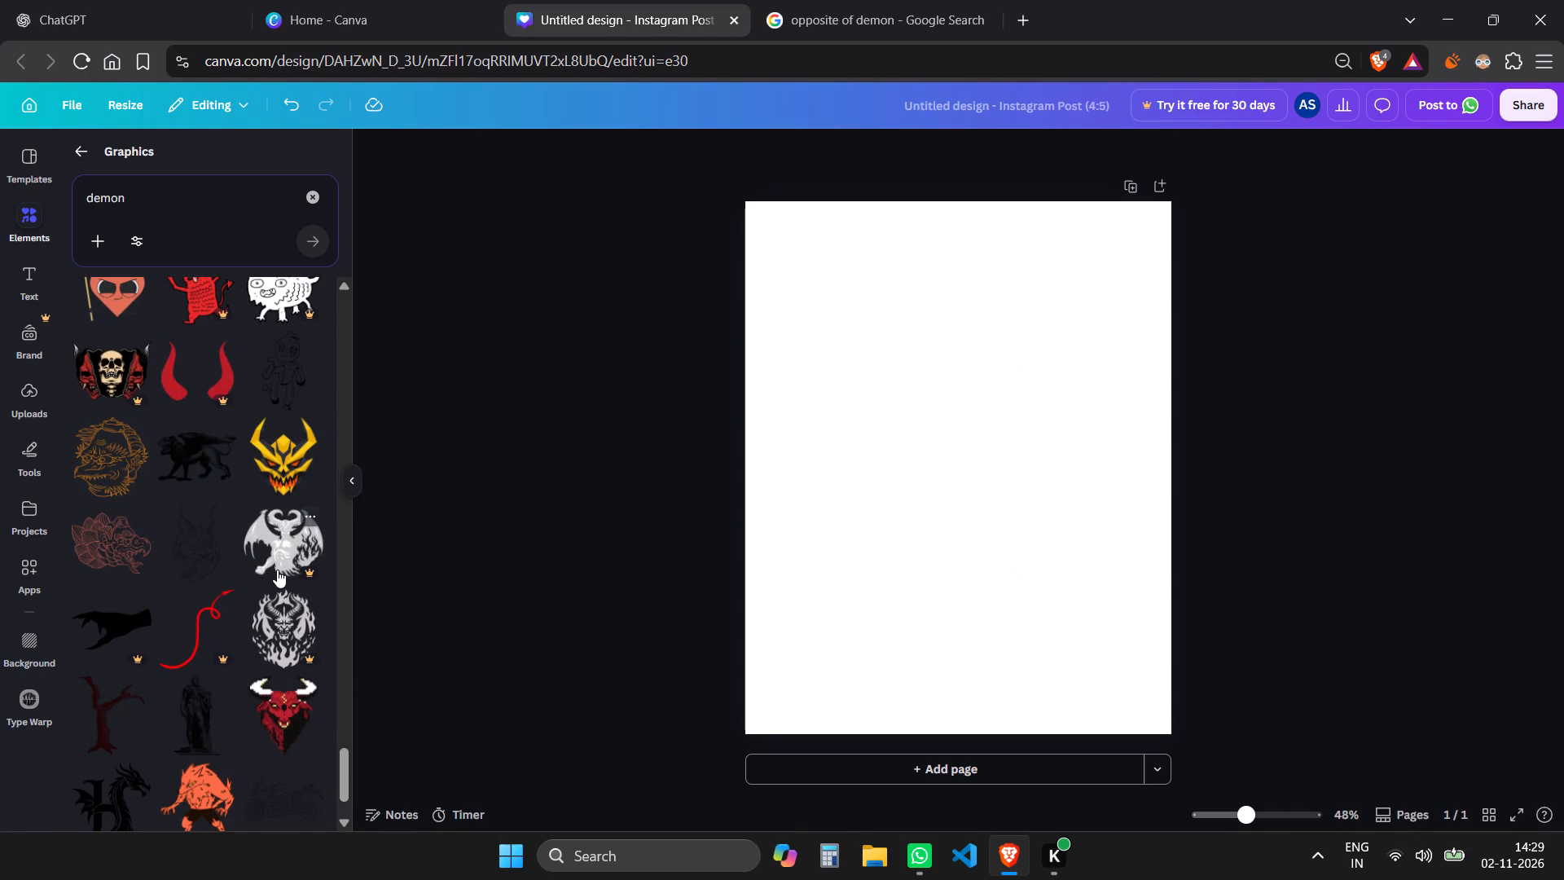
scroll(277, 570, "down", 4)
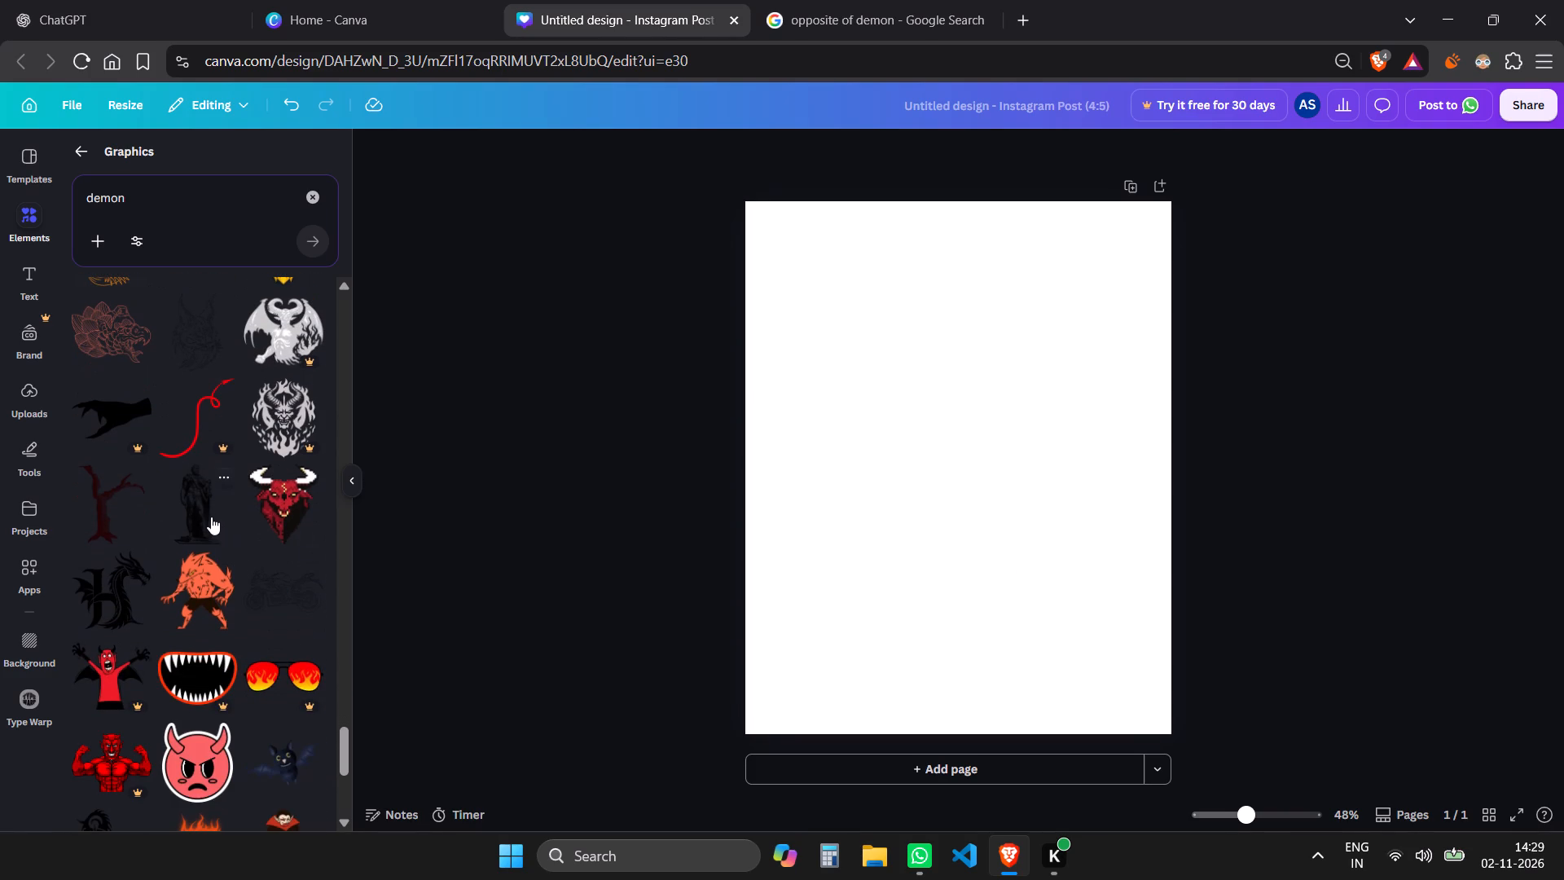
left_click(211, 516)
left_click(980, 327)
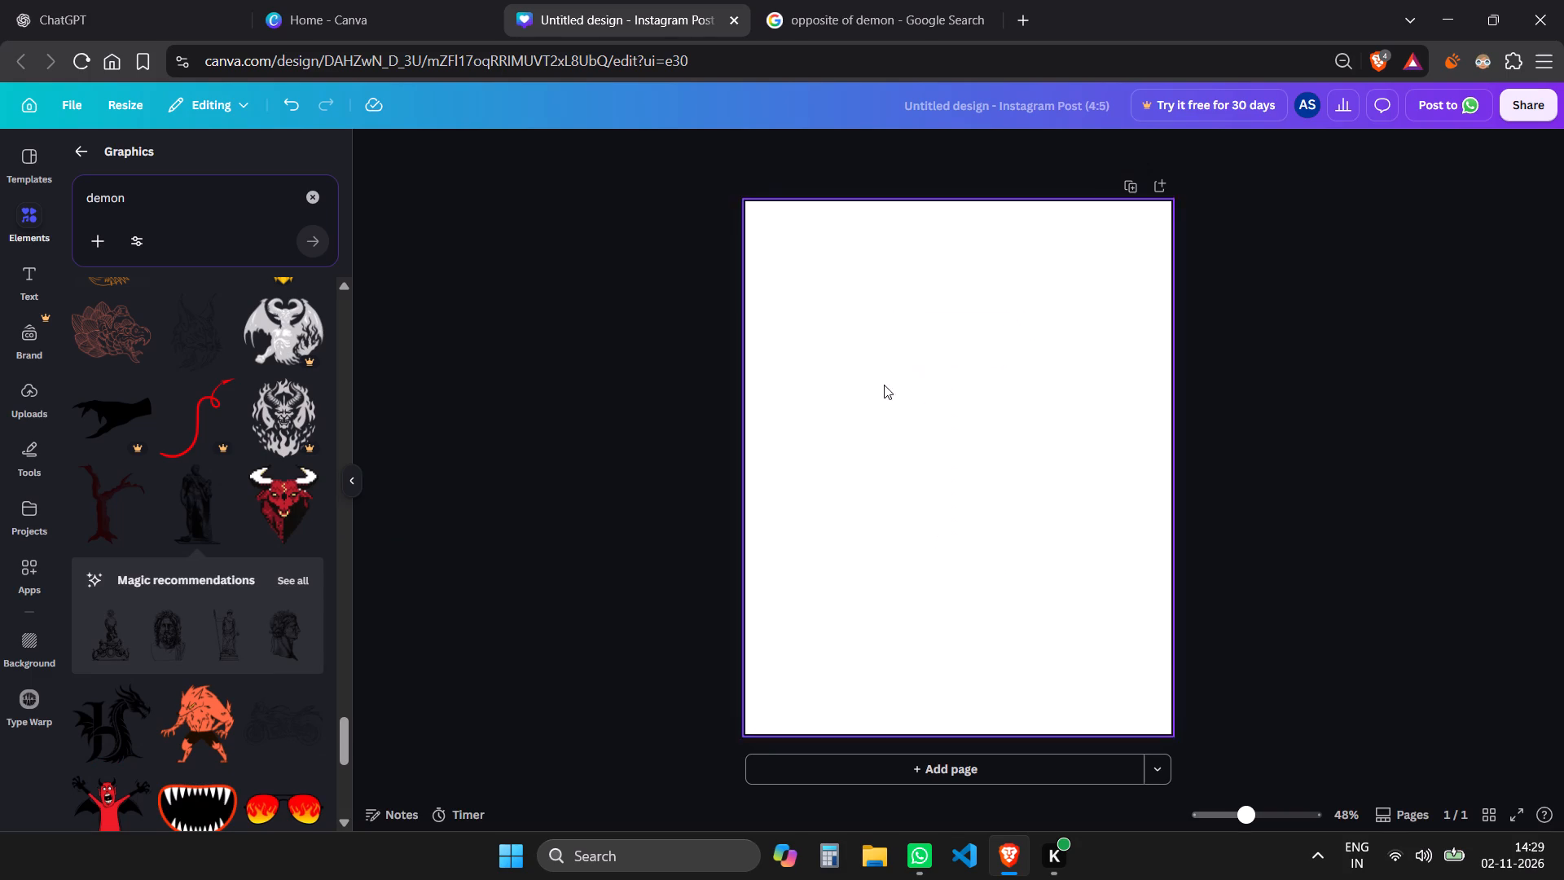
Look further through the "demon" graphics results for a new main figure for the empty page.
scroll(226, 628, "down", 8)
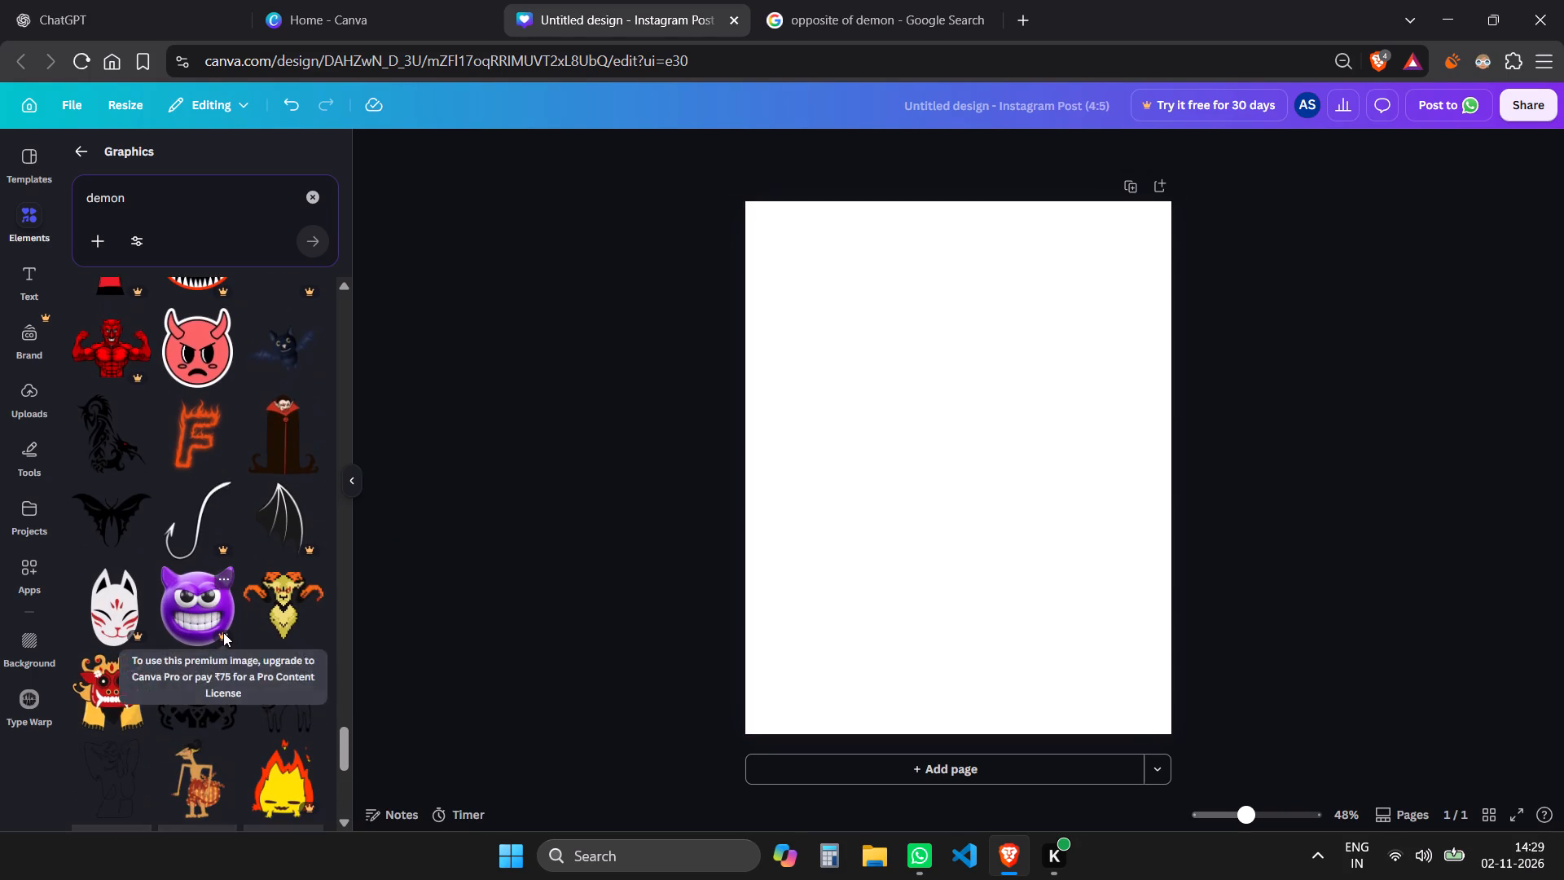
scroll(235, 632, "down", 5)
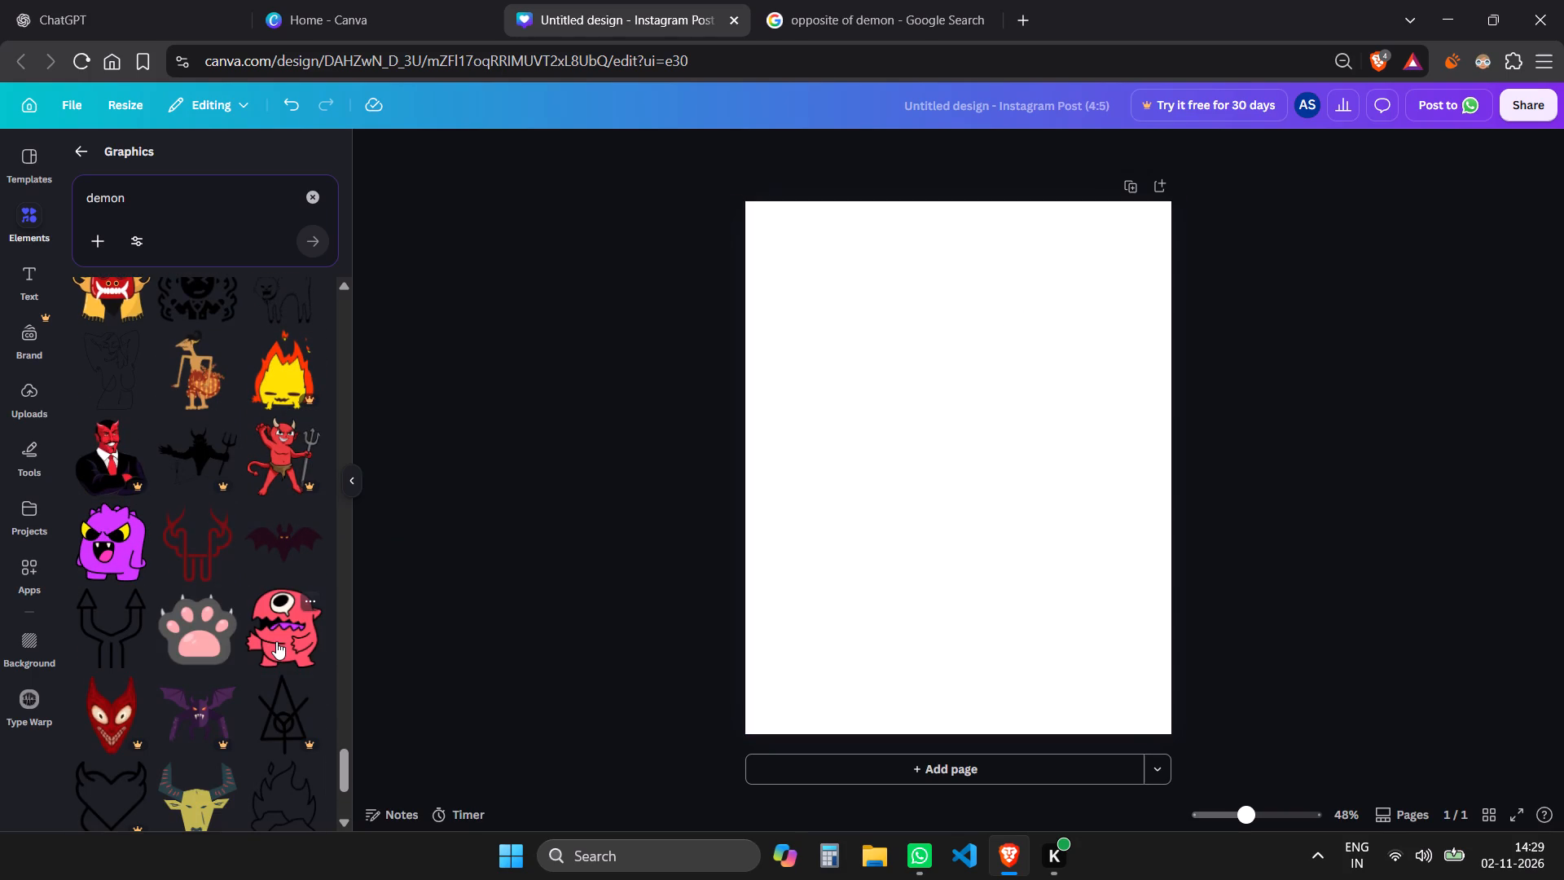
scroll(55, 618, "down", 5)
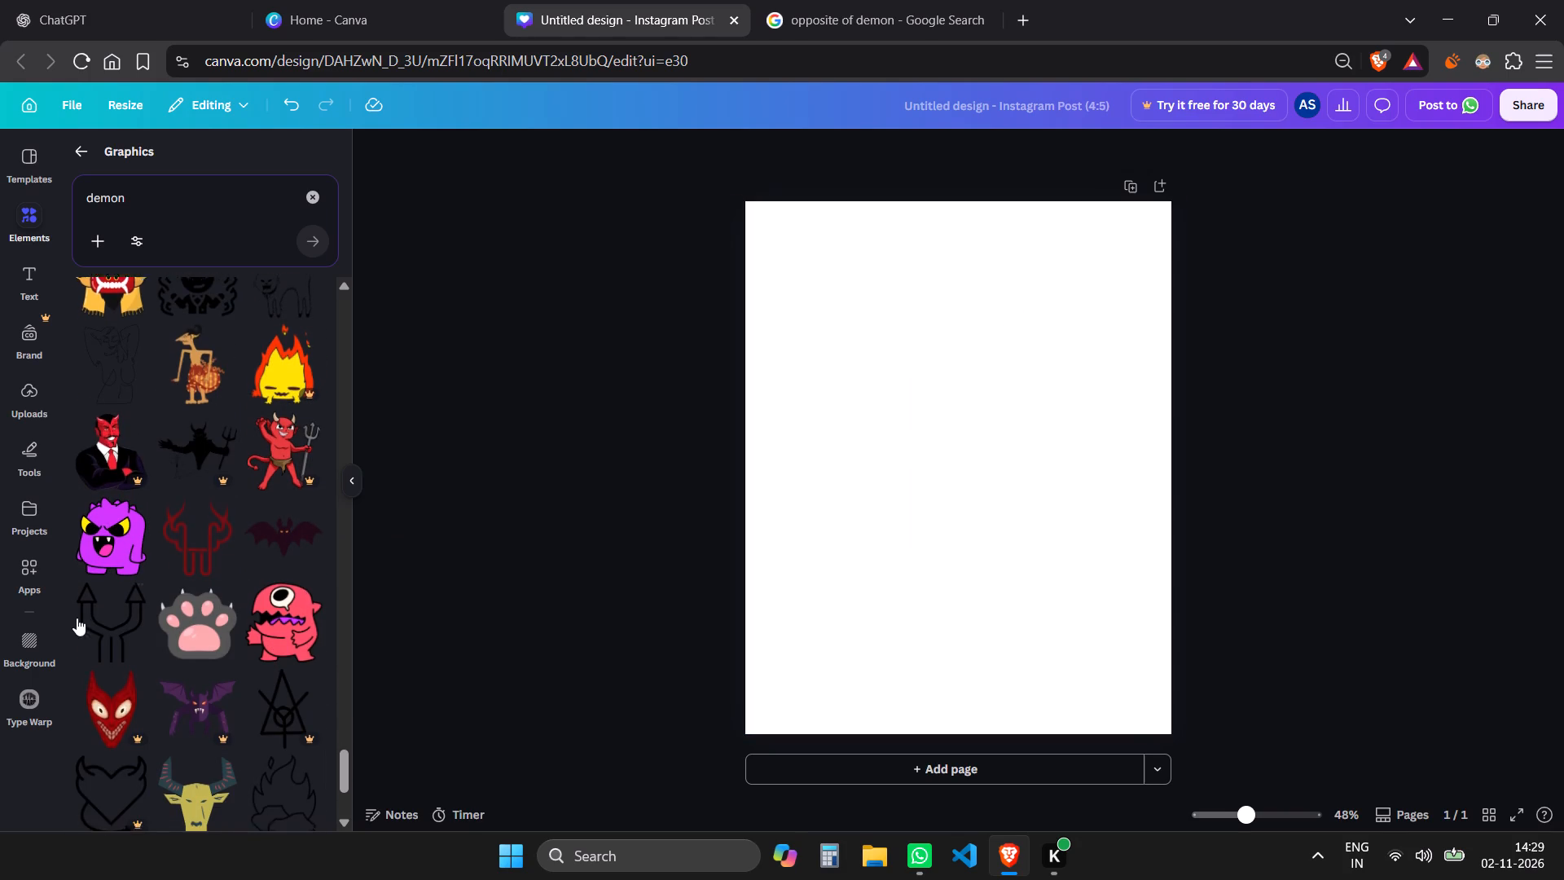
scroll(168, 598, "down", 4)
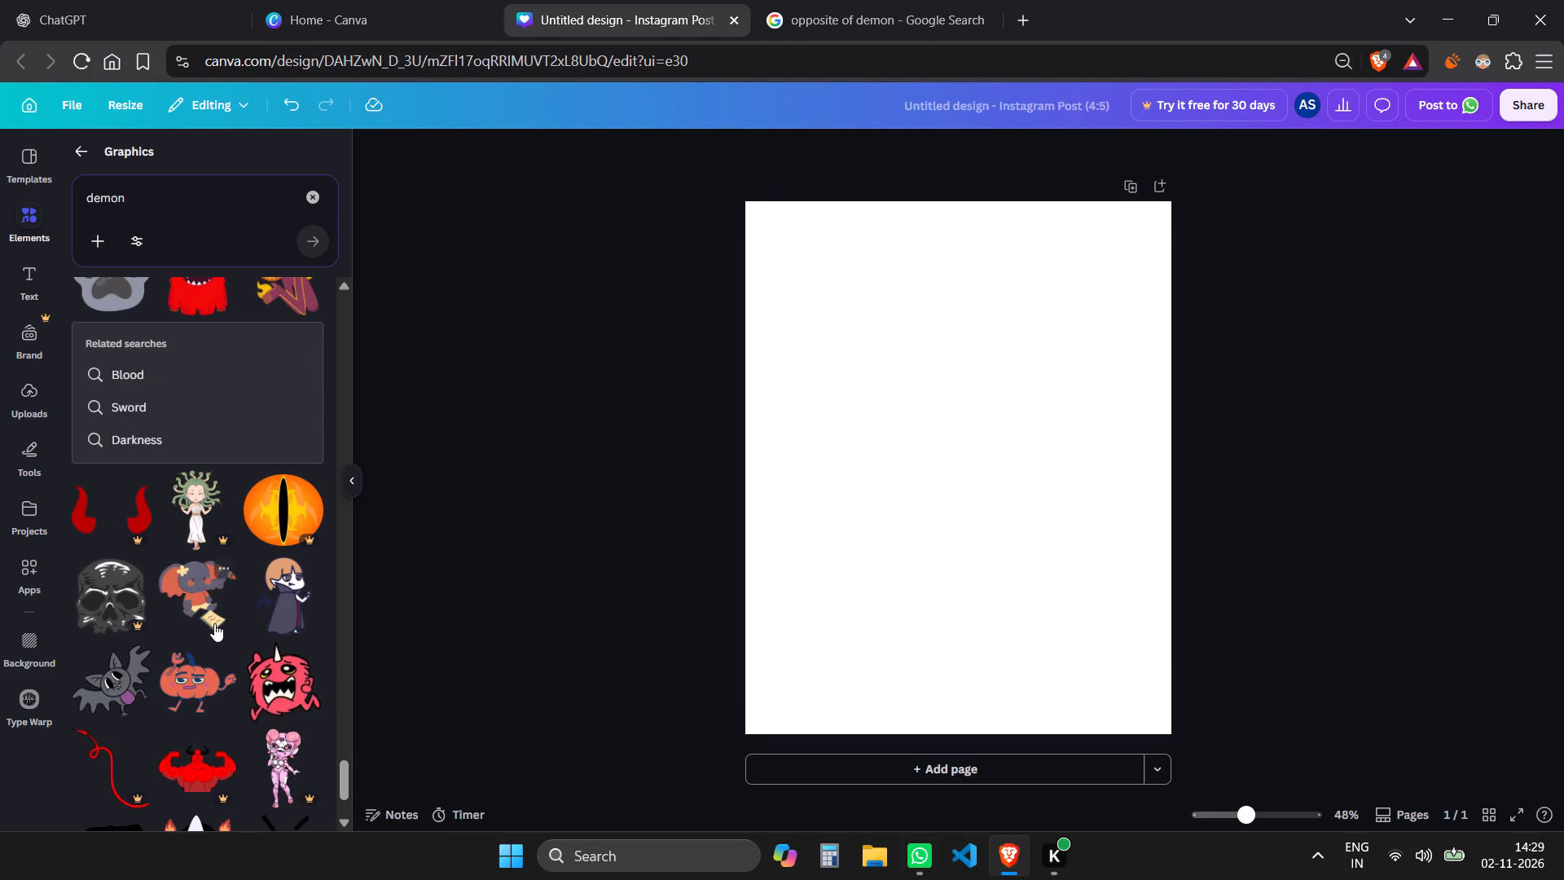
scroll(226, 609, "down", 11)
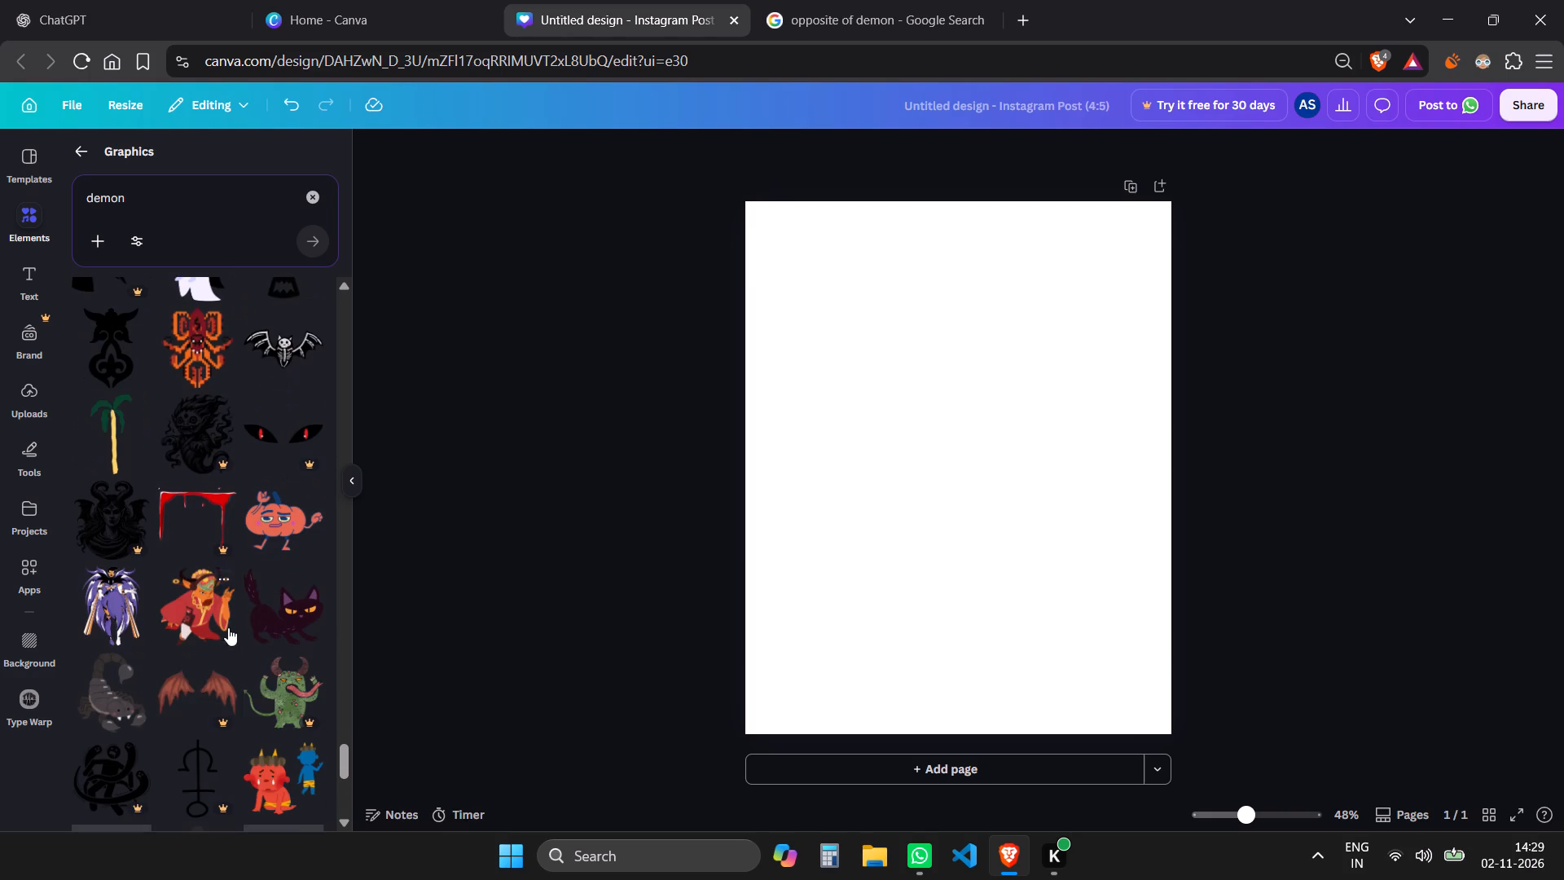
scroll(235, 483, "down", 4)
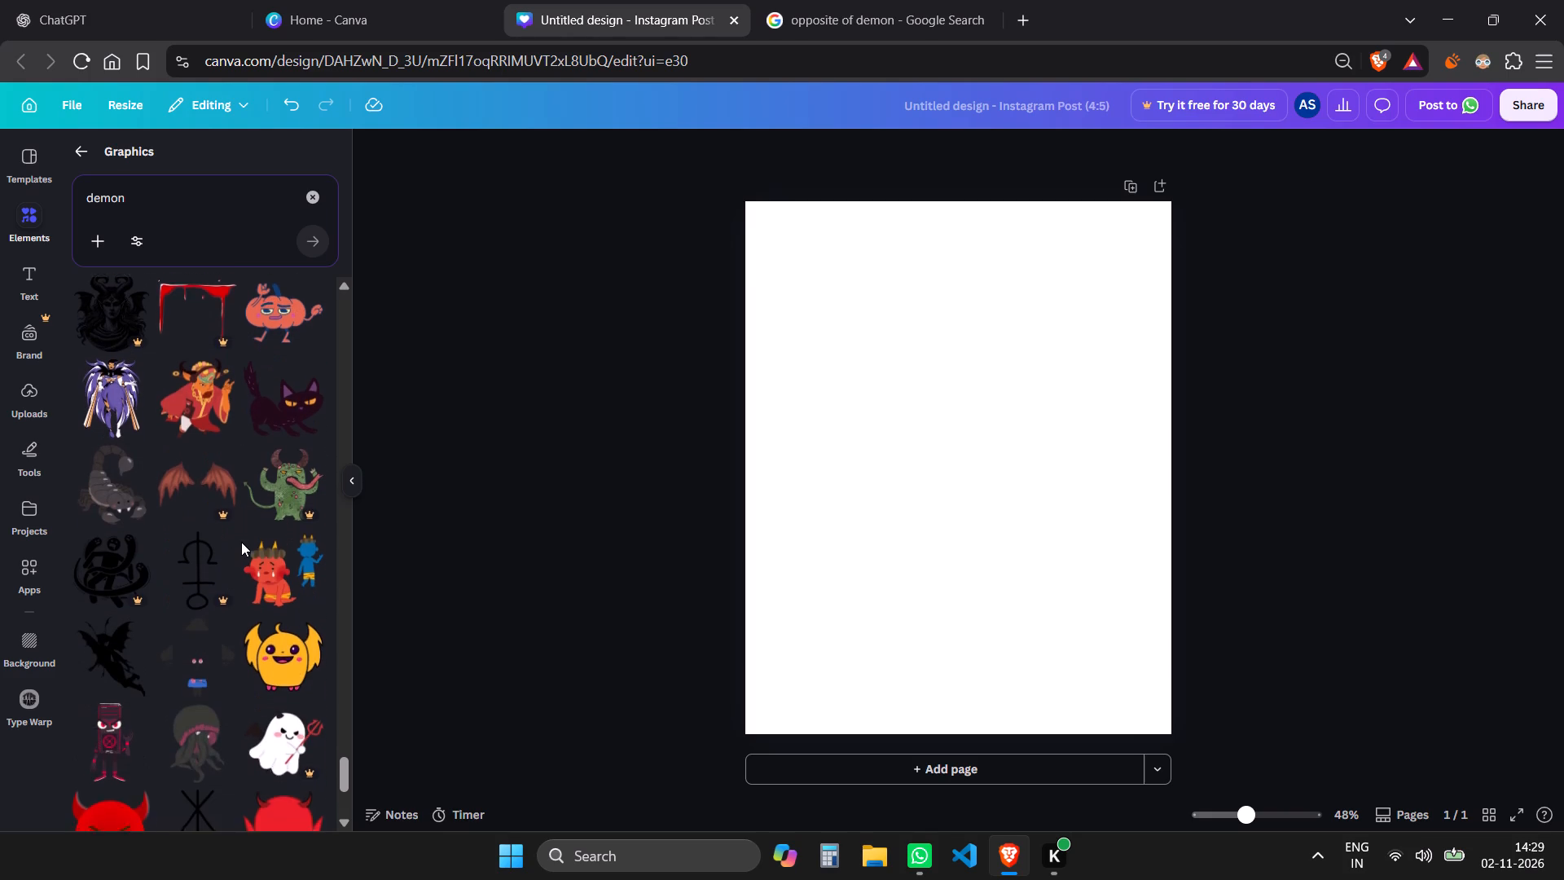
scroll(241, 542, "down", 4)
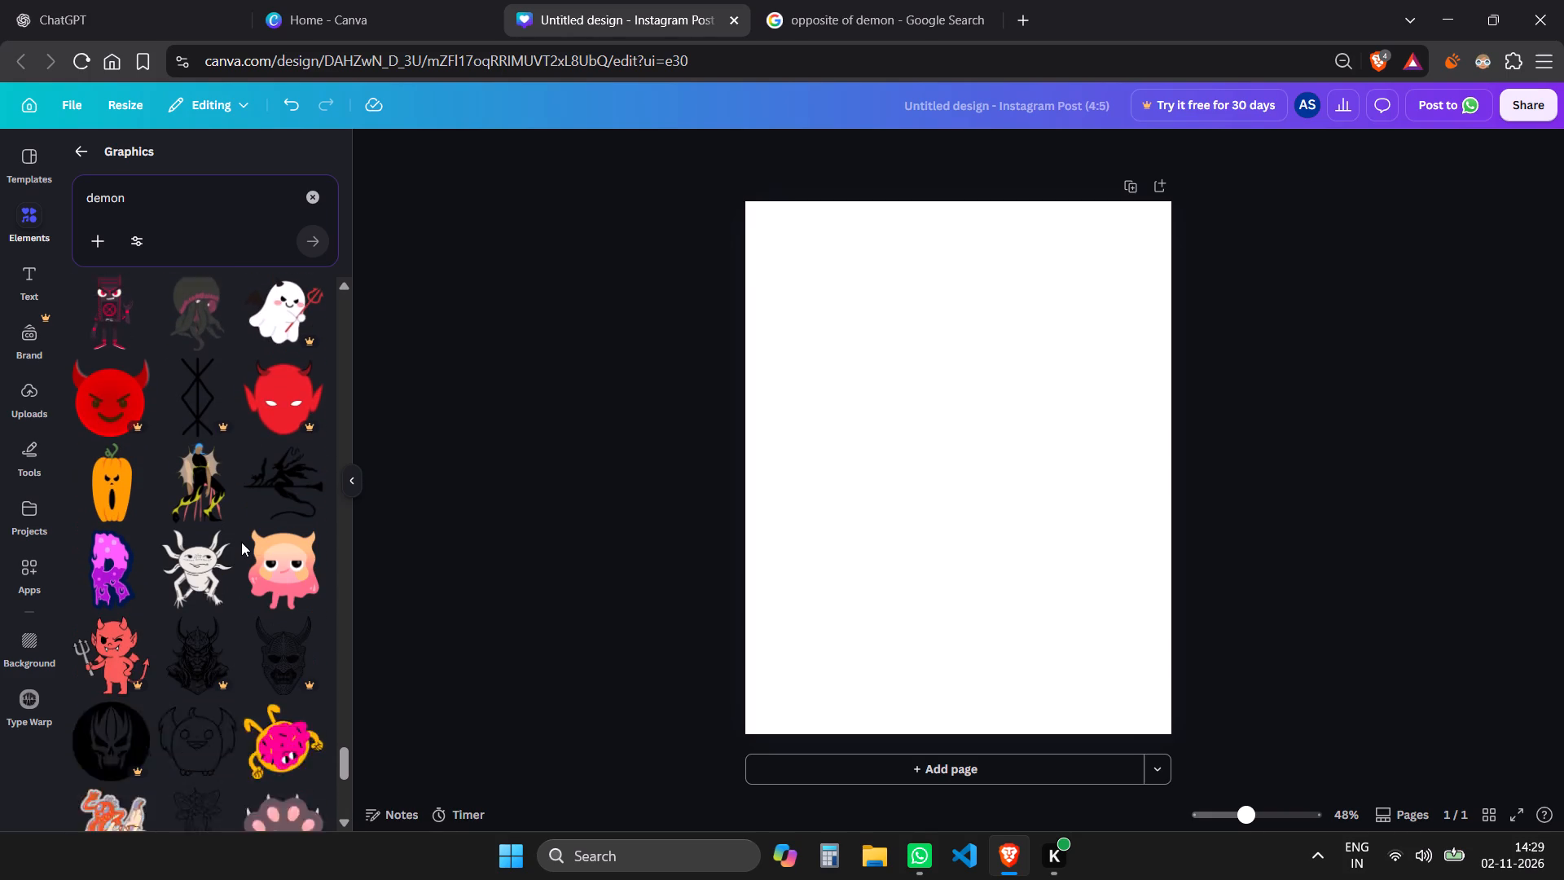
scroll(233, 592, "down", 2)
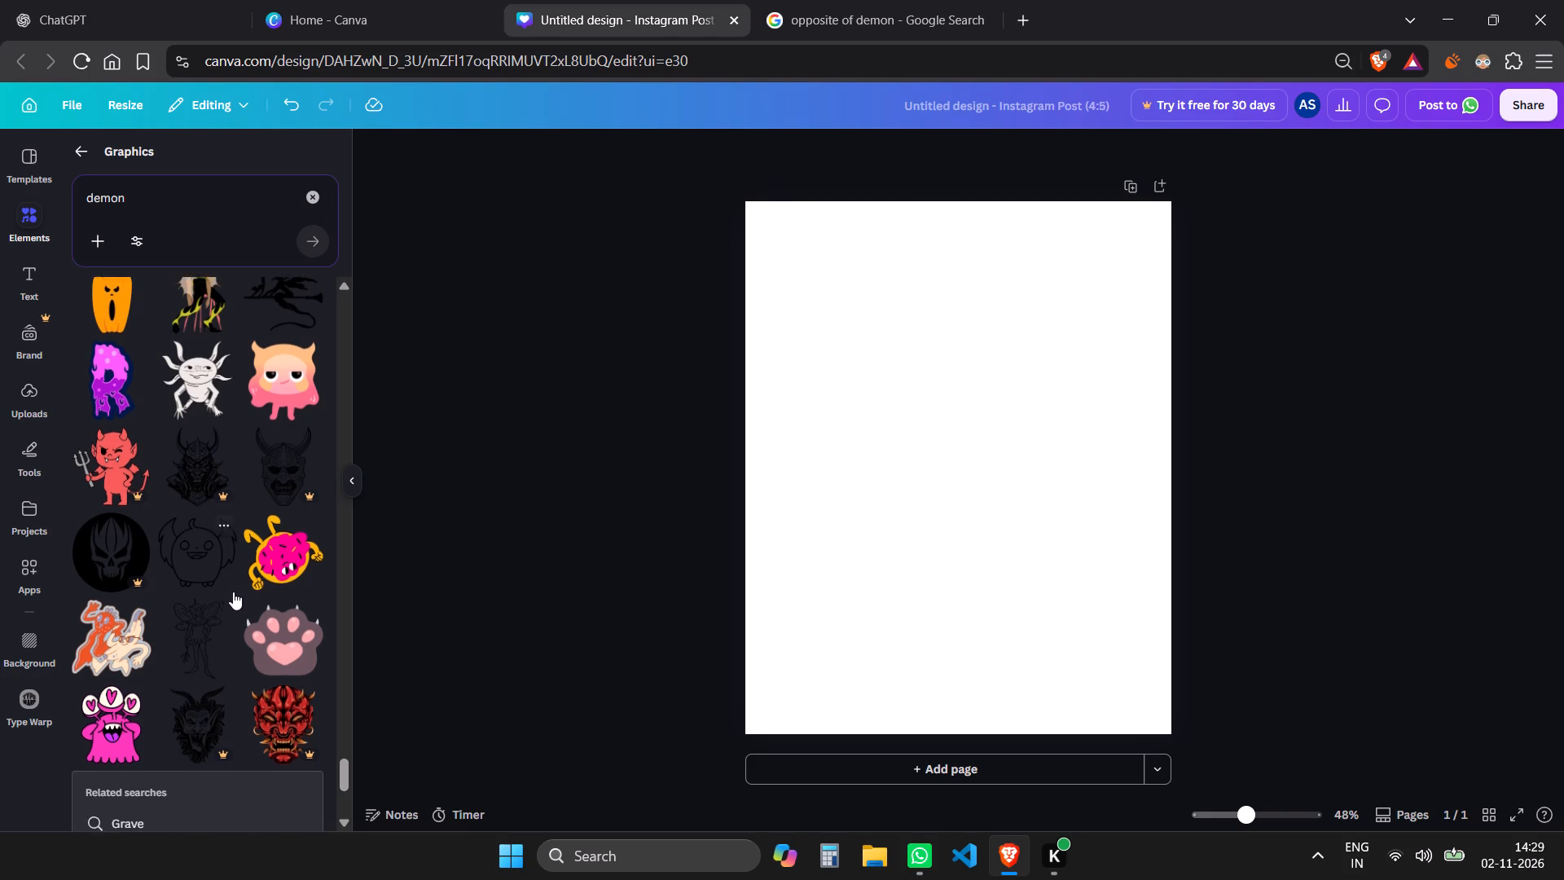
scroll(233, 592, "down", 5)
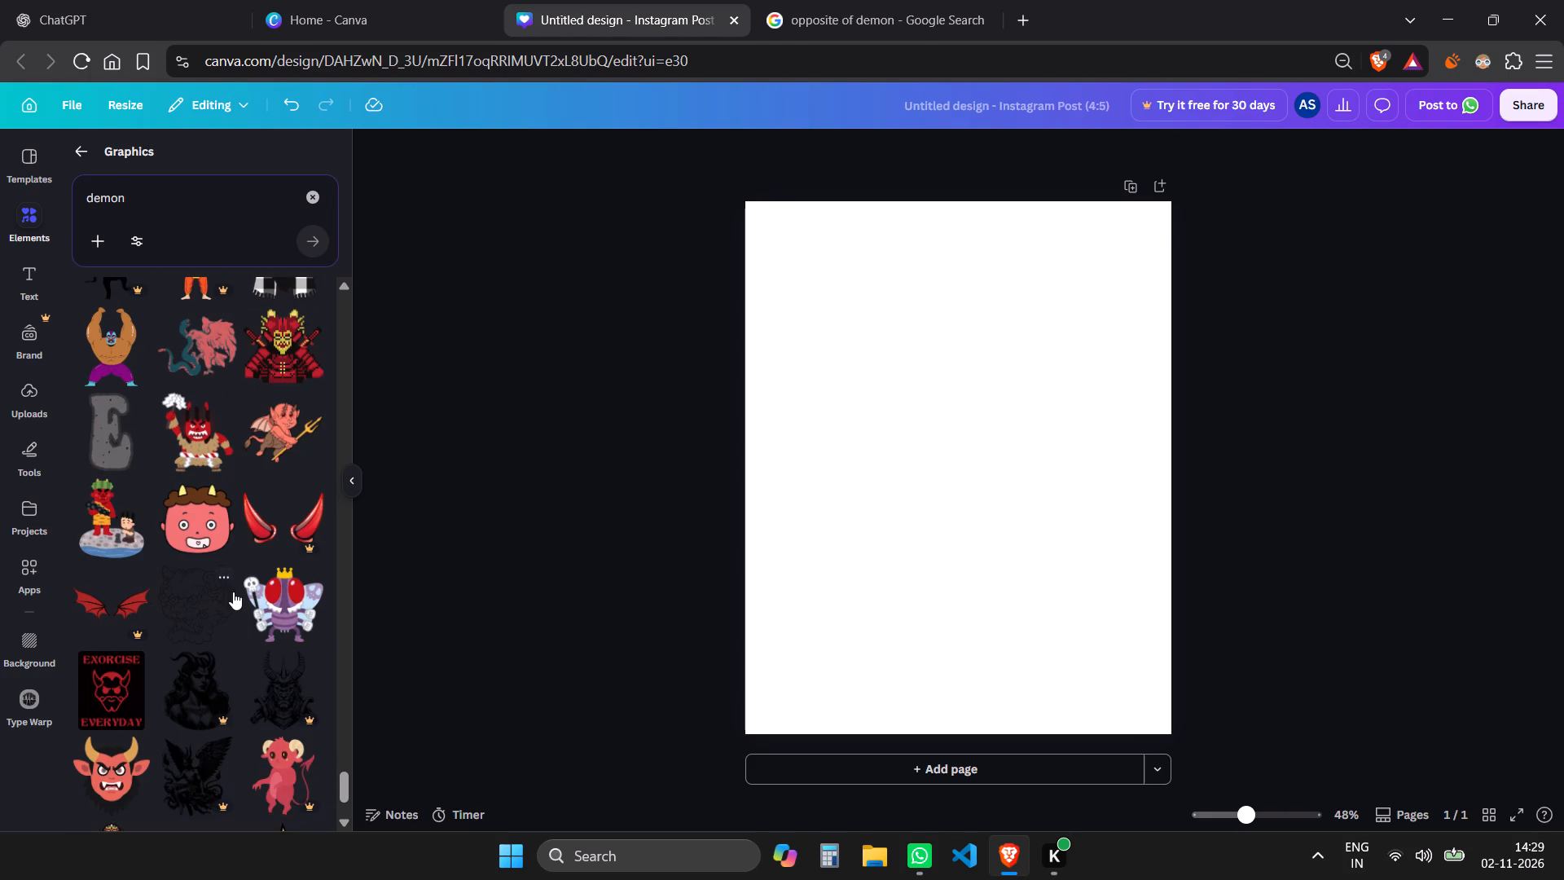
scroll(233, 592, "down", 6)
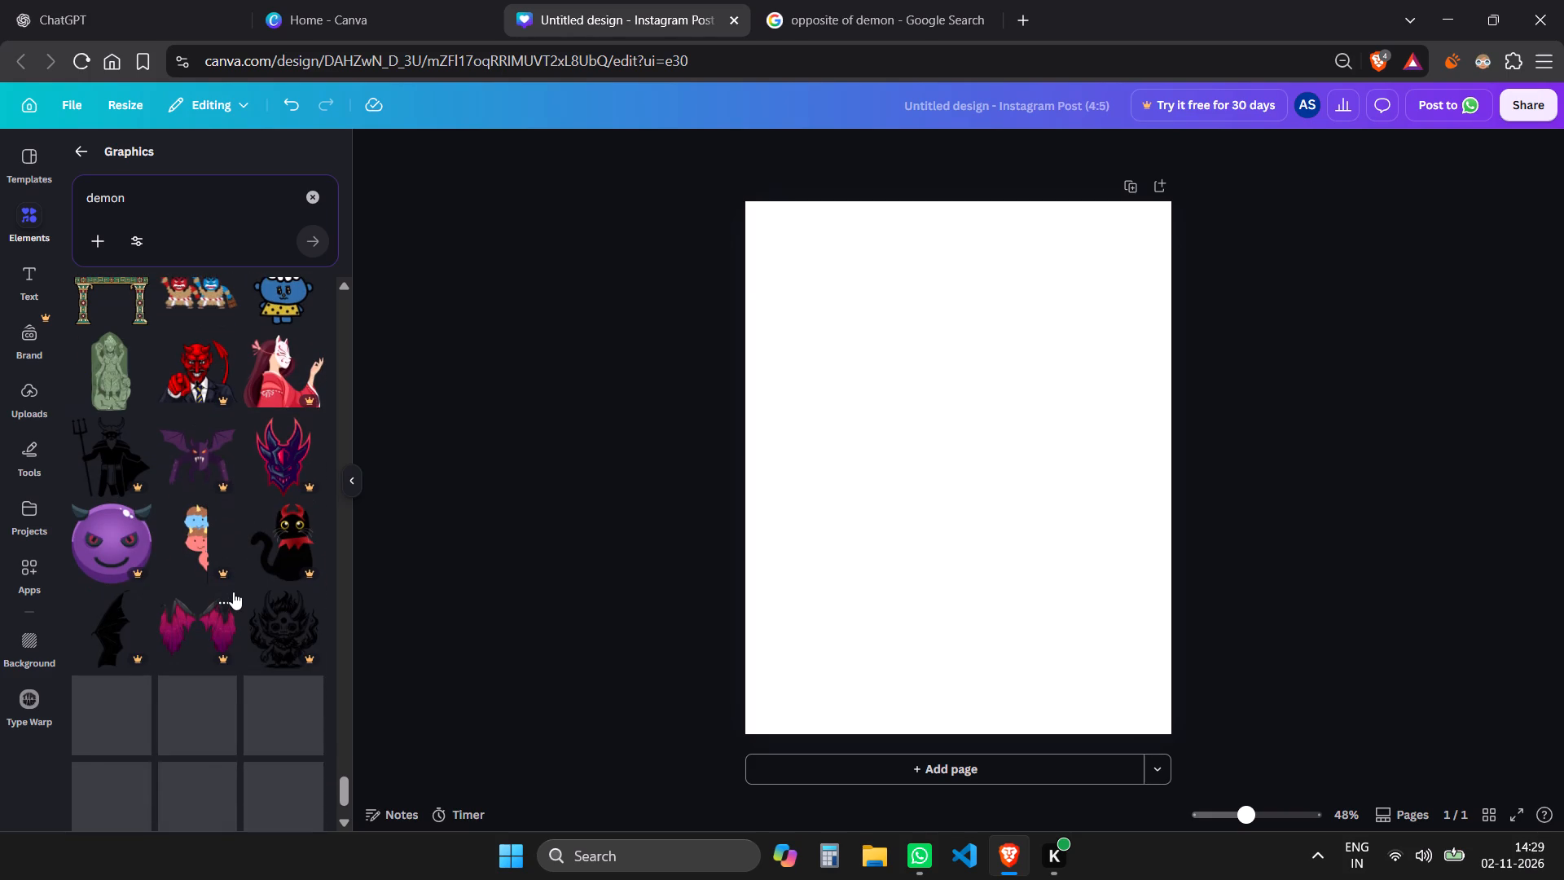
scroll(233, 592, "down", 7)
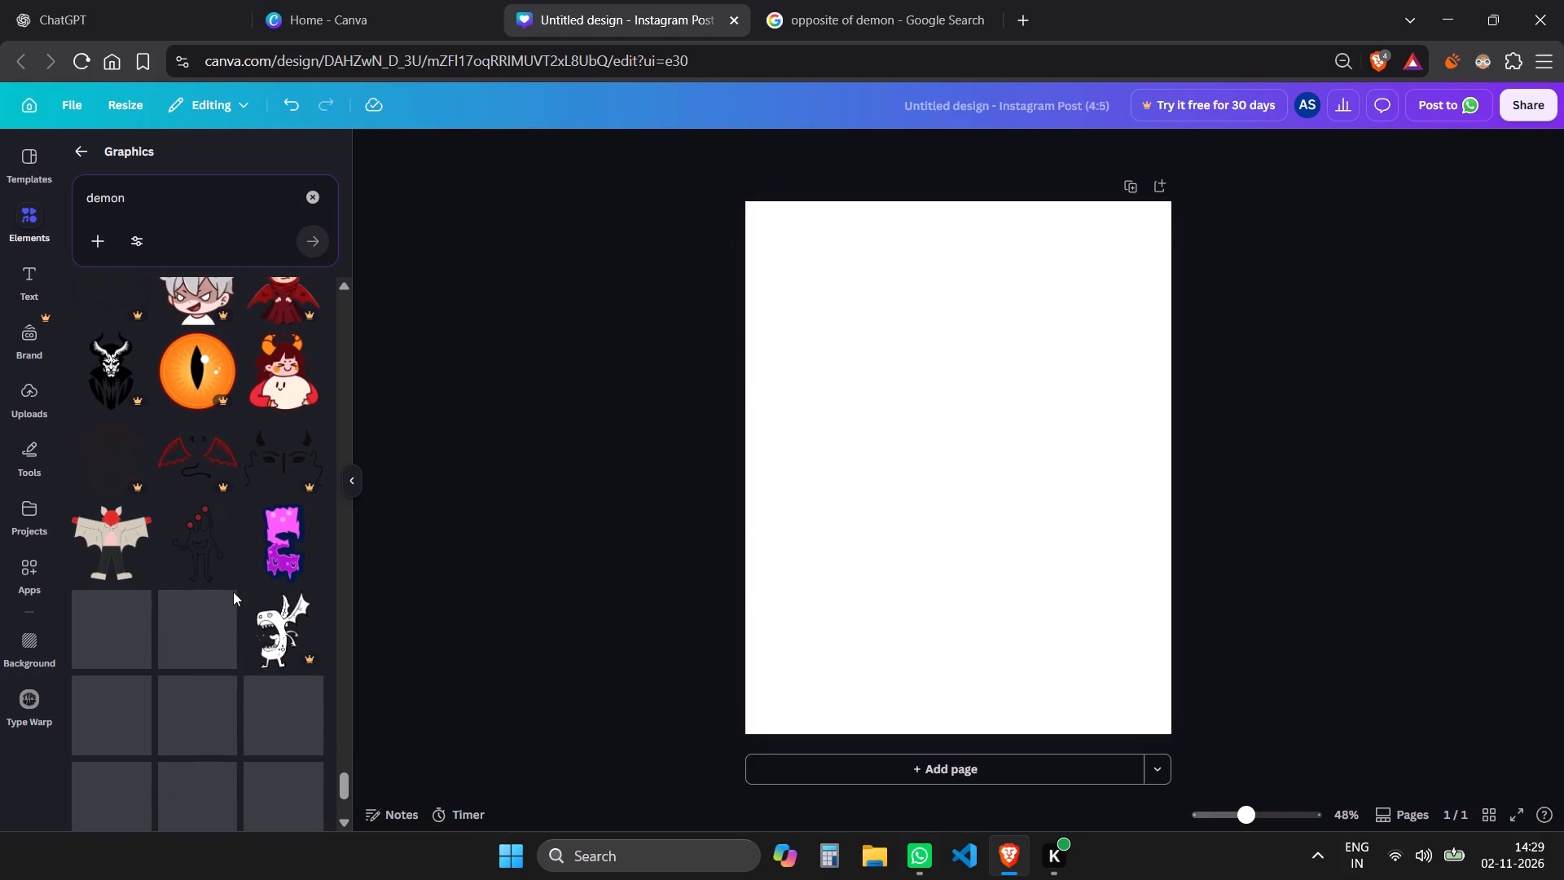
scroll(233, 592, "down", 8)
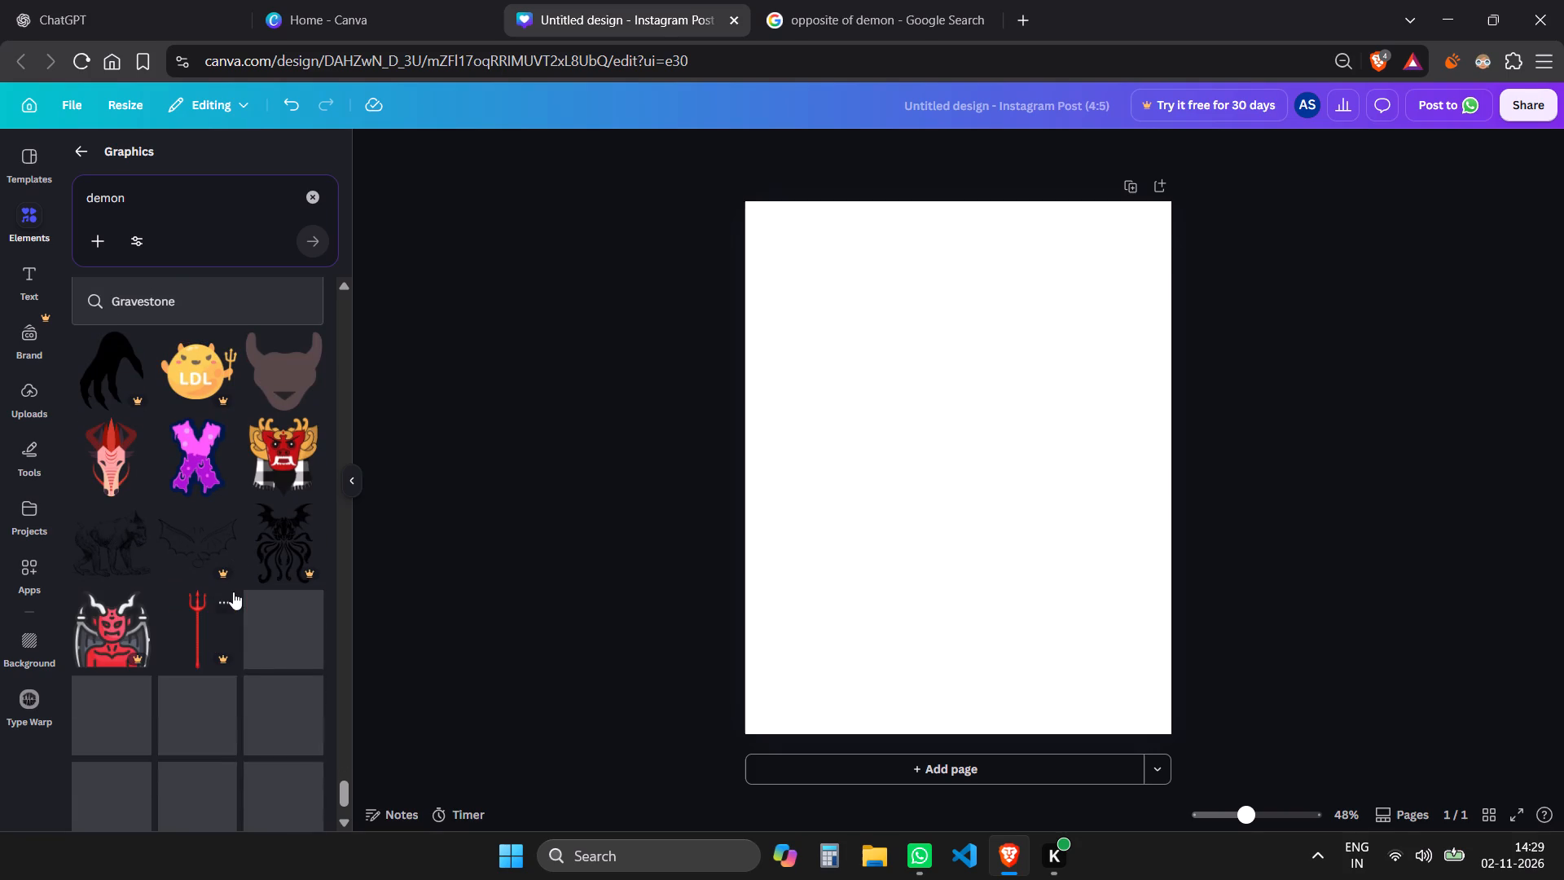
scroll(233, 592, "down", 4)
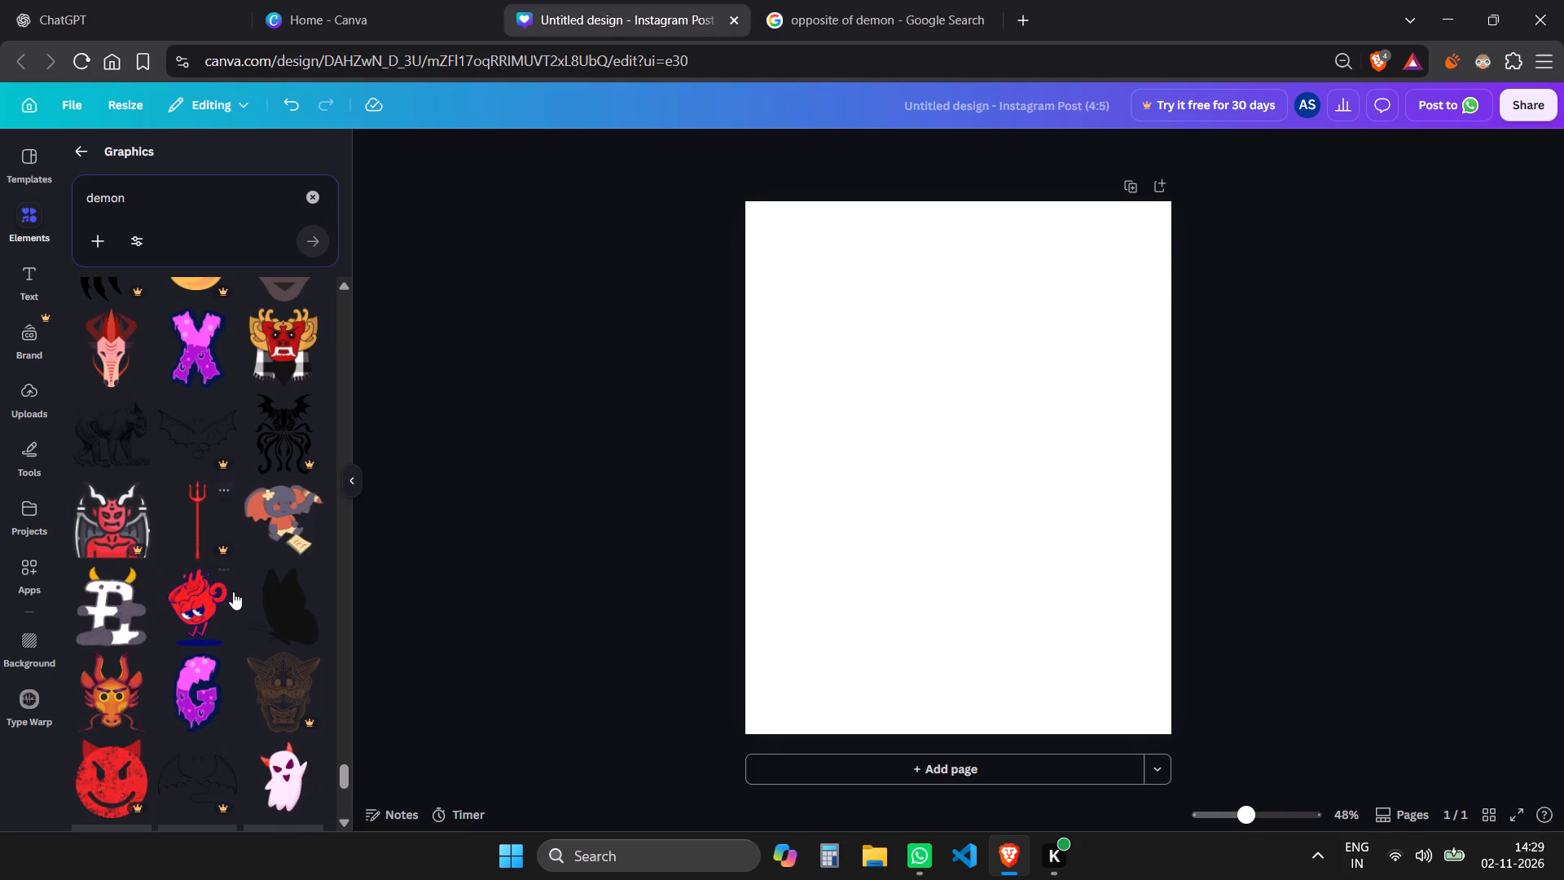
Browse deeper through the "demon" graphics results for a new main figure for the empty page.
scroll(233, 592, "down", 5)
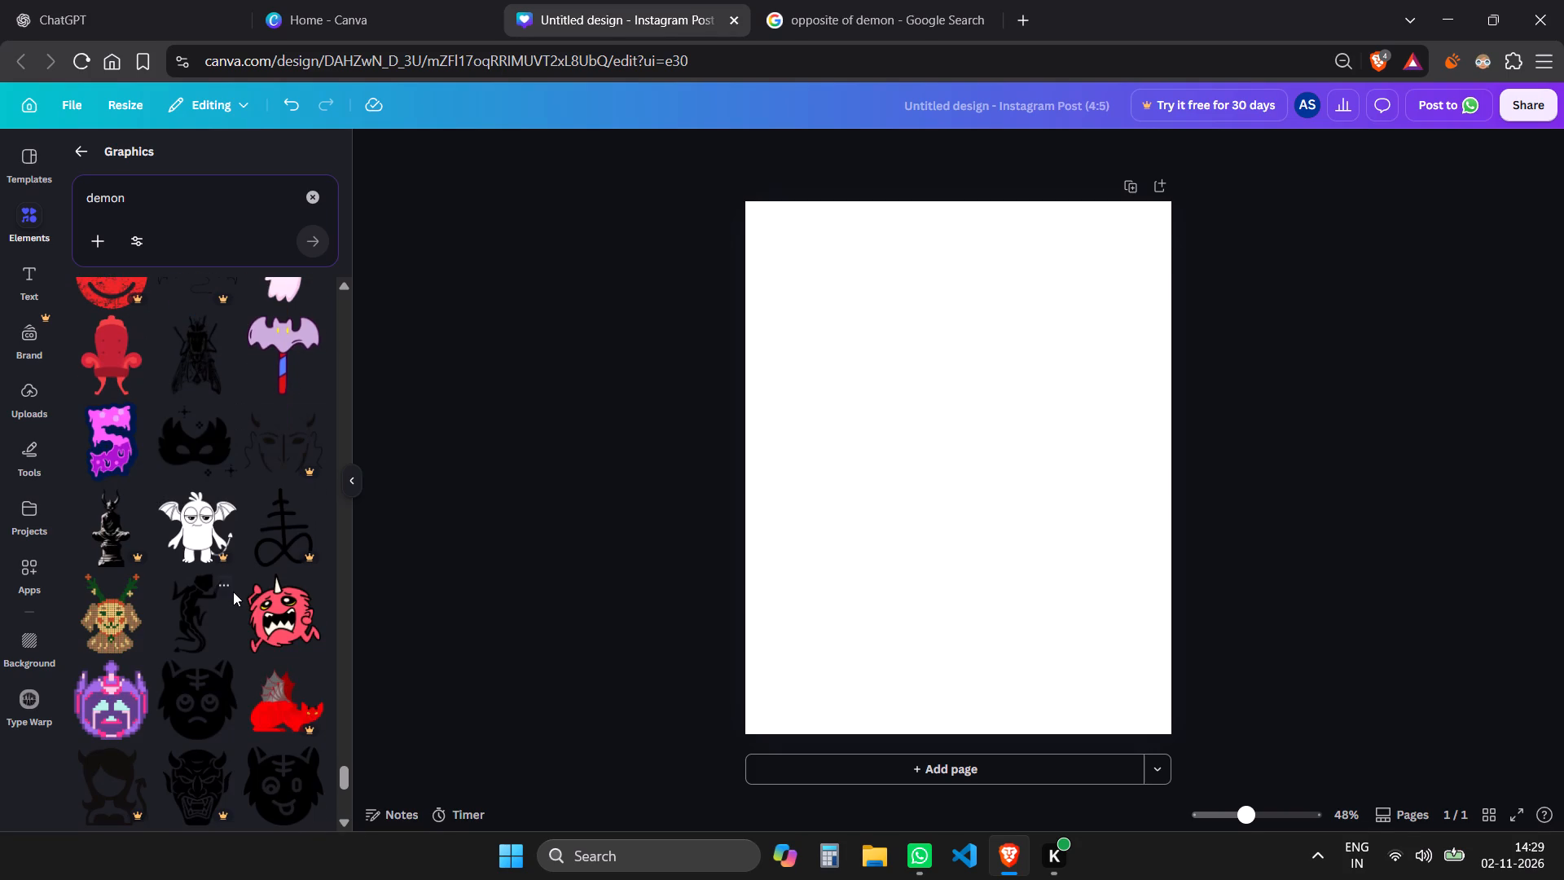
scroll(233, 592, "down", 3)
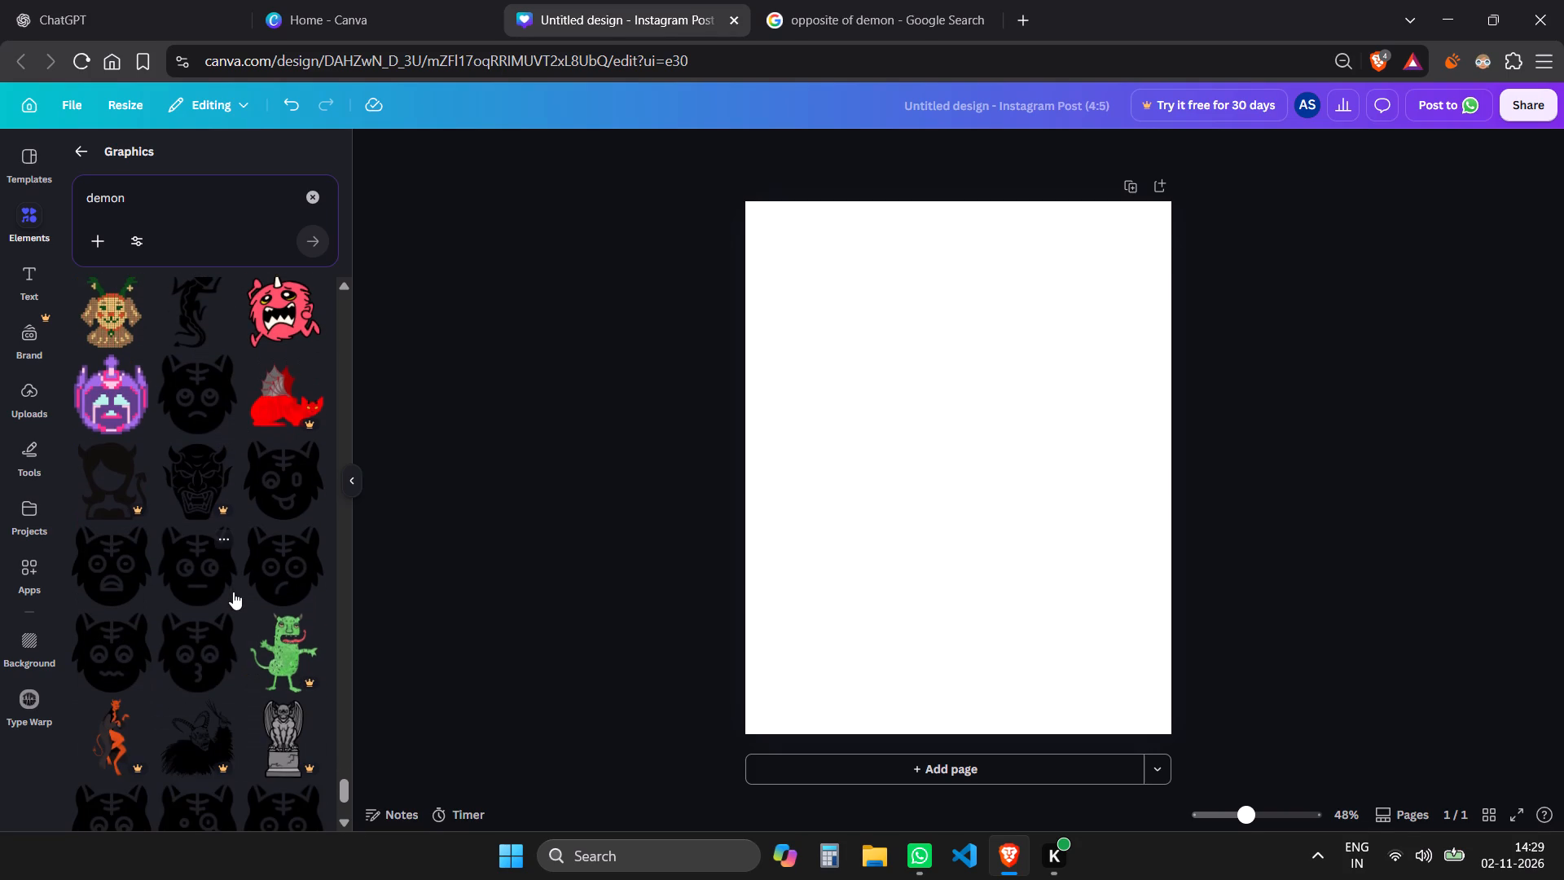
scroll(233, 592, "down", 5)
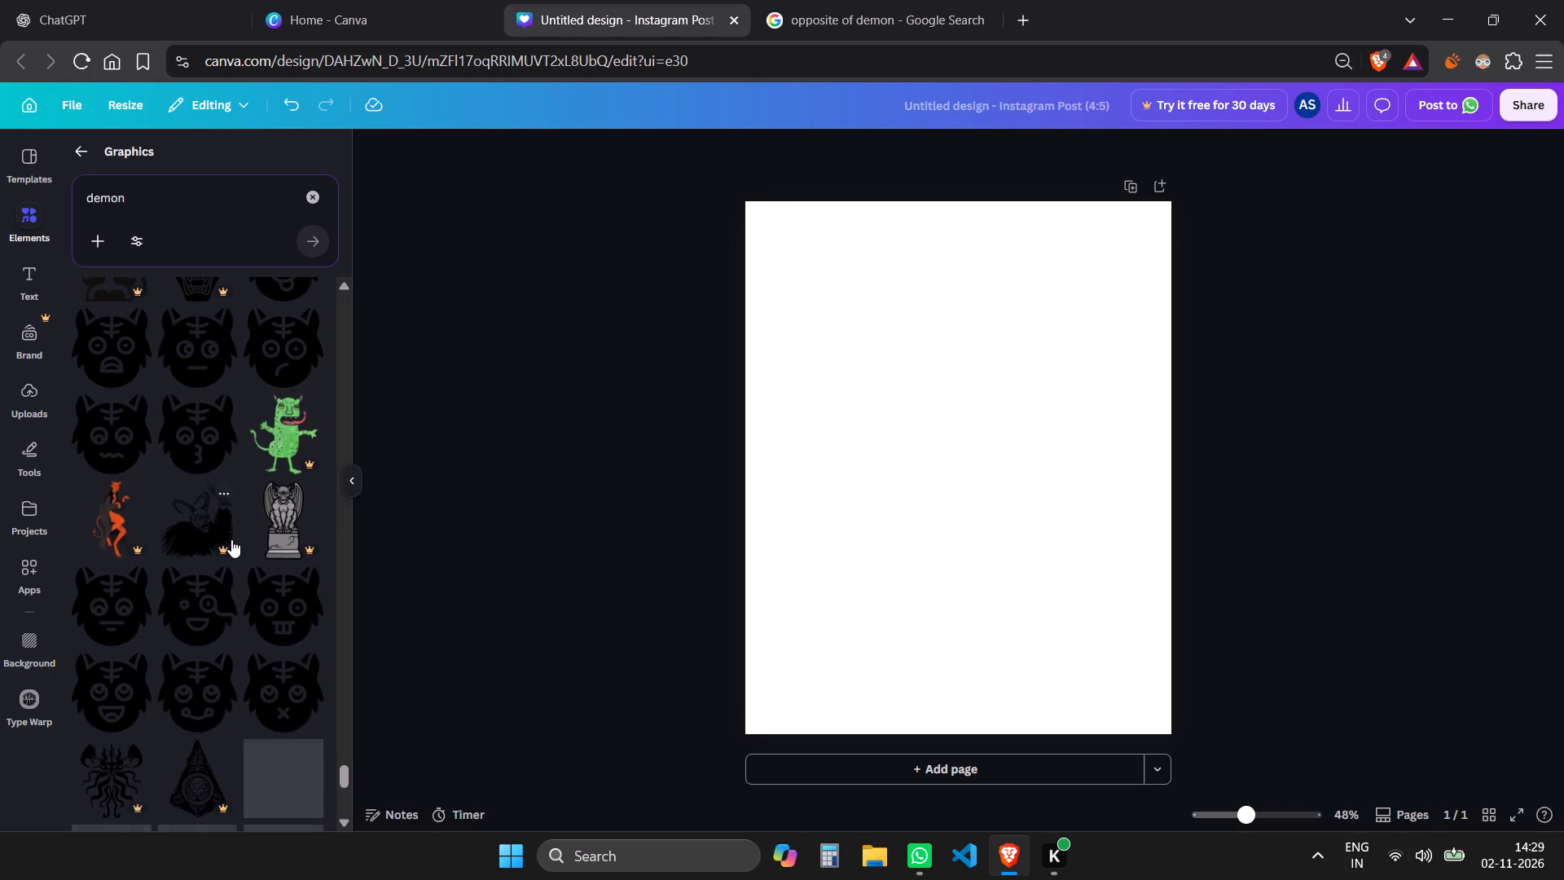
scroll(238, 555, "down", 5)
scroll(252, 607, "up", 1)
scroll(252, 607, "down", 4)
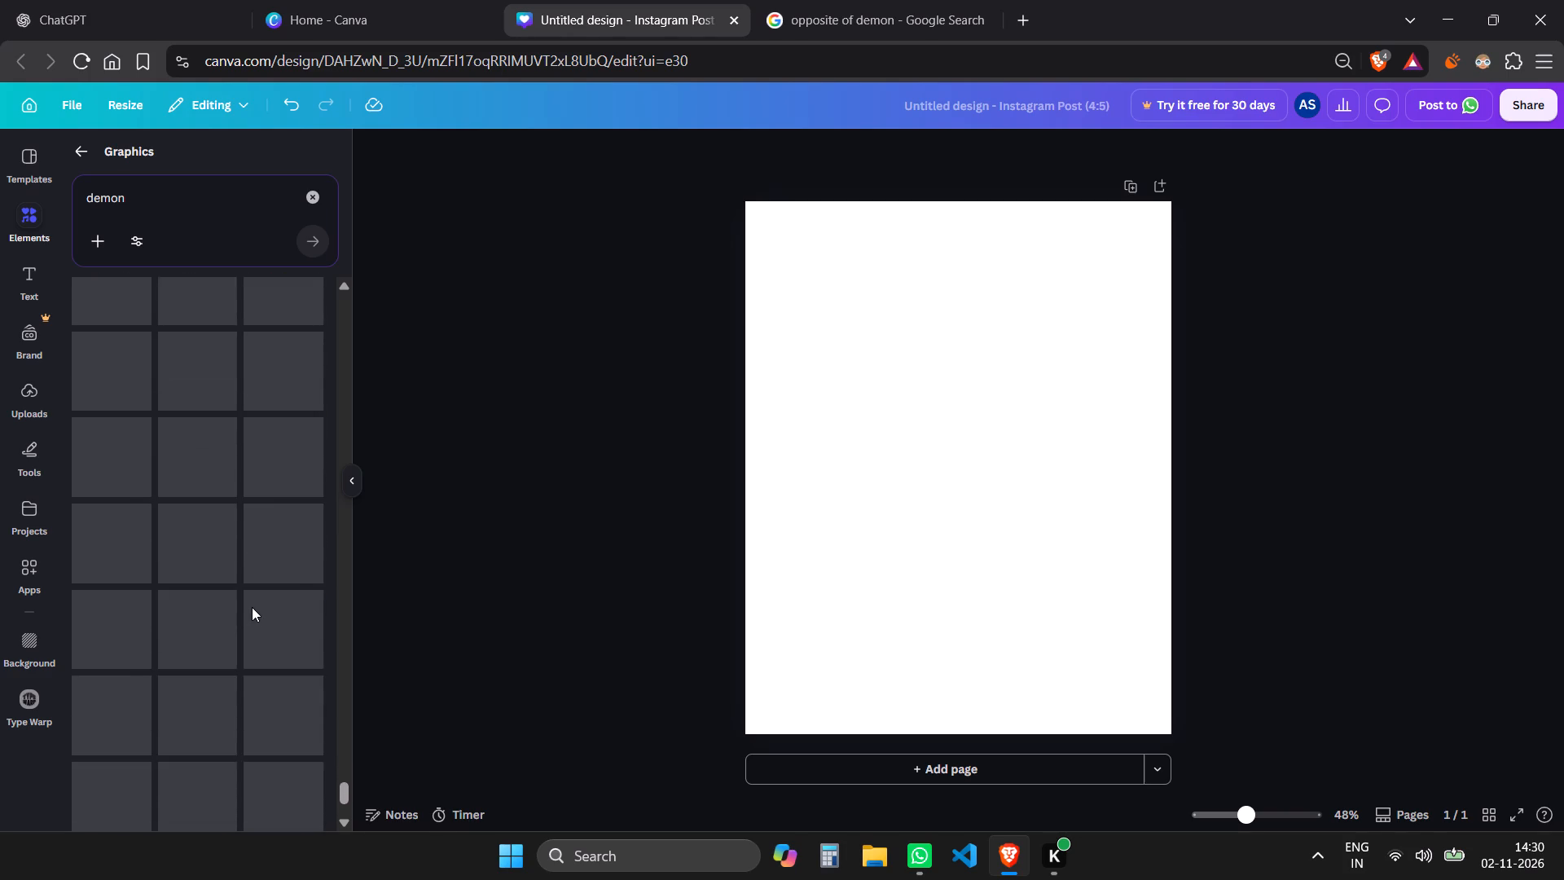
scroll(252, 607, "down", 2)
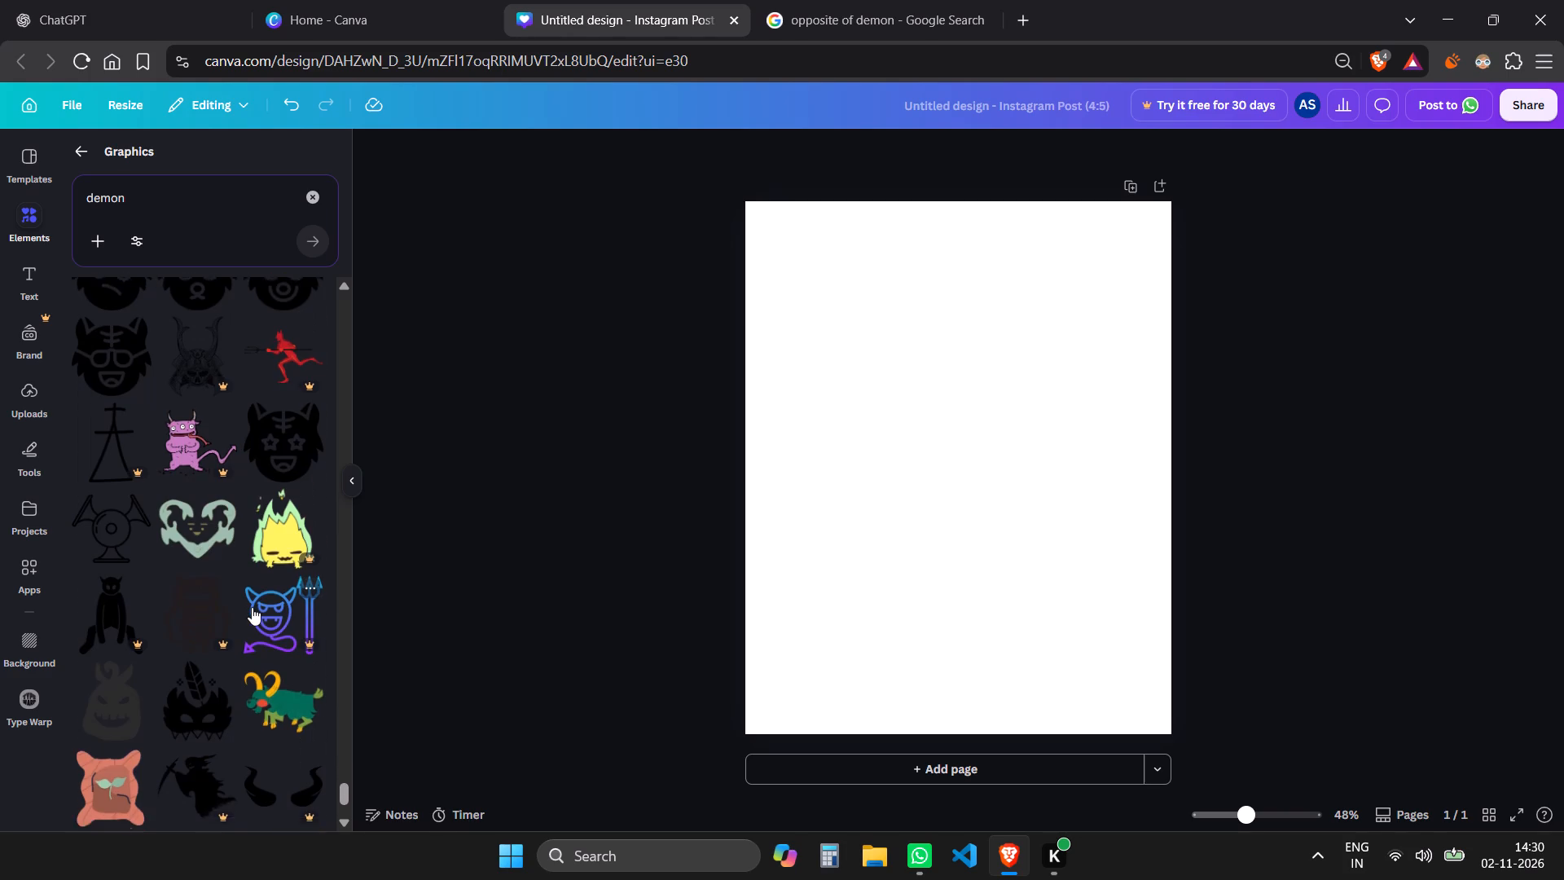
scroll(252, 607, "down", 5)
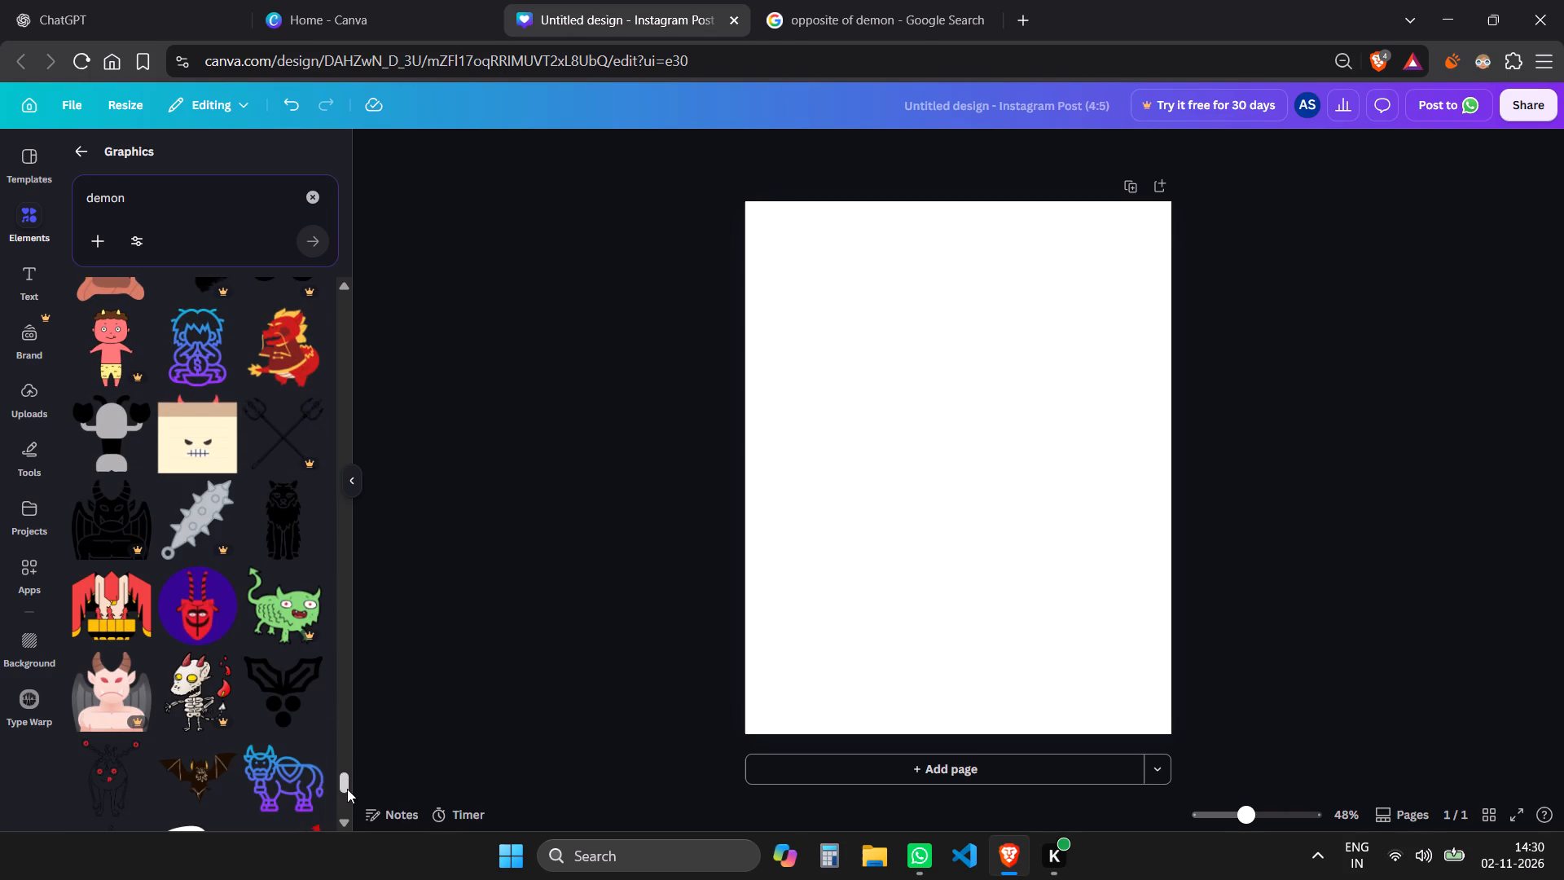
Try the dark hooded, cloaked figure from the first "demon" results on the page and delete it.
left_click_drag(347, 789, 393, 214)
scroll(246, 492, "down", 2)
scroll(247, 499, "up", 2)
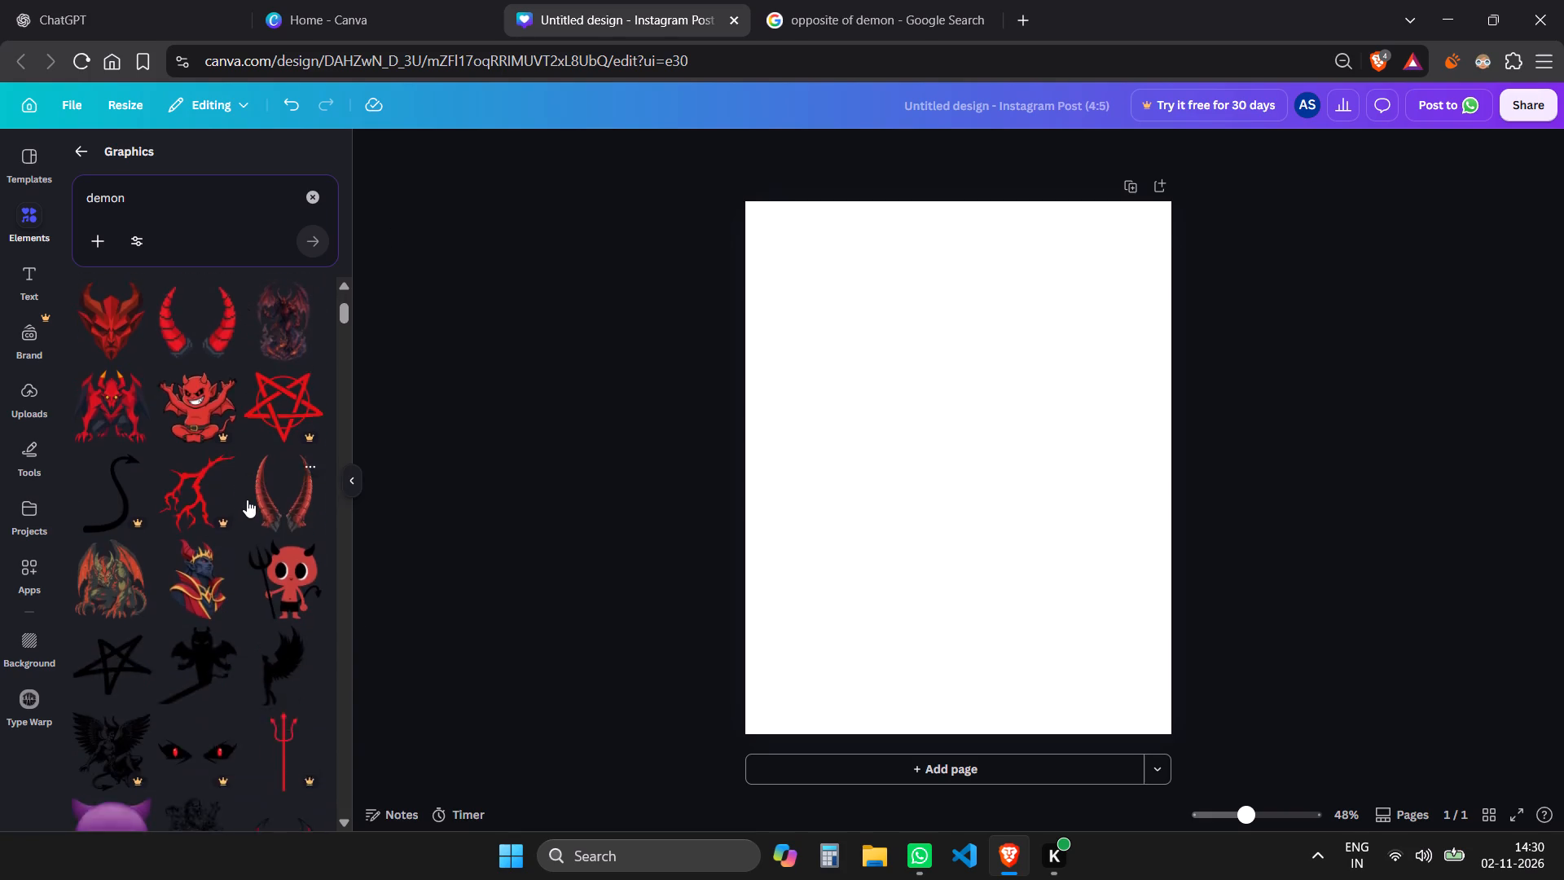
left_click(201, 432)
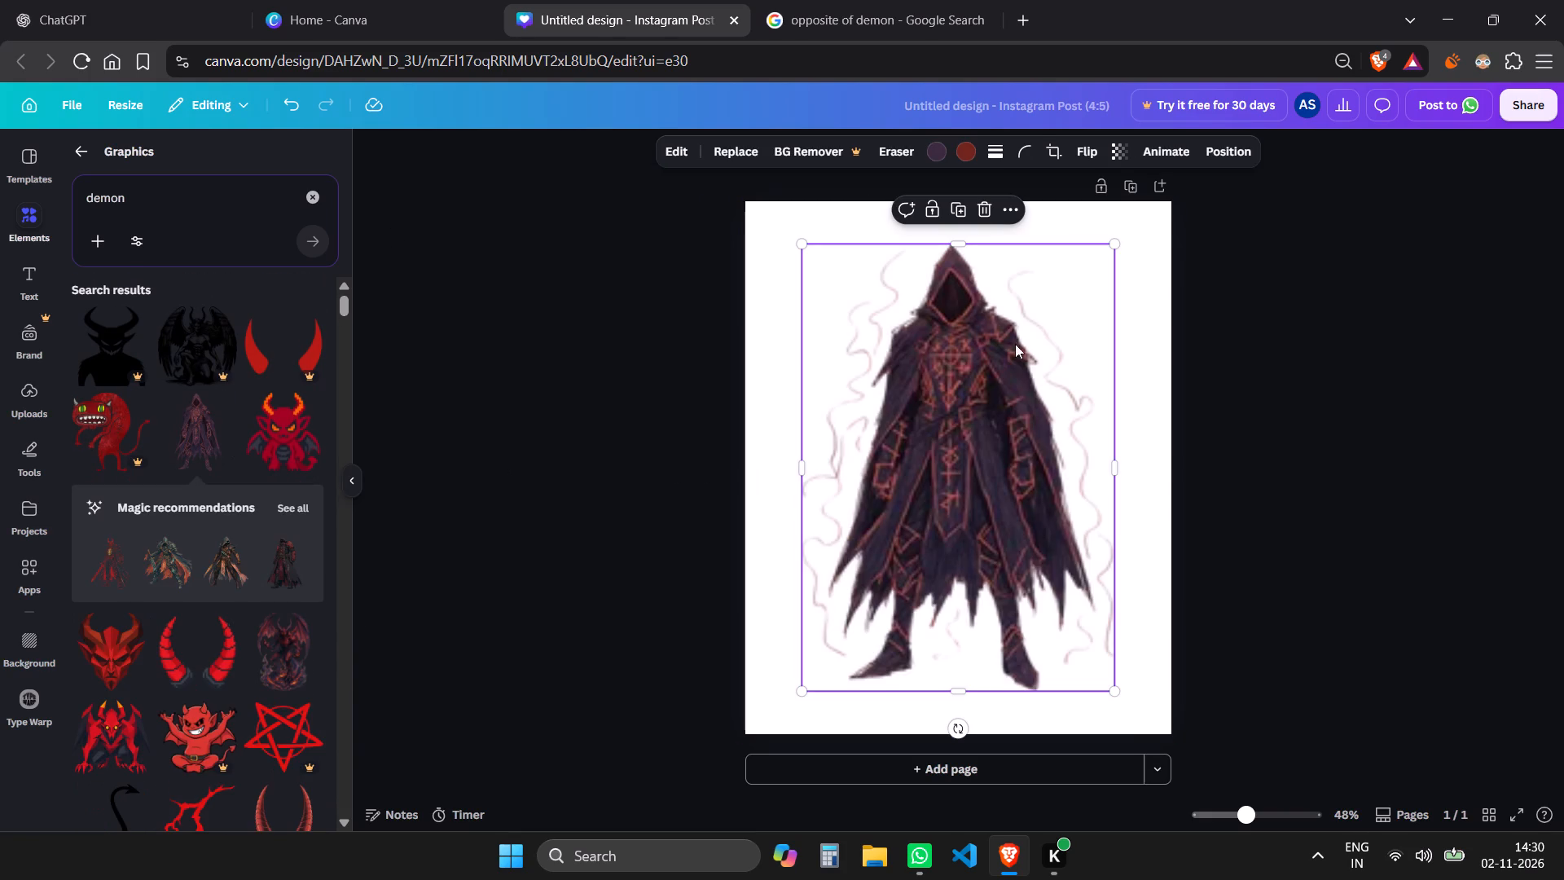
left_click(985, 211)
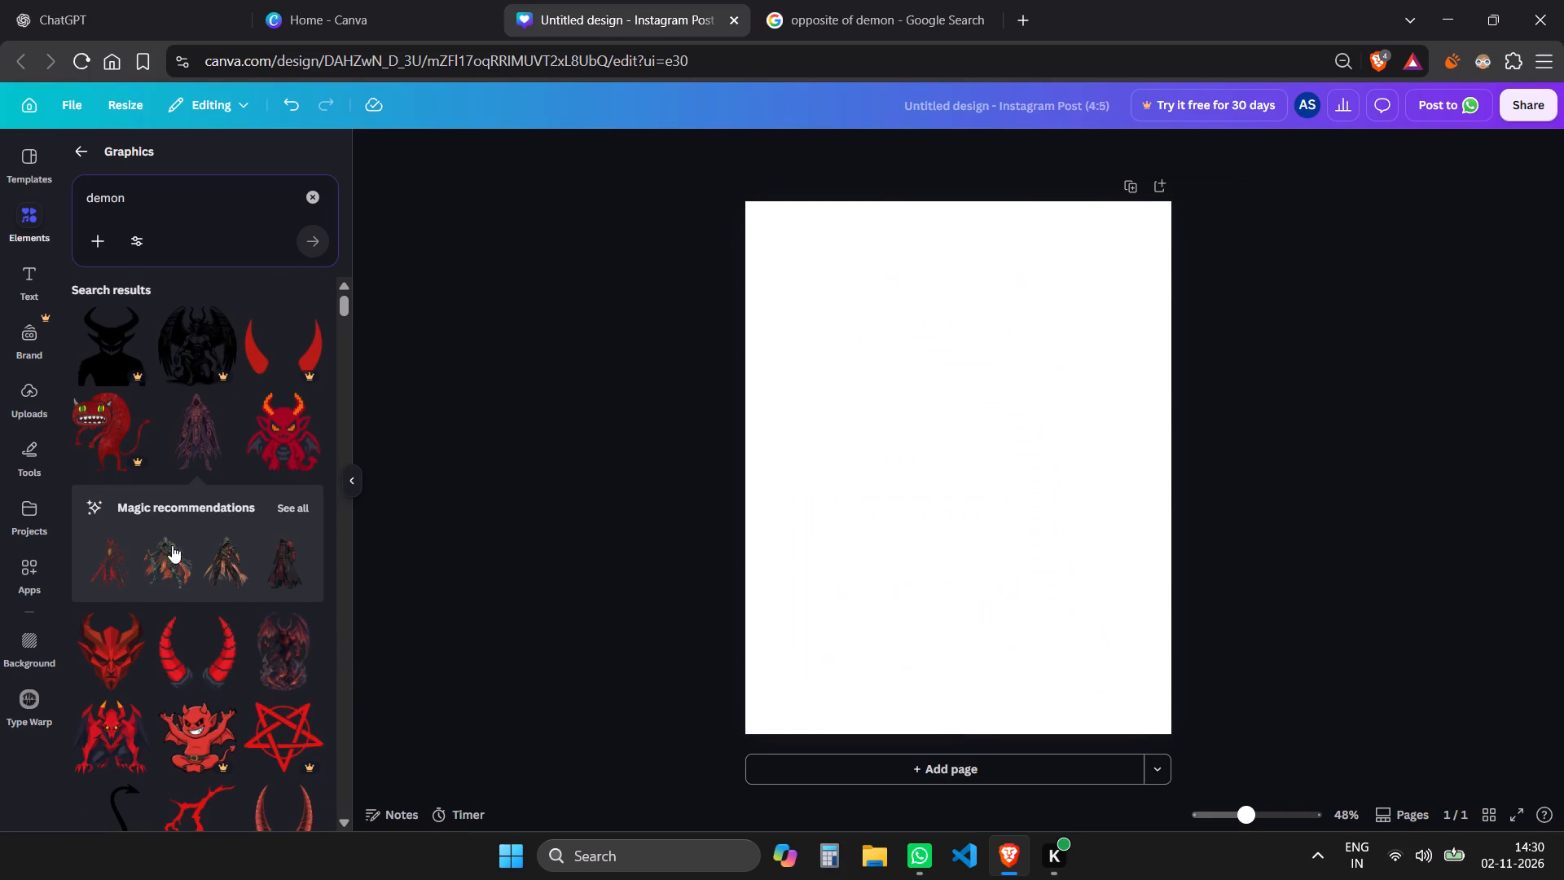
Look through the early "demon" graphics results again for a figure suited to the black-and-white style.
scroll(167, 548, "down", 2)
scroll(295, 504, "down", 2)
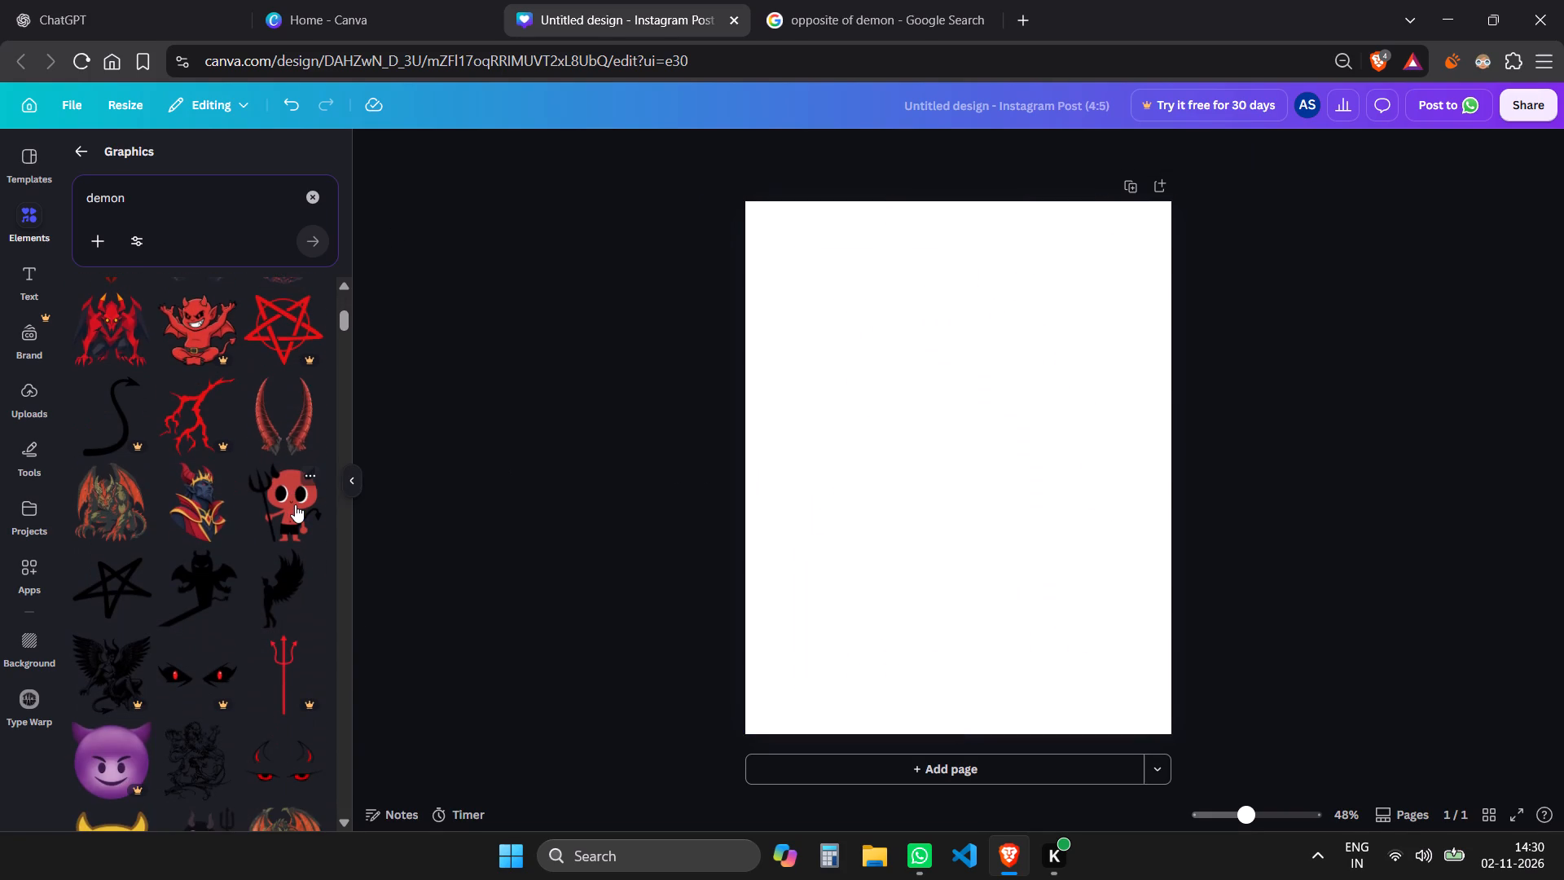
scroll(295, 504, "down", 1)
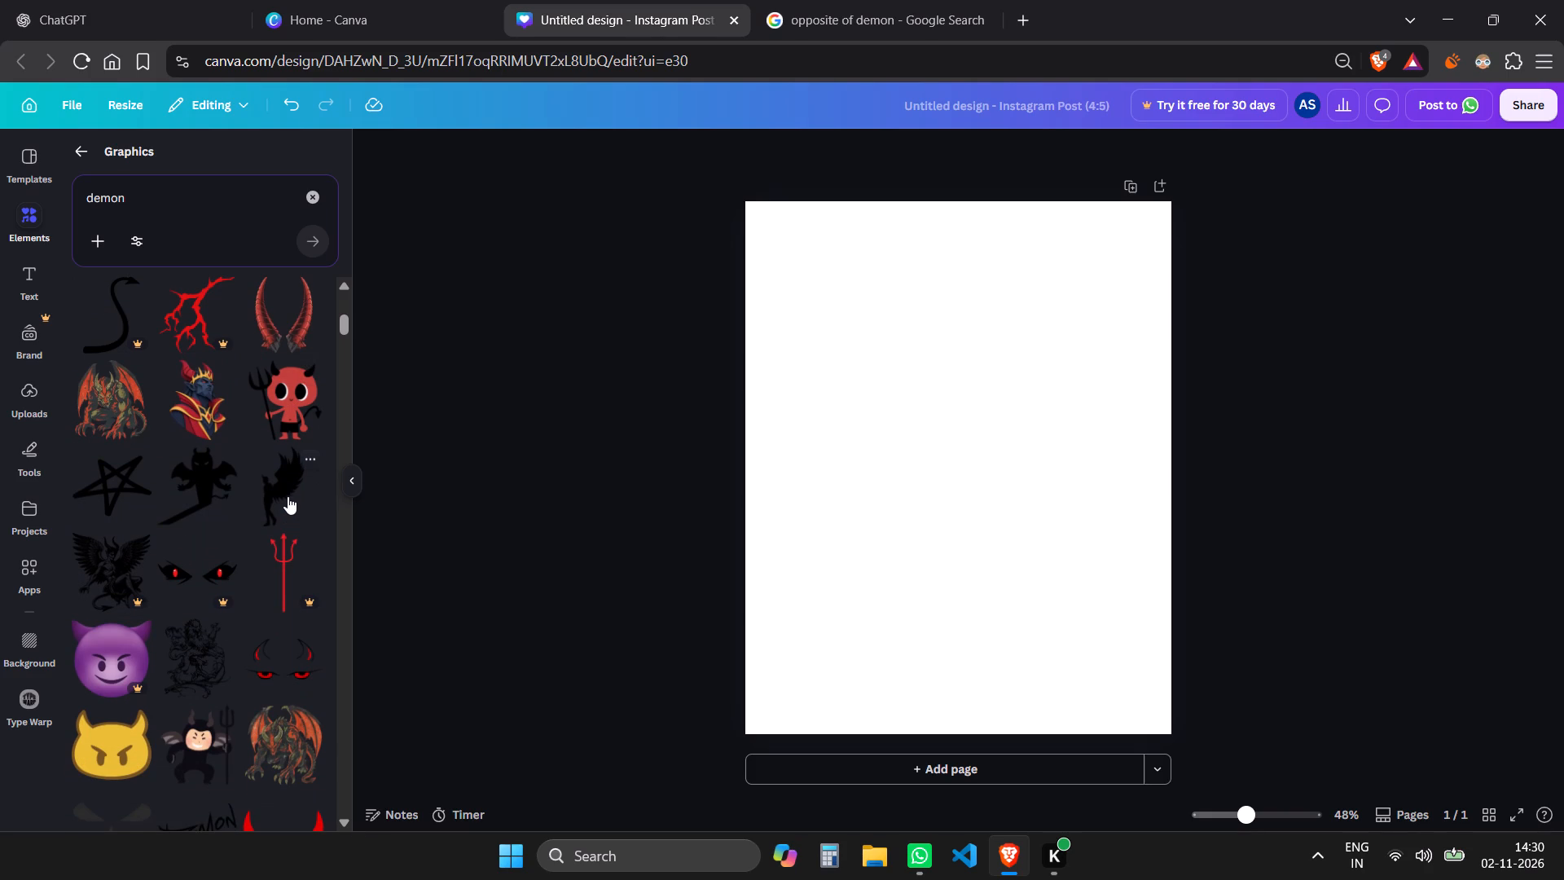
scroll(288, 496, "down", 3)
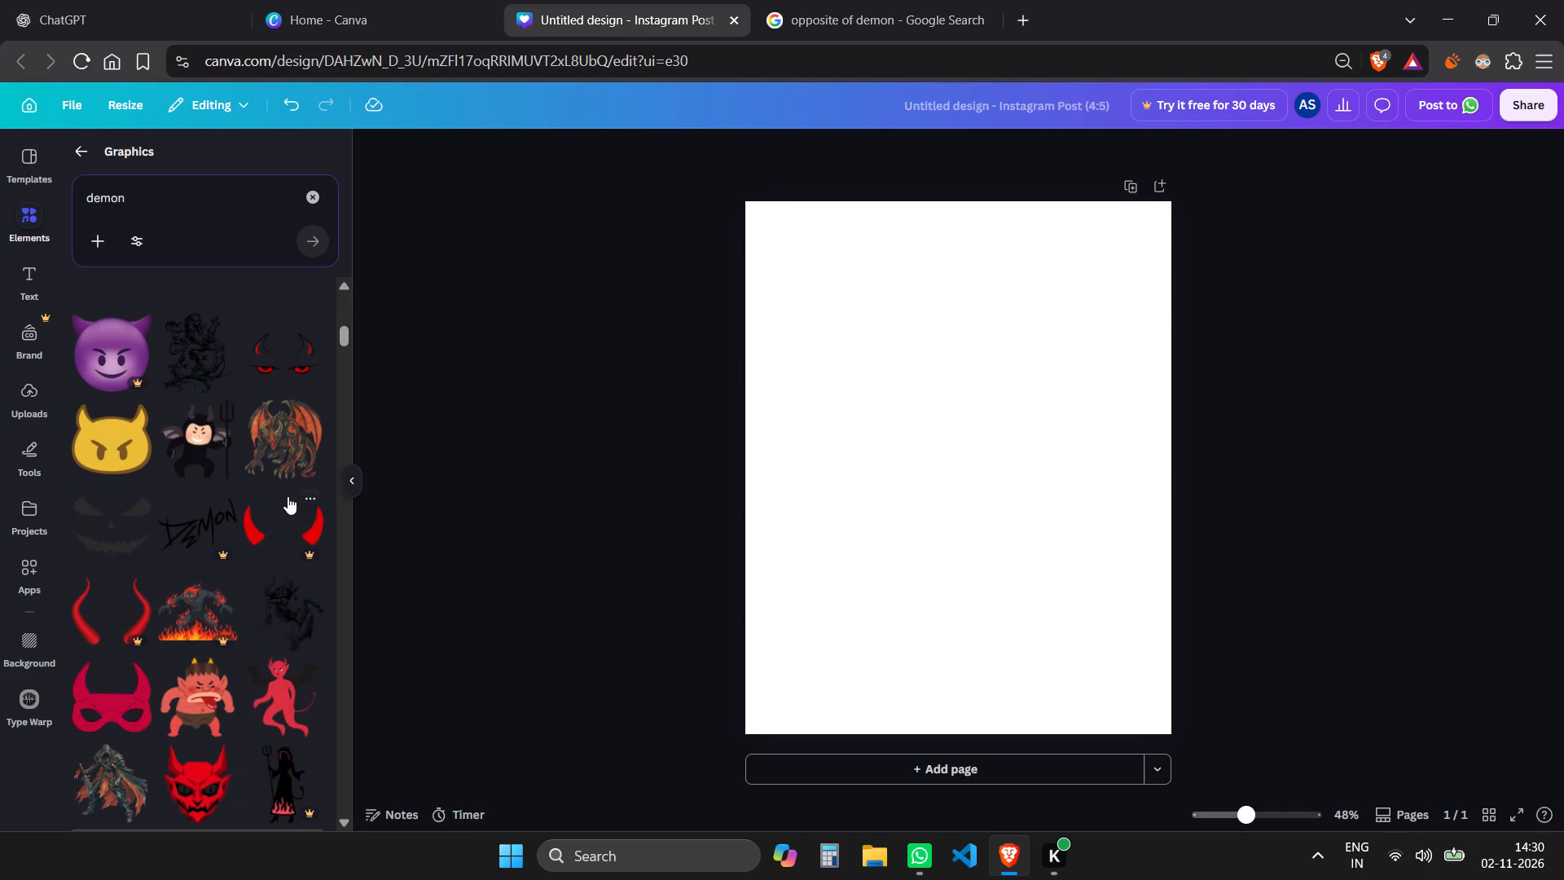
Add the red-faced figure in a dark high-collared cape from the "demon" graphics results to the page.
scroll(288, 496, "down", 6)
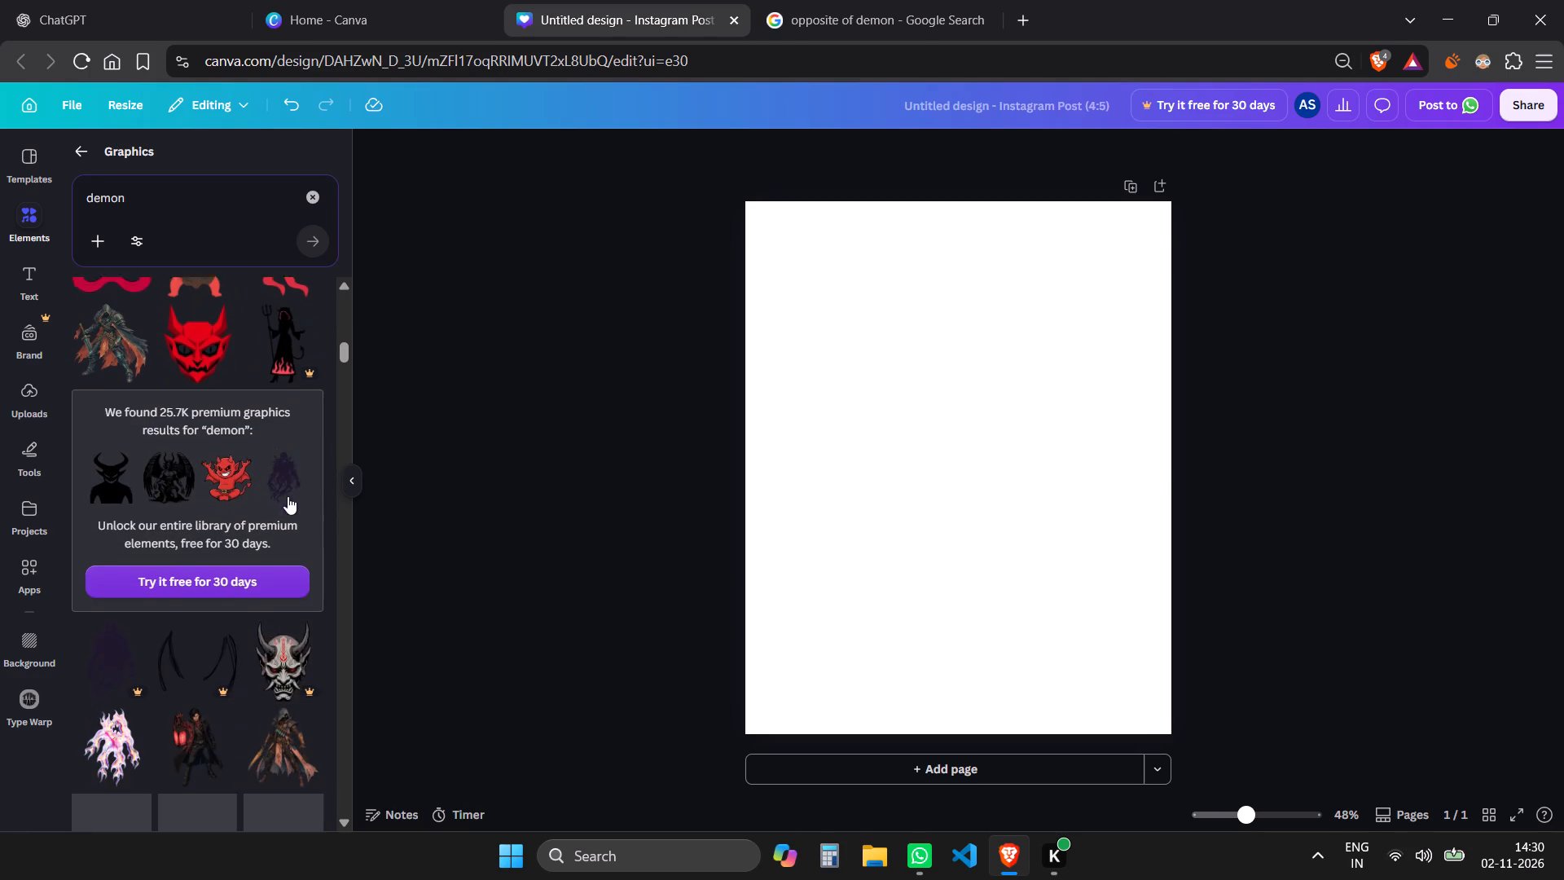
scroll(288, 496, "down", 8)
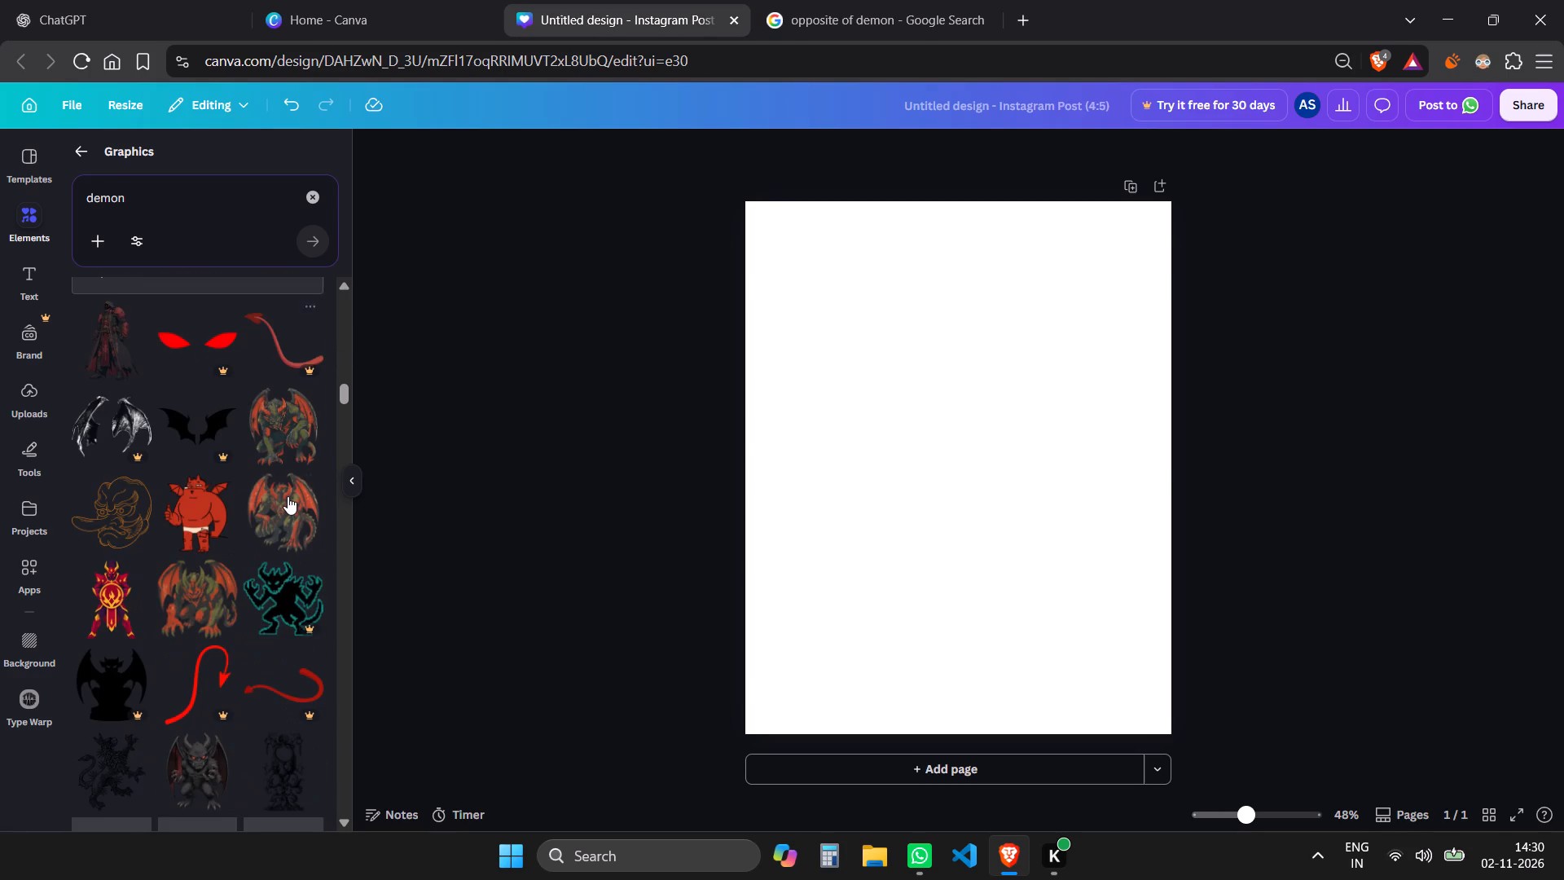
scroll(288, 496, "down", 3)
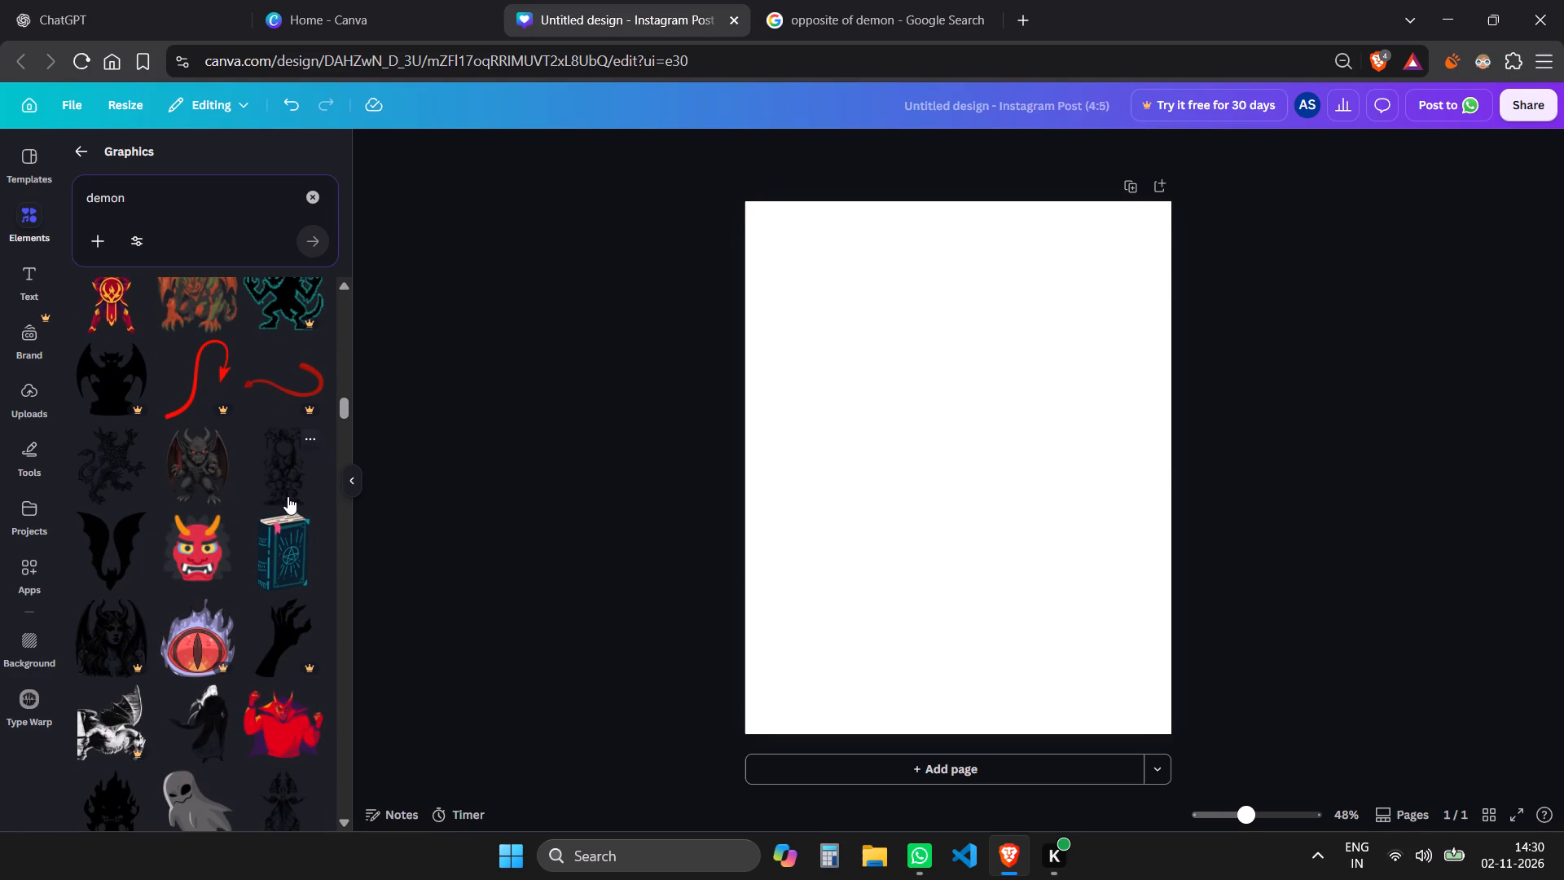
scroll(288, 496, "down", 3)
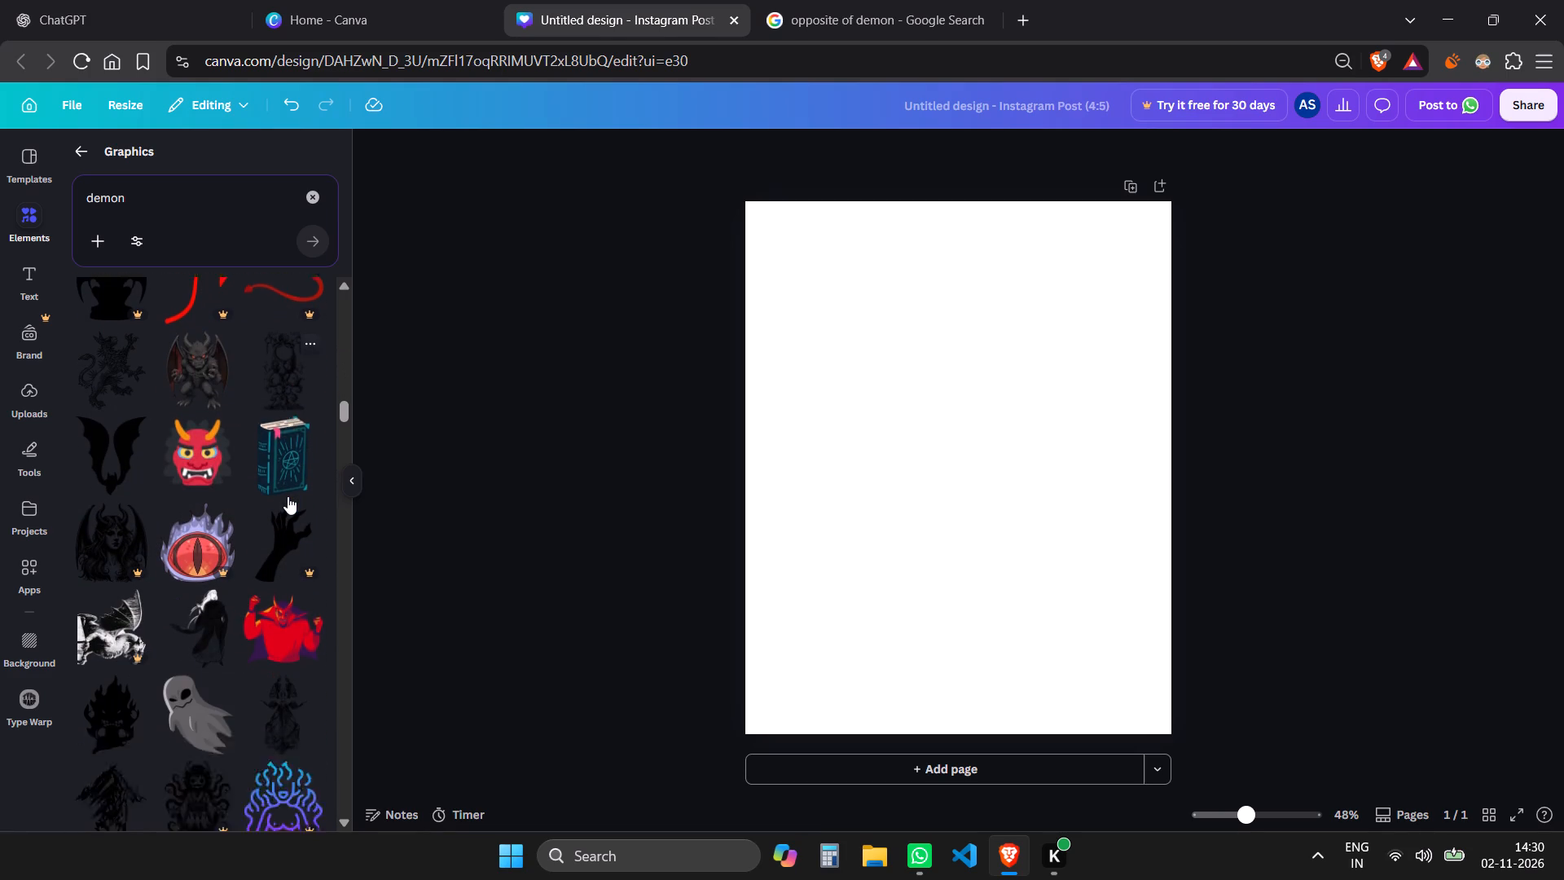
scroll(288, 496, "up", 1)
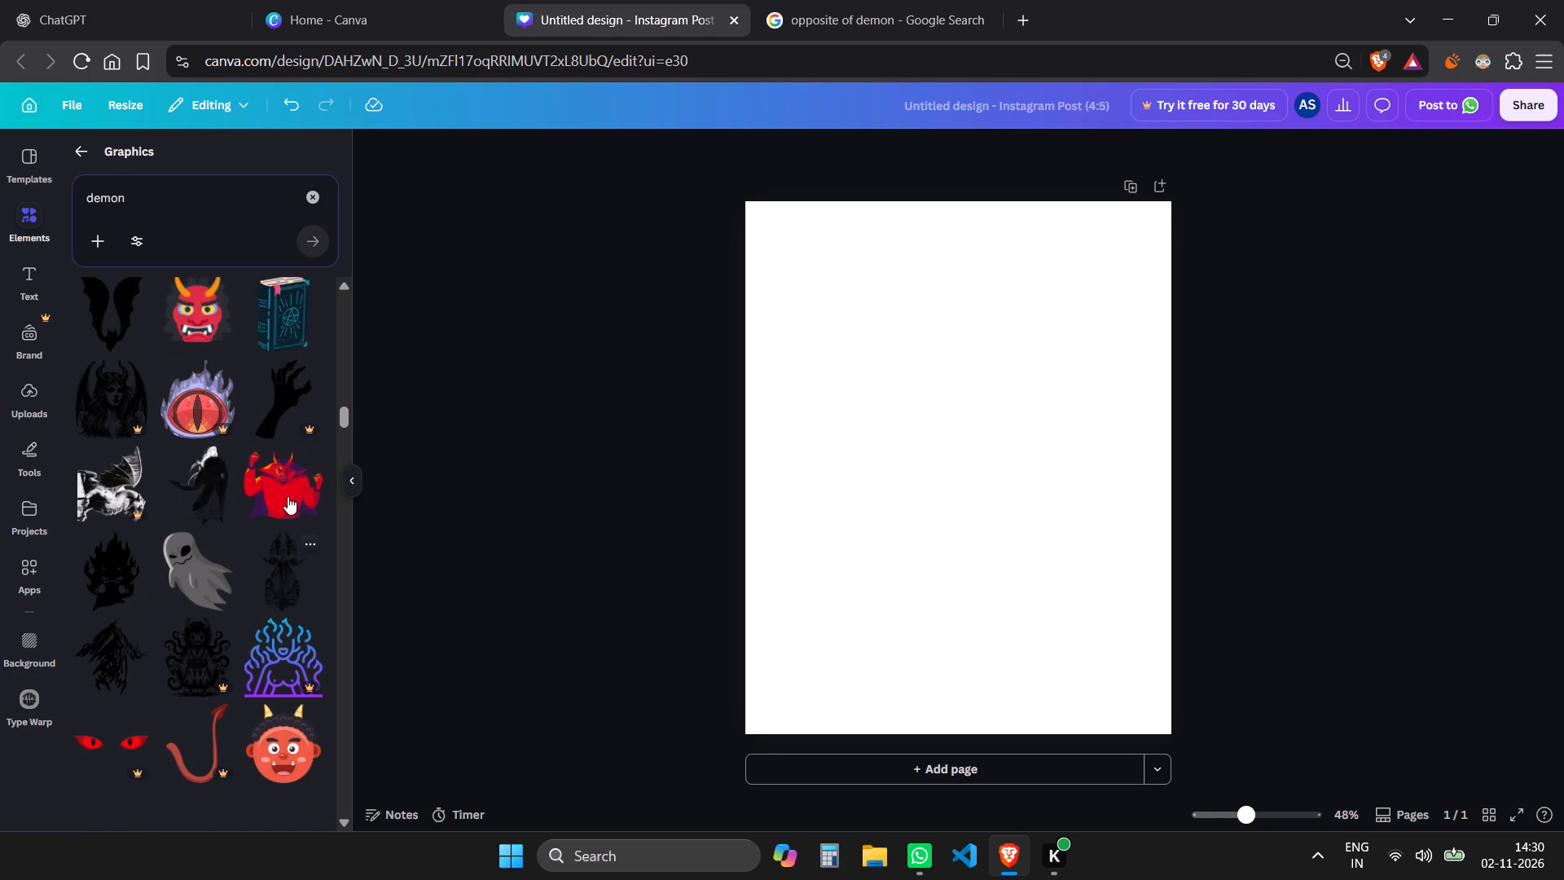
scroll(288, 496, "up", 2)
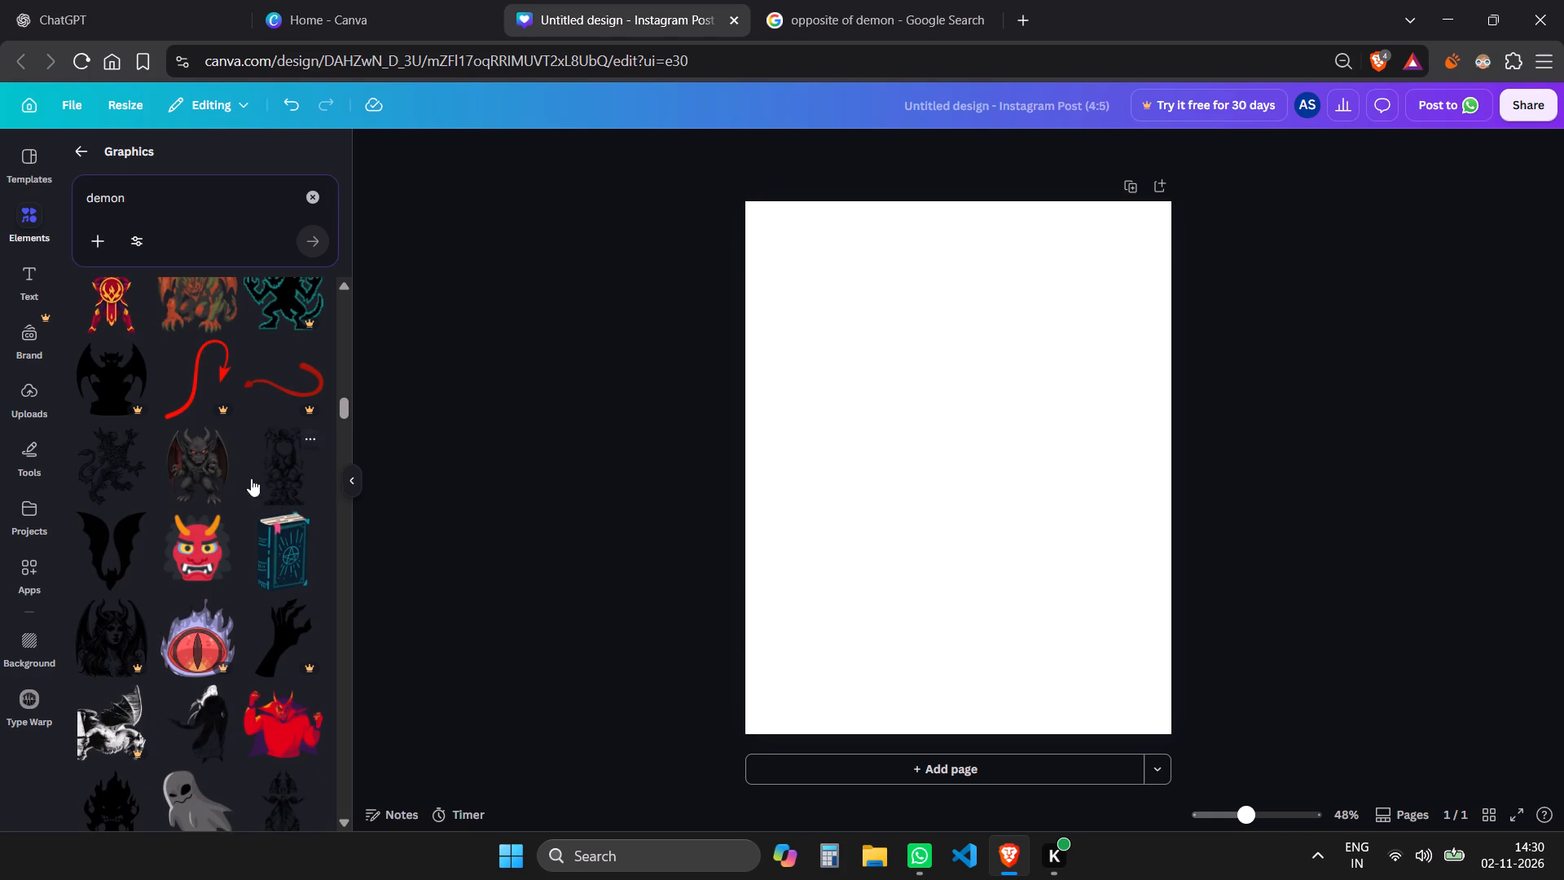
scroll(118, 470, "down", 2)
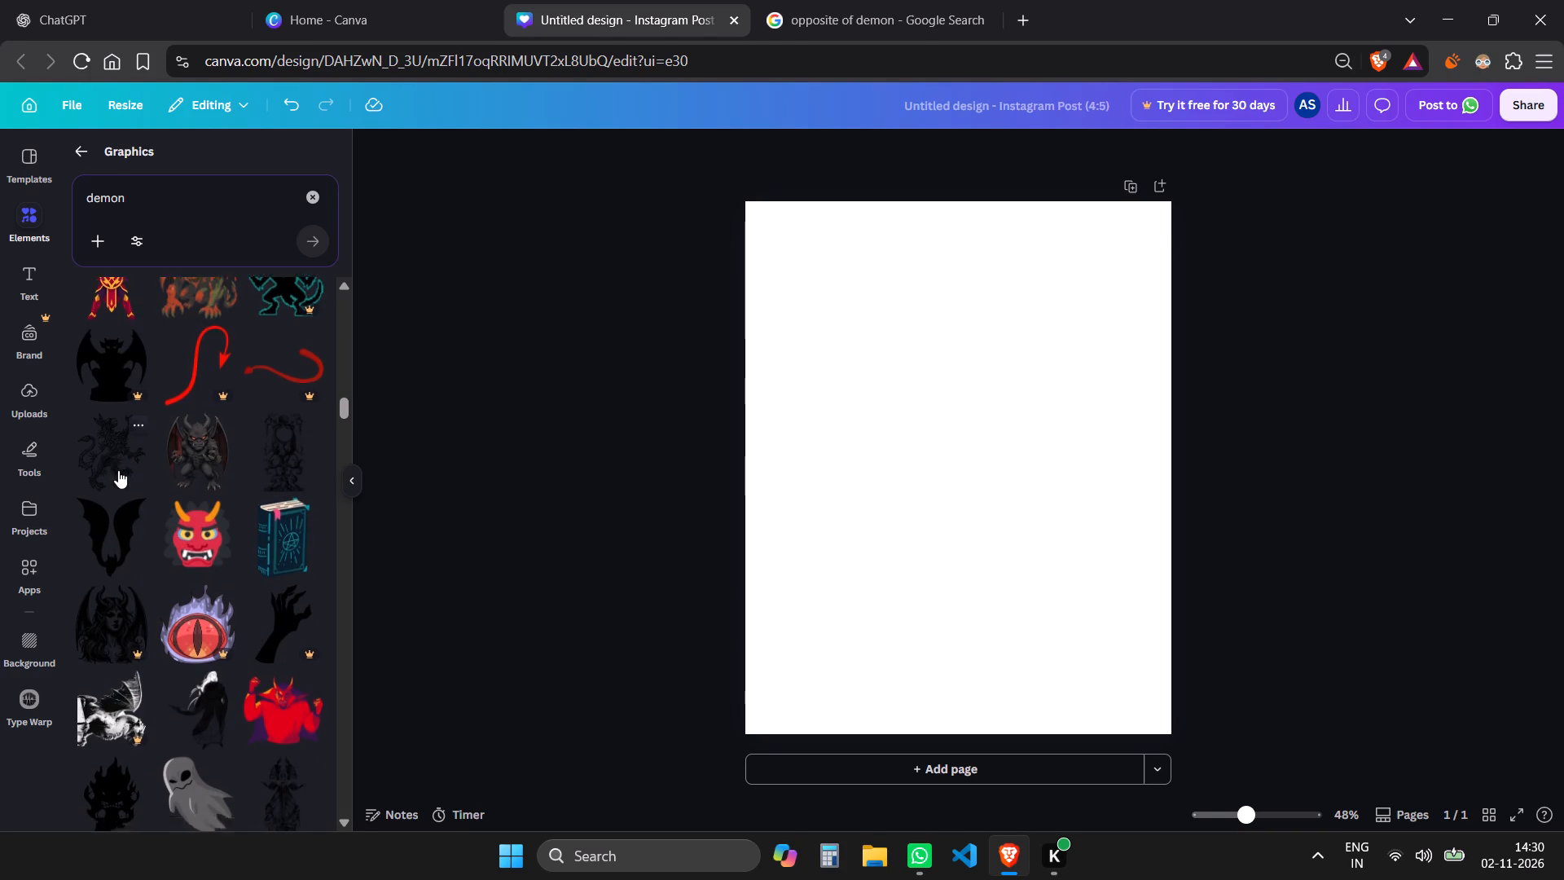
scroll(118, 470, "down", 6)
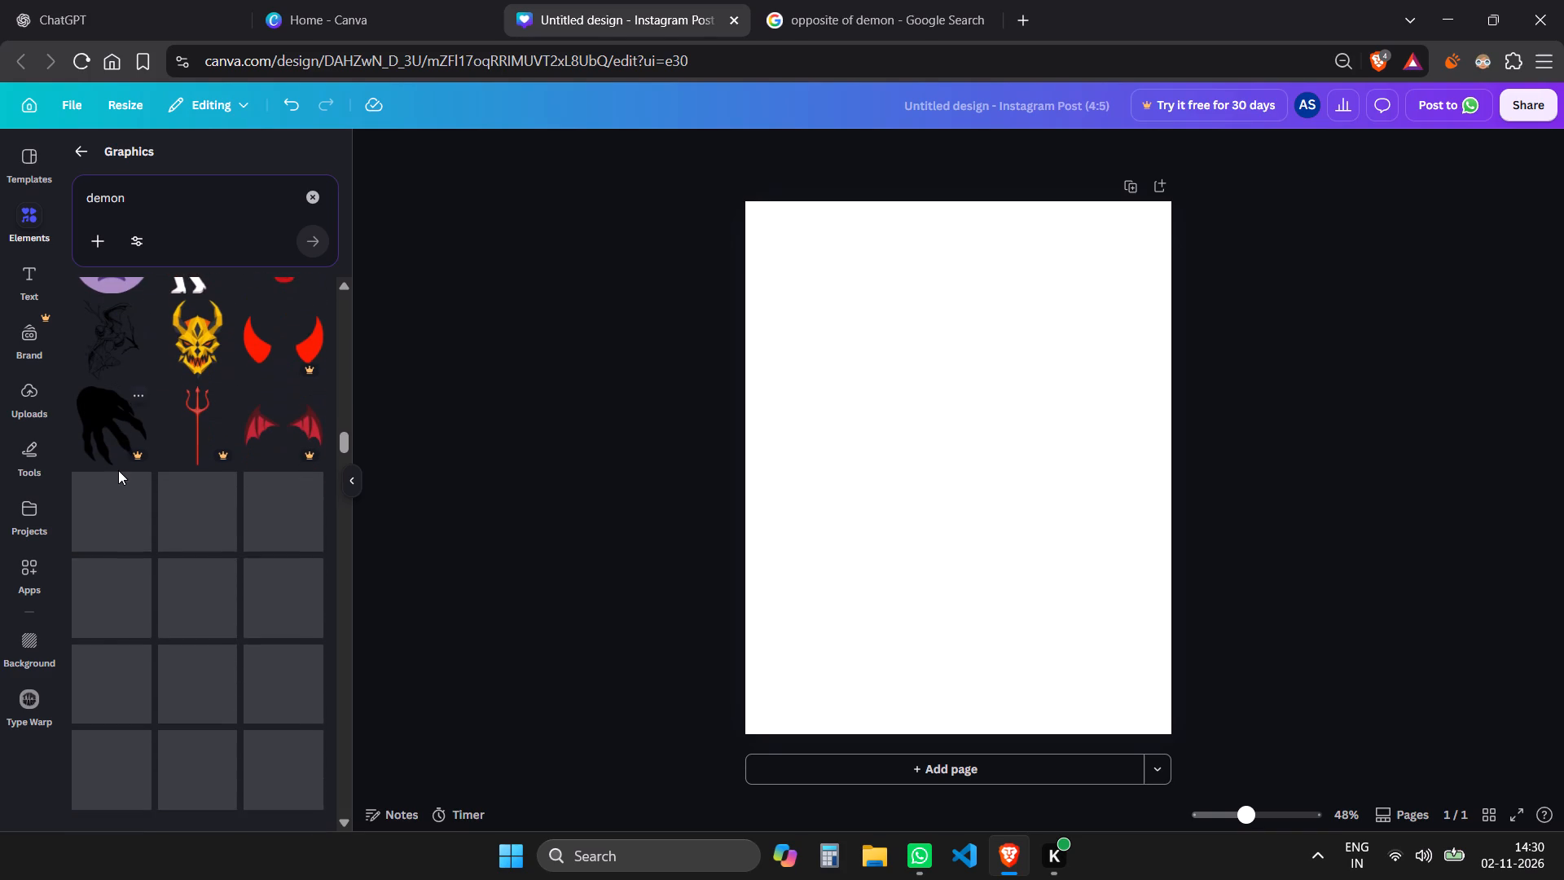
scroll(118, 470, "down", 2)
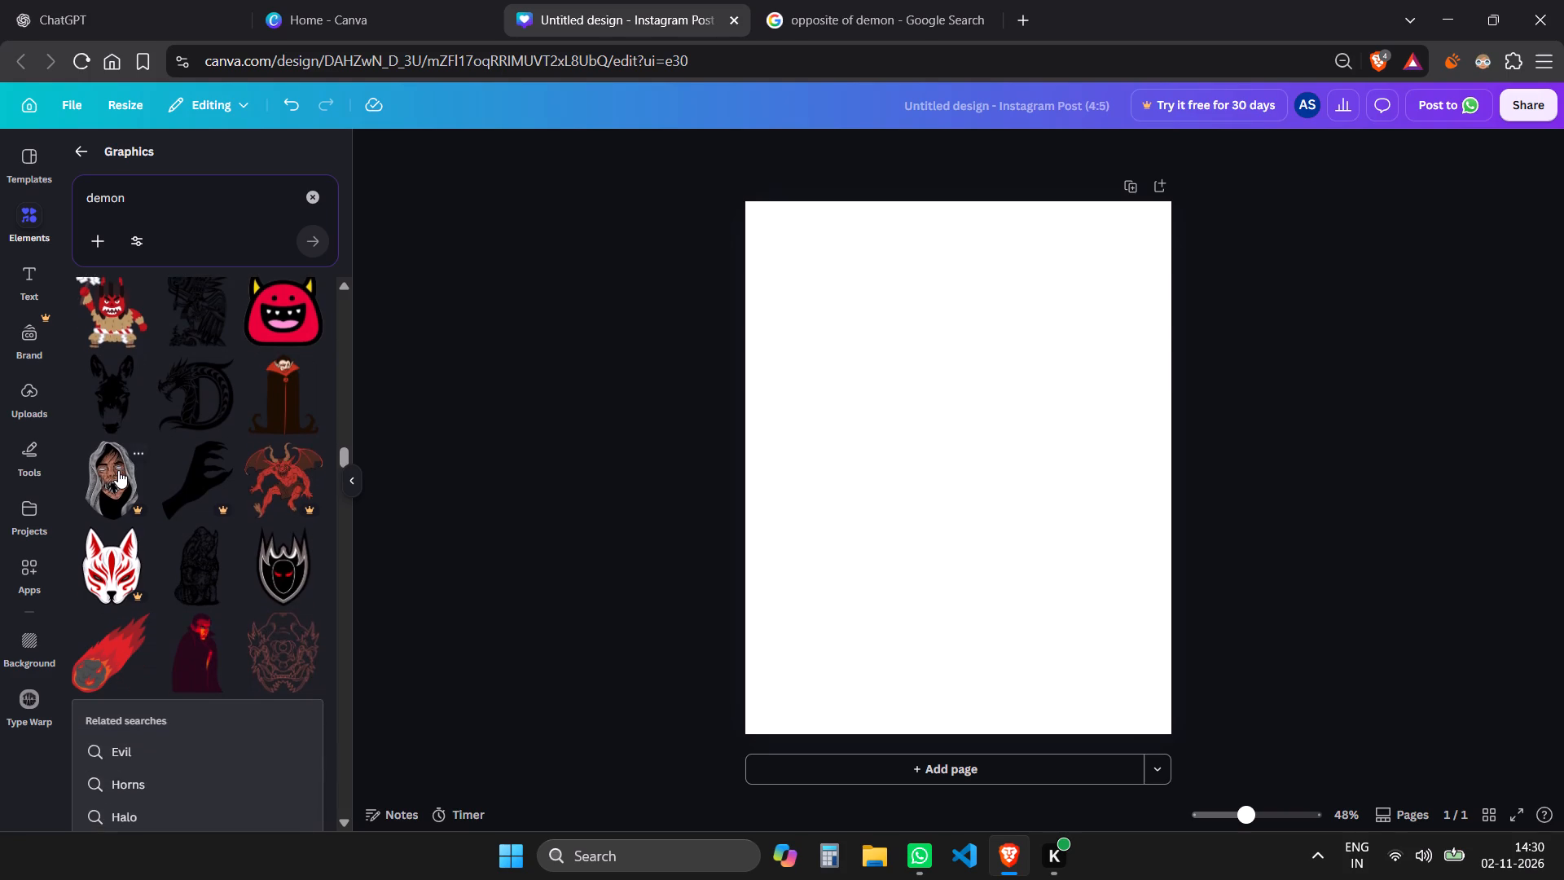
scroll(118, 470, "down", 2)
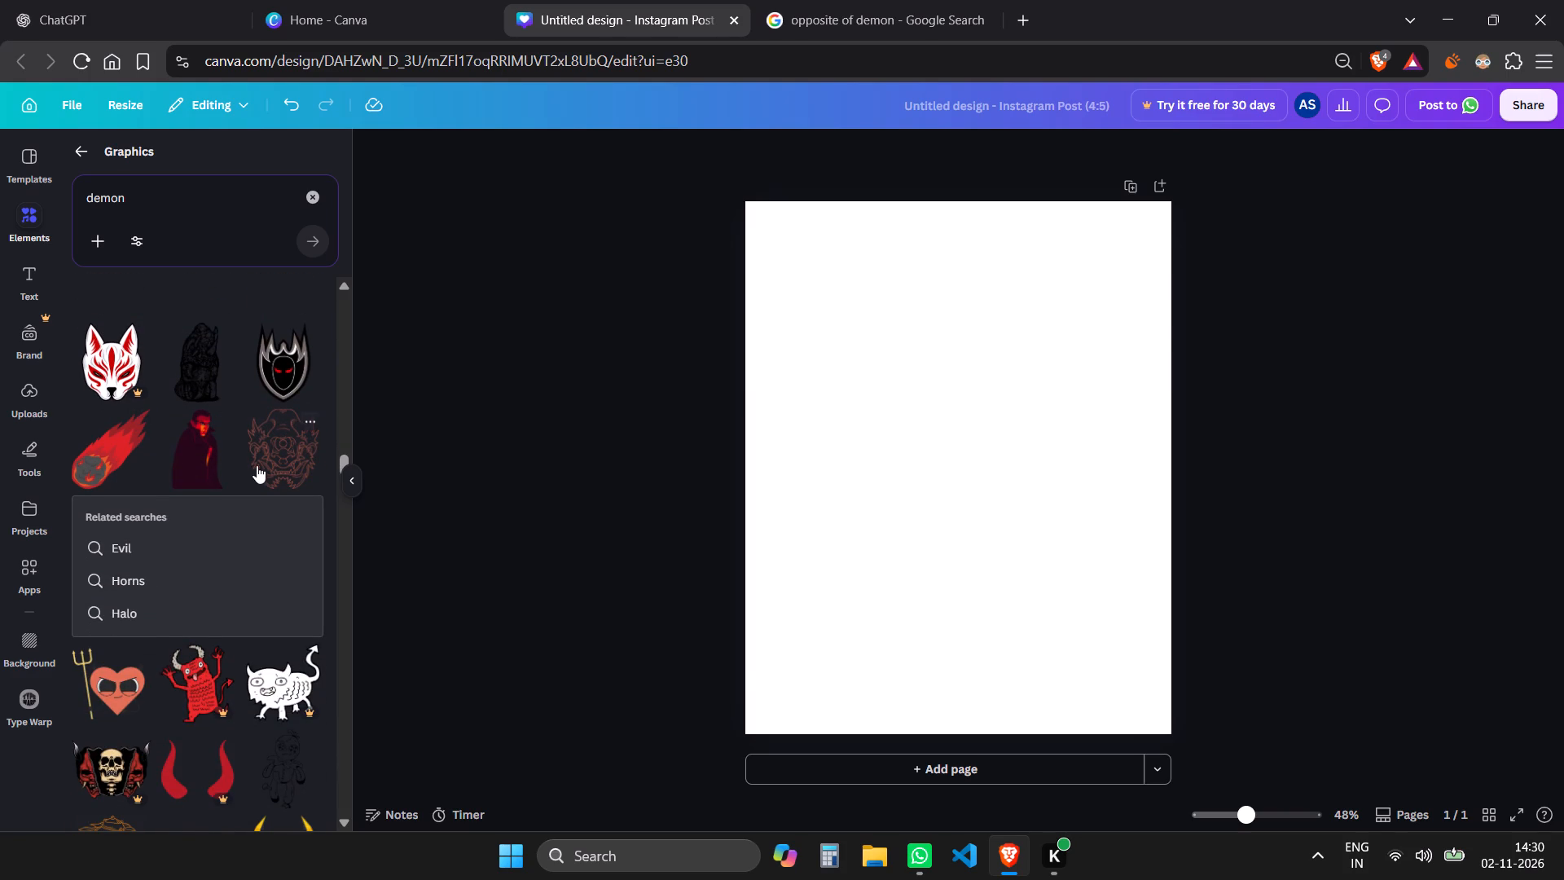
left_click(202, 468)
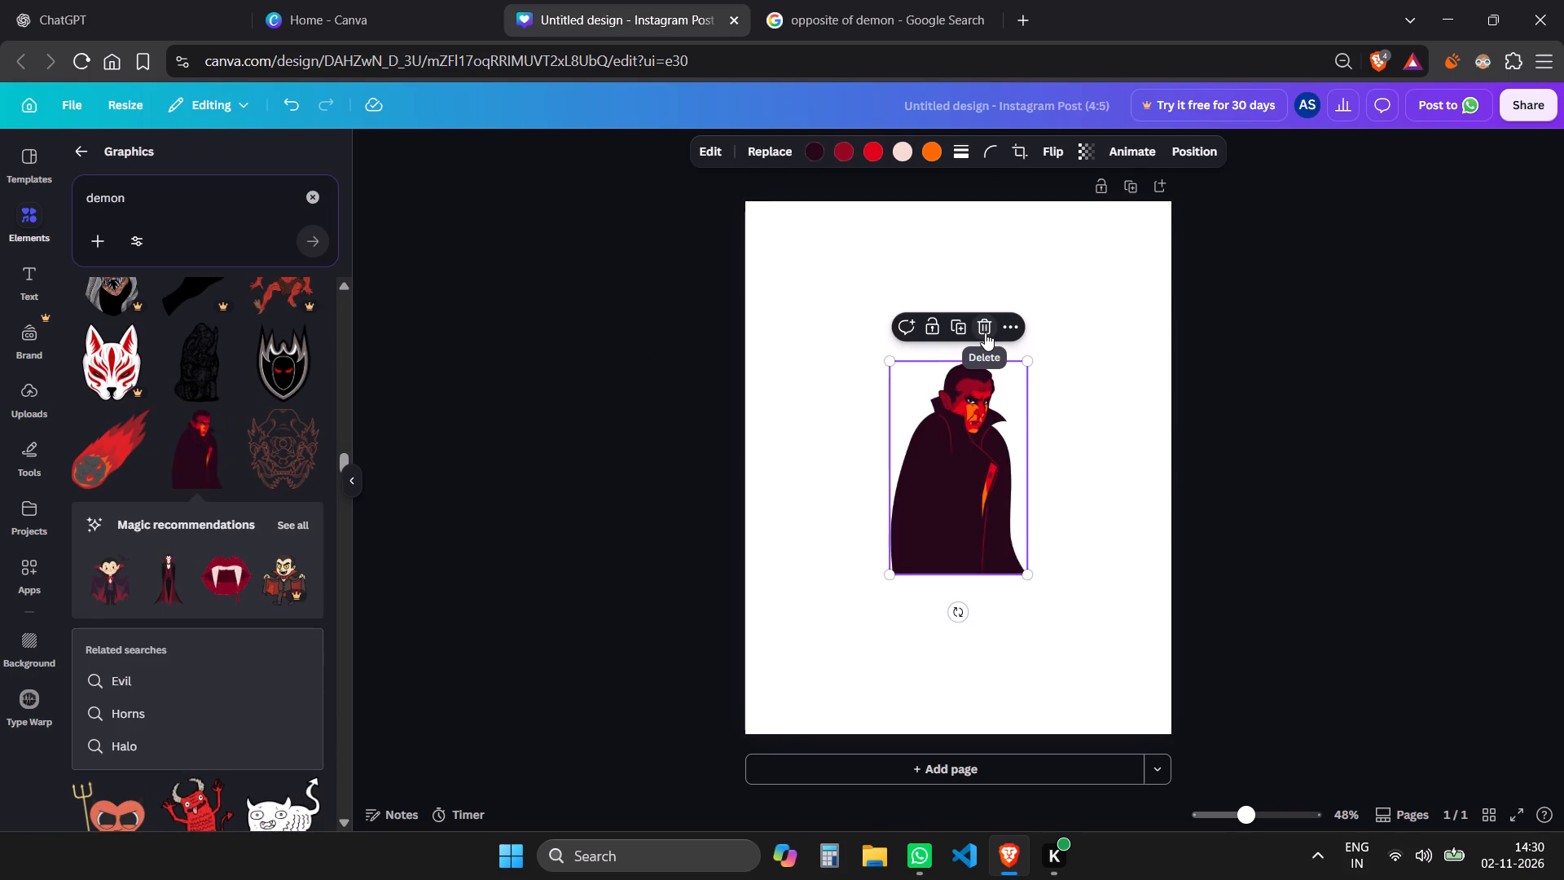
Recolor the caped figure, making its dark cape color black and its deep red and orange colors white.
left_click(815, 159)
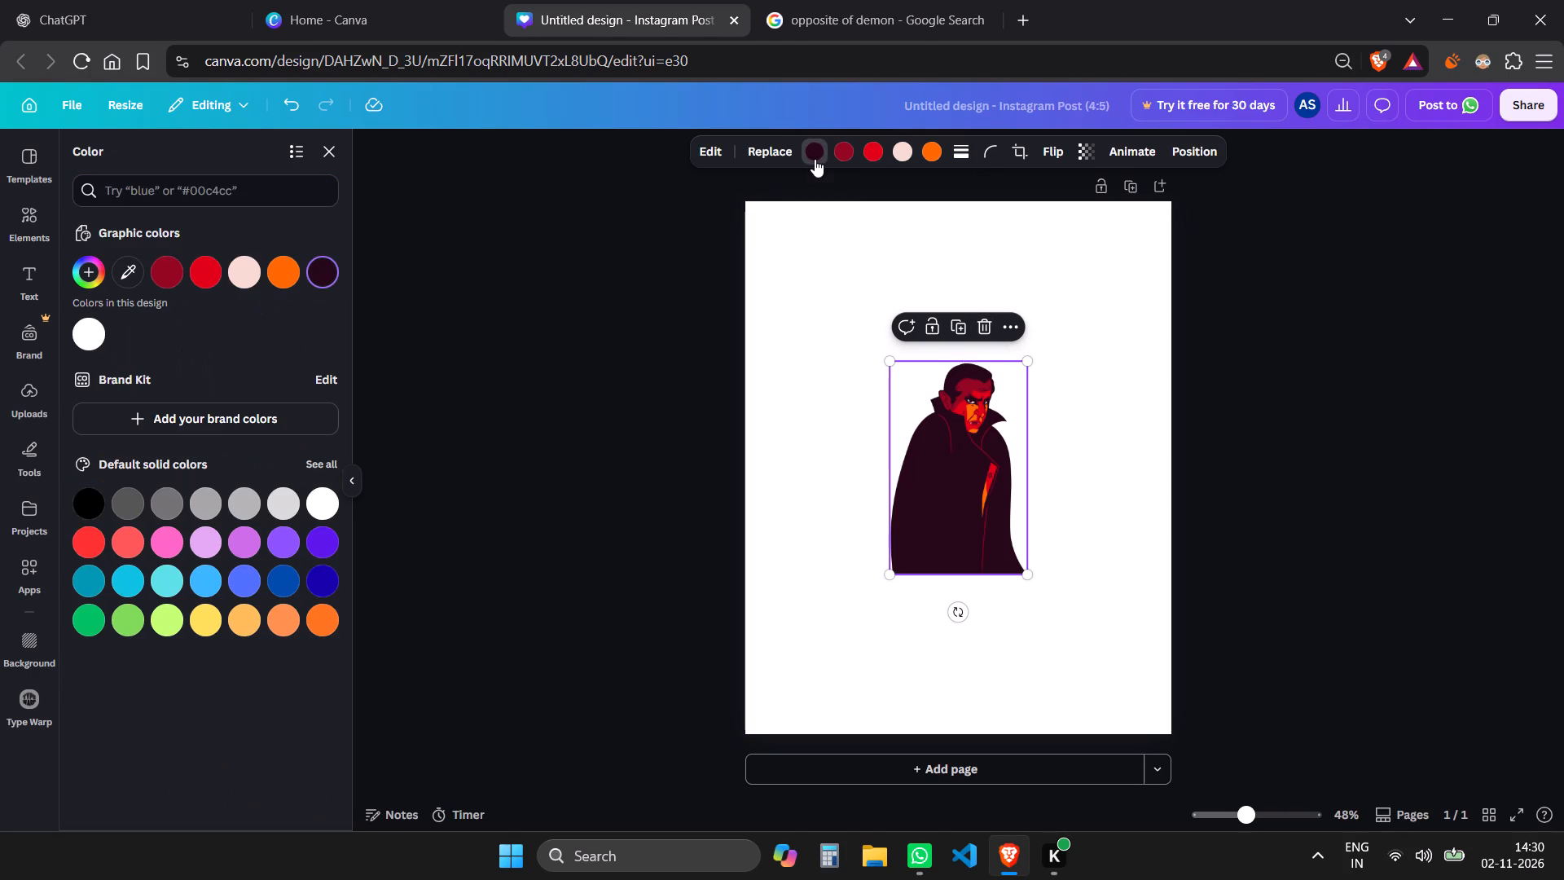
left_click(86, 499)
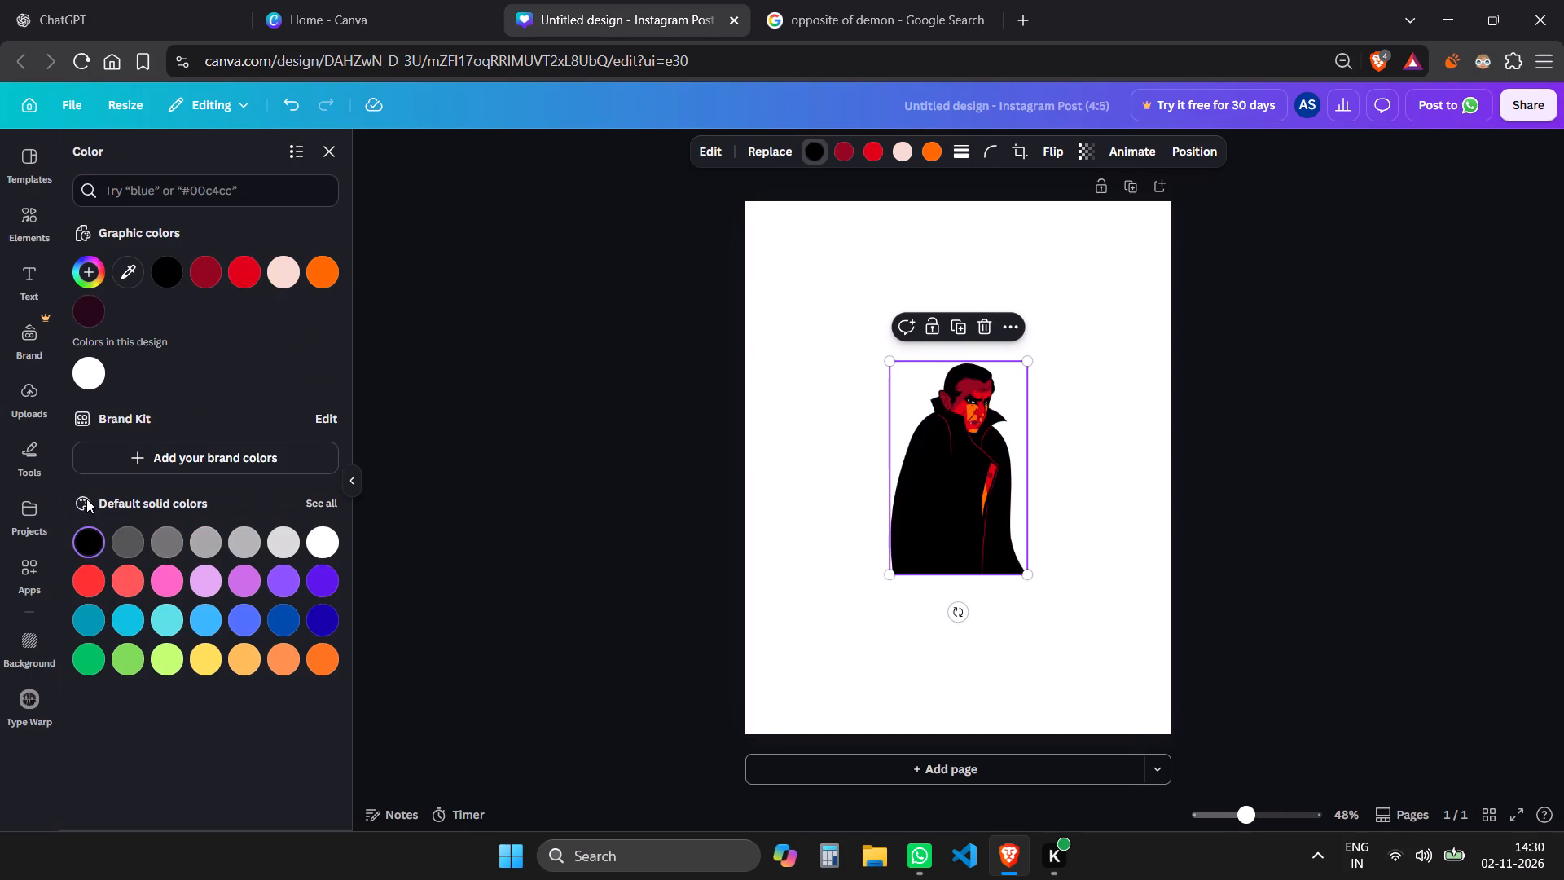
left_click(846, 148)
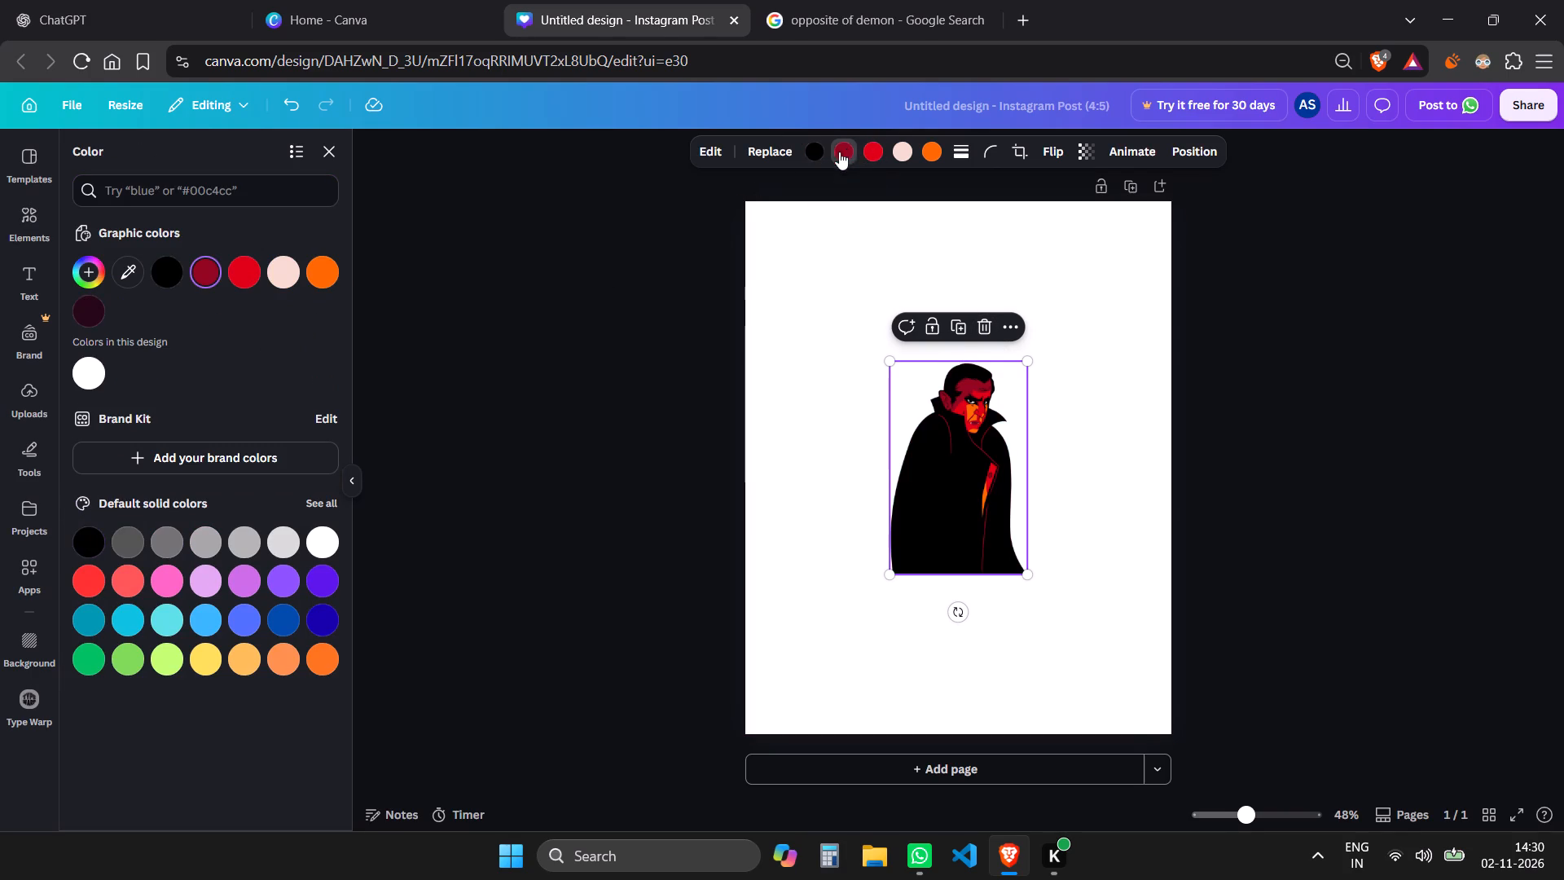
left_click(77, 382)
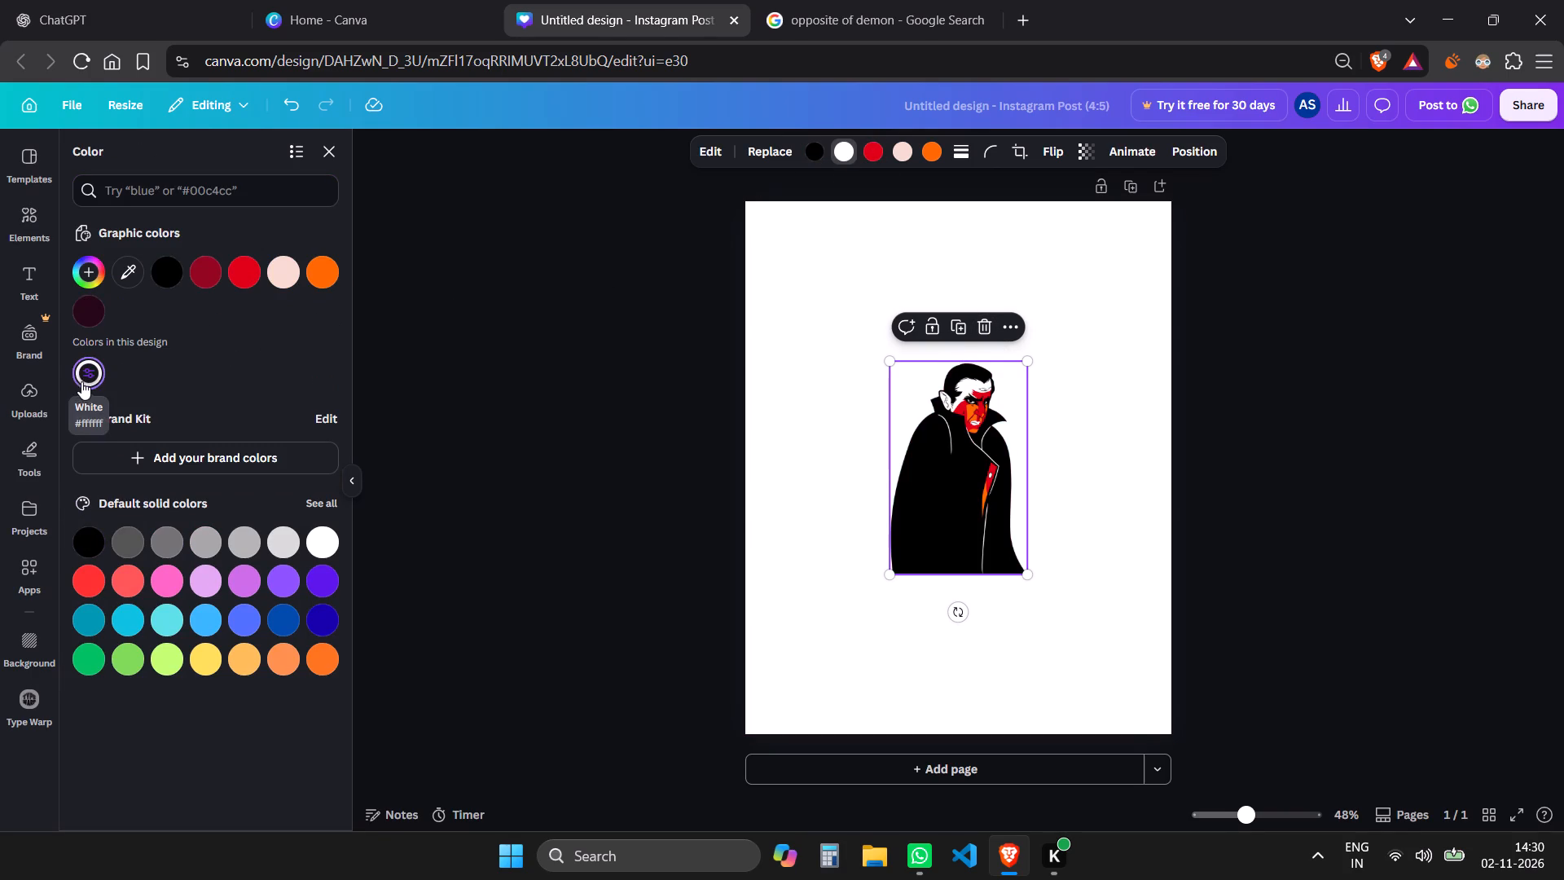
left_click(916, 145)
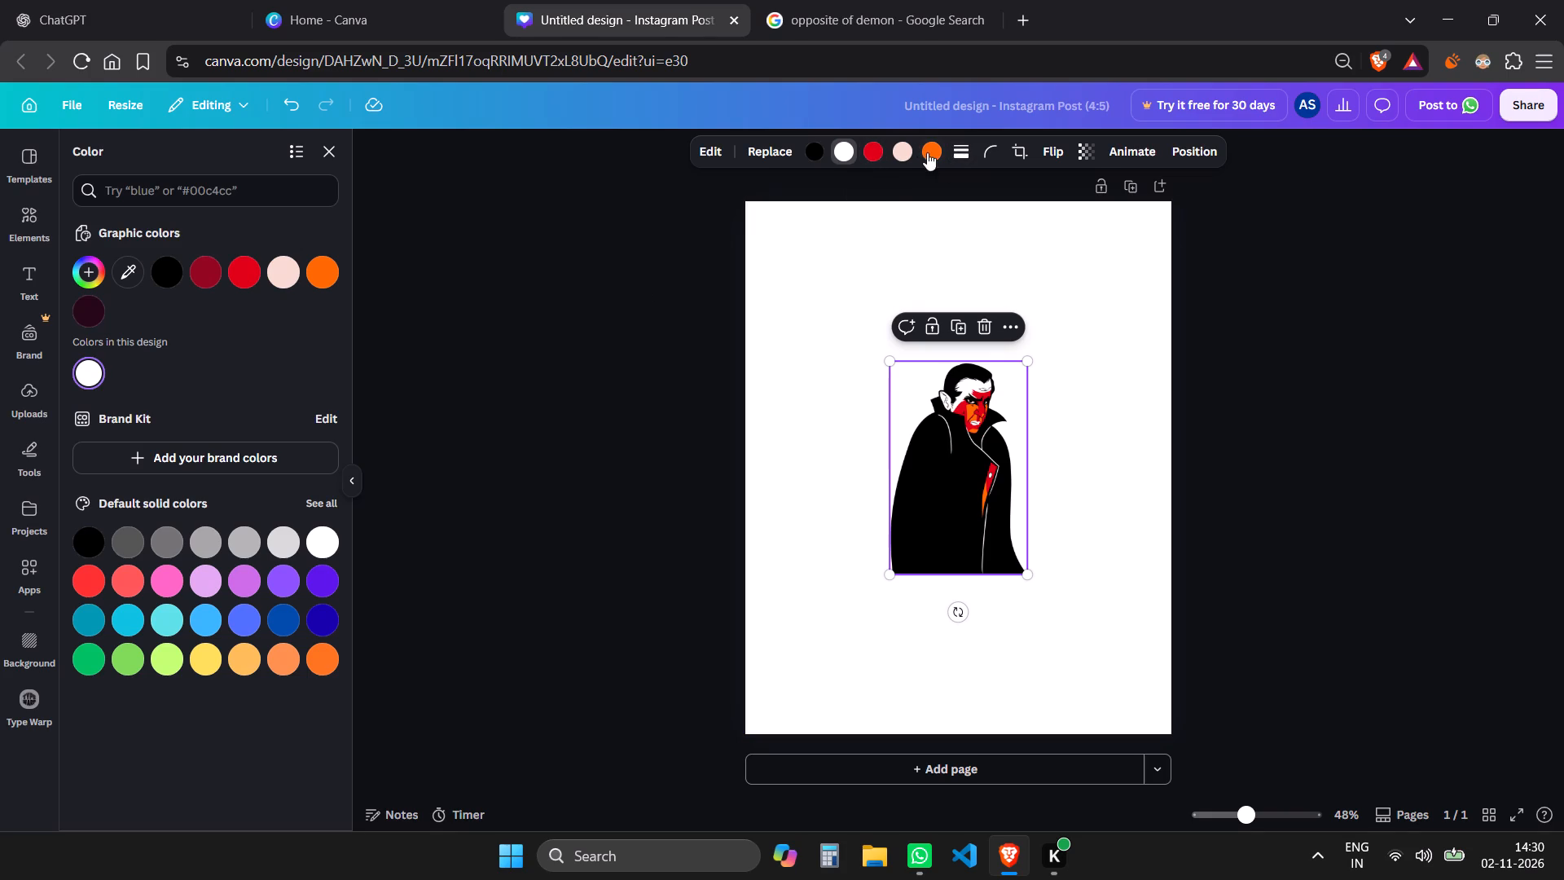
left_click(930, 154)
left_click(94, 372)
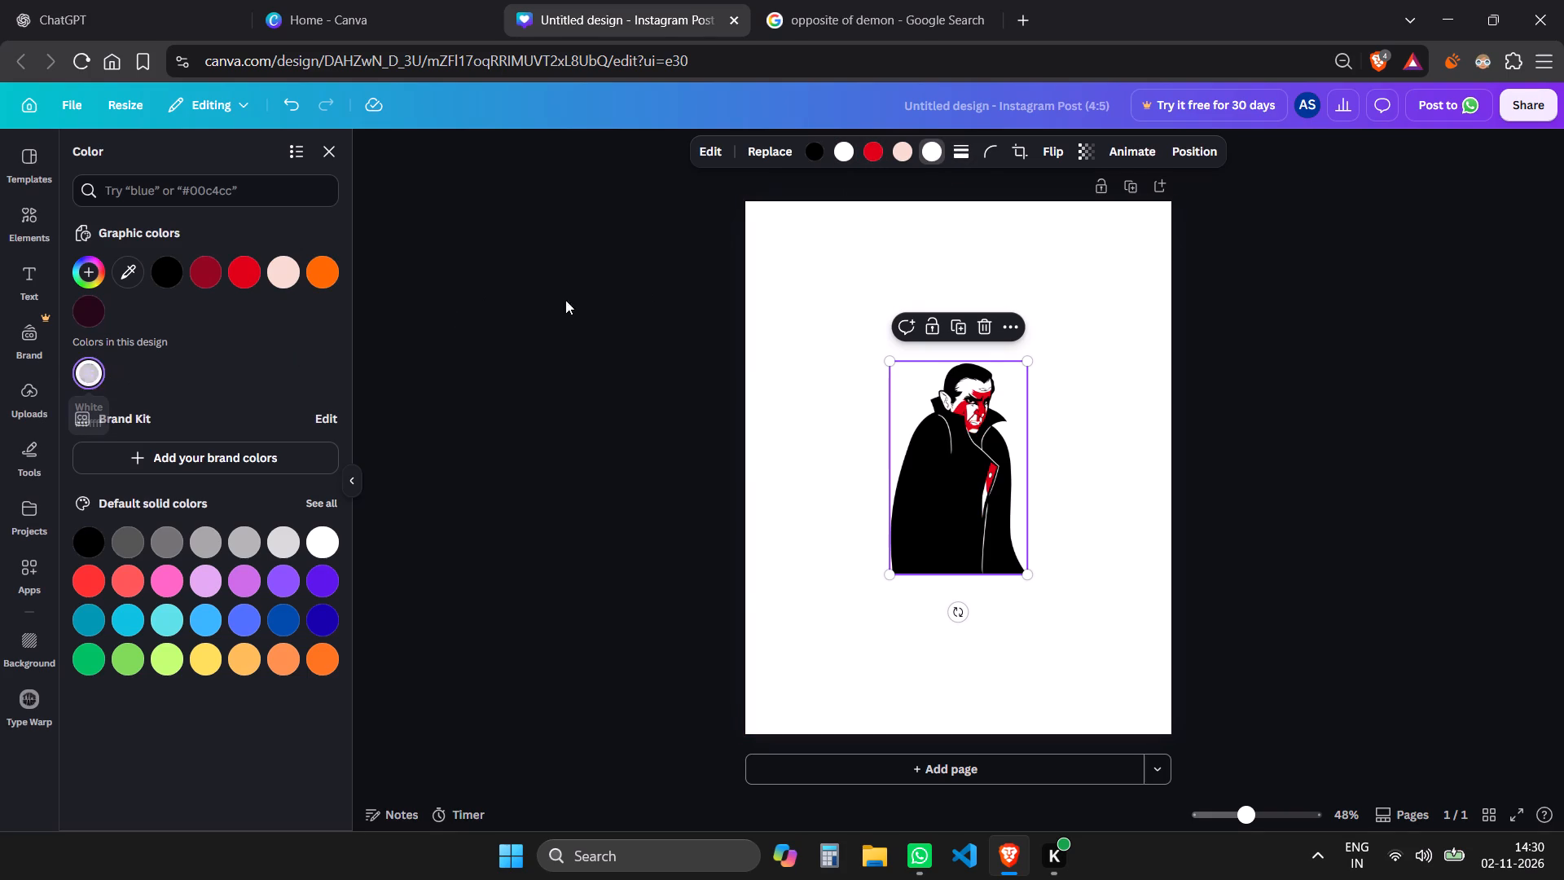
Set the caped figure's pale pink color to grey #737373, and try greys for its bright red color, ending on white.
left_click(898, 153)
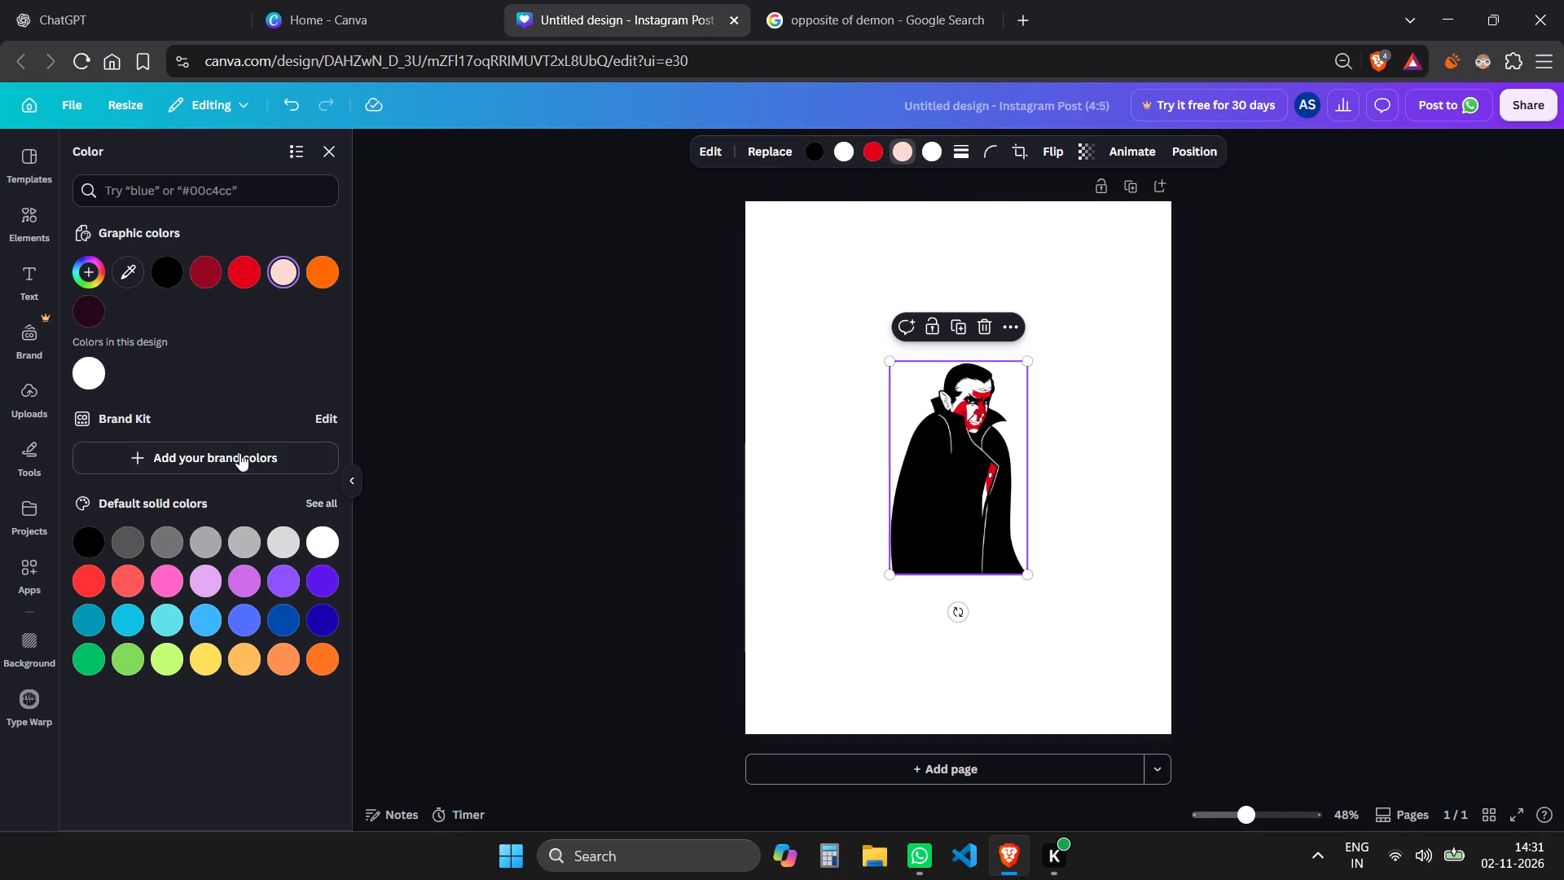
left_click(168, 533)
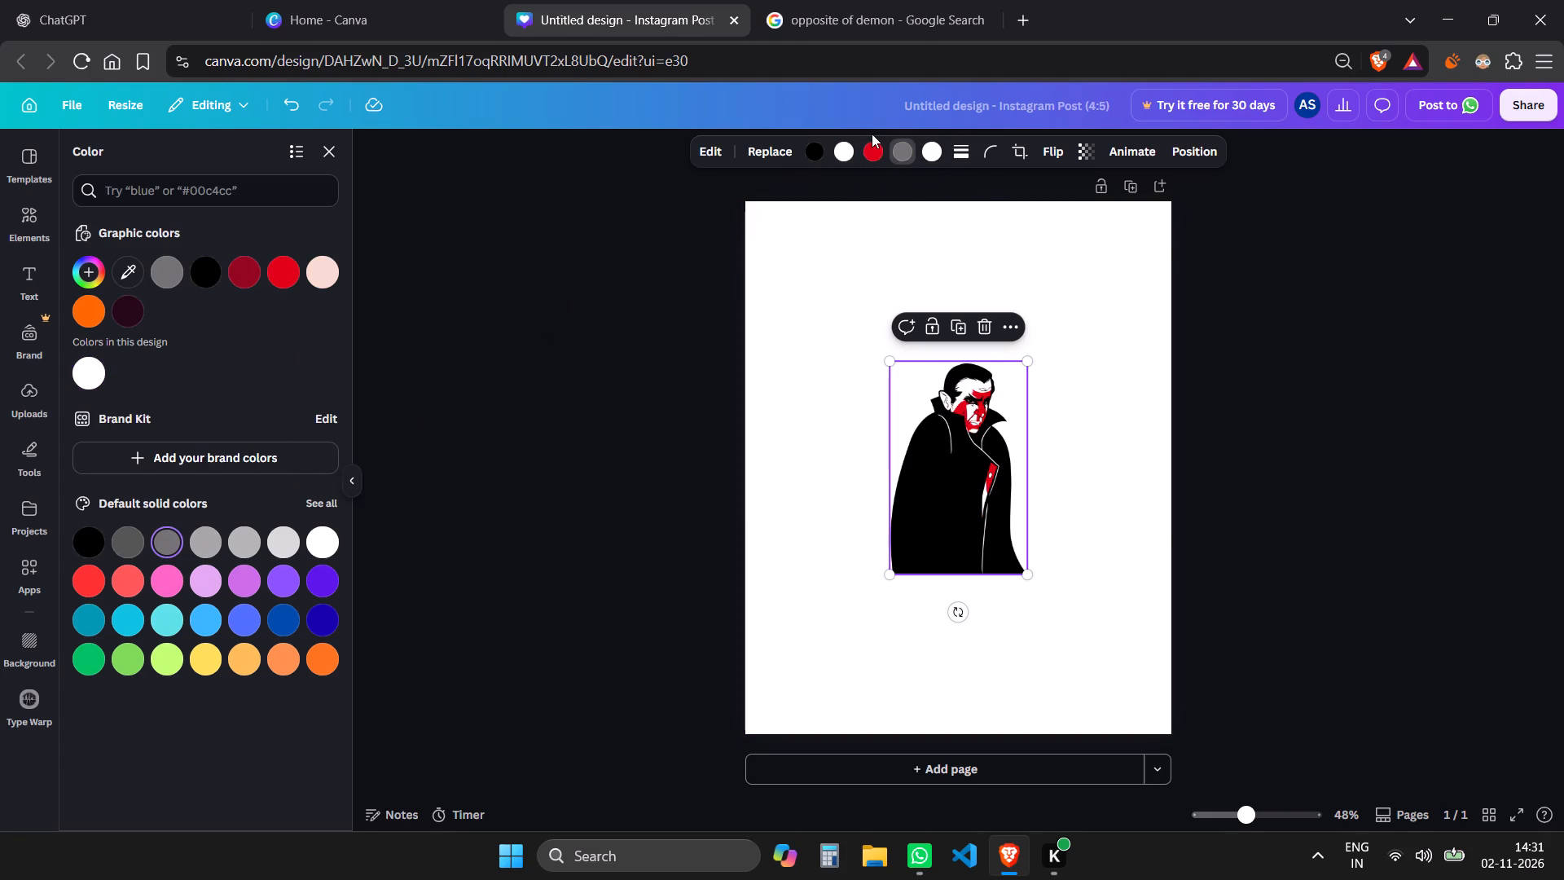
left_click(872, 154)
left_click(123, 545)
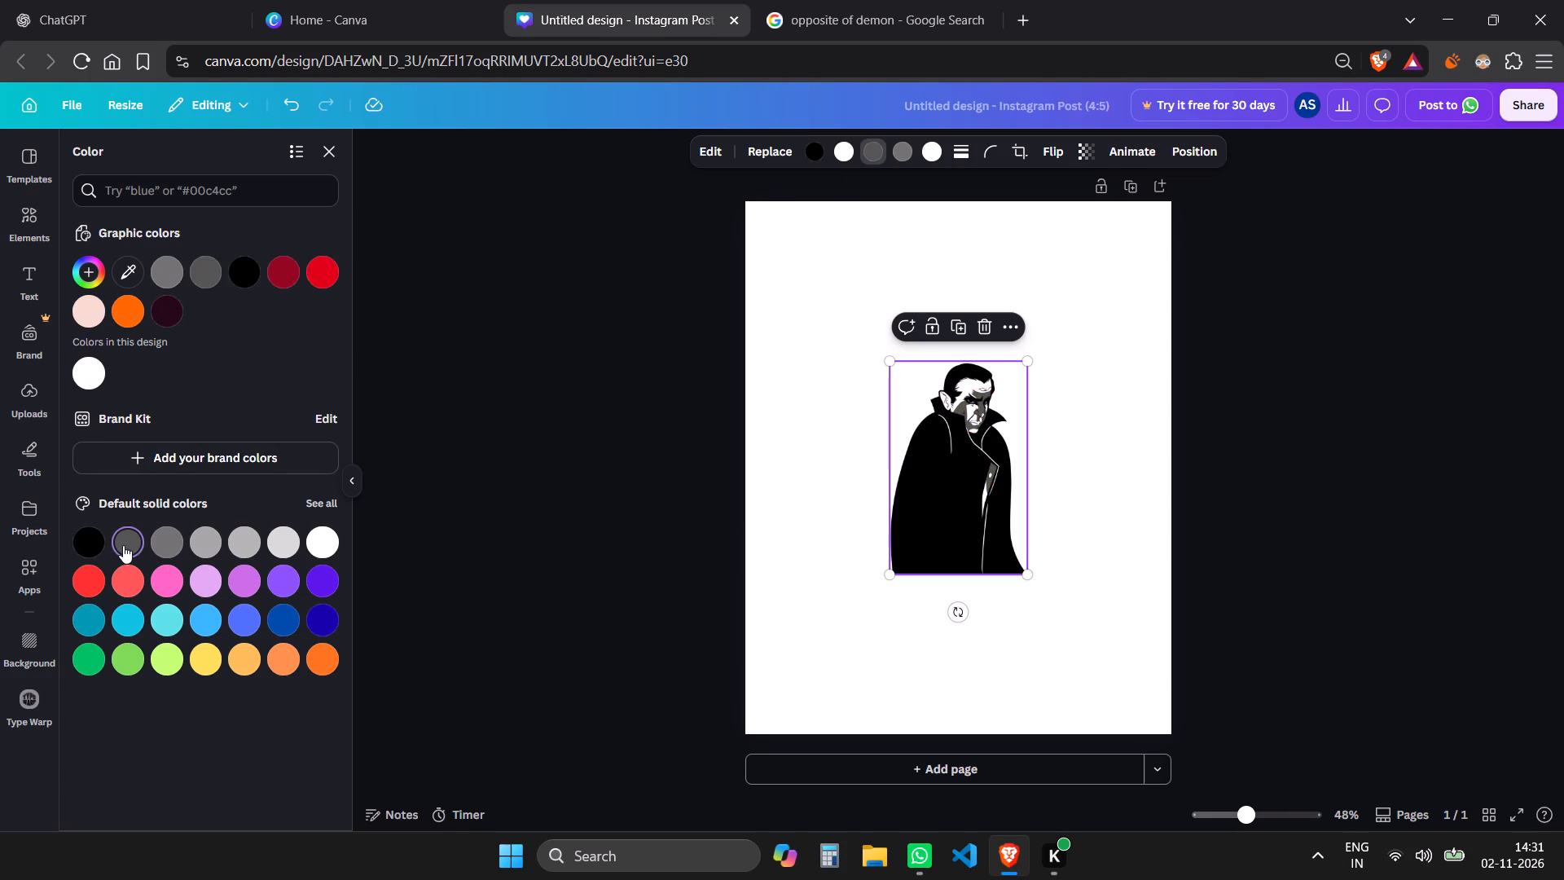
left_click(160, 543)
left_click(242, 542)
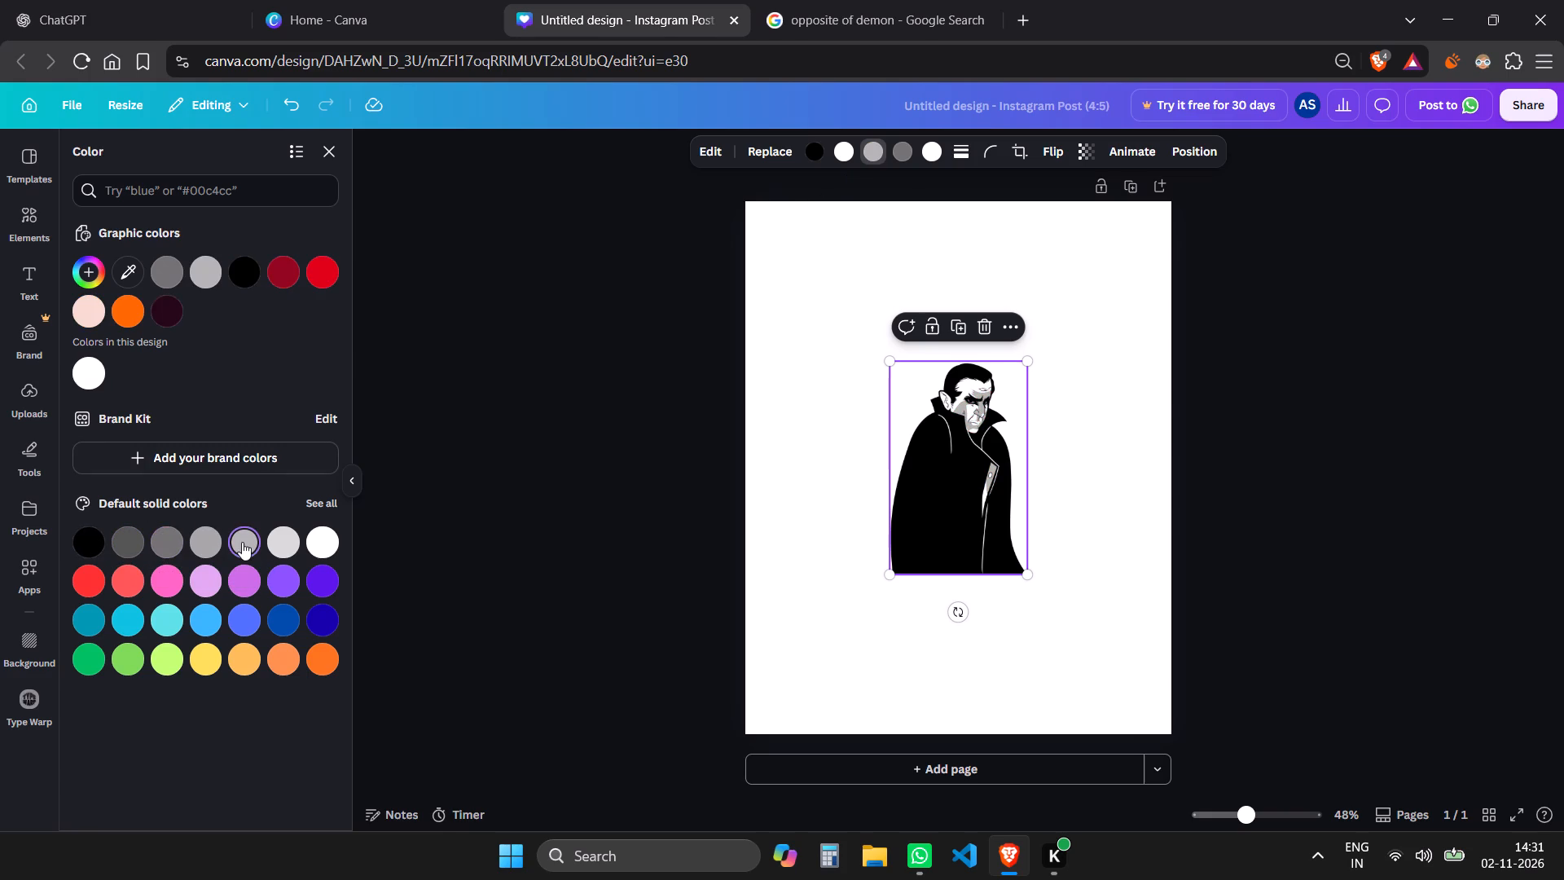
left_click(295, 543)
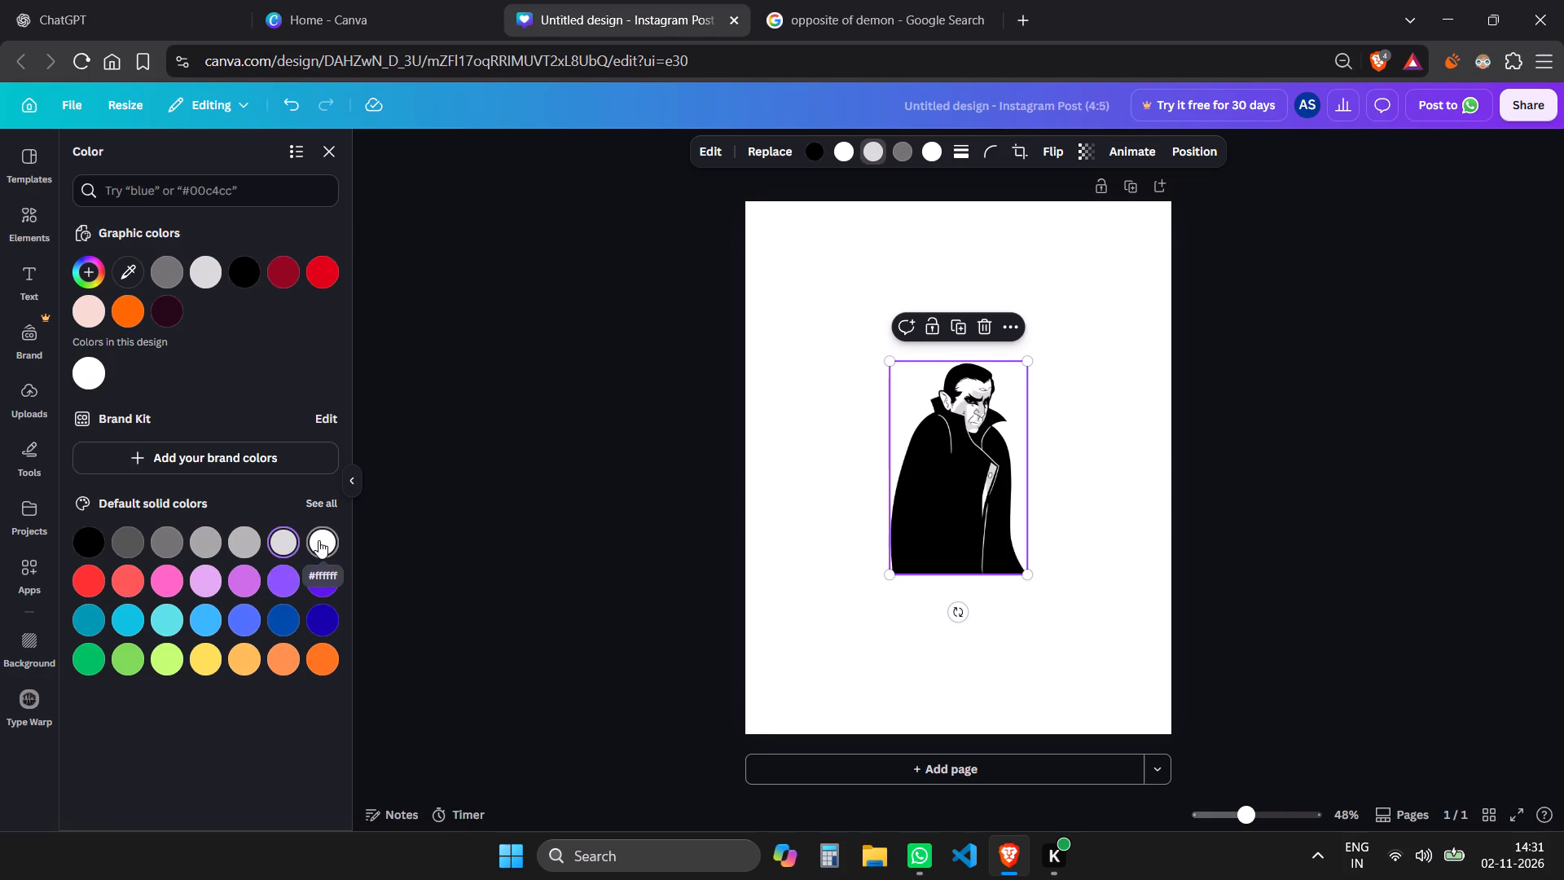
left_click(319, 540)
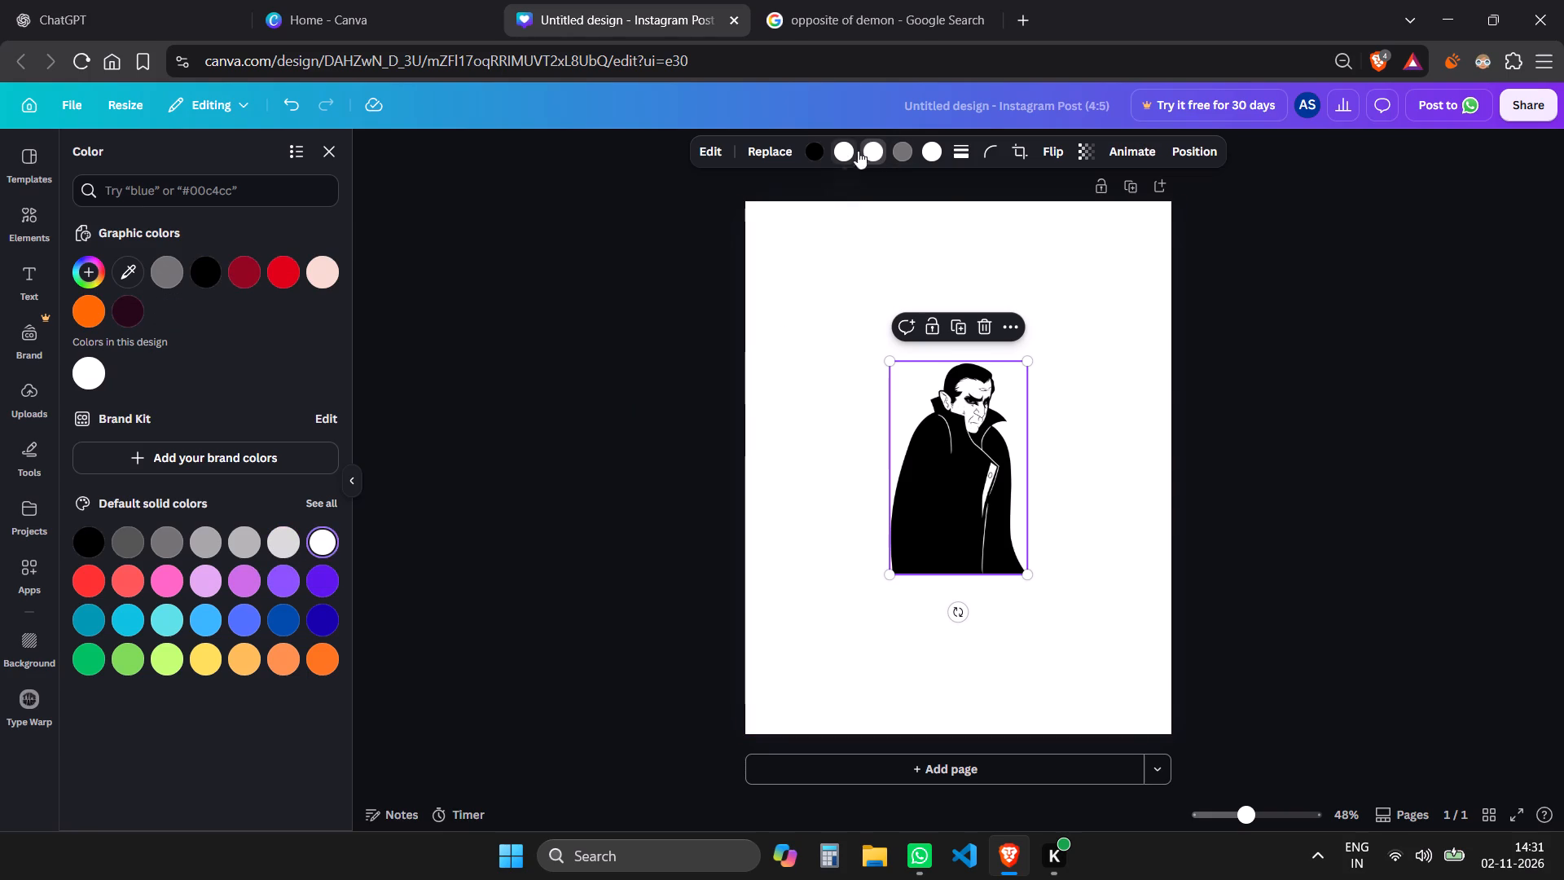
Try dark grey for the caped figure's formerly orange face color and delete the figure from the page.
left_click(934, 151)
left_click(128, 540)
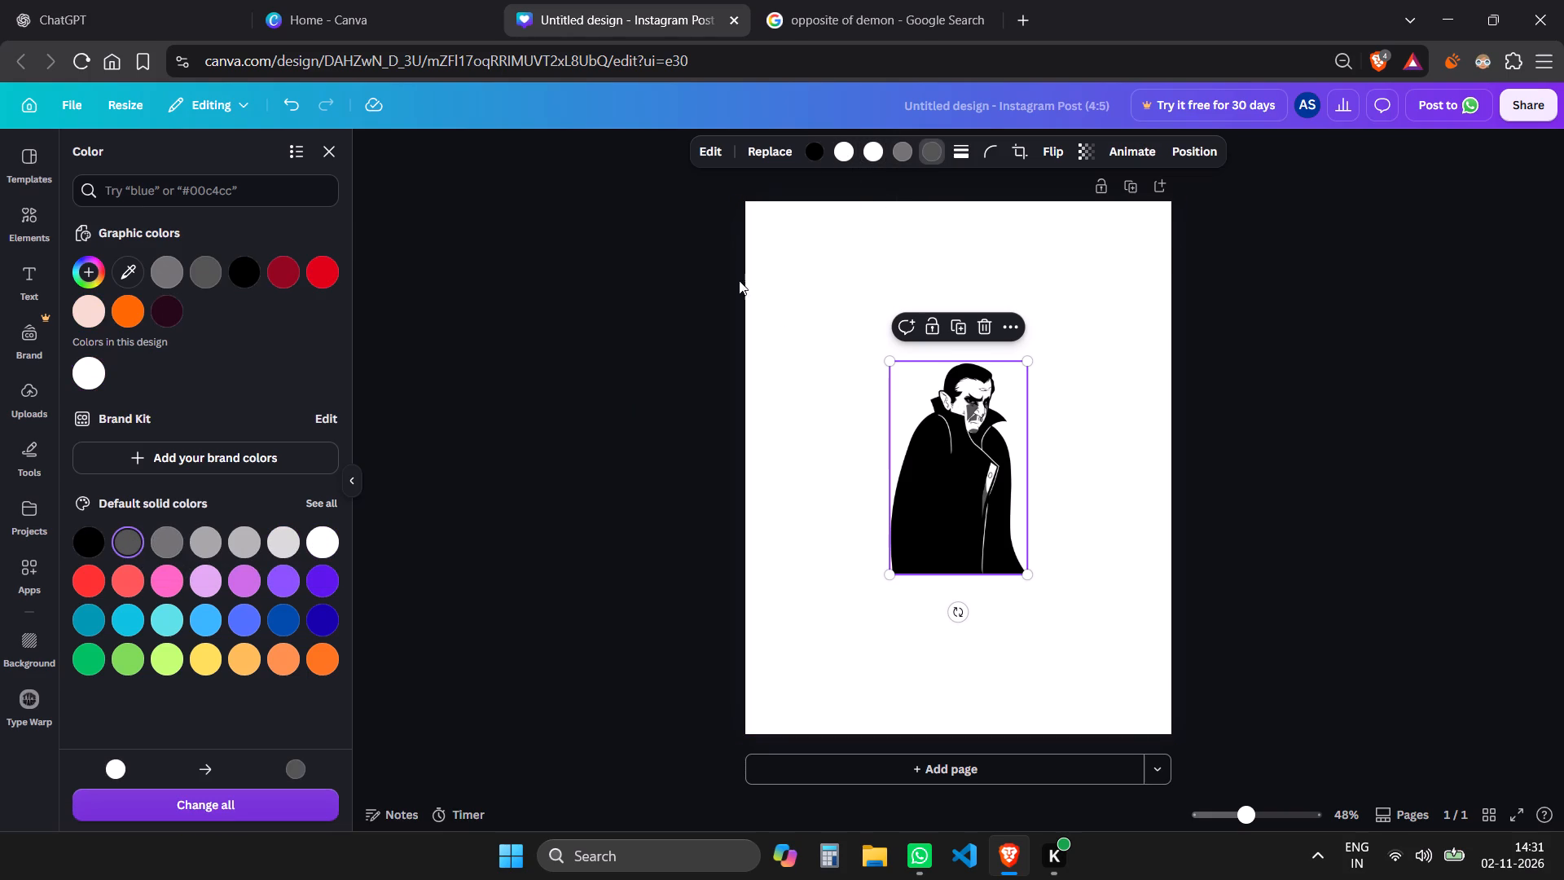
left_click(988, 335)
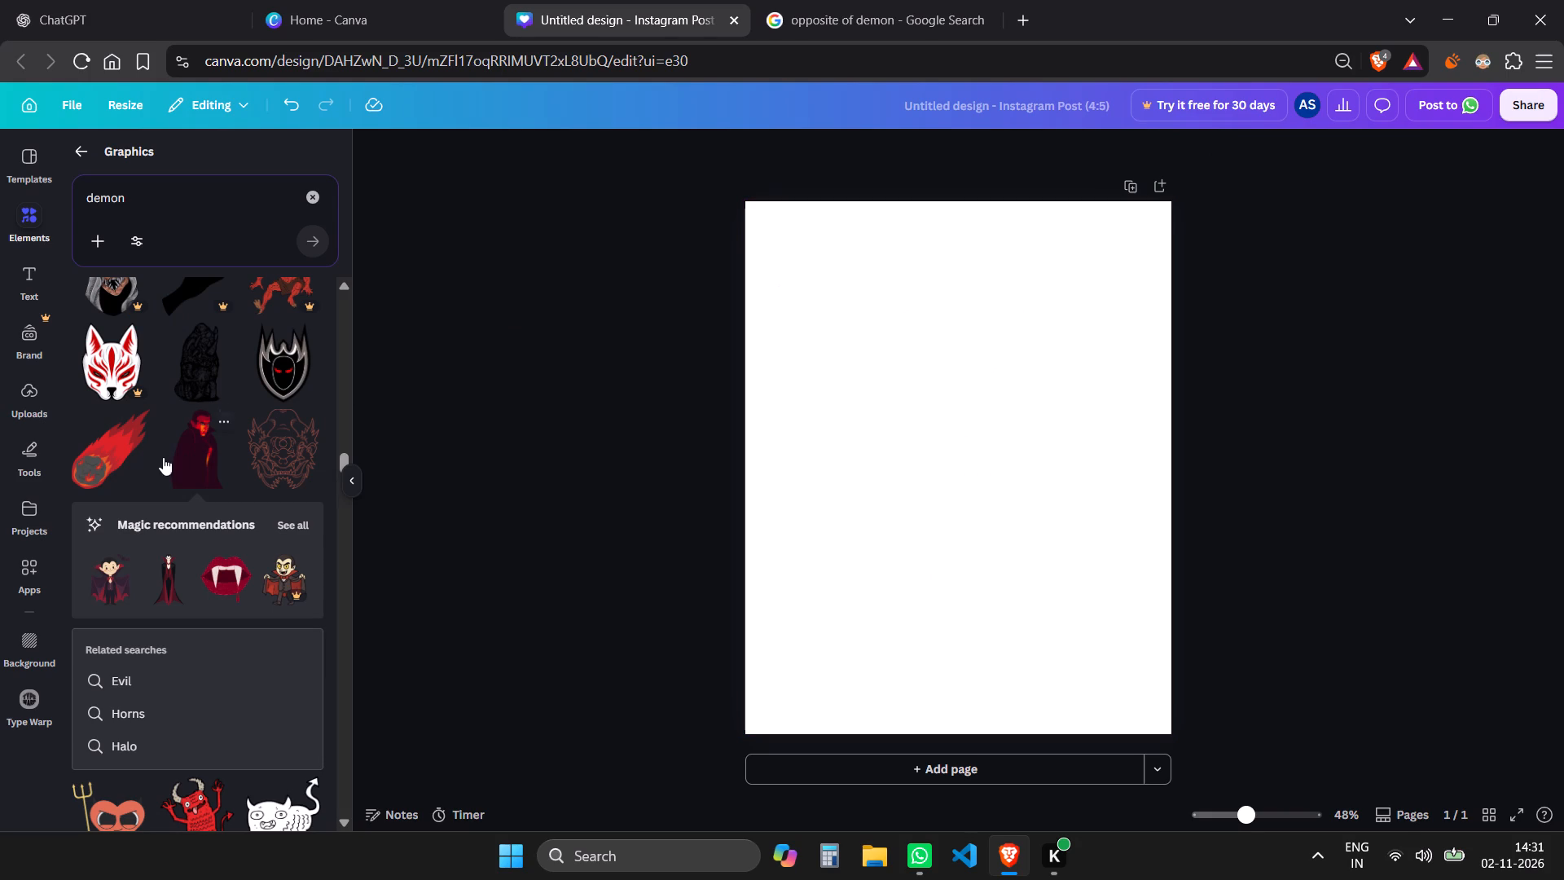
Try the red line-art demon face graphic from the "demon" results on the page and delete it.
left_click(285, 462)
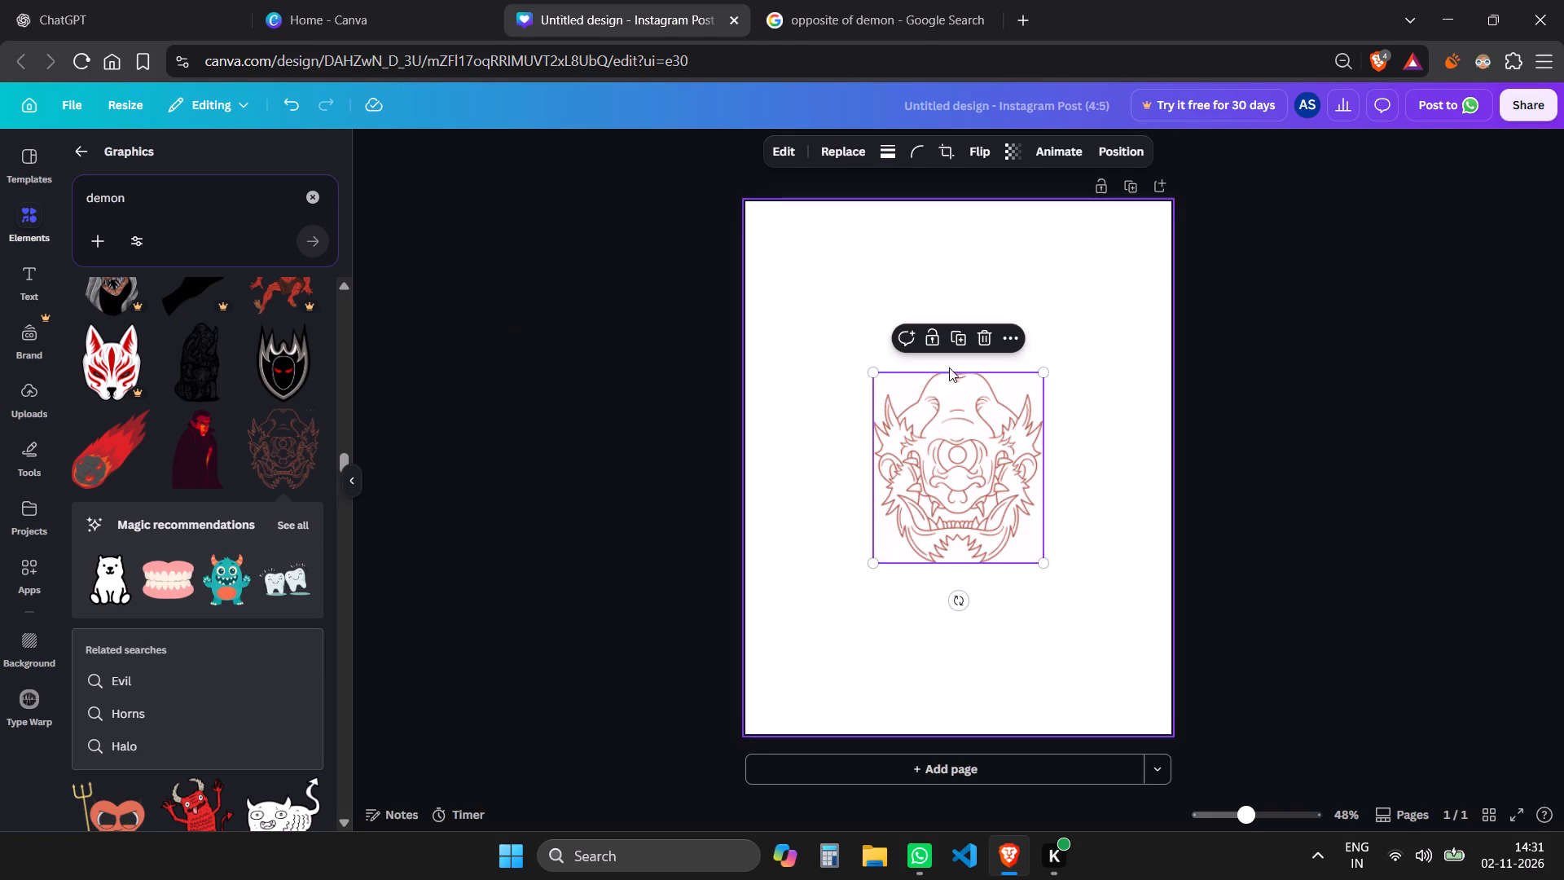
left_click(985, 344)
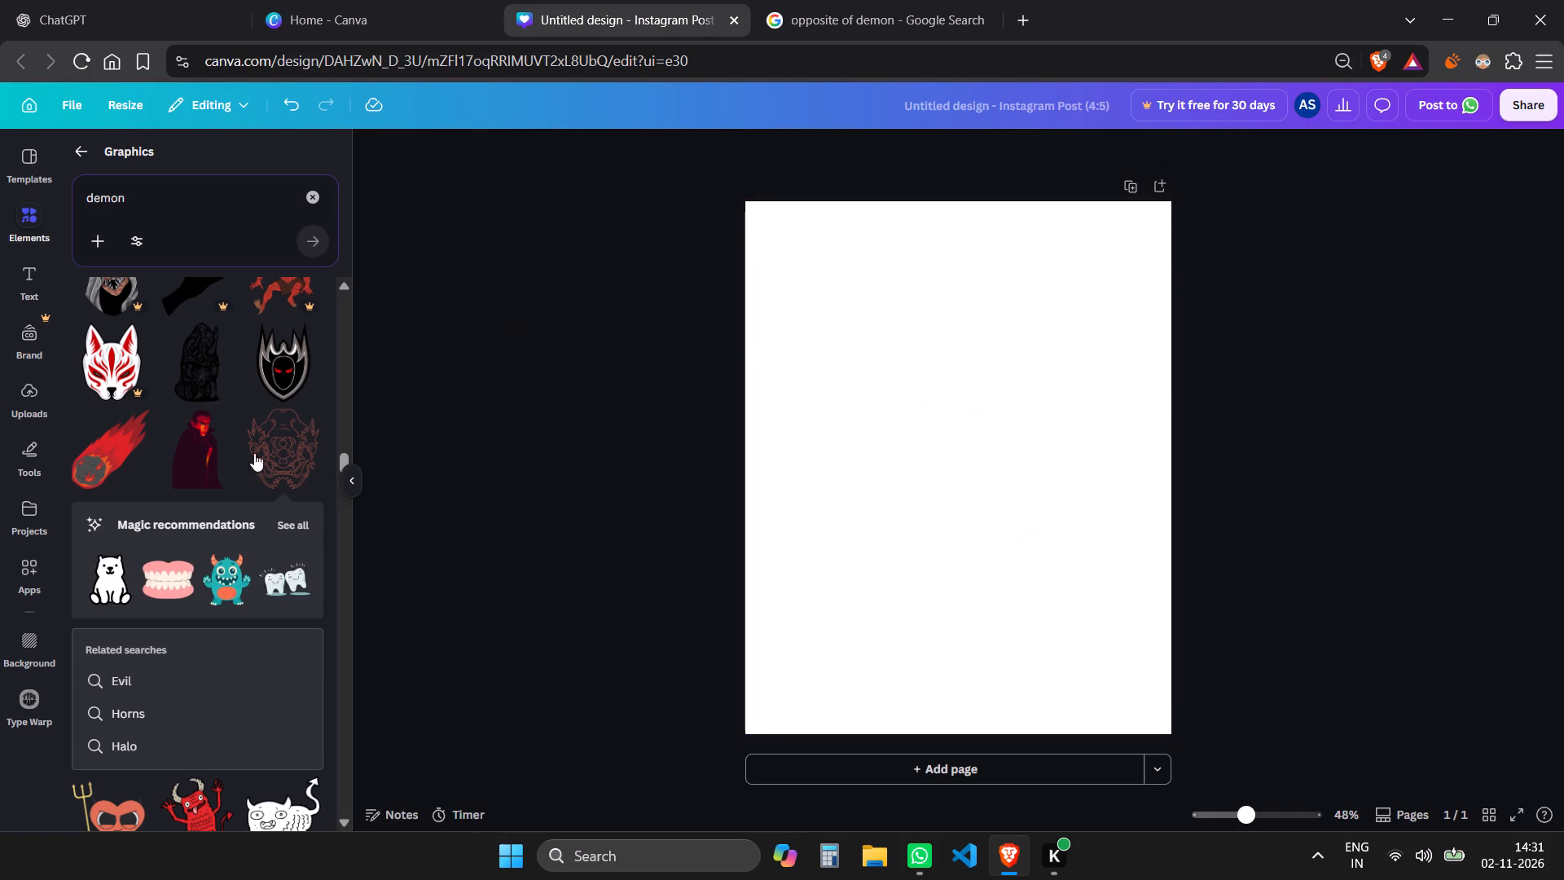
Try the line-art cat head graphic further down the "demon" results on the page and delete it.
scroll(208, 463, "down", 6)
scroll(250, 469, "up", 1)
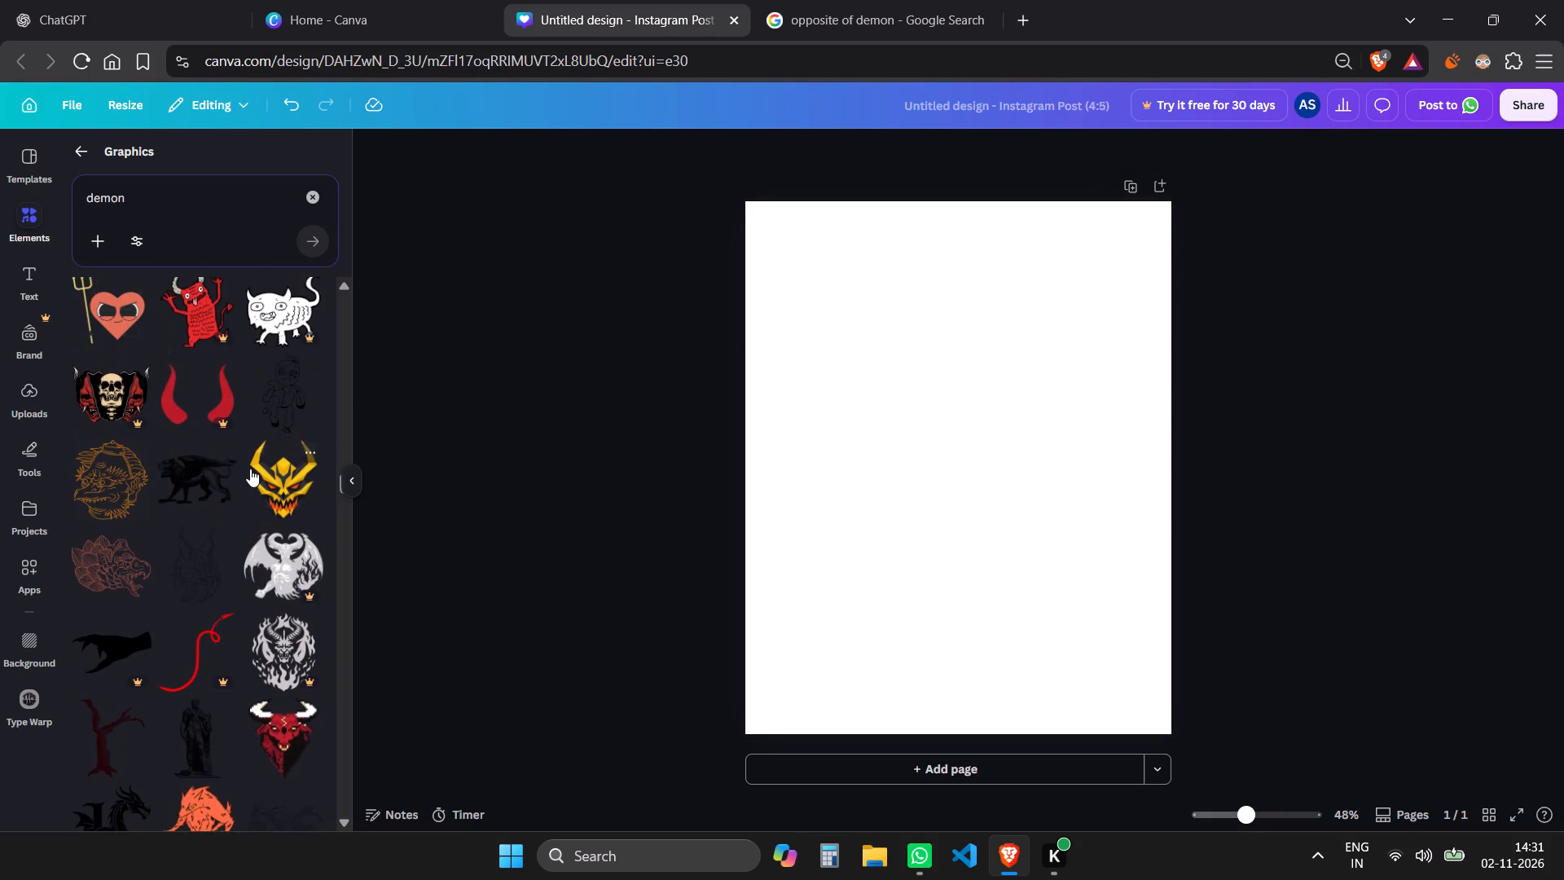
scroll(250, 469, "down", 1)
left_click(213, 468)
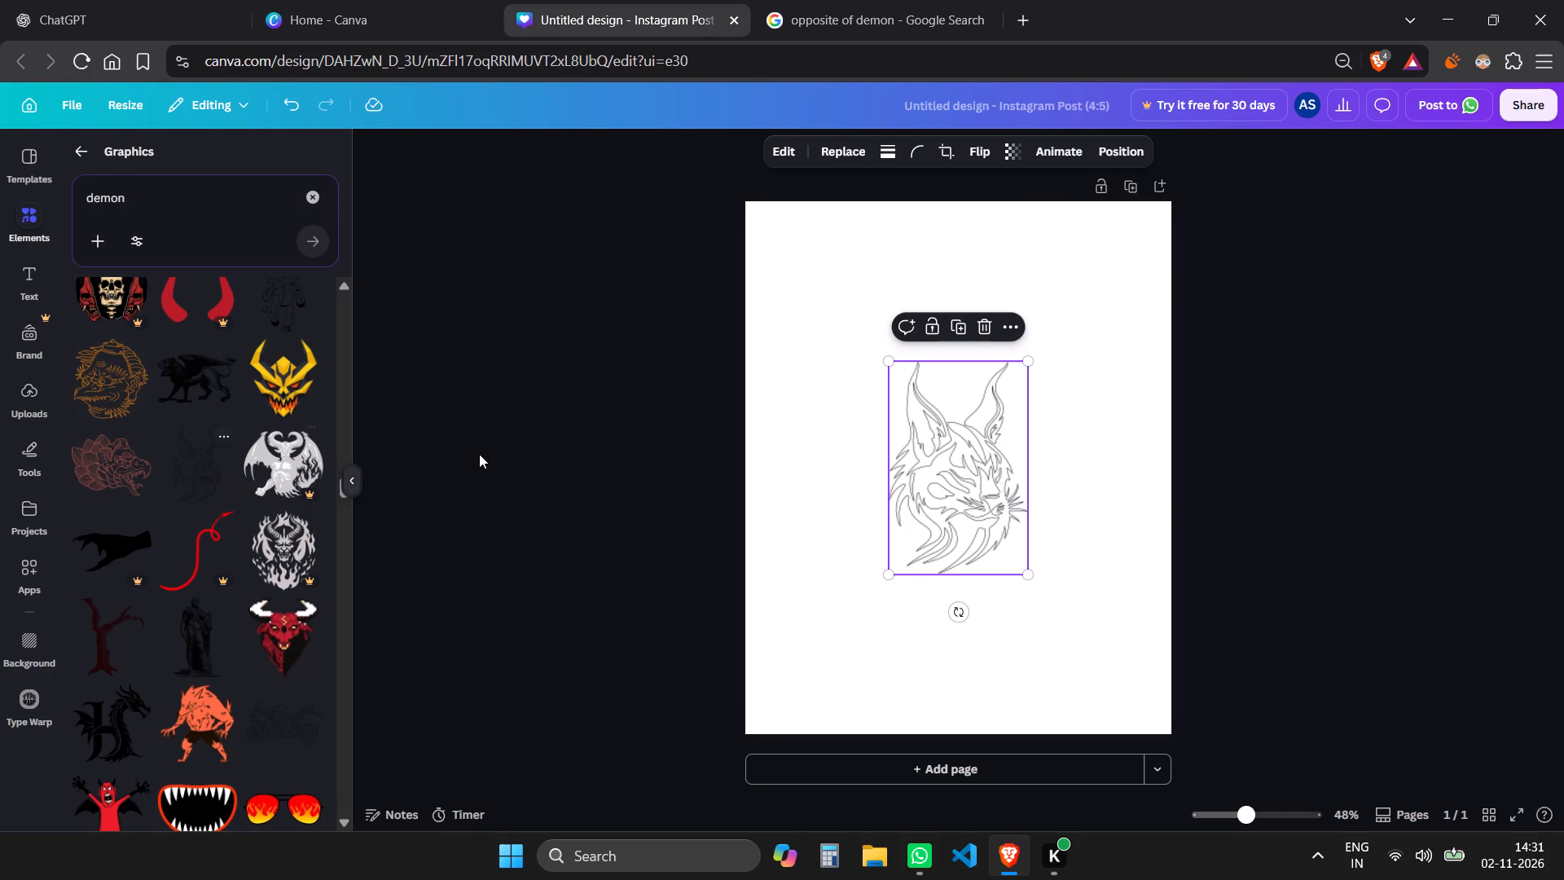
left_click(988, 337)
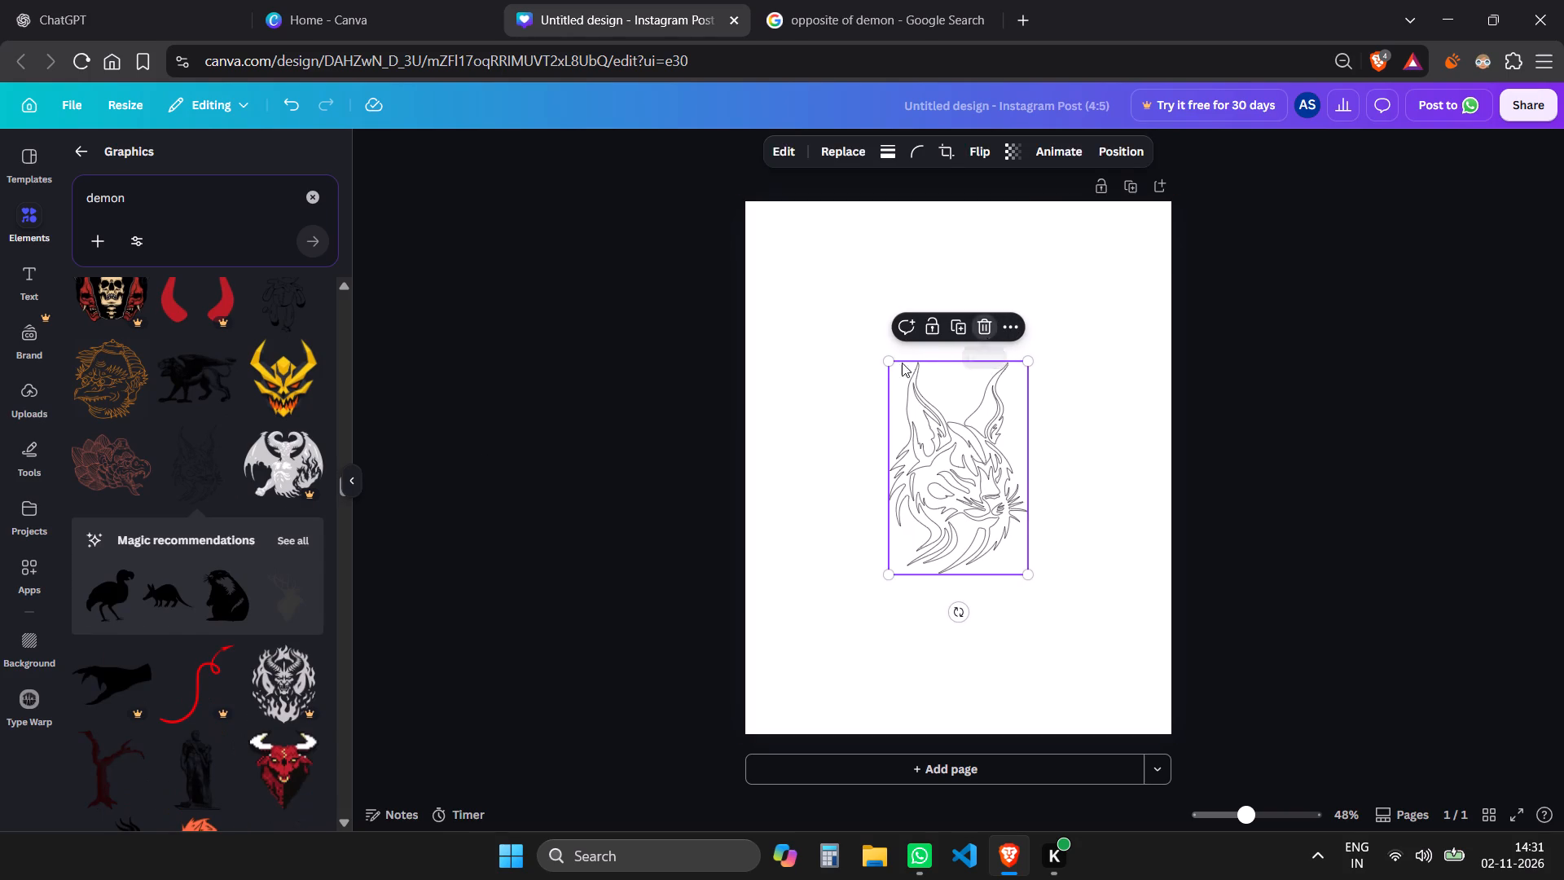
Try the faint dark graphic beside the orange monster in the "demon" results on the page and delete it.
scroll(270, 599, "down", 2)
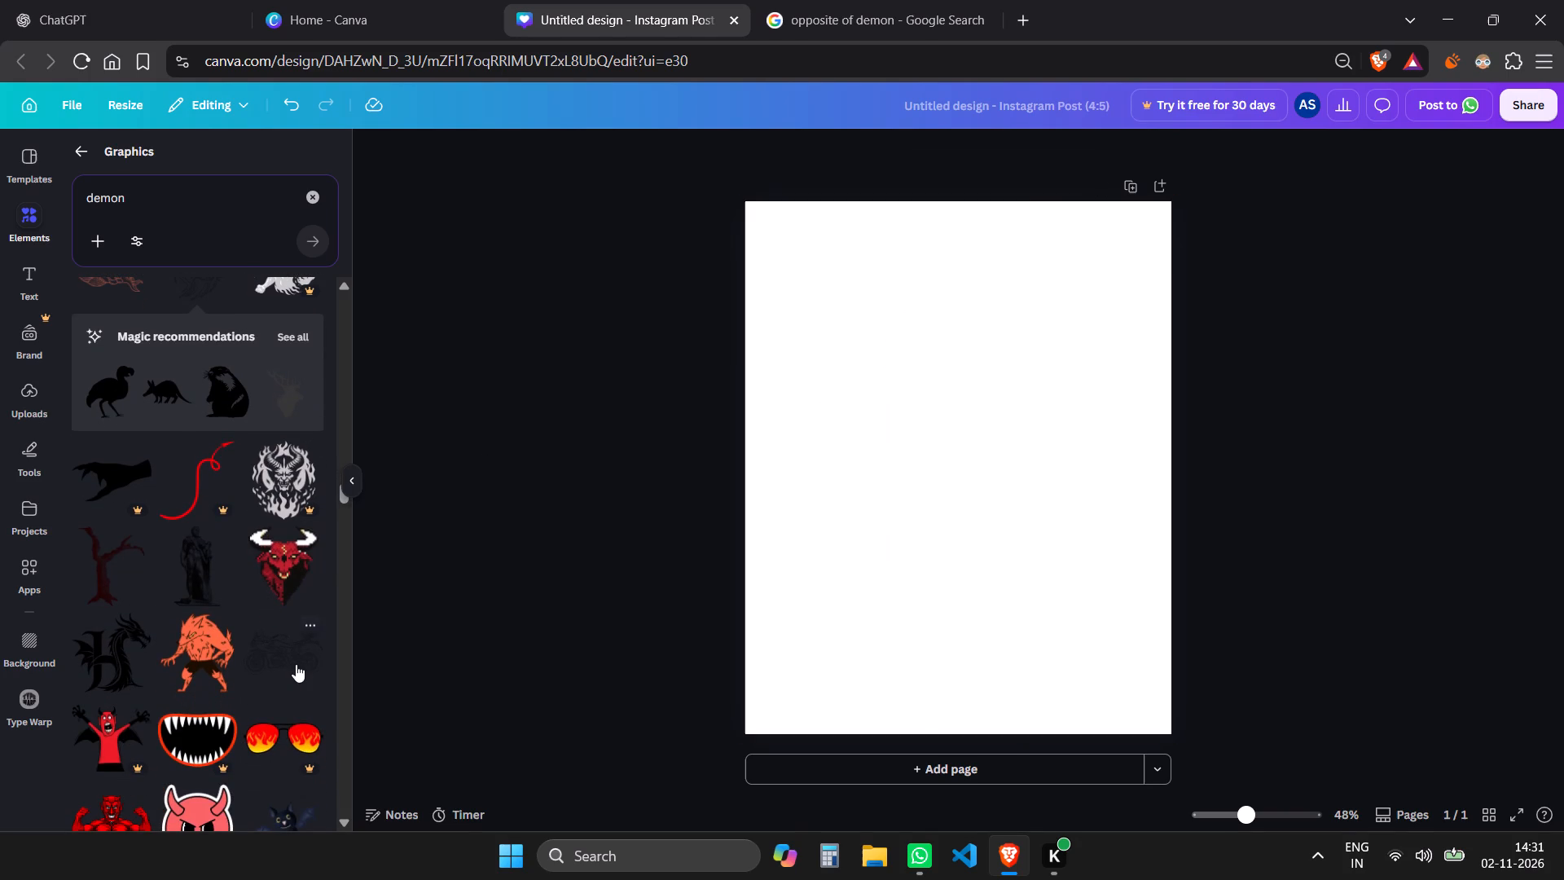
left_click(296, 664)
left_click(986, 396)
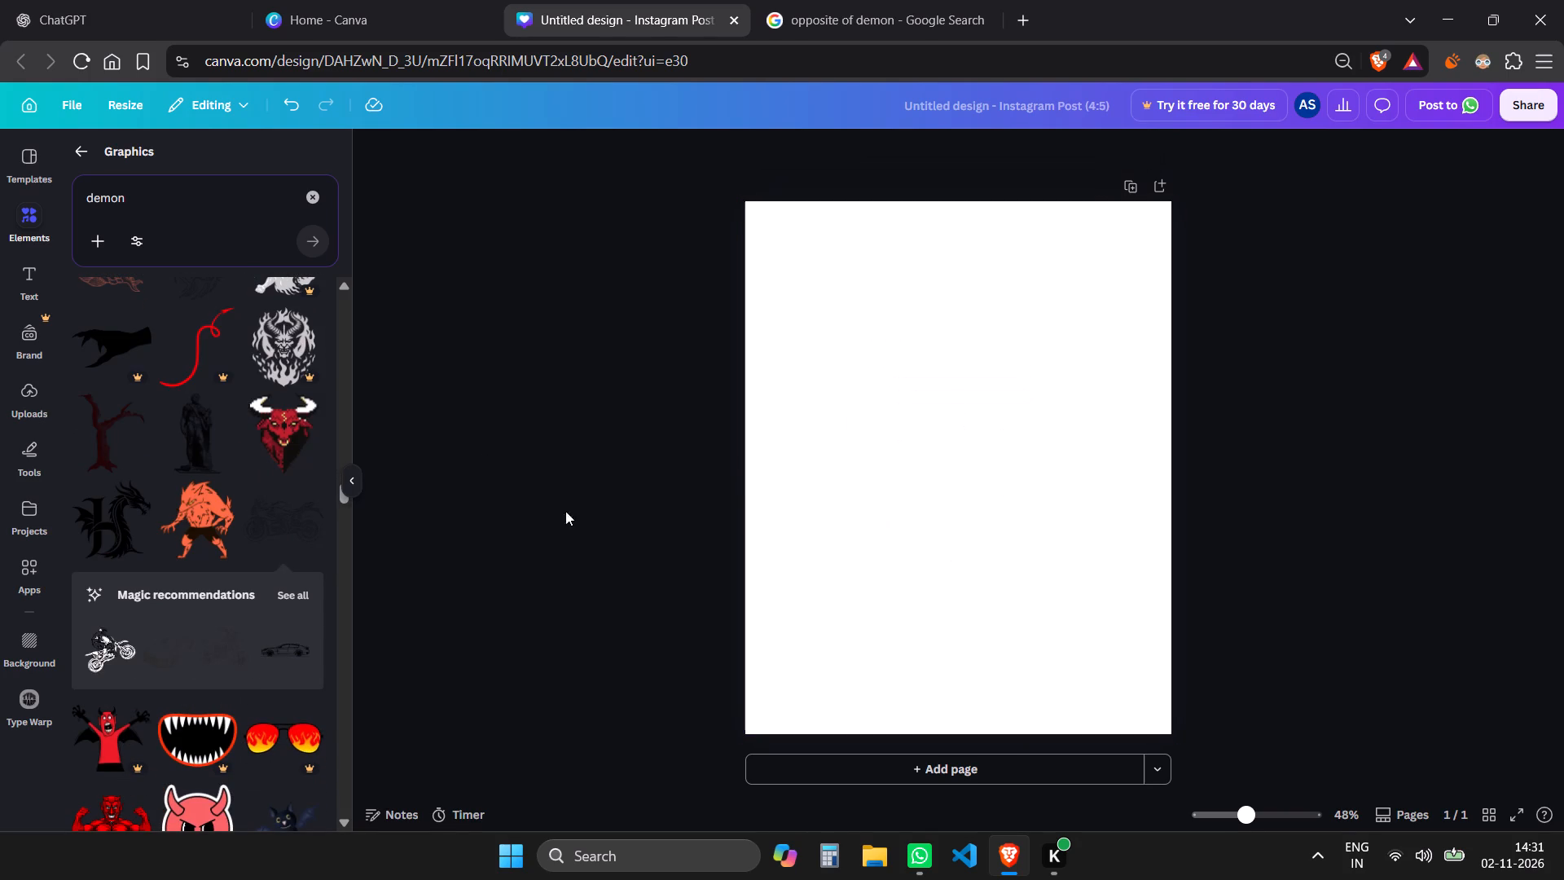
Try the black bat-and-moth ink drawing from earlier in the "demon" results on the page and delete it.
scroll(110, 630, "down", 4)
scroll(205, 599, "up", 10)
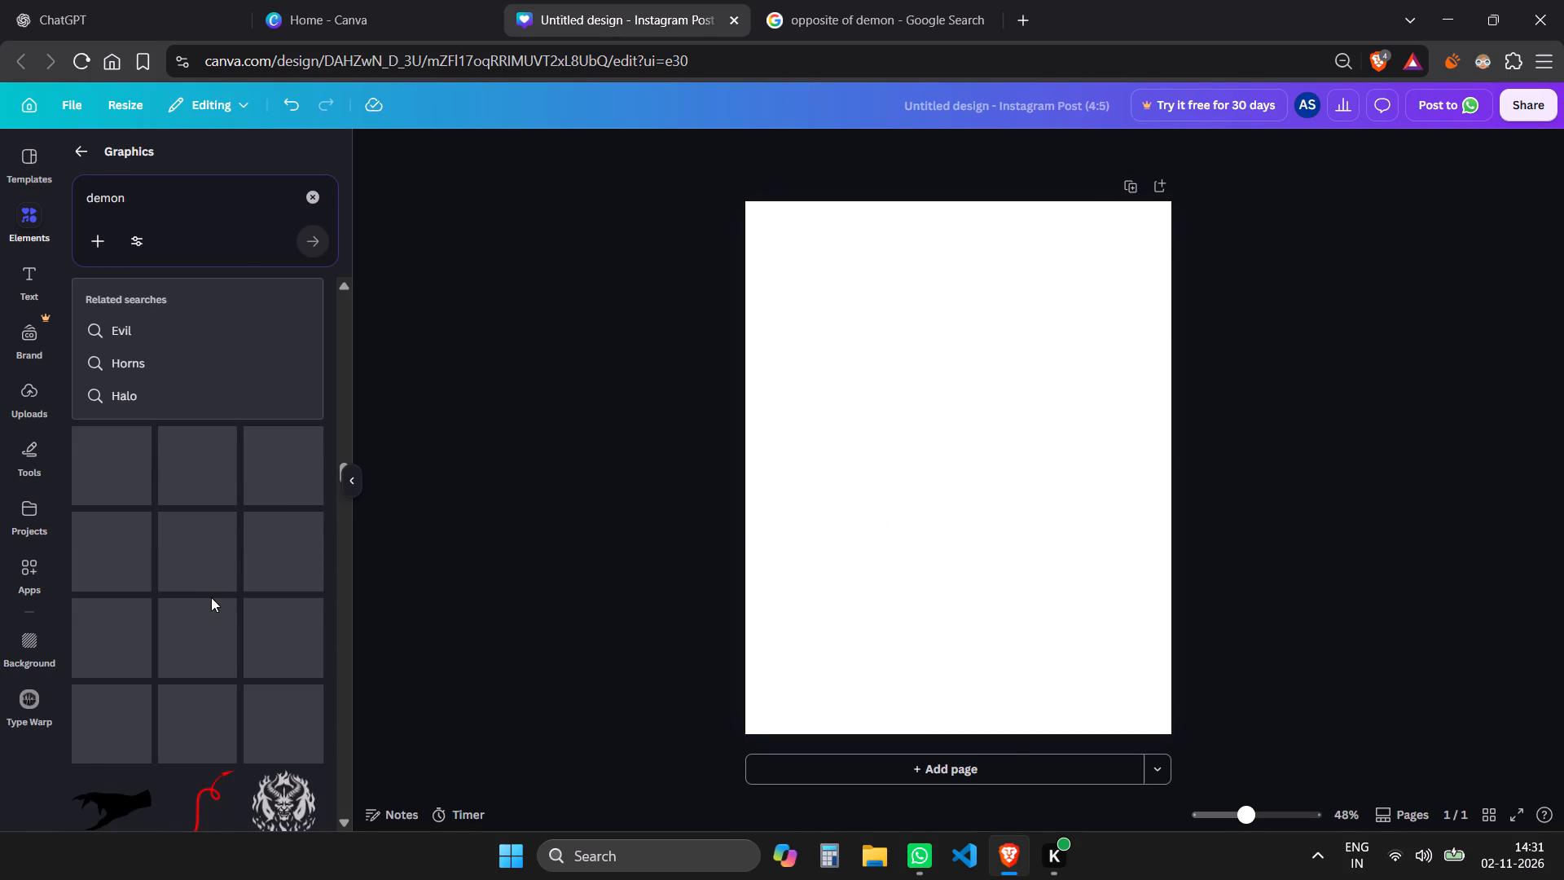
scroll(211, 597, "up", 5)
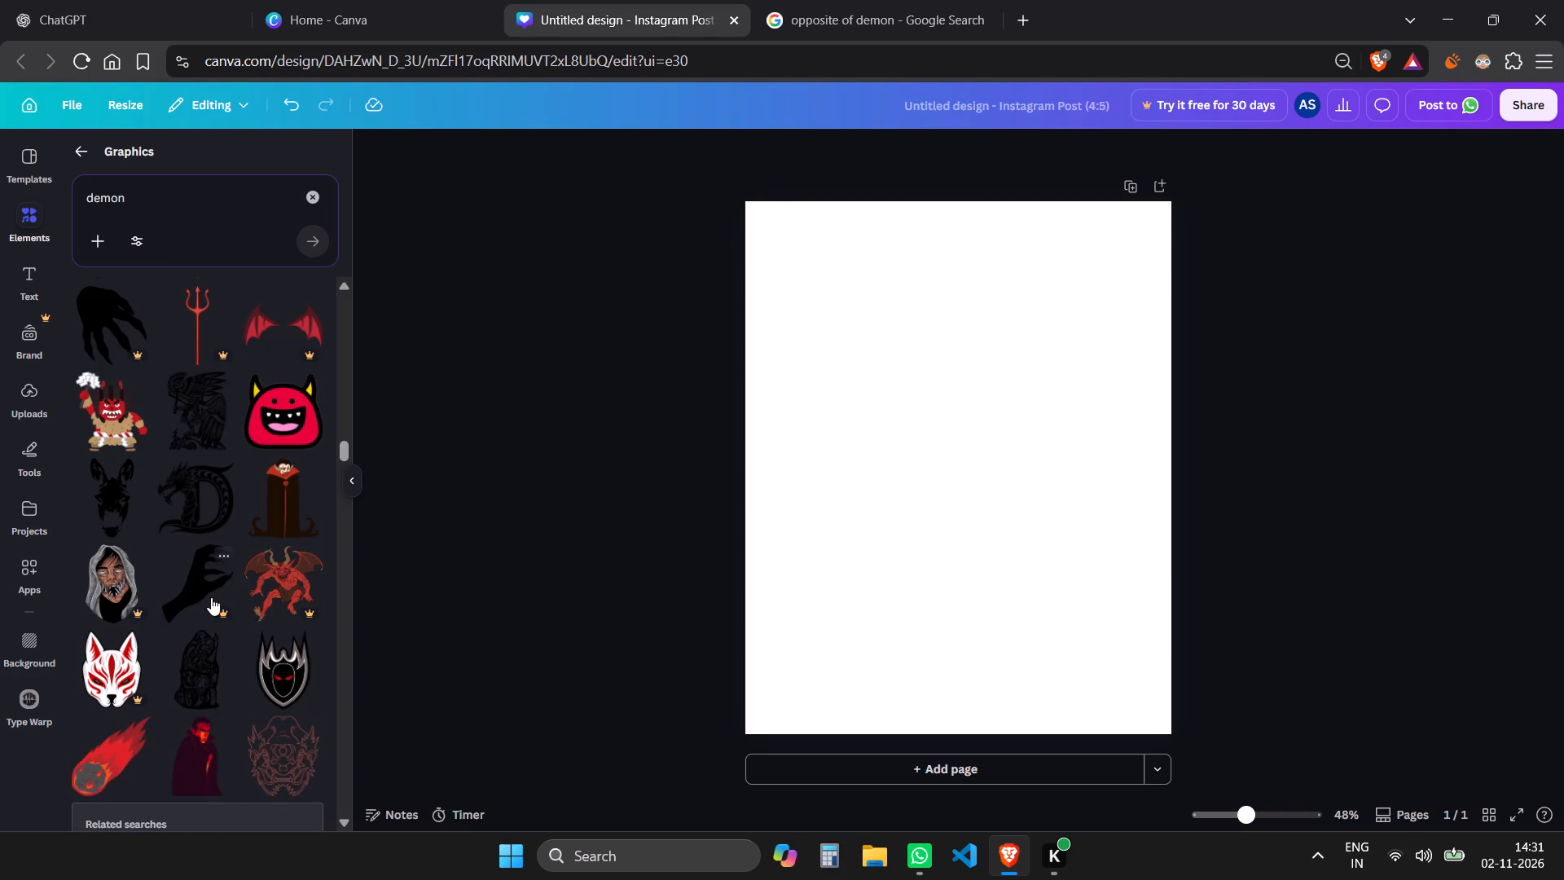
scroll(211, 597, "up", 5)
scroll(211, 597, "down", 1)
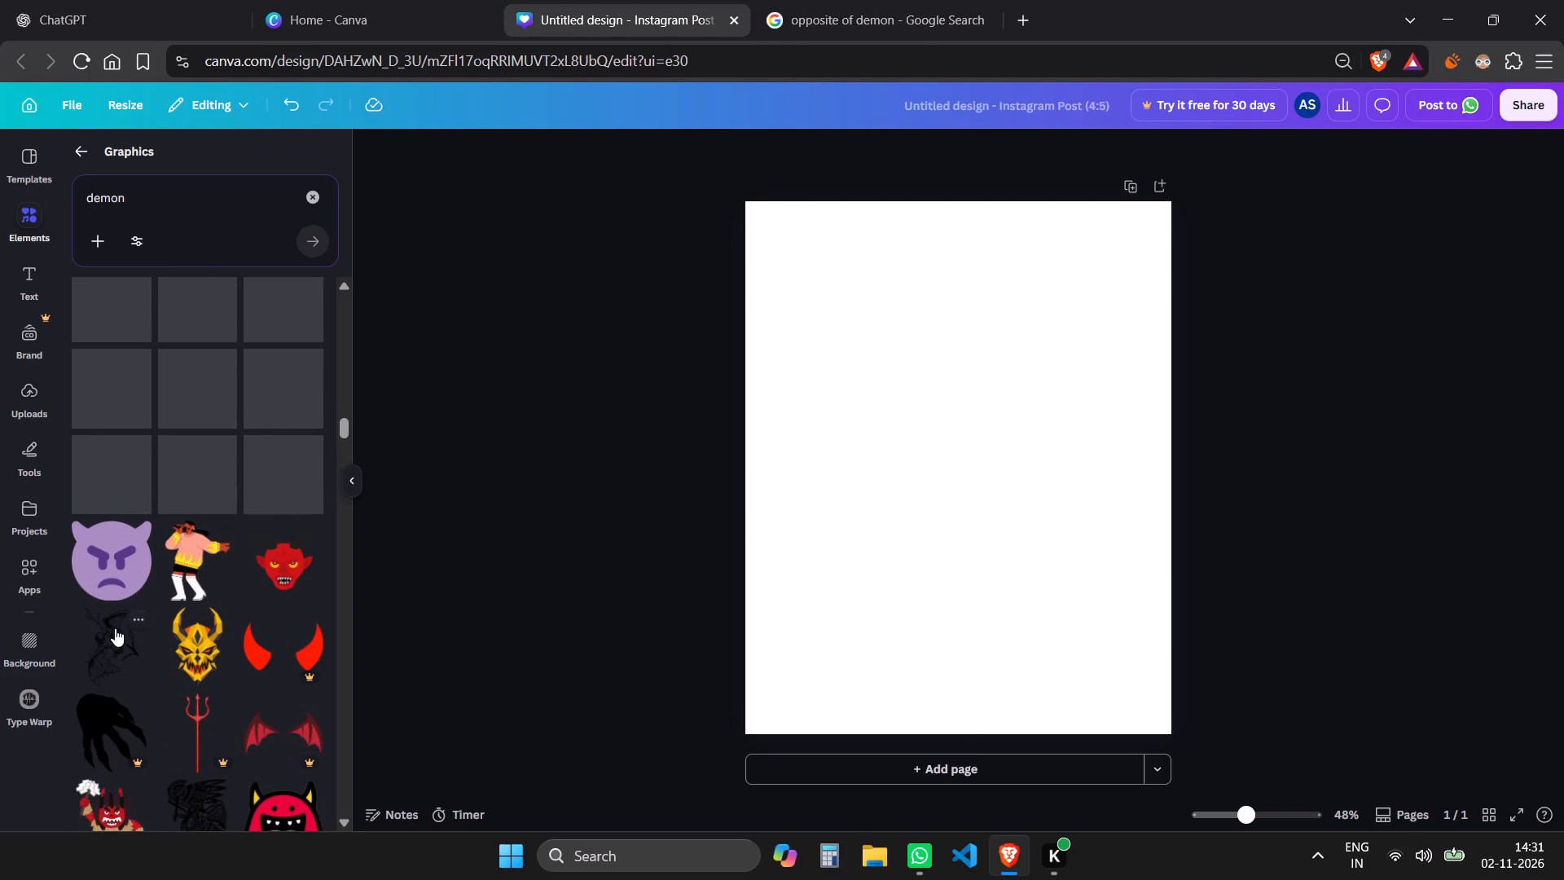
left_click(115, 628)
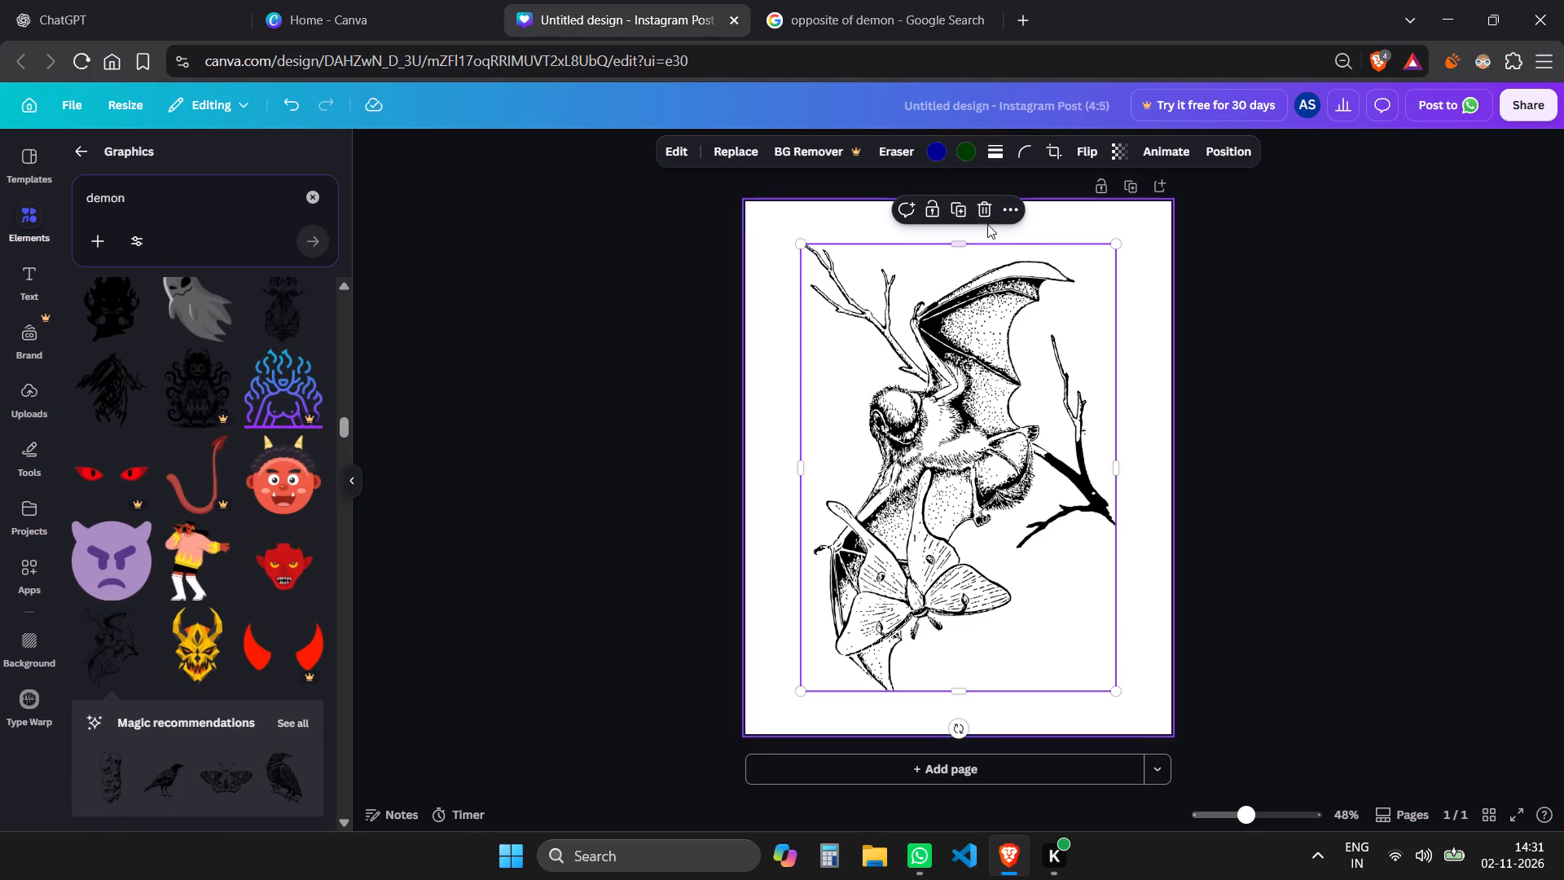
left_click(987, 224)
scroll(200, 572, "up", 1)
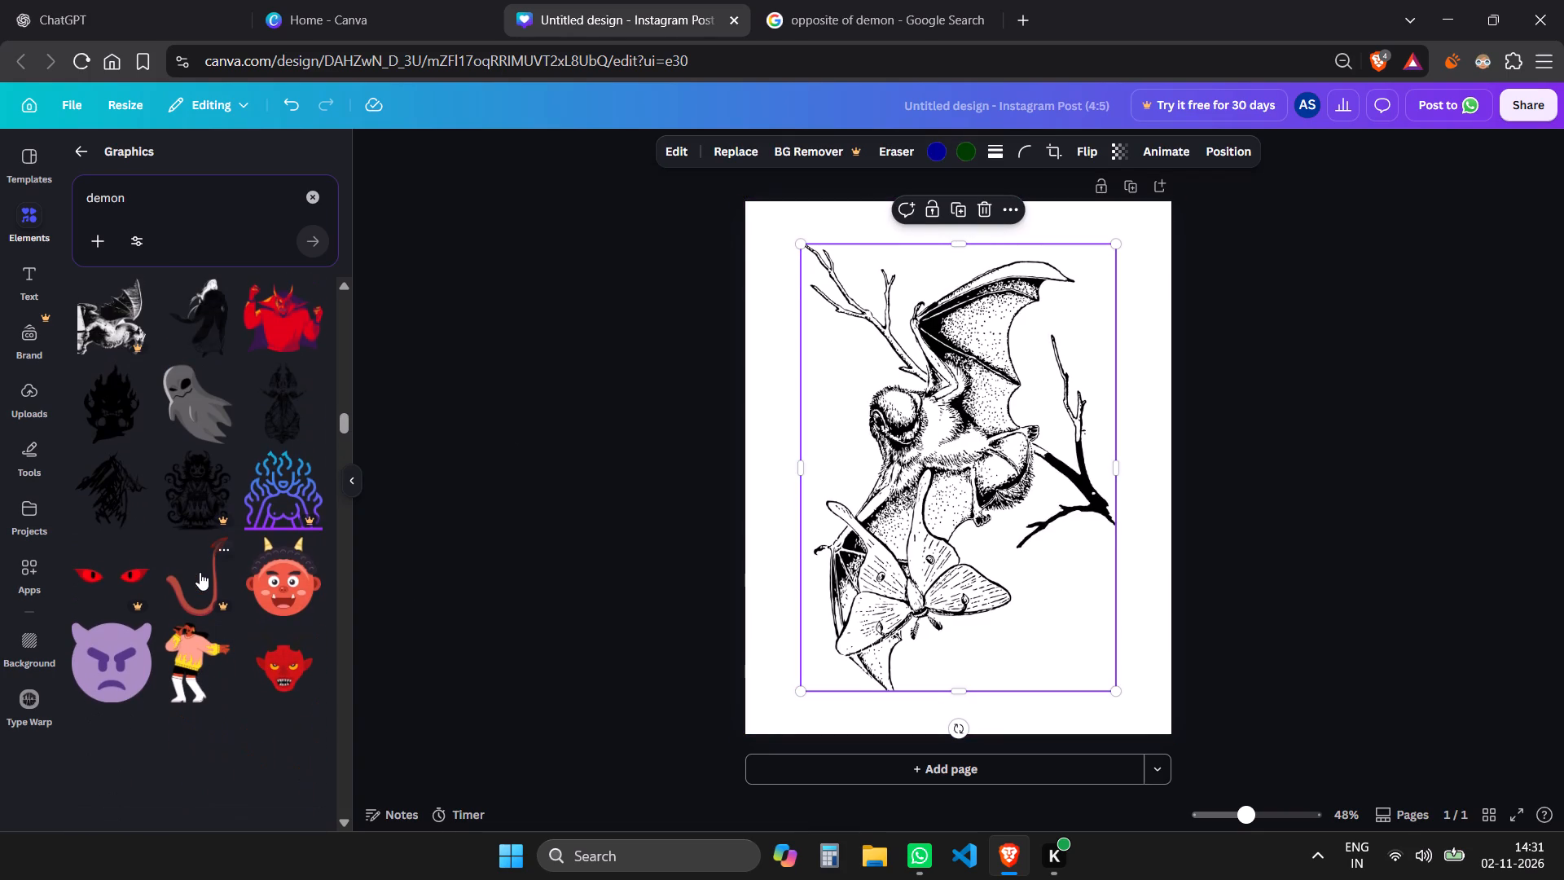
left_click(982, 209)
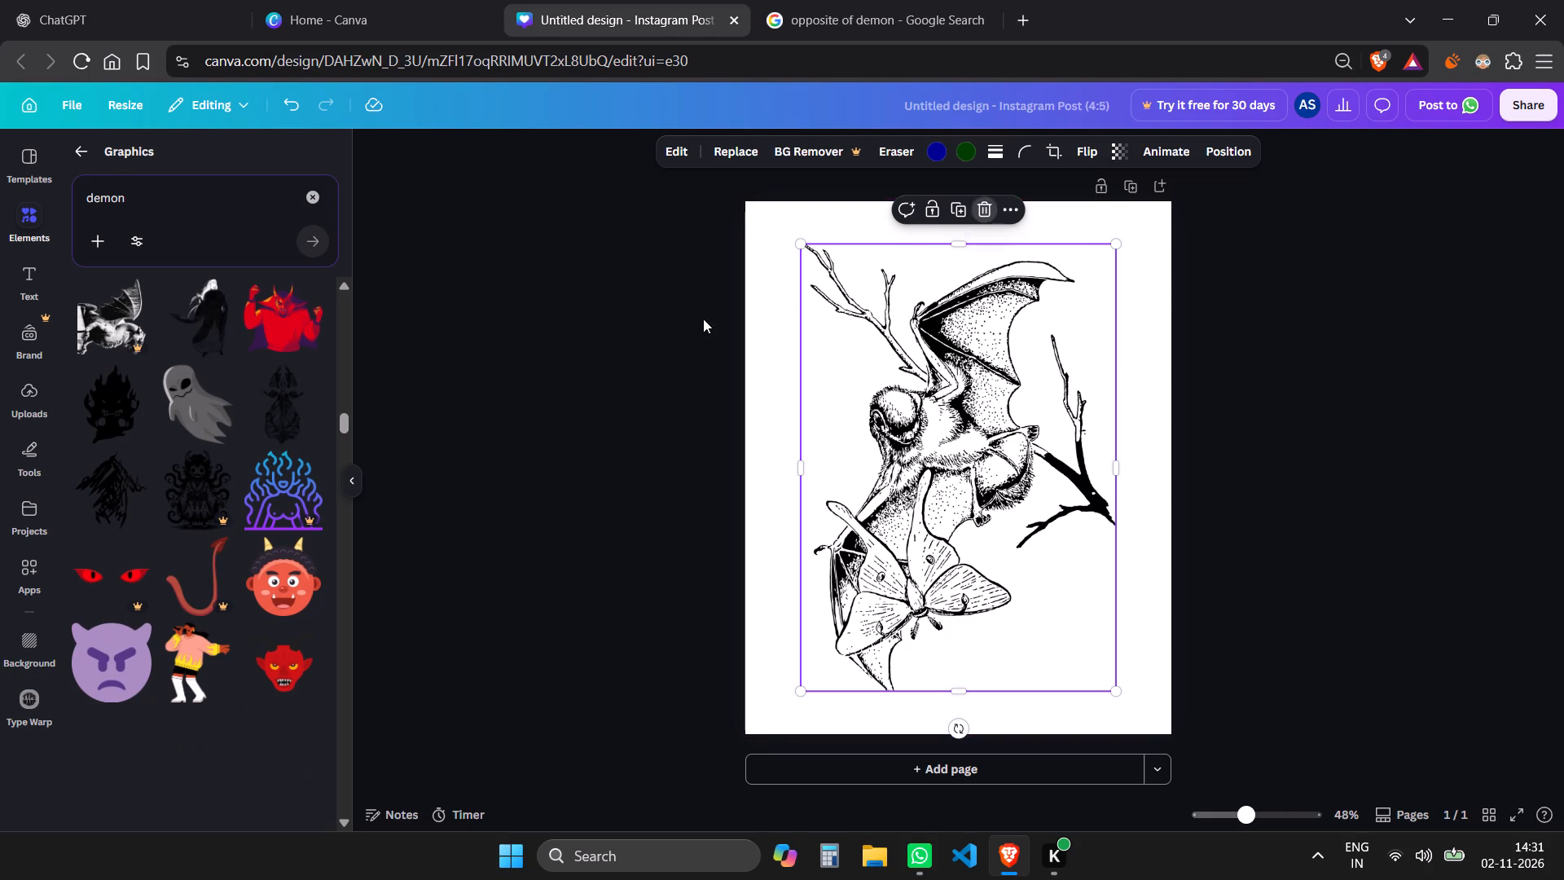
Add the horned demon mask line-art graphic from the "demon" results back to the empty page.
scroll(280, 463, "up", 2)
scroll(224, 567, "up", 2)
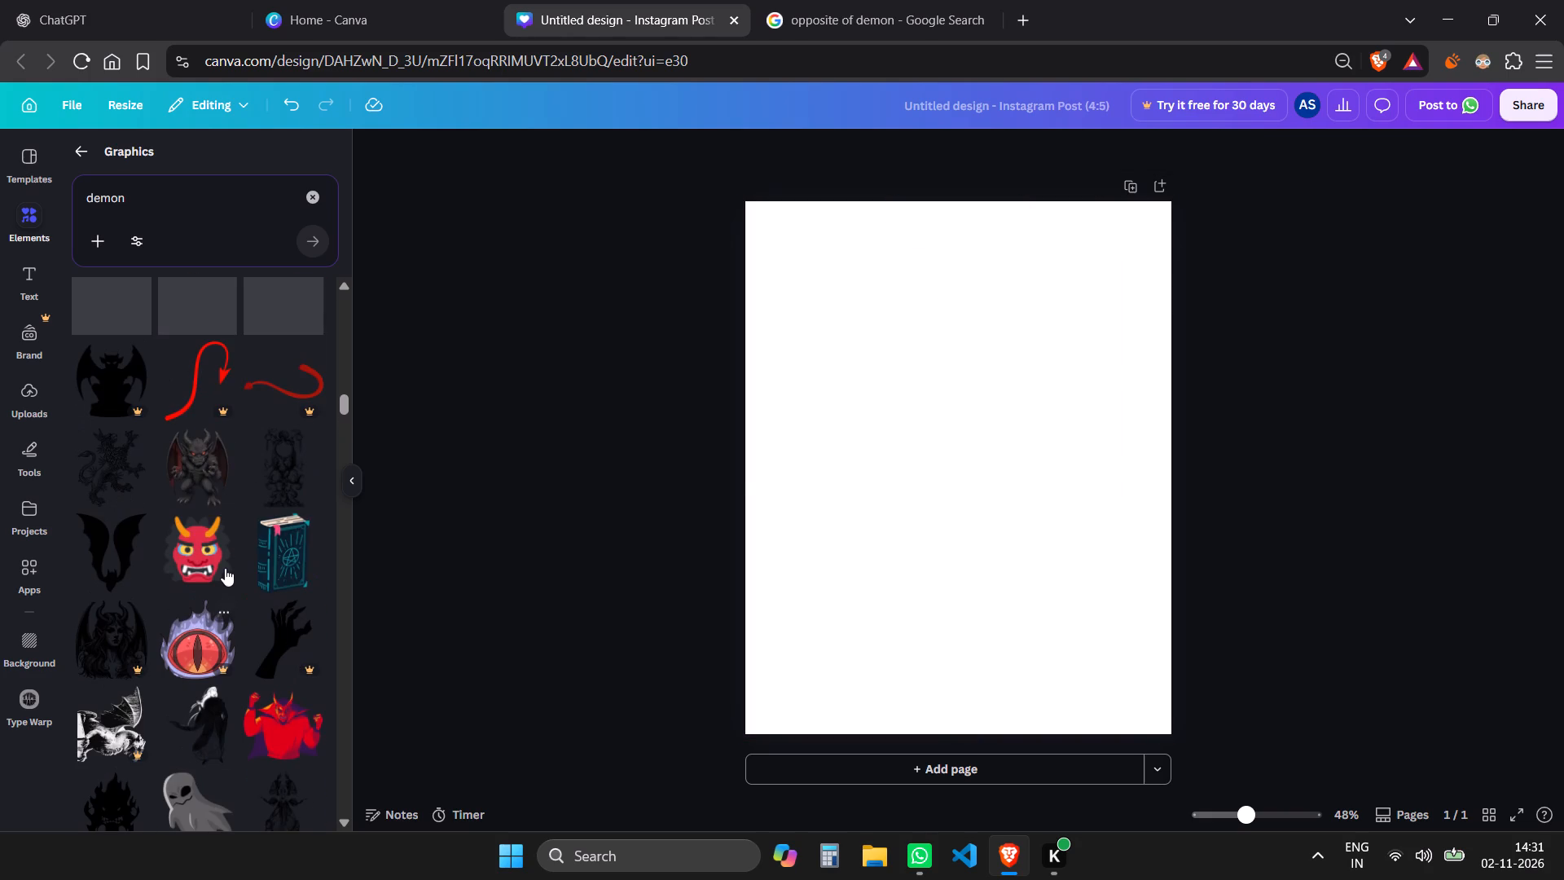
left_click(123, 472)
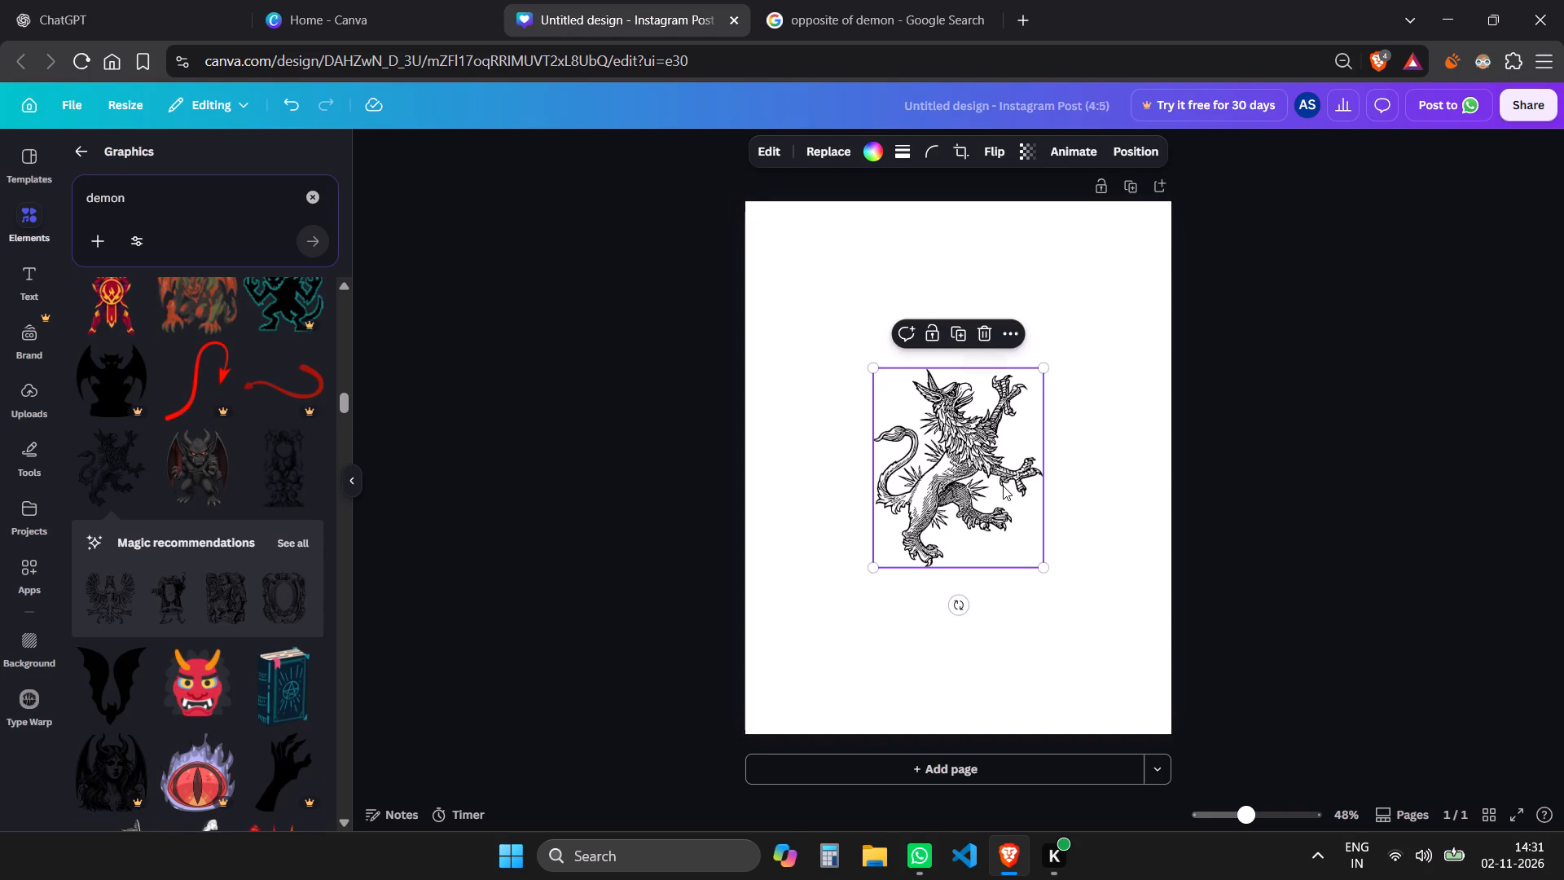
Replace the rearing griffin engraving on the page with the horned demon mask line-art graphic from the "demon" results.
left_click(982, 332)
scroll(160, 540, "up", 3)
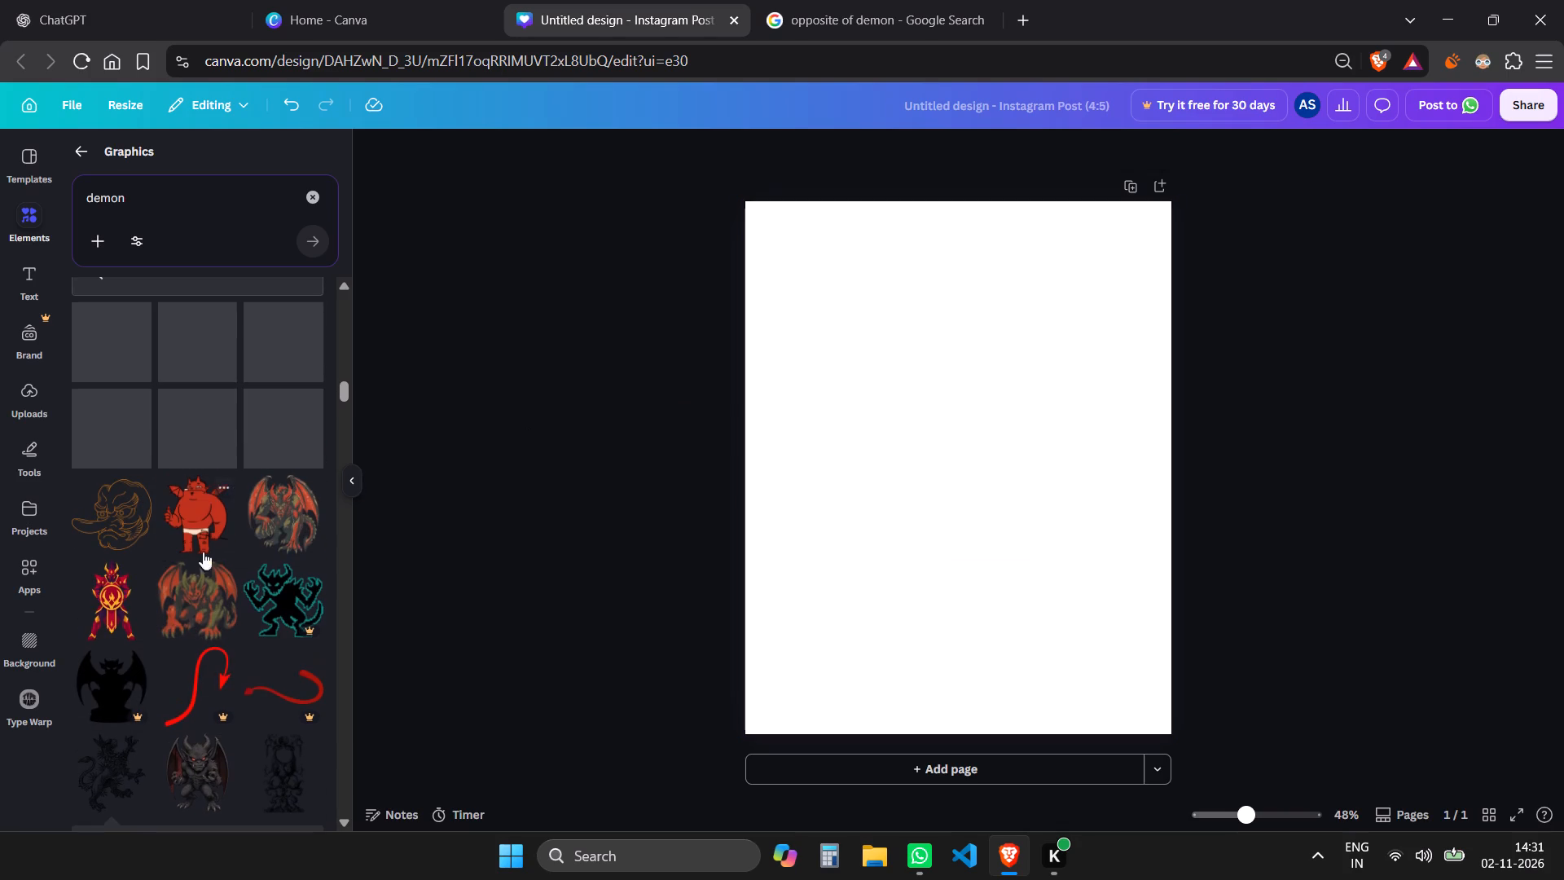
scroll(217, 557, "up", 4)
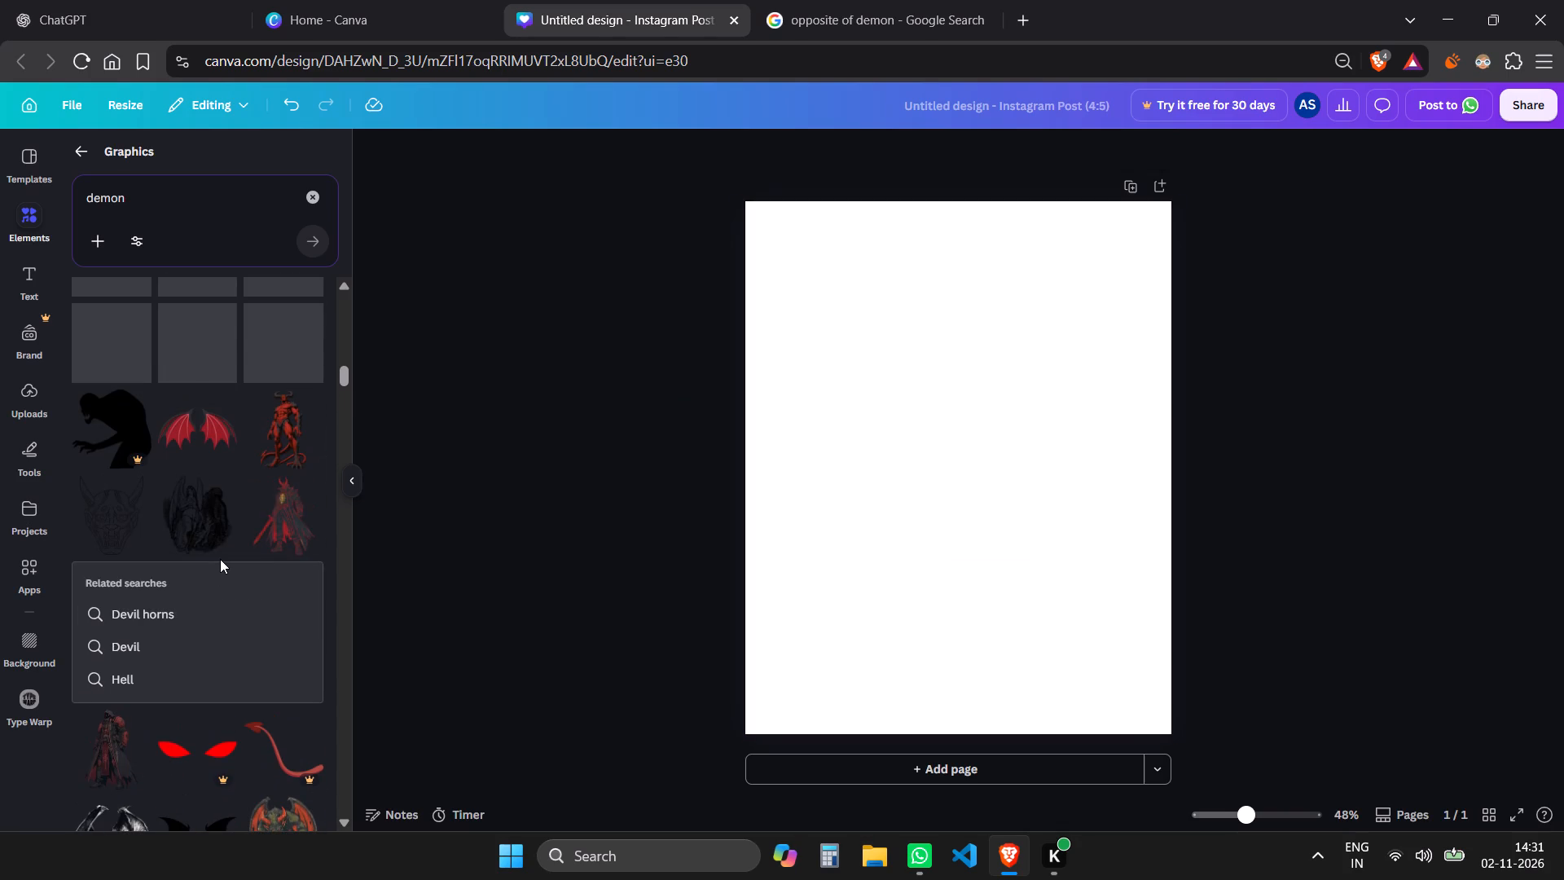
left_click(120, 538)
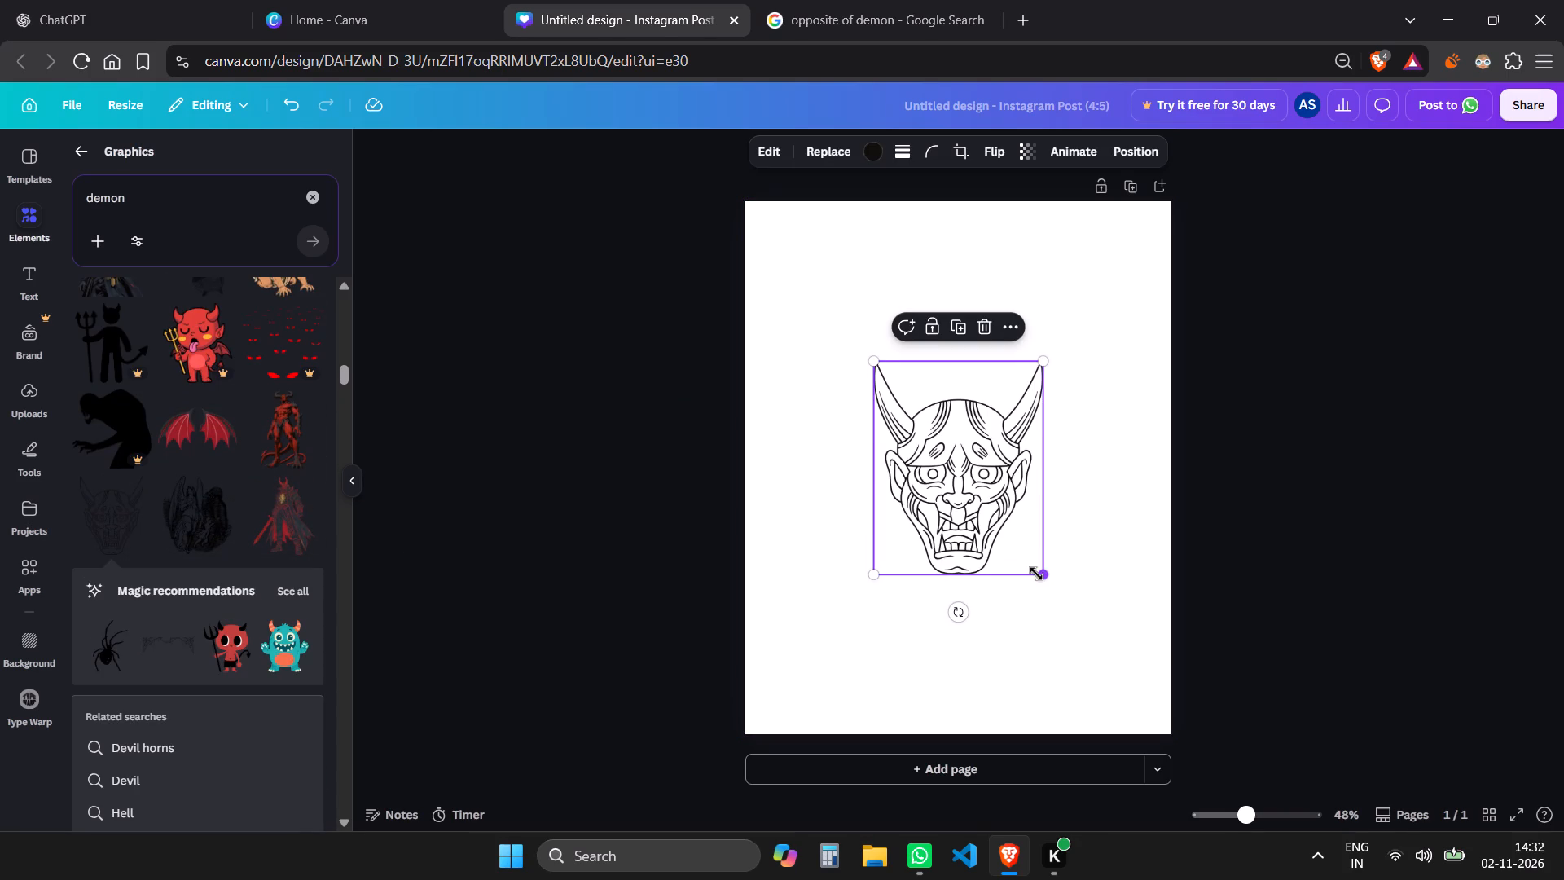
Enlarge the horned demon mask proportionally until it fills the whole page from edge to edge.
left_click_drag(1038, 574, 1091, 618)
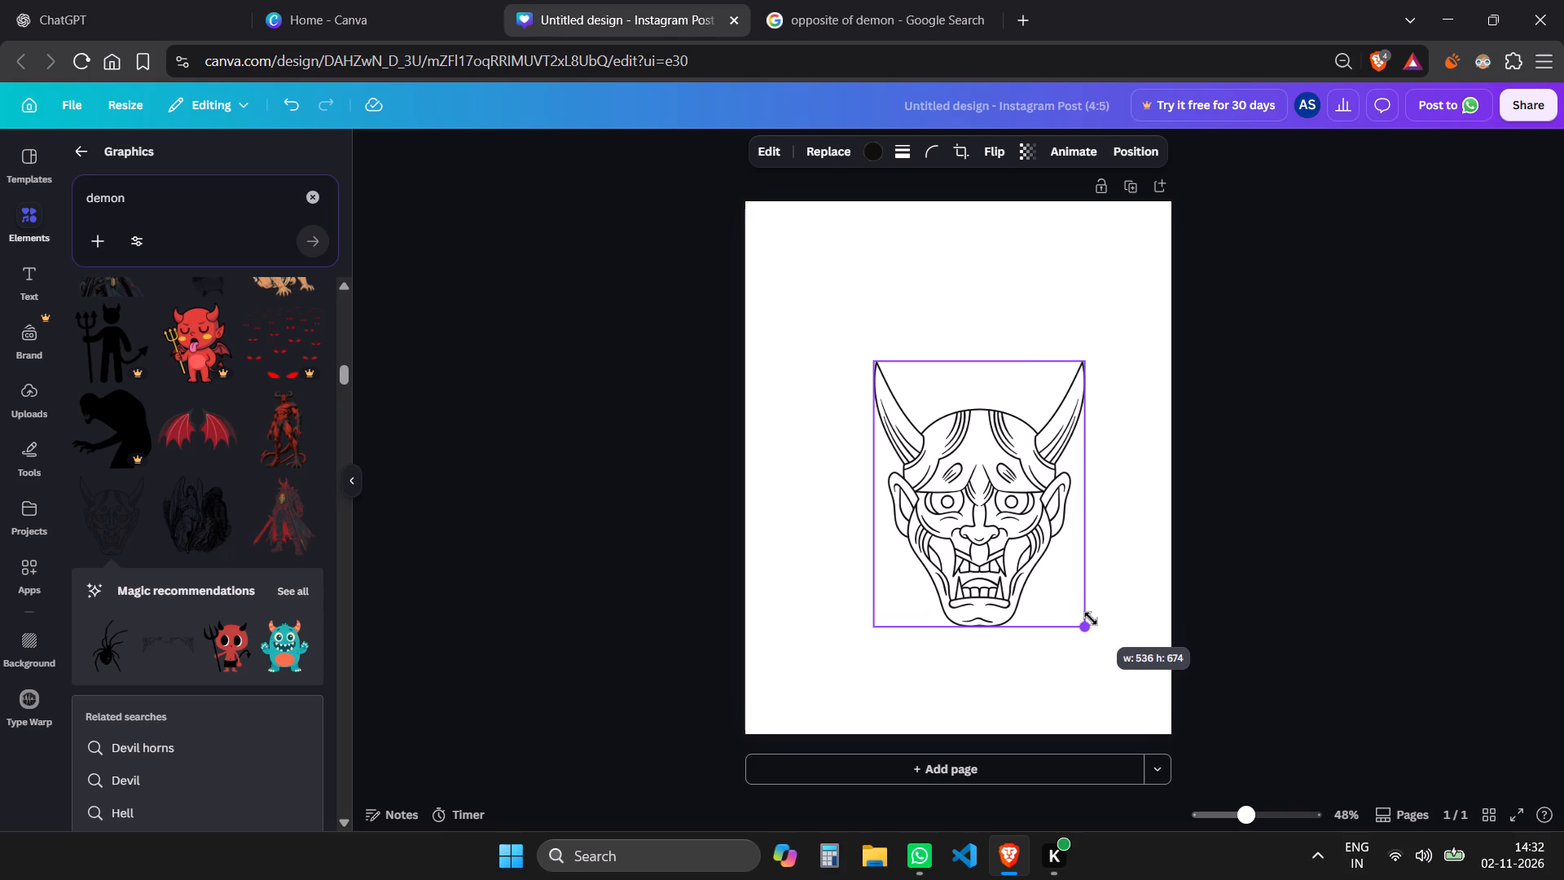
left_click_drag(1091, 618, 1165, 728)
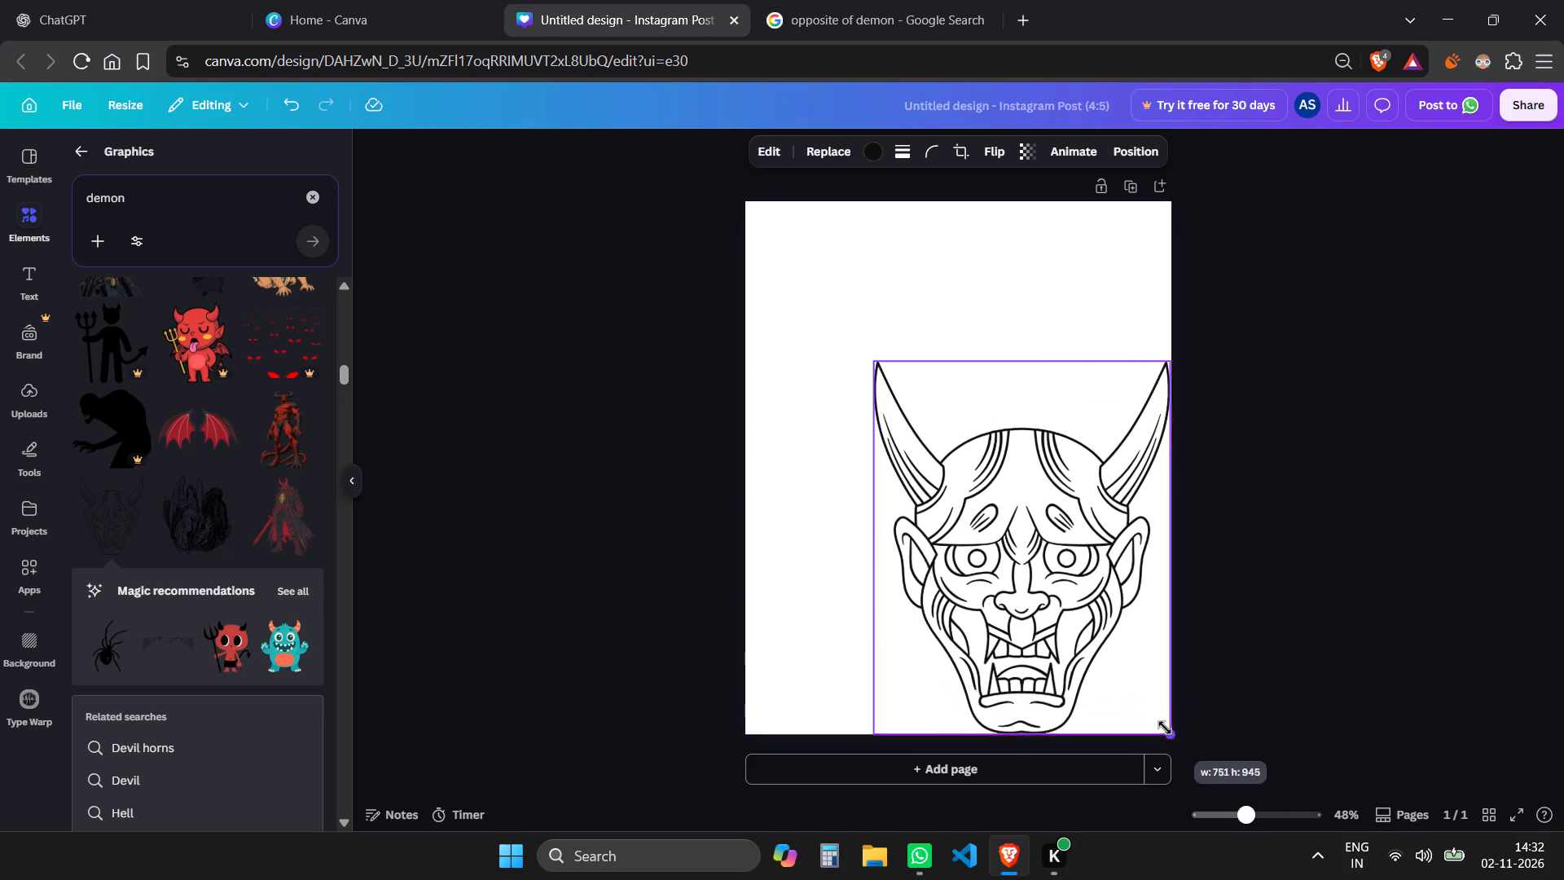
left_click_drag(1165, 728, 1174, 726)
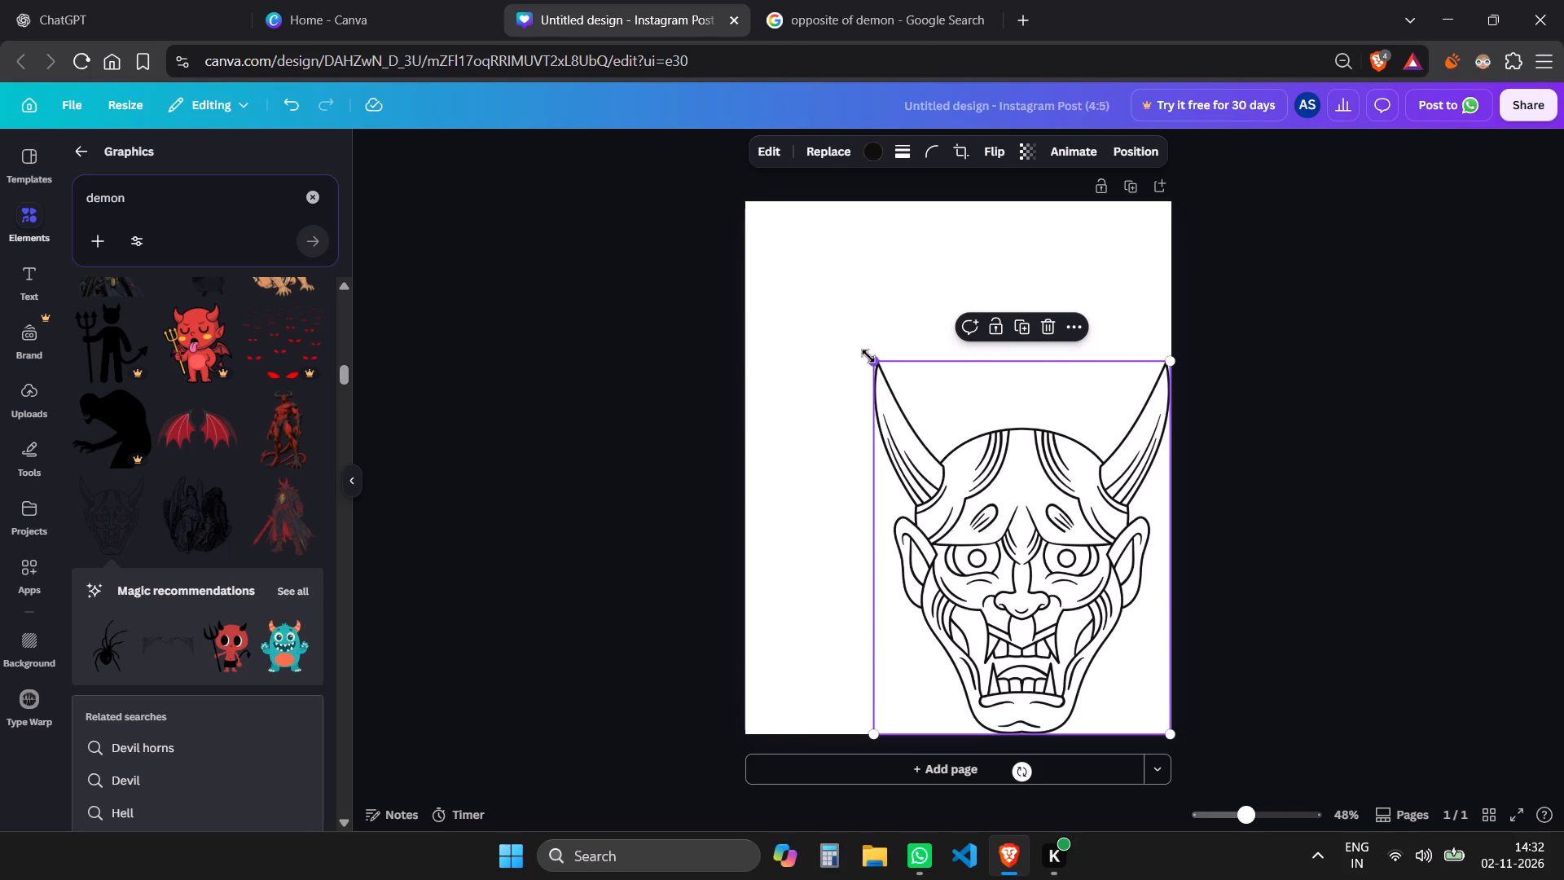
left_click_drag(873, 359, 675, 245)
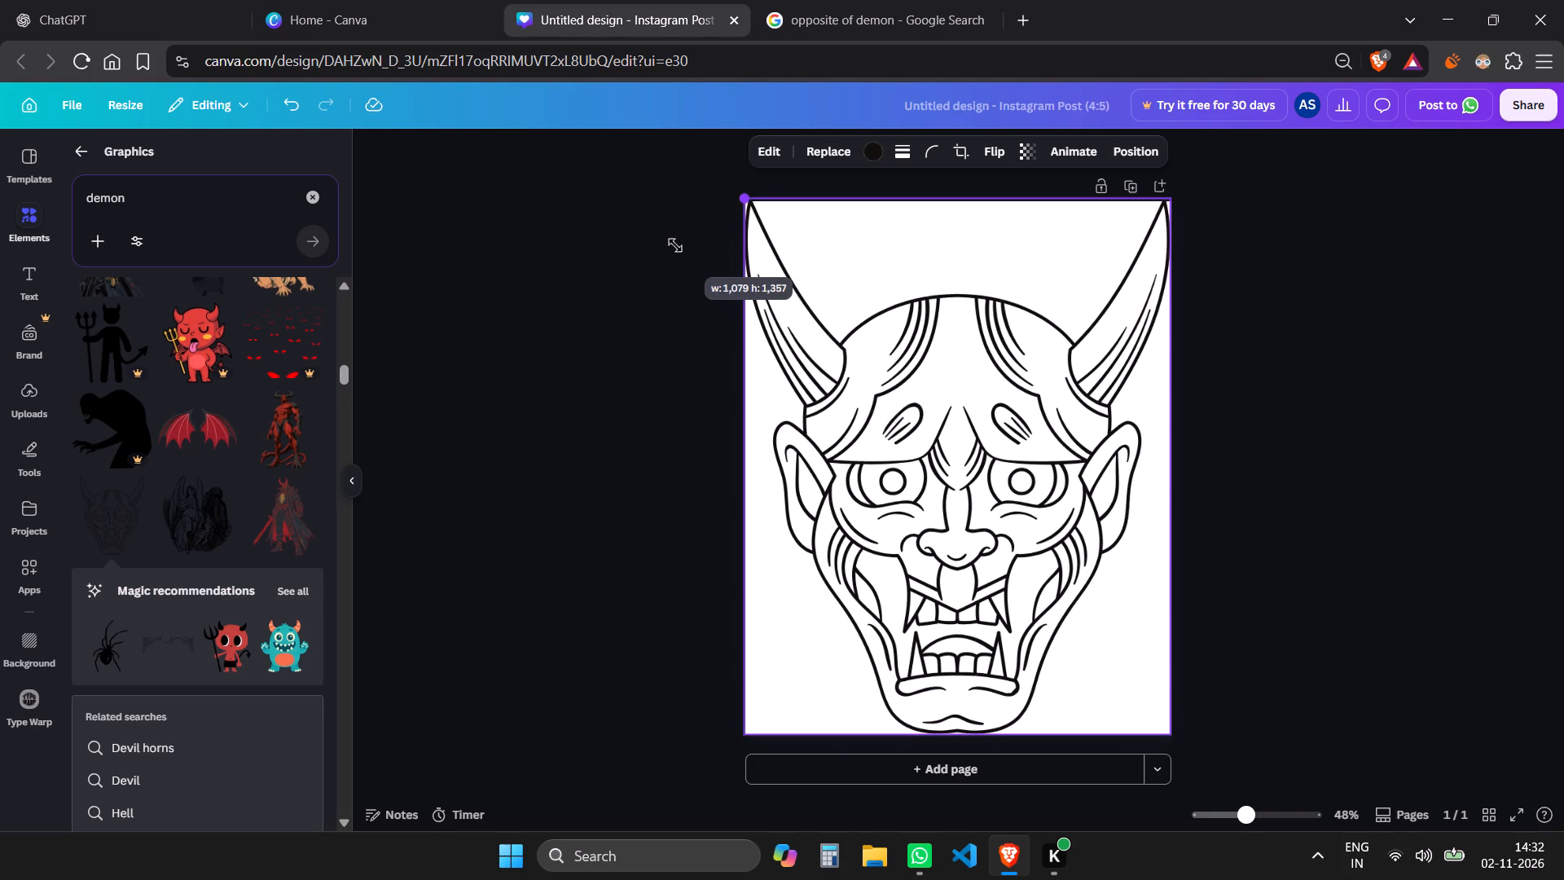
left_click_drag(675, 245, 675, 259)
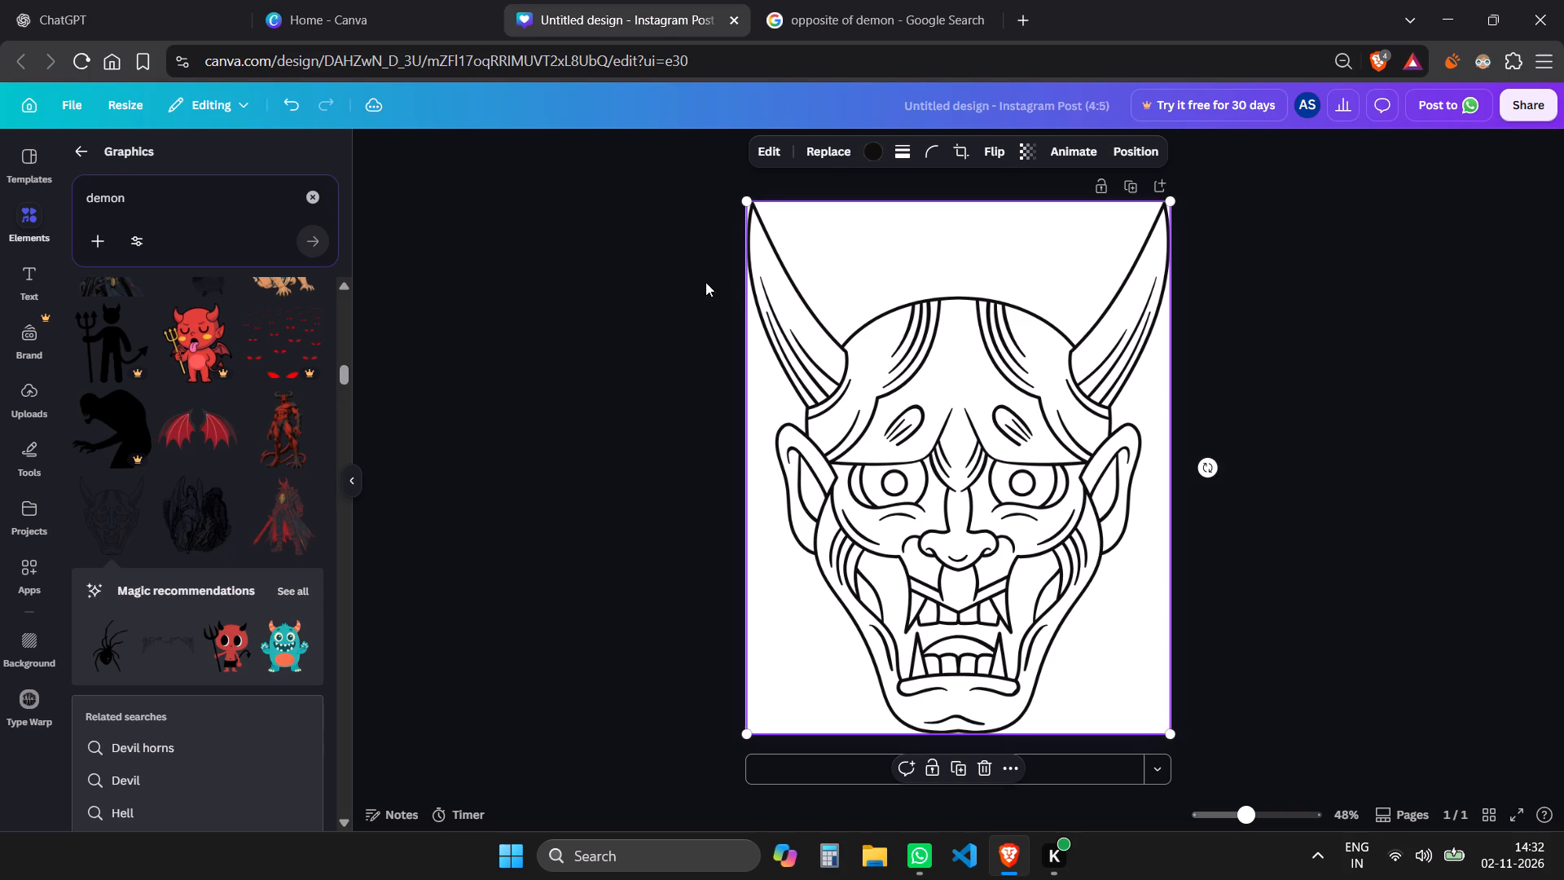
Move the mask off the page's left edge so only its right half shows, keeping it aligned to the page's top and bottom.
left_click_drag(995, 385, 797, 404)
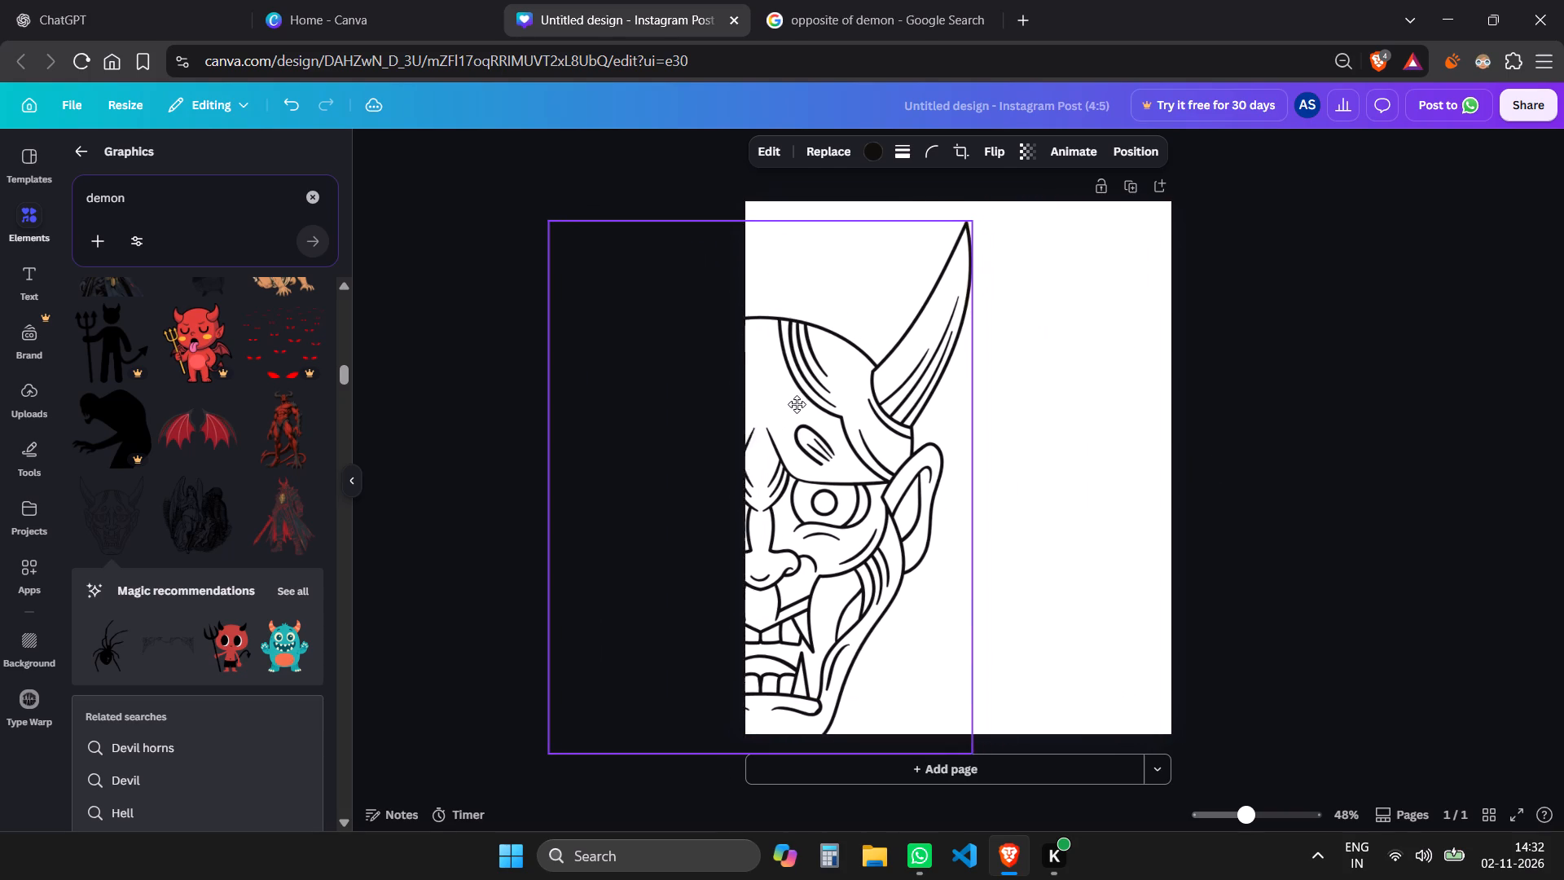
left_click_drag(797, 404, 783, 385)
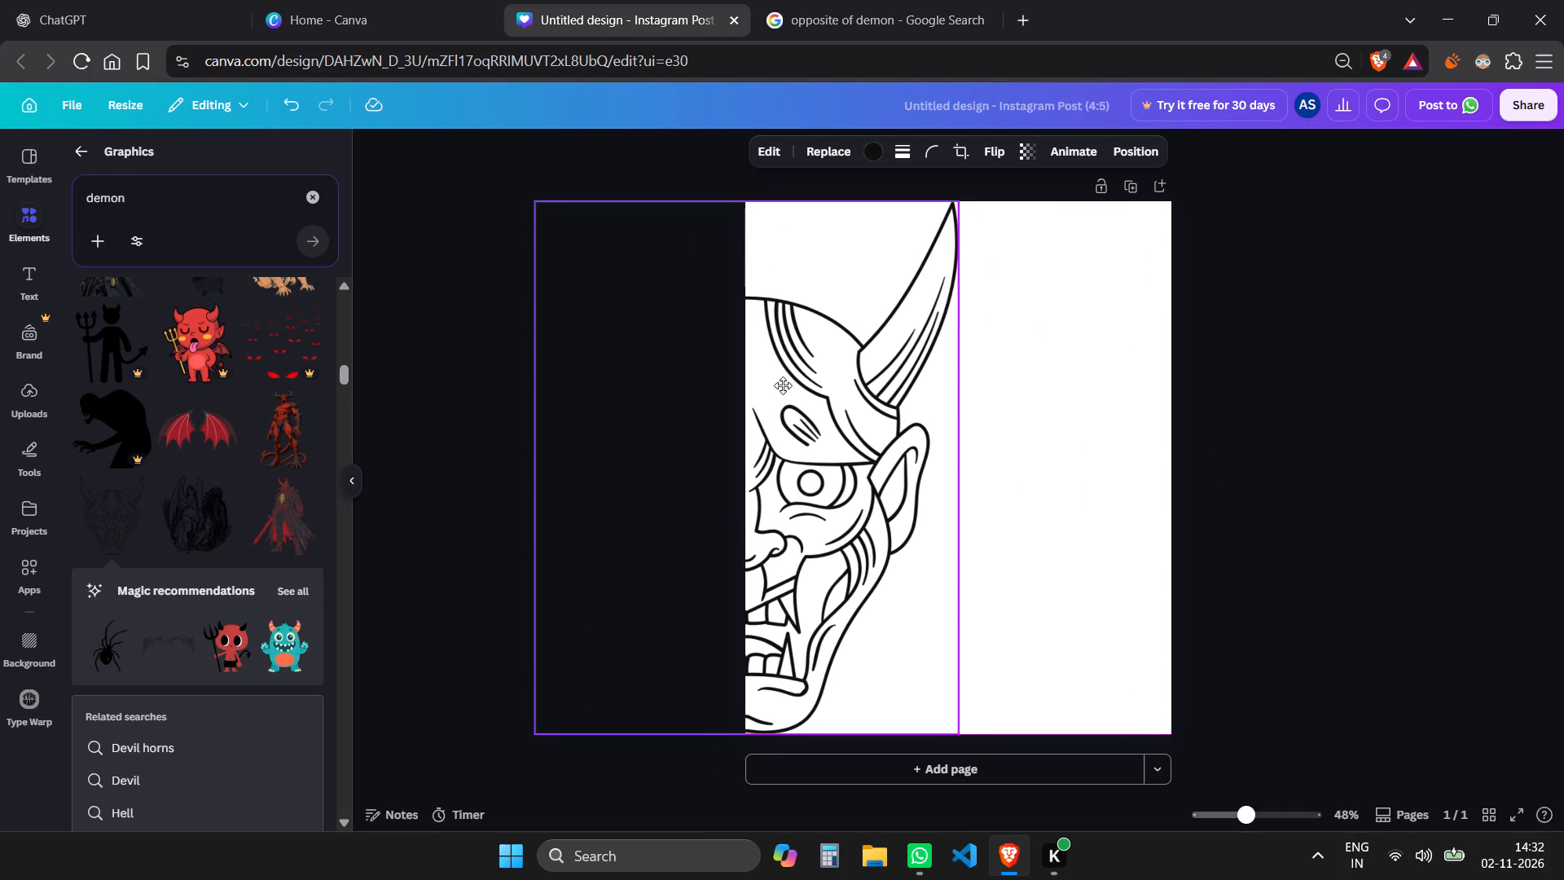
left_click_drag(783, 385, 787, 385)
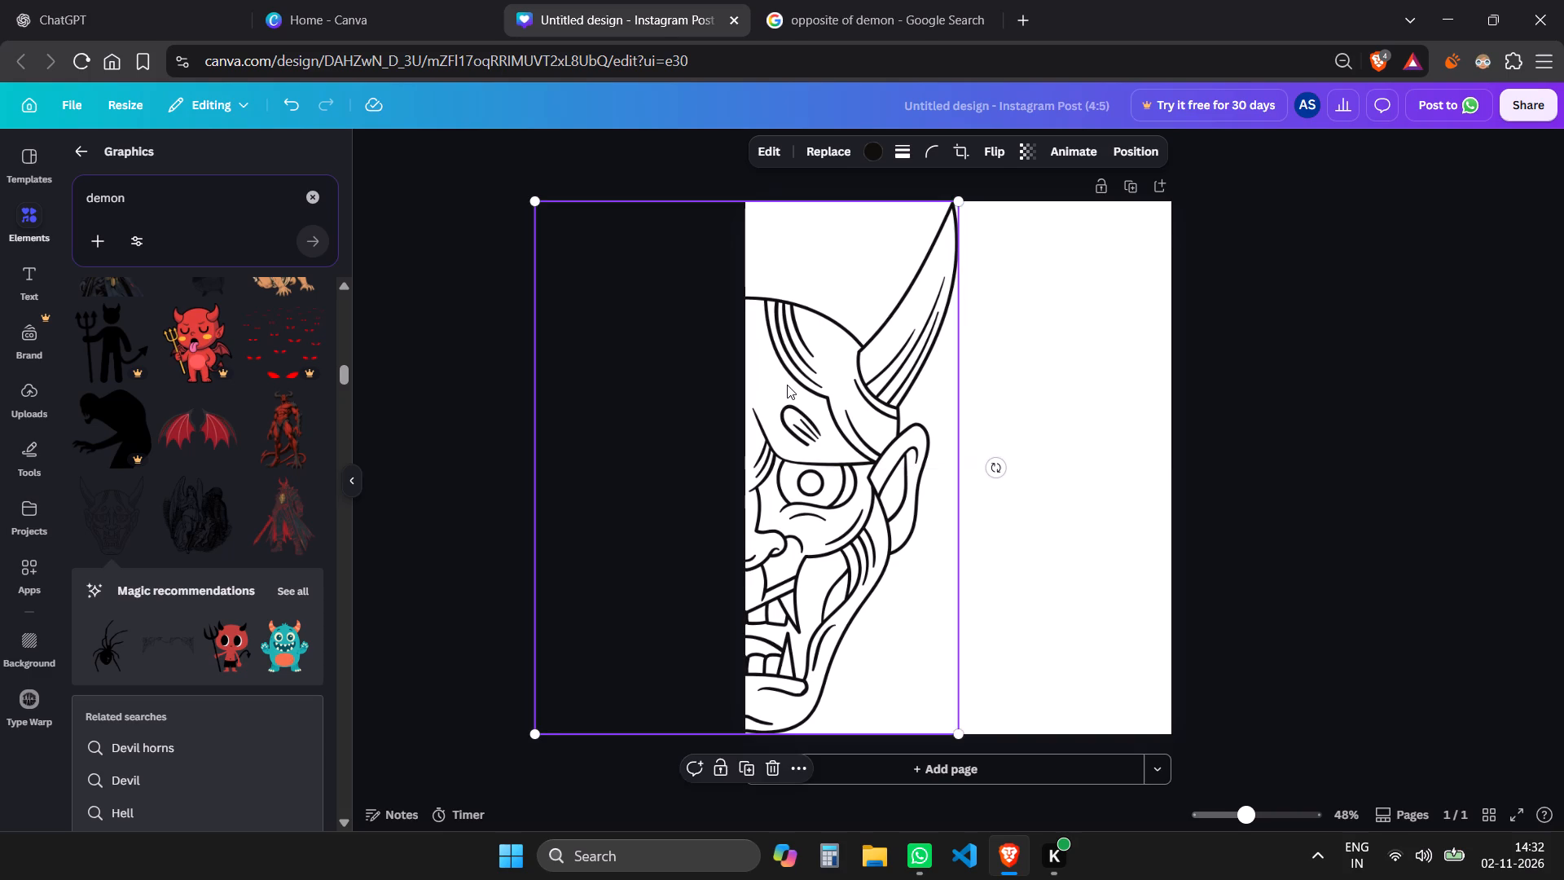
left_click(1351, 363)
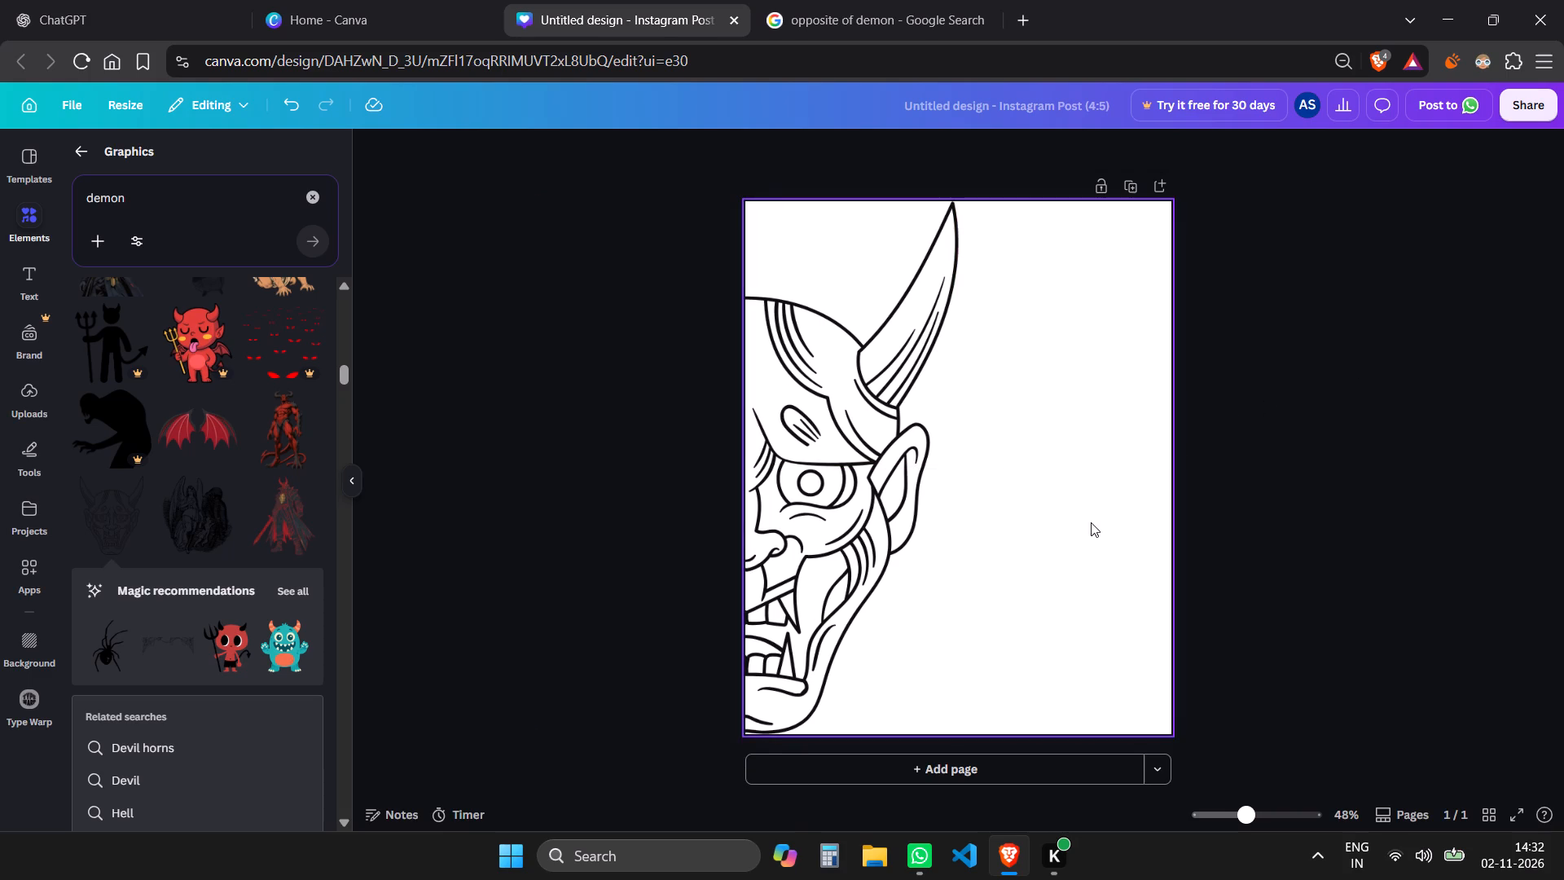
Set the page background behind the half demon mask to solid bright red.
left_click(1065, 304)
left_click(936, 161)
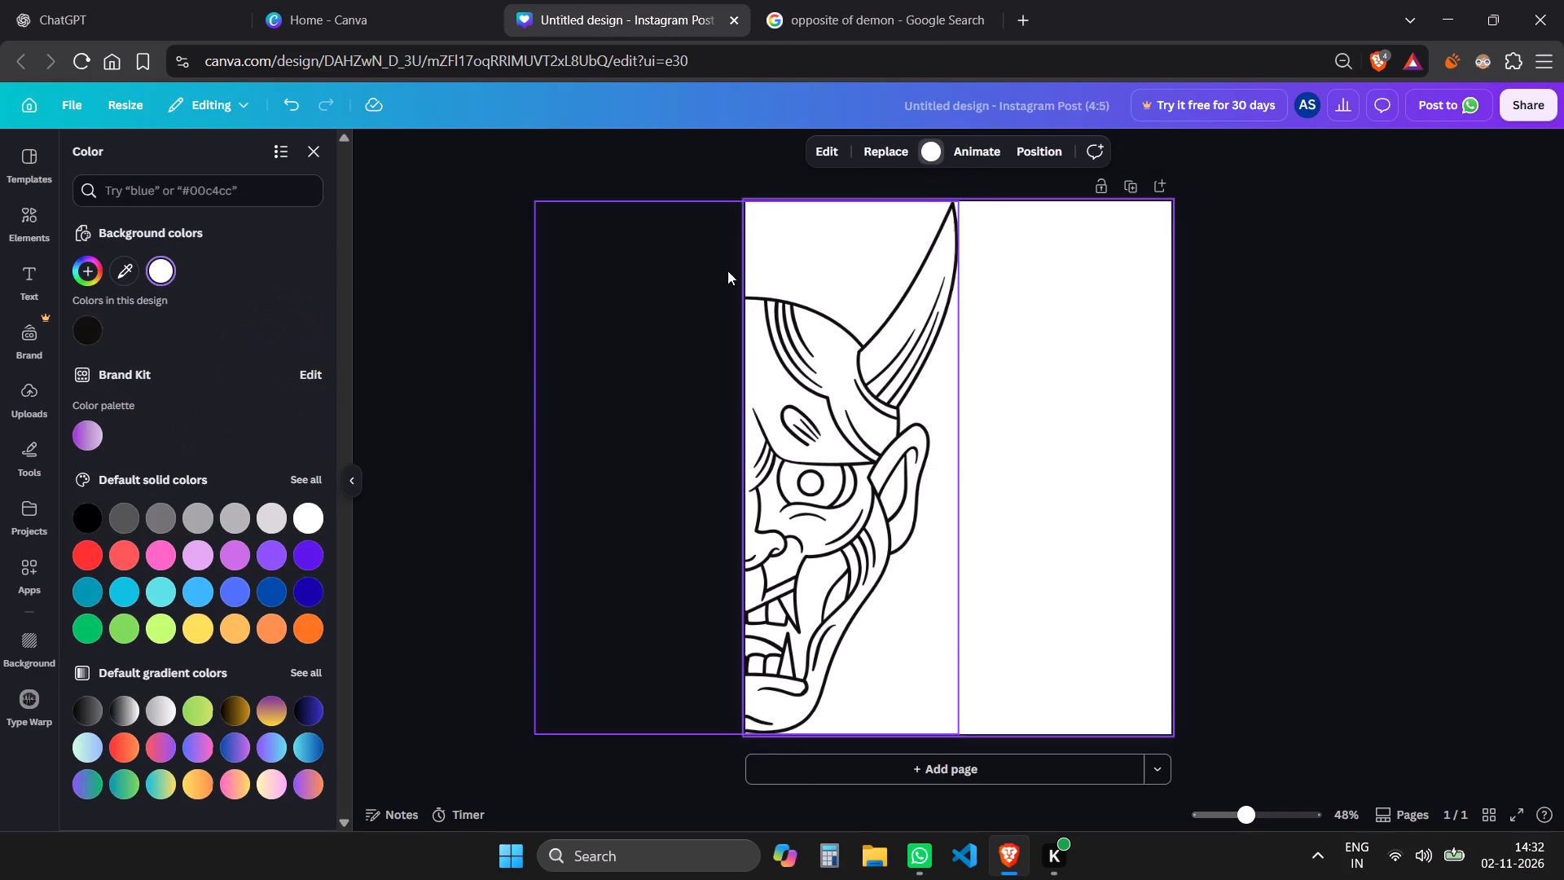
left_click(82, 547)
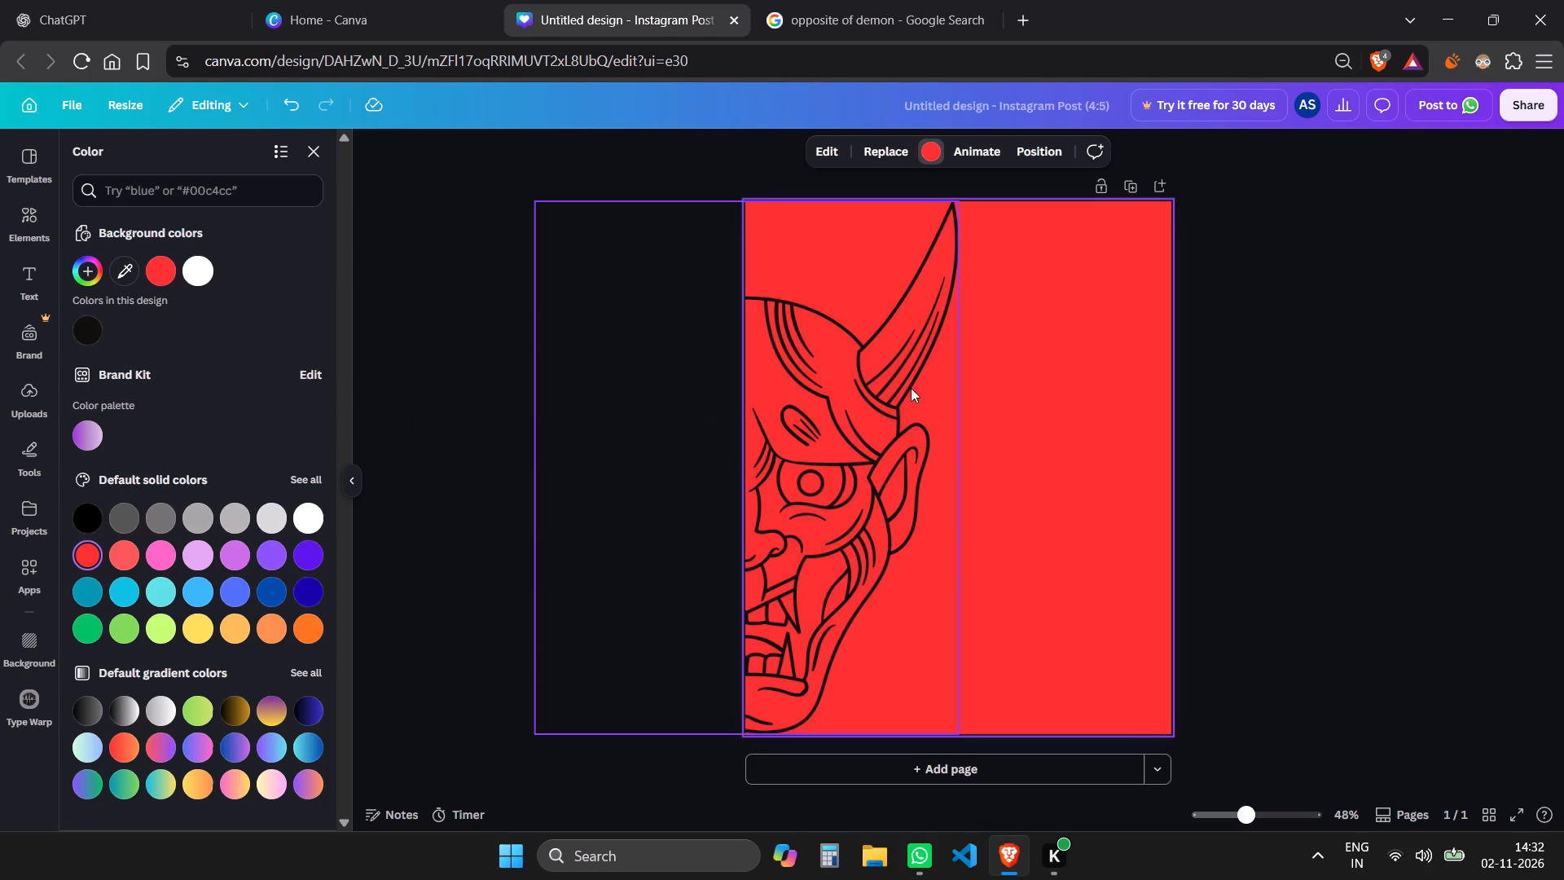
Select the demon mask line art and open its color options.
left_click(882, 387)
left_click(904, 155)
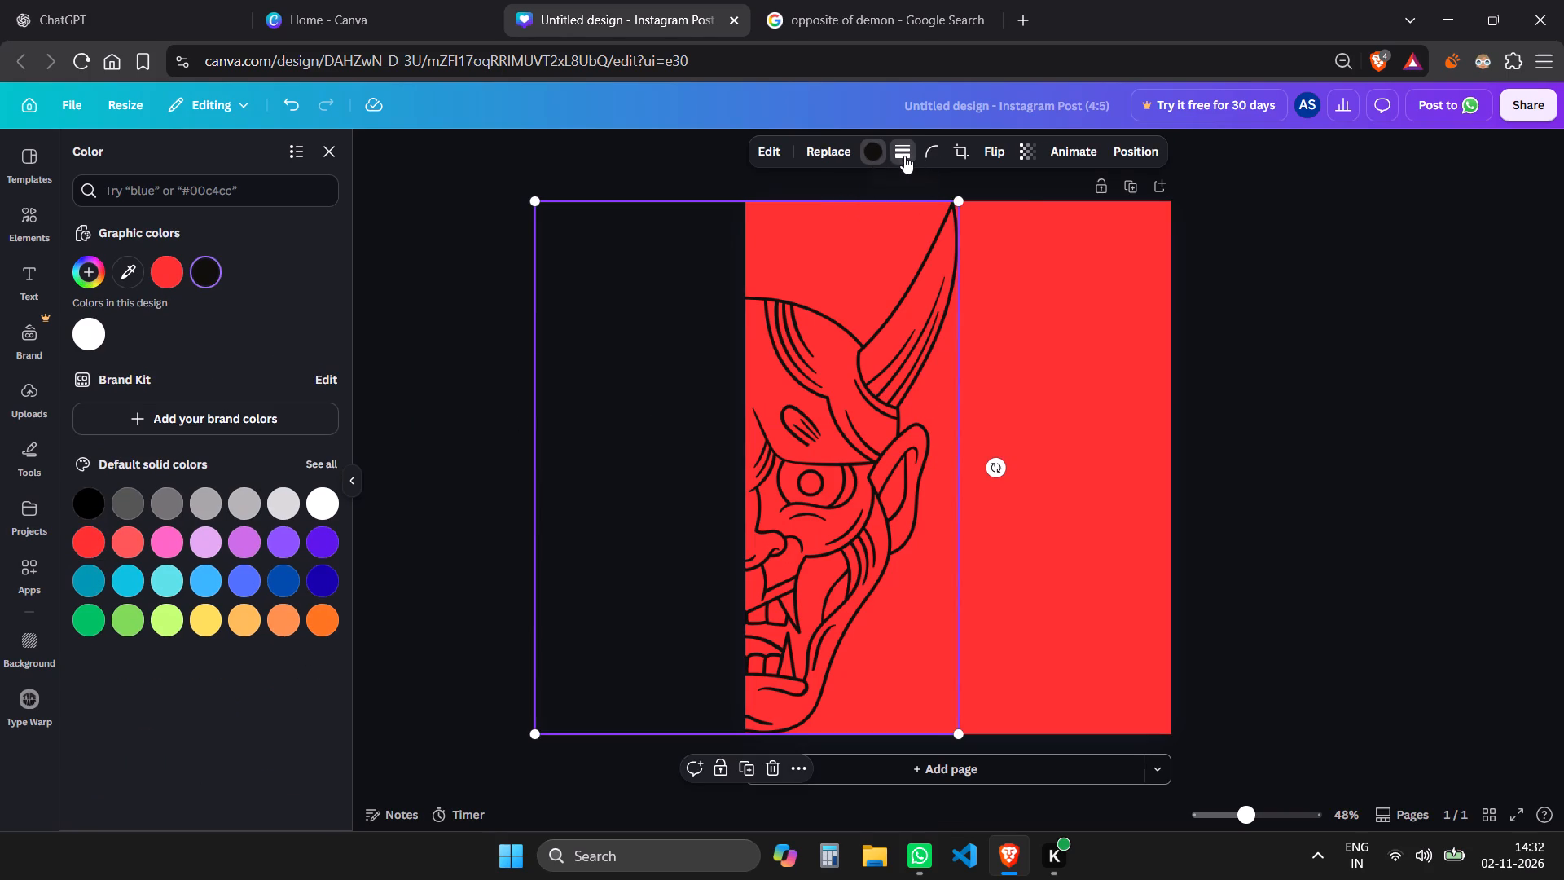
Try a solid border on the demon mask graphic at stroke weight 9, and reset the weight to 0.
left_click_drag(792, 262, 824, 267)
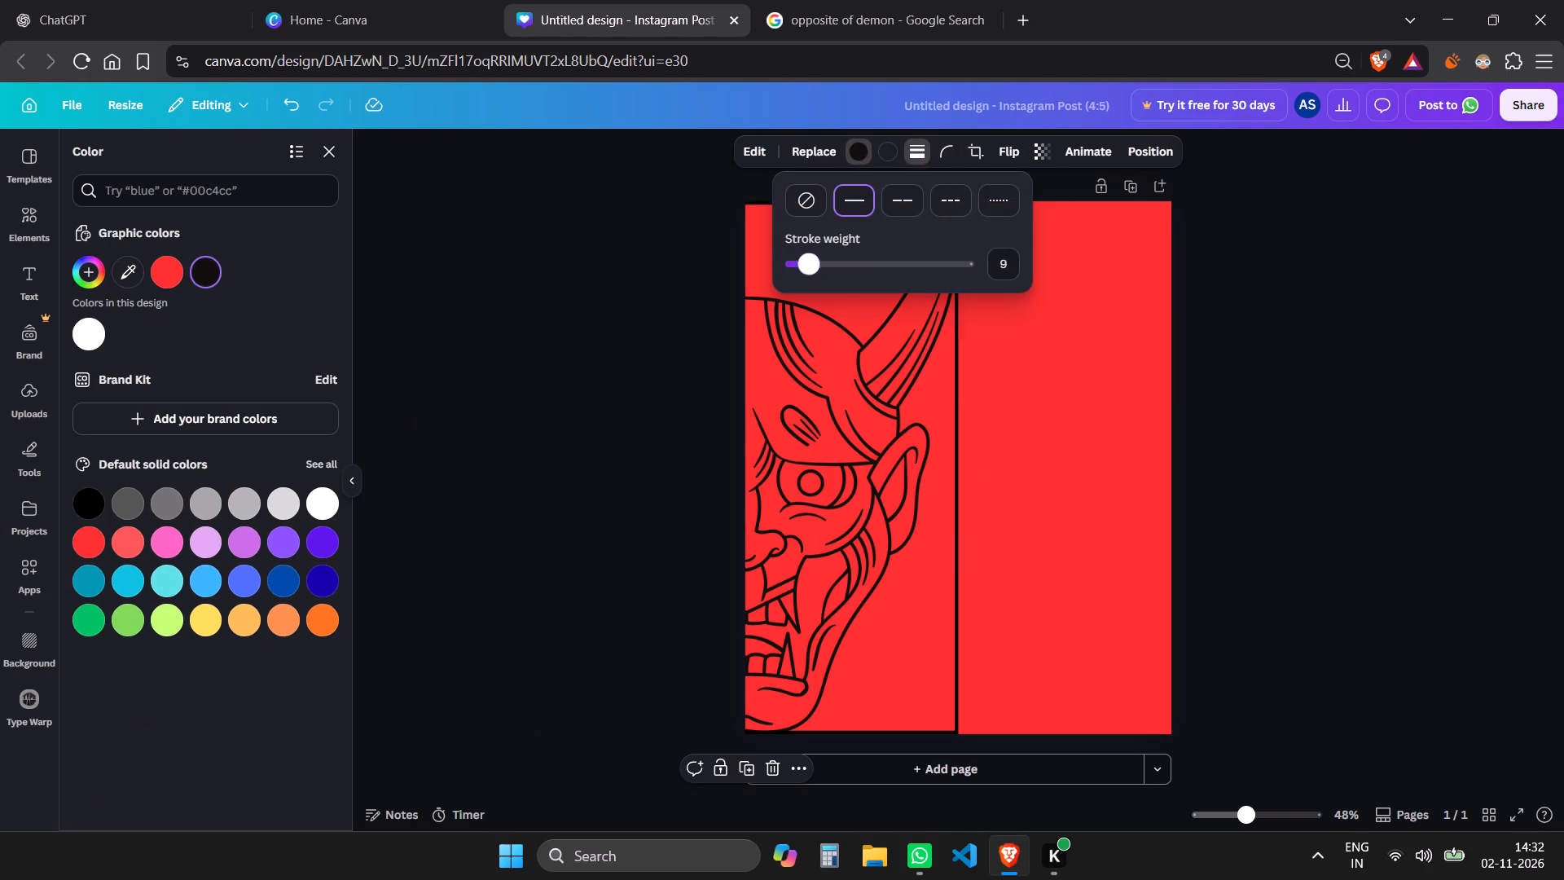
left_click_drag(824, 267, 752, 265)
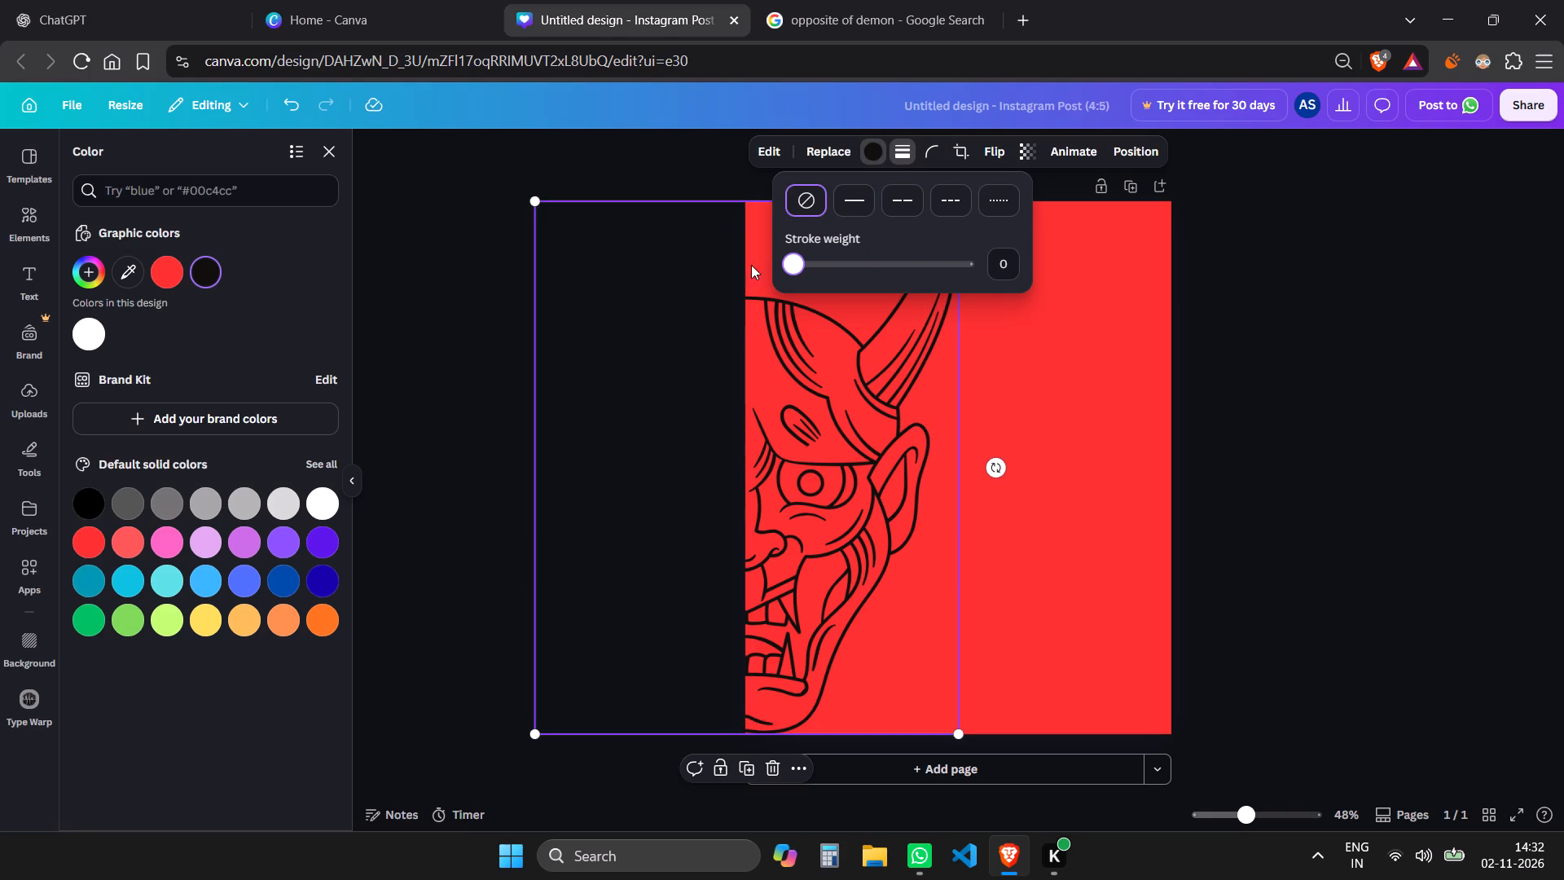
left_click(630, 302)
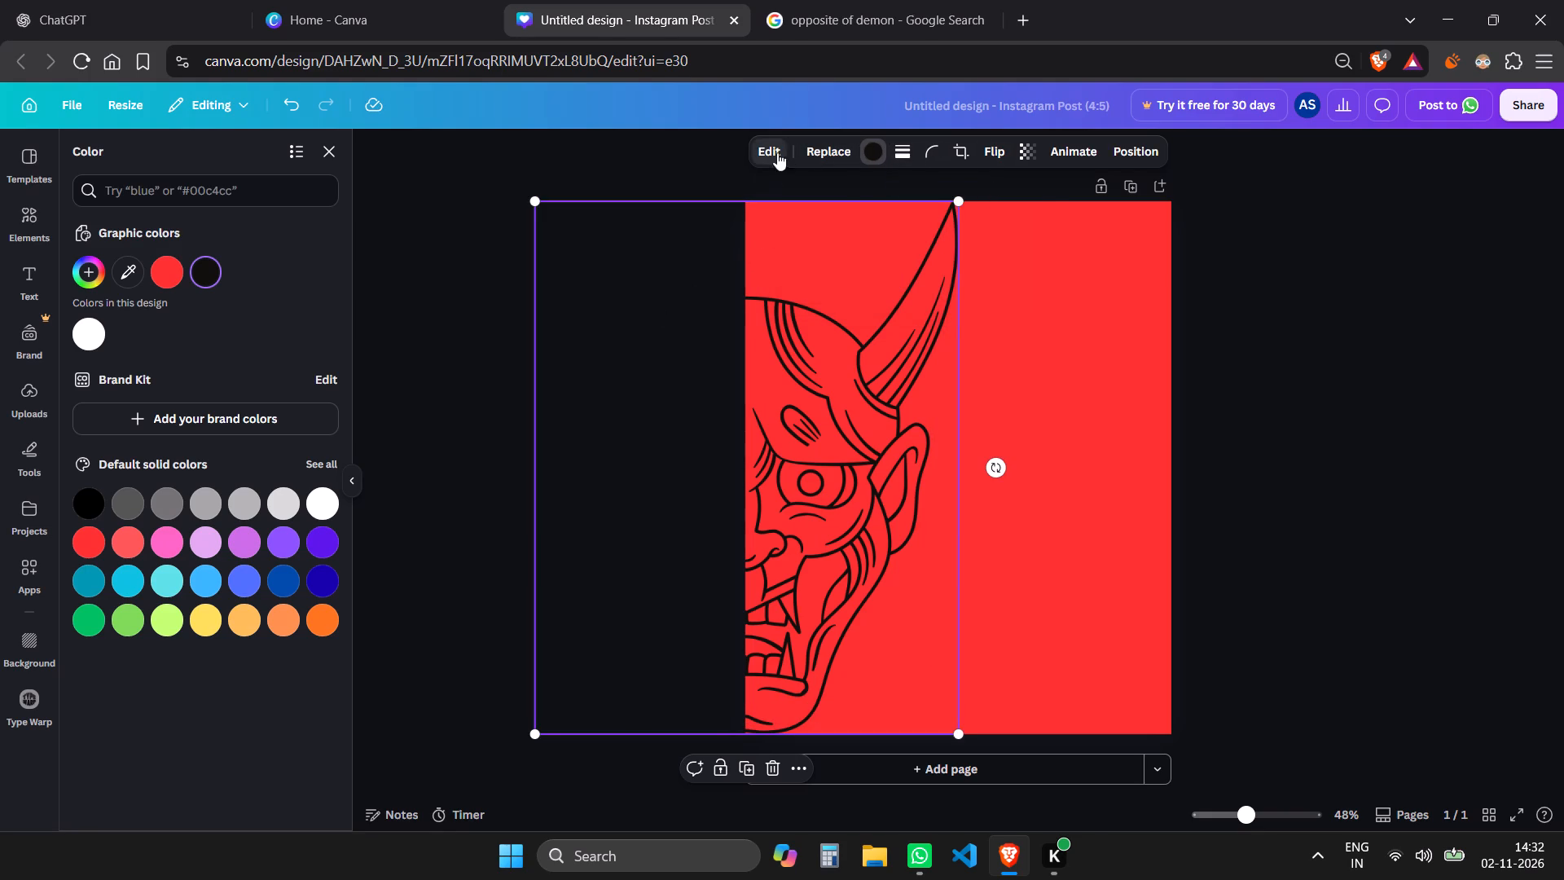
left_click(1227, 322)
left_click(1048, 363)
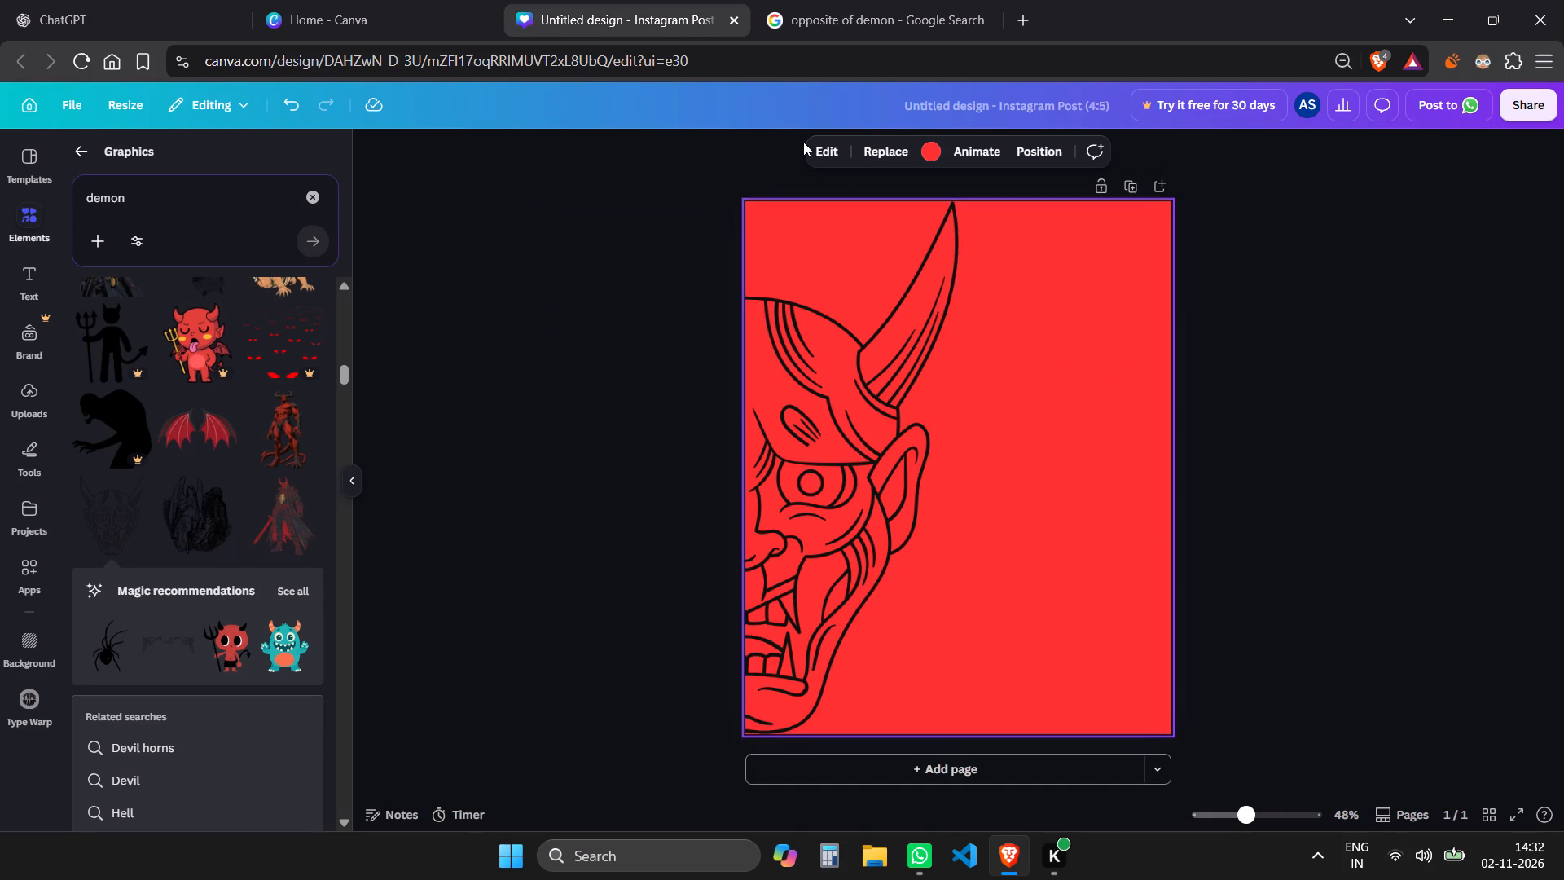
Add a text box to the red page reading "Halloween".
left_click(14, 279)
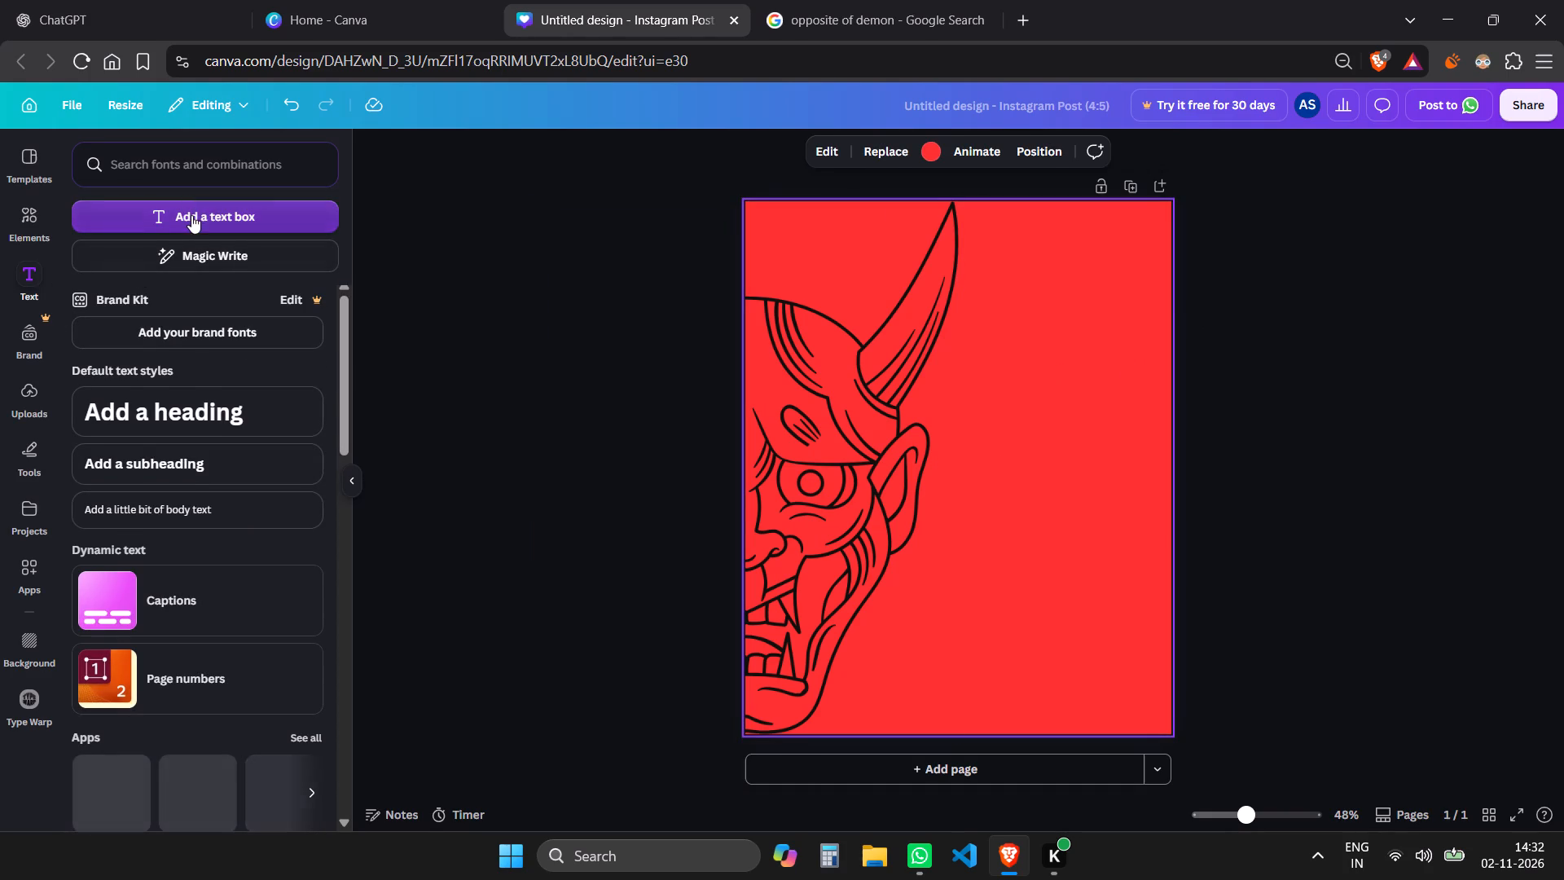
left_click(191, 215)
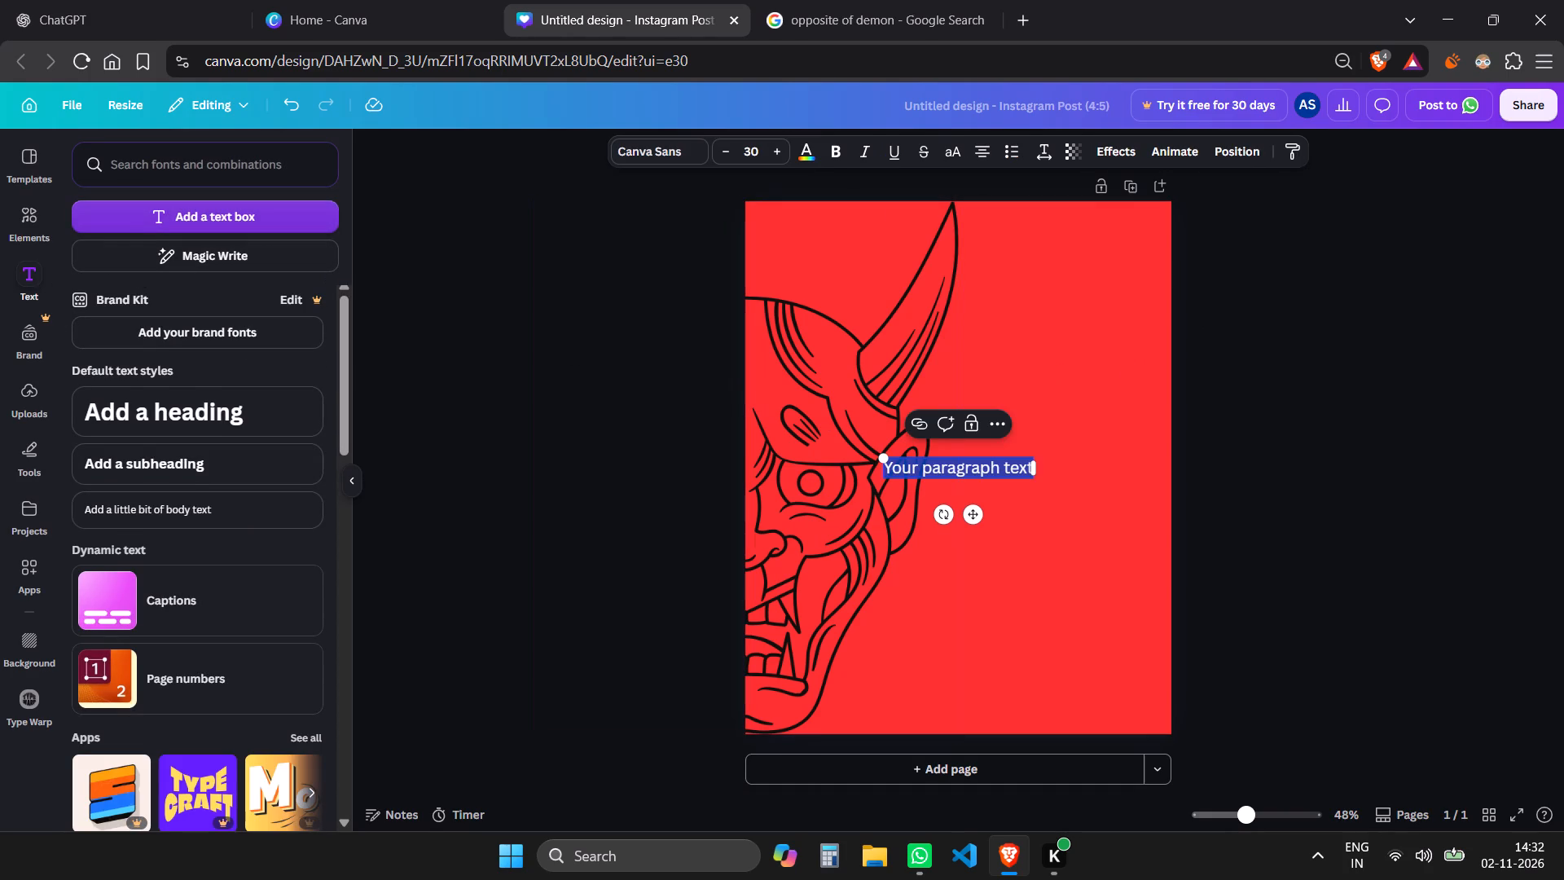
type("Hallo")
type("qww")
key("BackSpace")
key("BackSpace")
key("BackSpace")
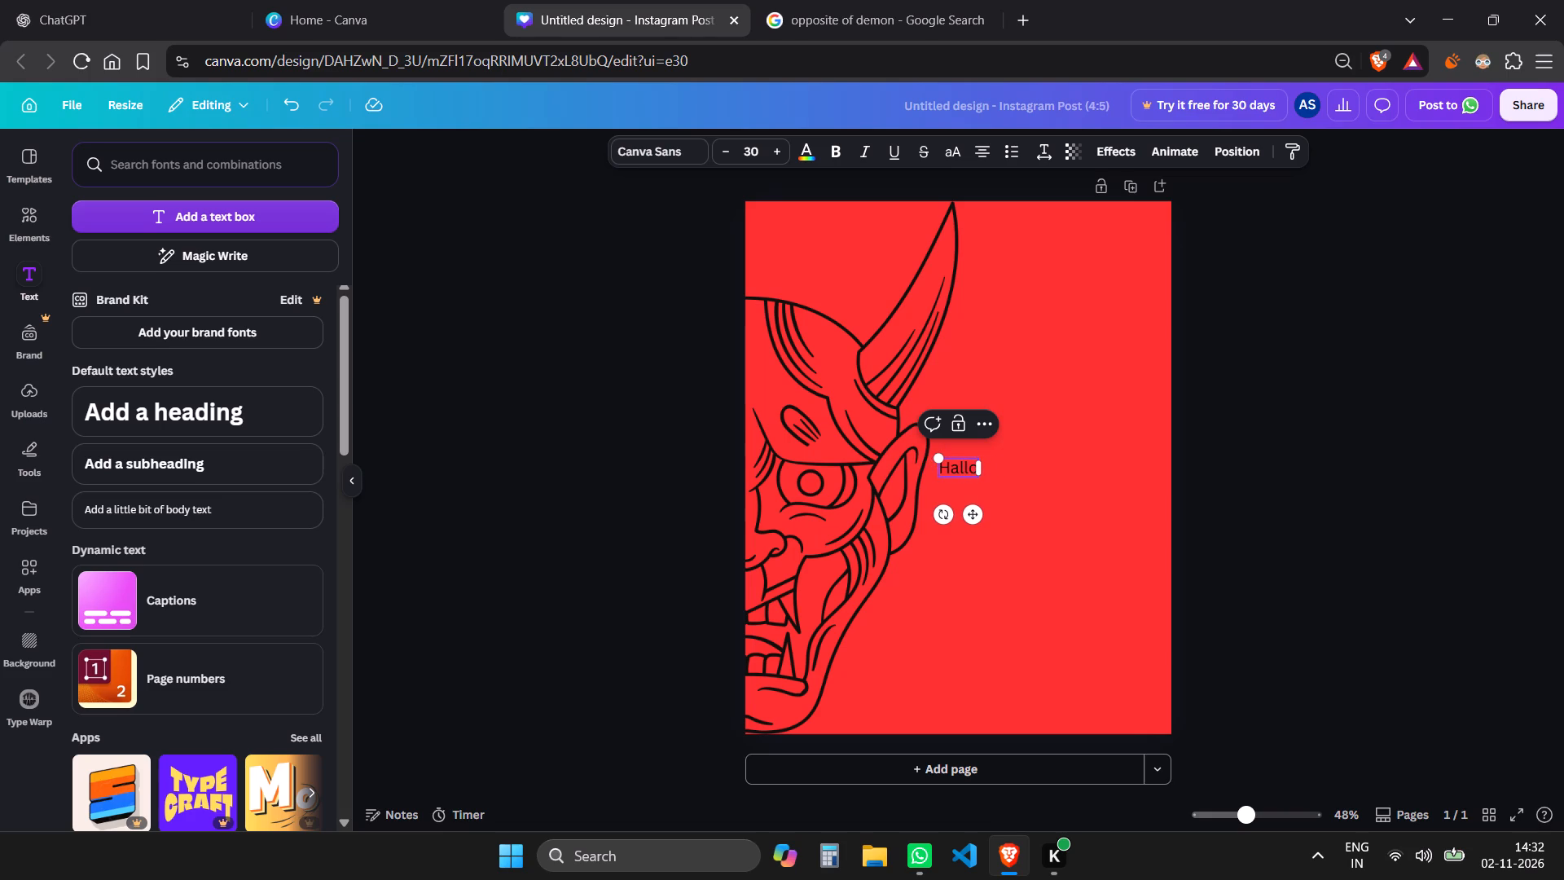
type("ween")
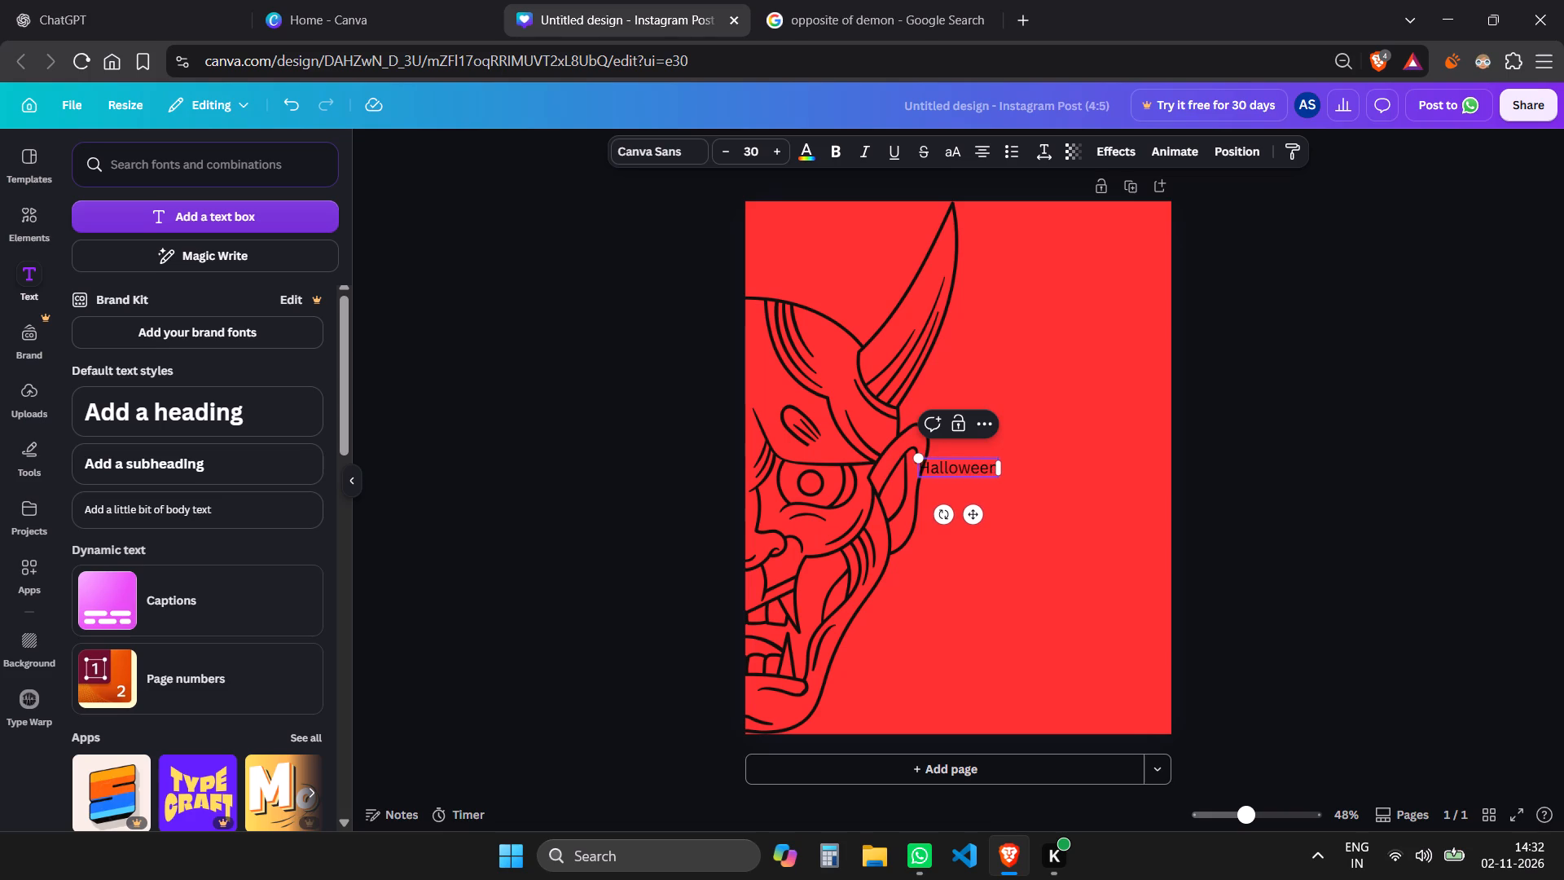
left_click(1088, 614)
Move the "Halloween" text into the page's bottom-right corner and enlarge it to a font size of about 113.
left_click_drag(964, 466, 972, 471)
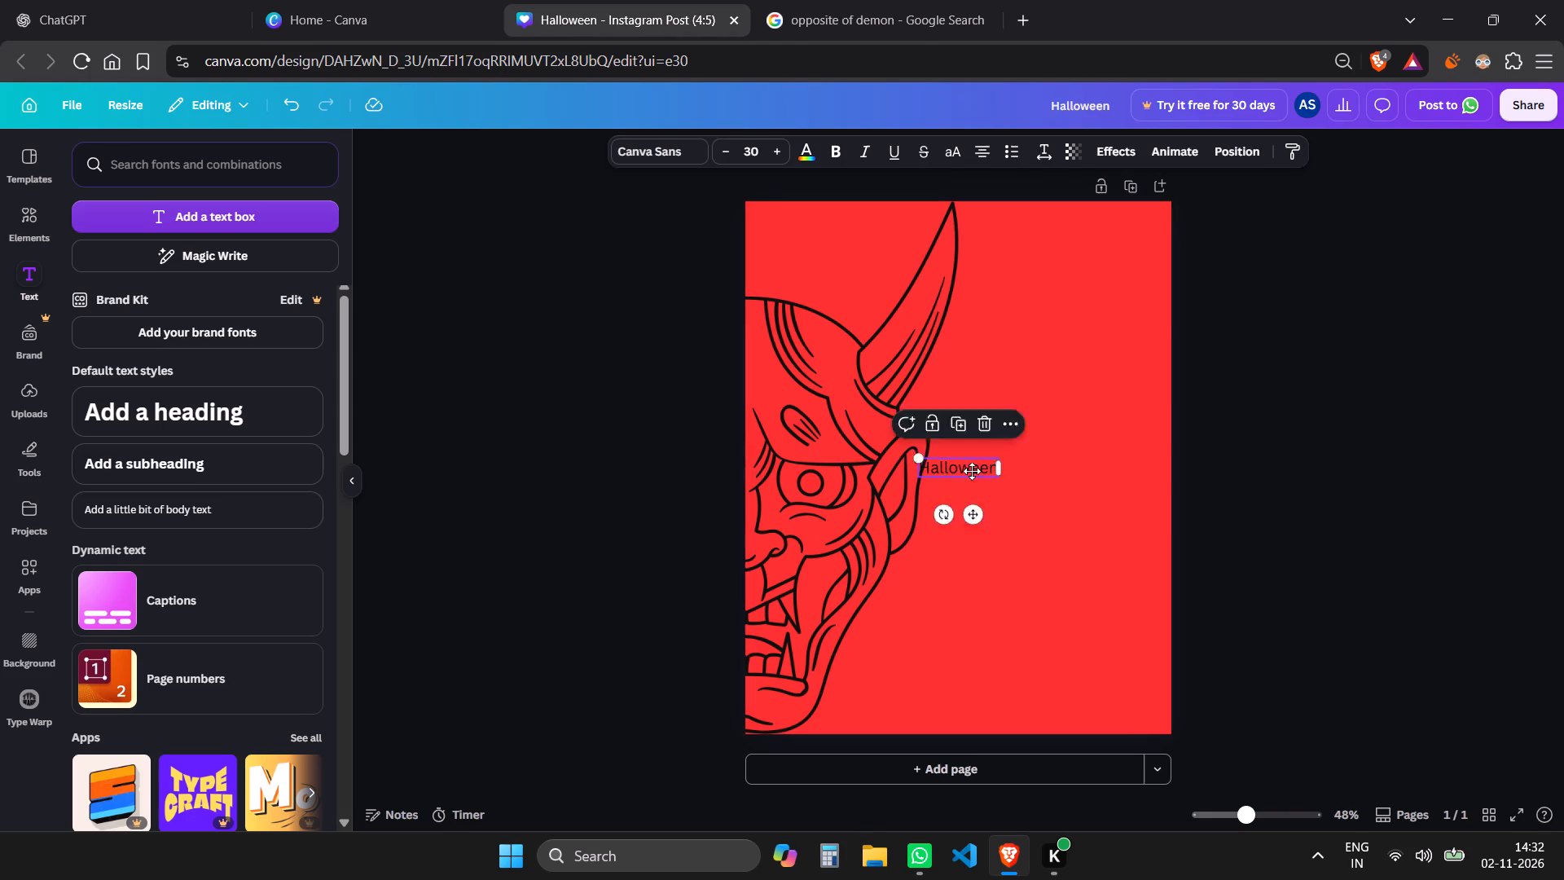
left_click_drag(972, 471, 1016, 500)
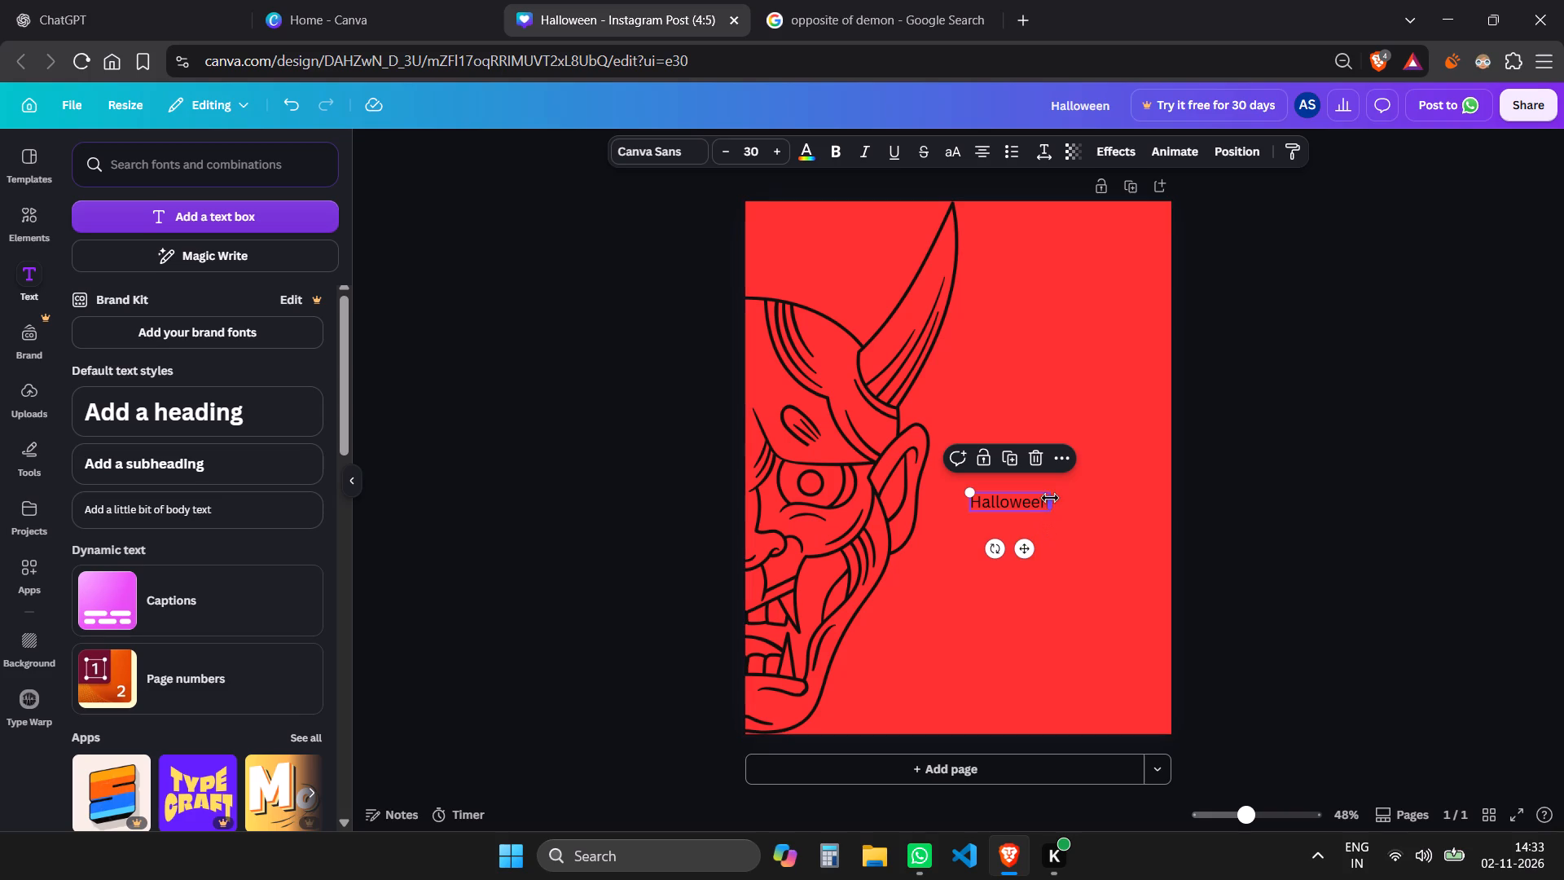
left_click_drag(969, 491, 881, 445)
left_click_drag(991, 494, 1049, 577)
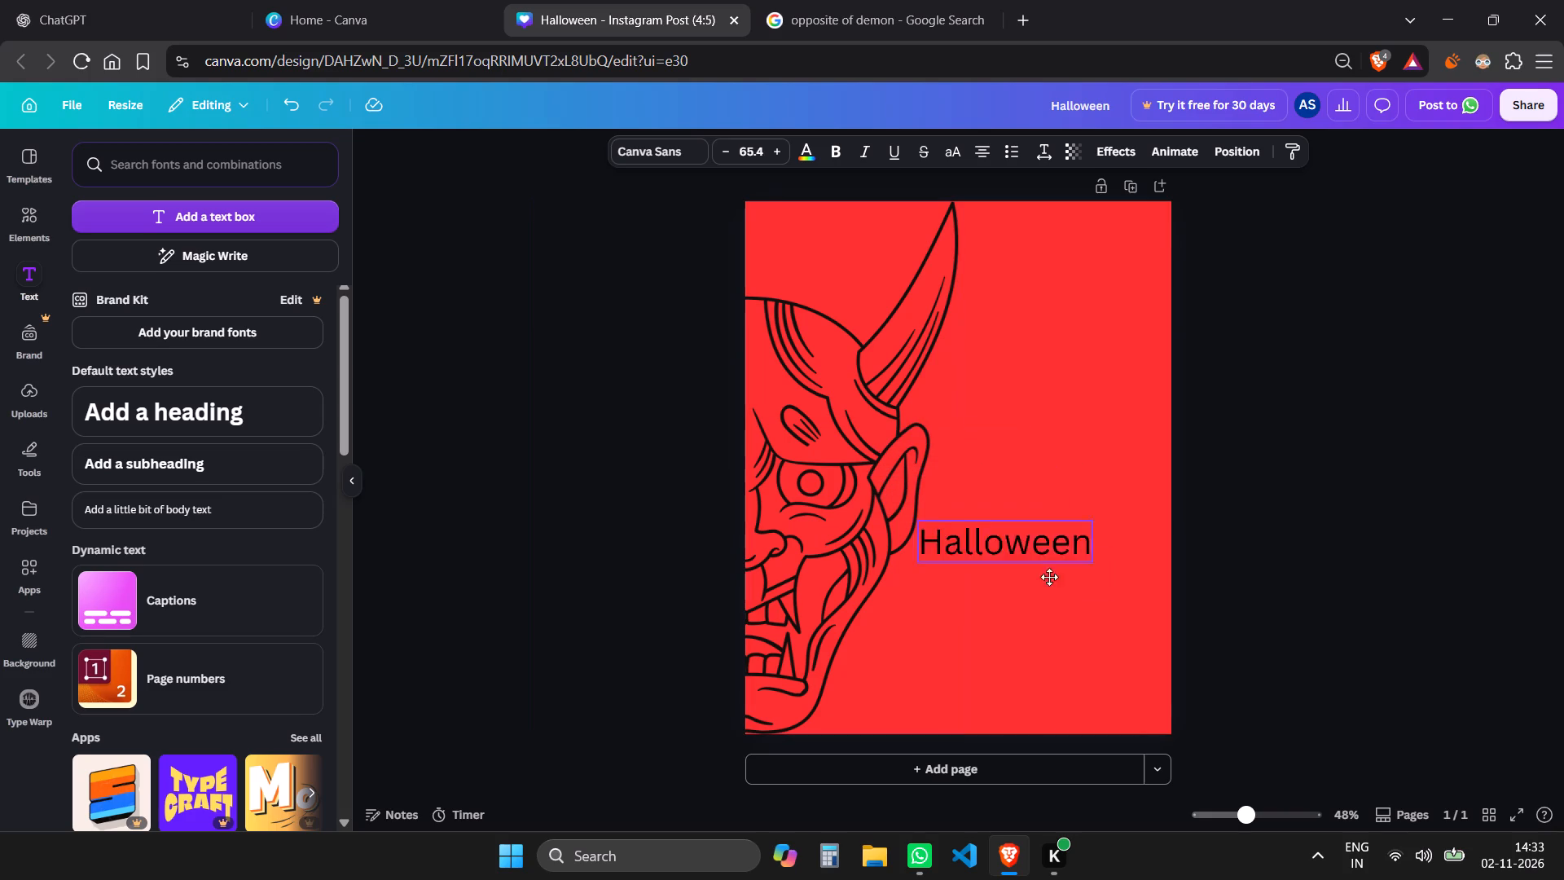
left_click_drag(1049, 577, 1113, 713)
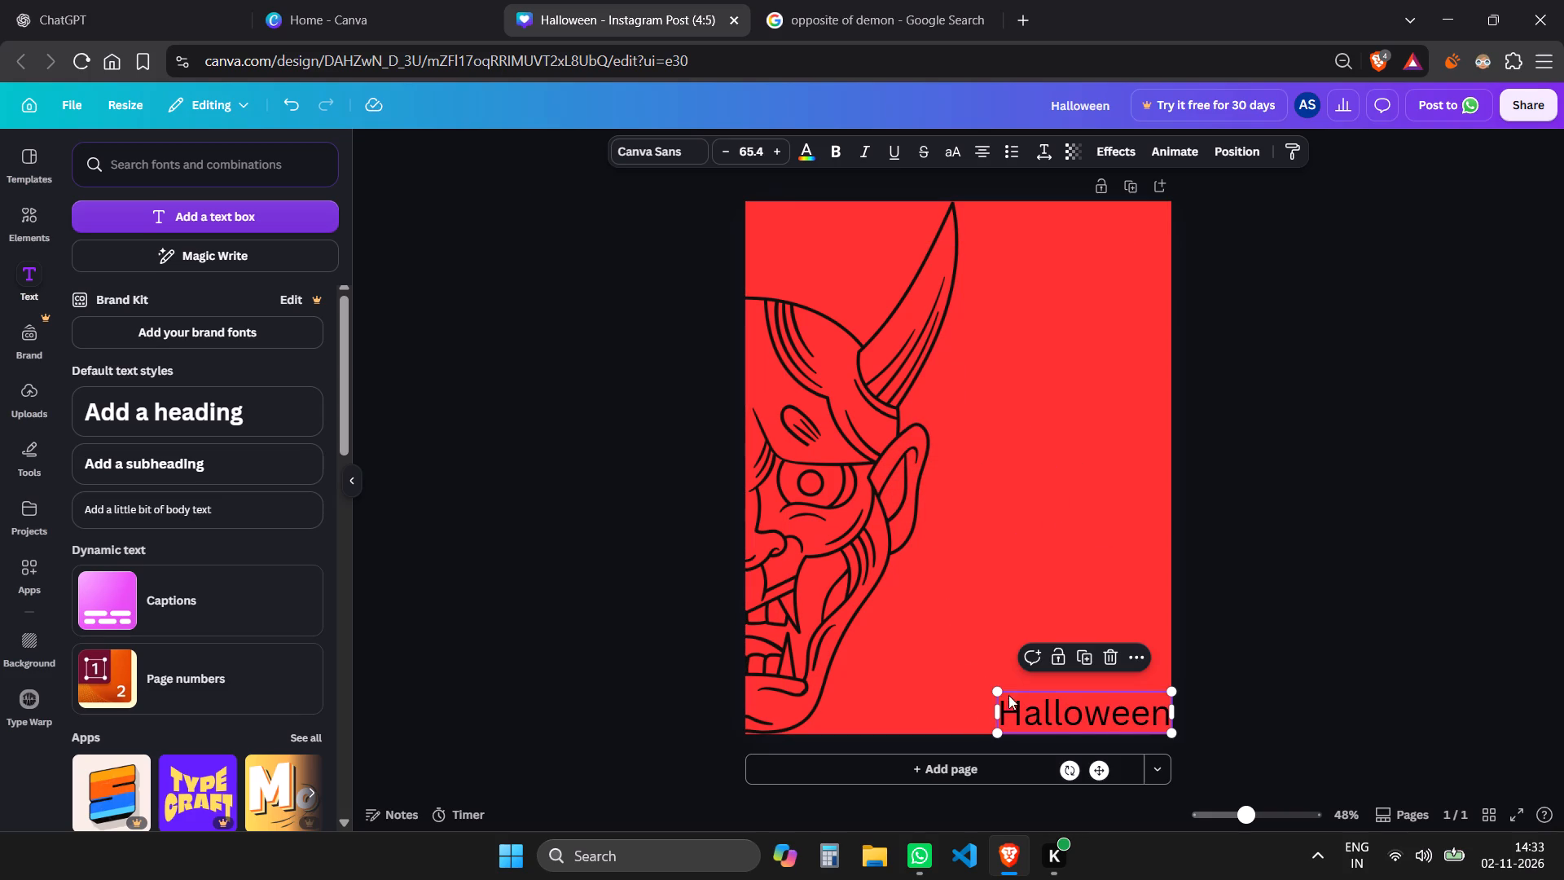
left_click_drag(994, 691, 878, 609)
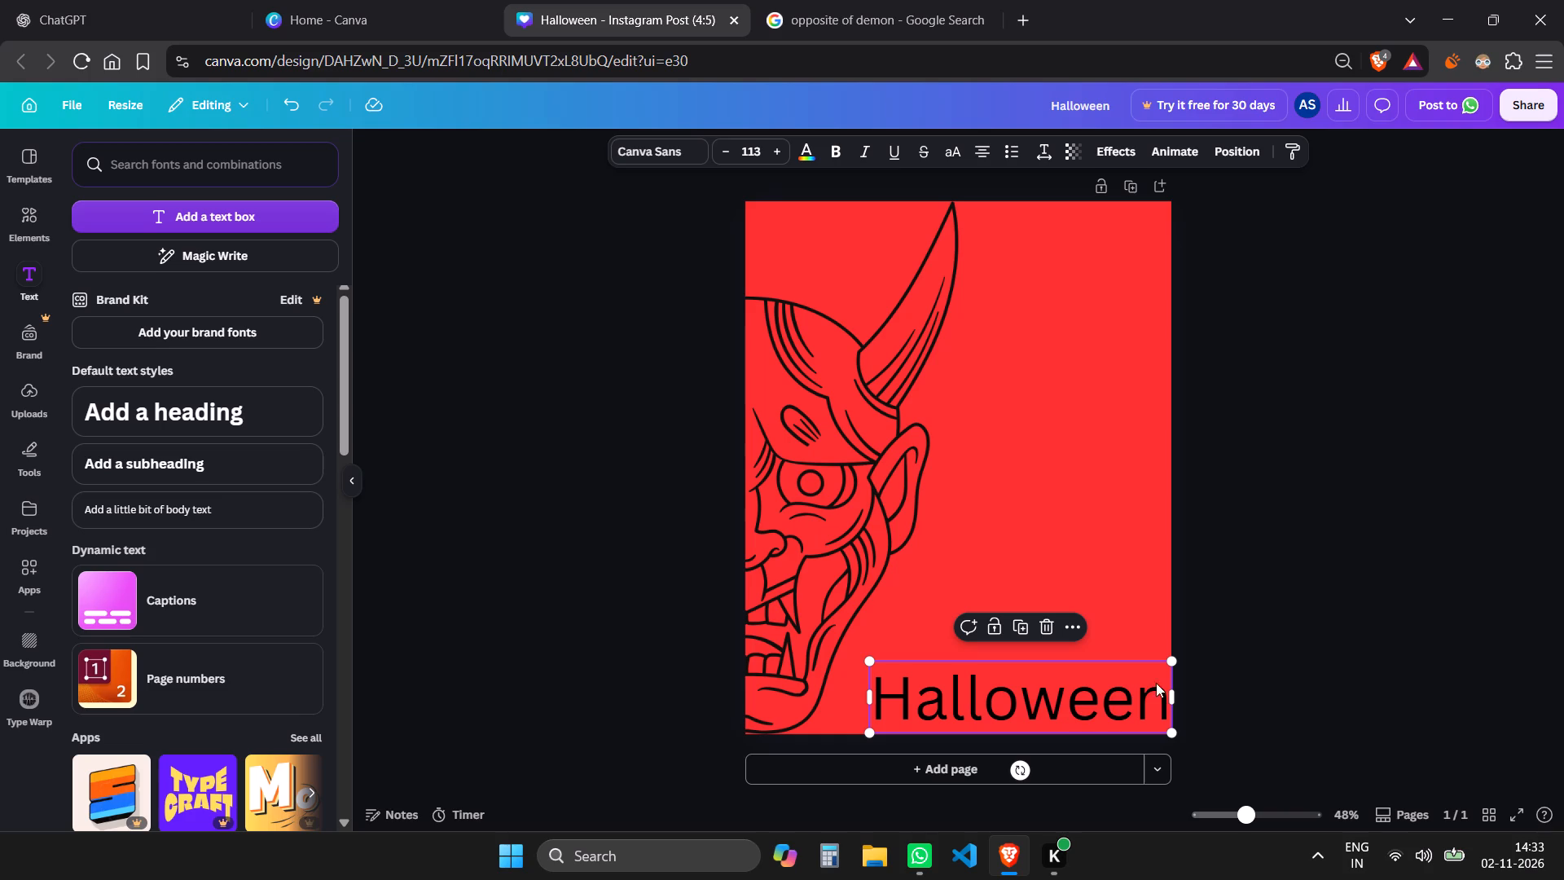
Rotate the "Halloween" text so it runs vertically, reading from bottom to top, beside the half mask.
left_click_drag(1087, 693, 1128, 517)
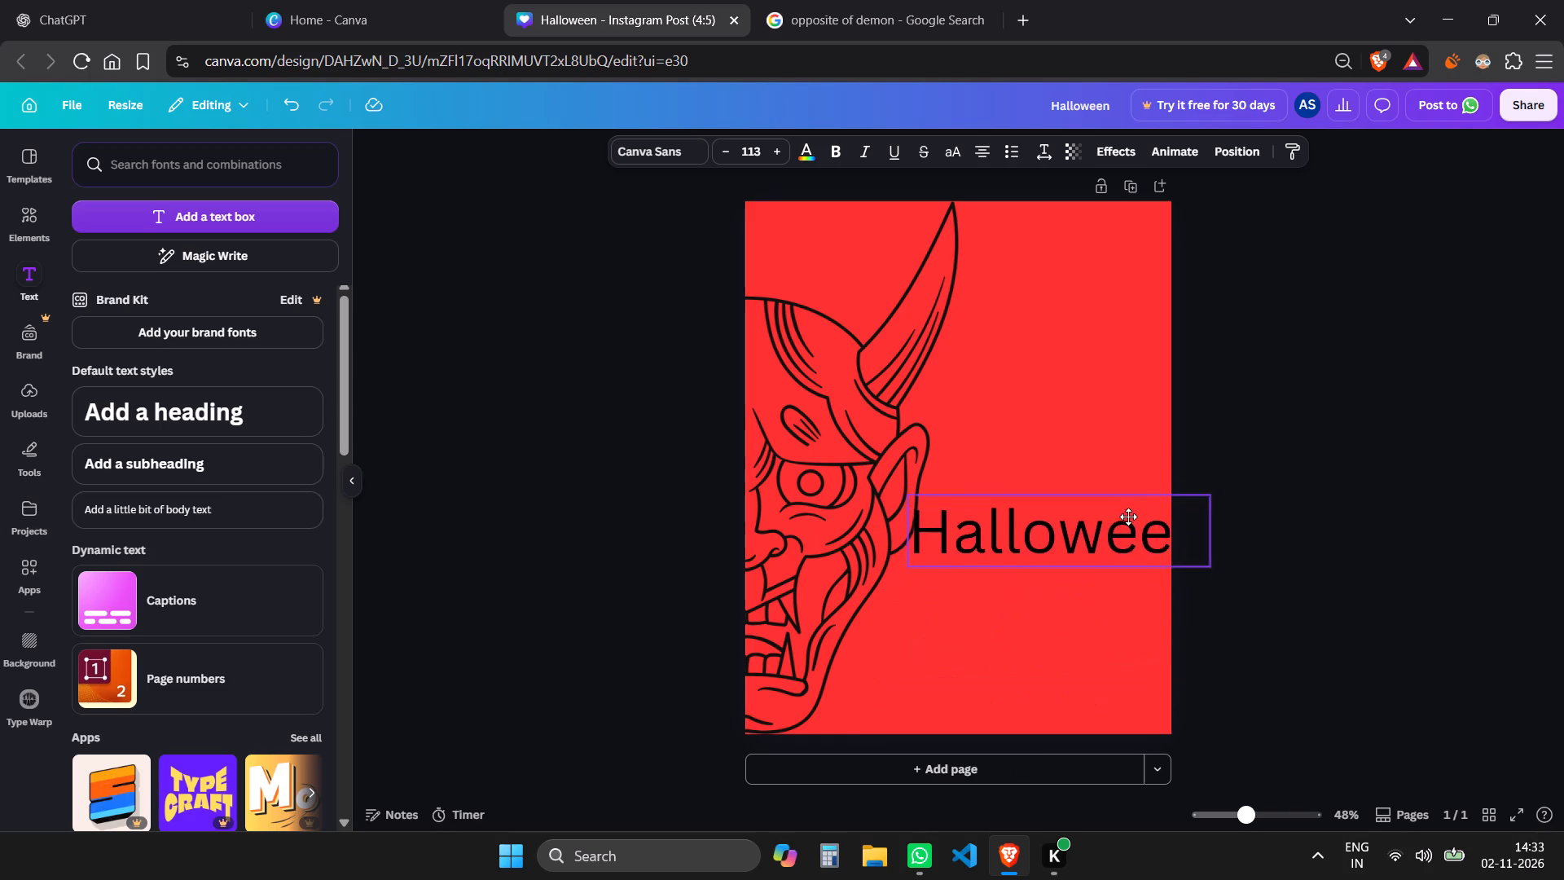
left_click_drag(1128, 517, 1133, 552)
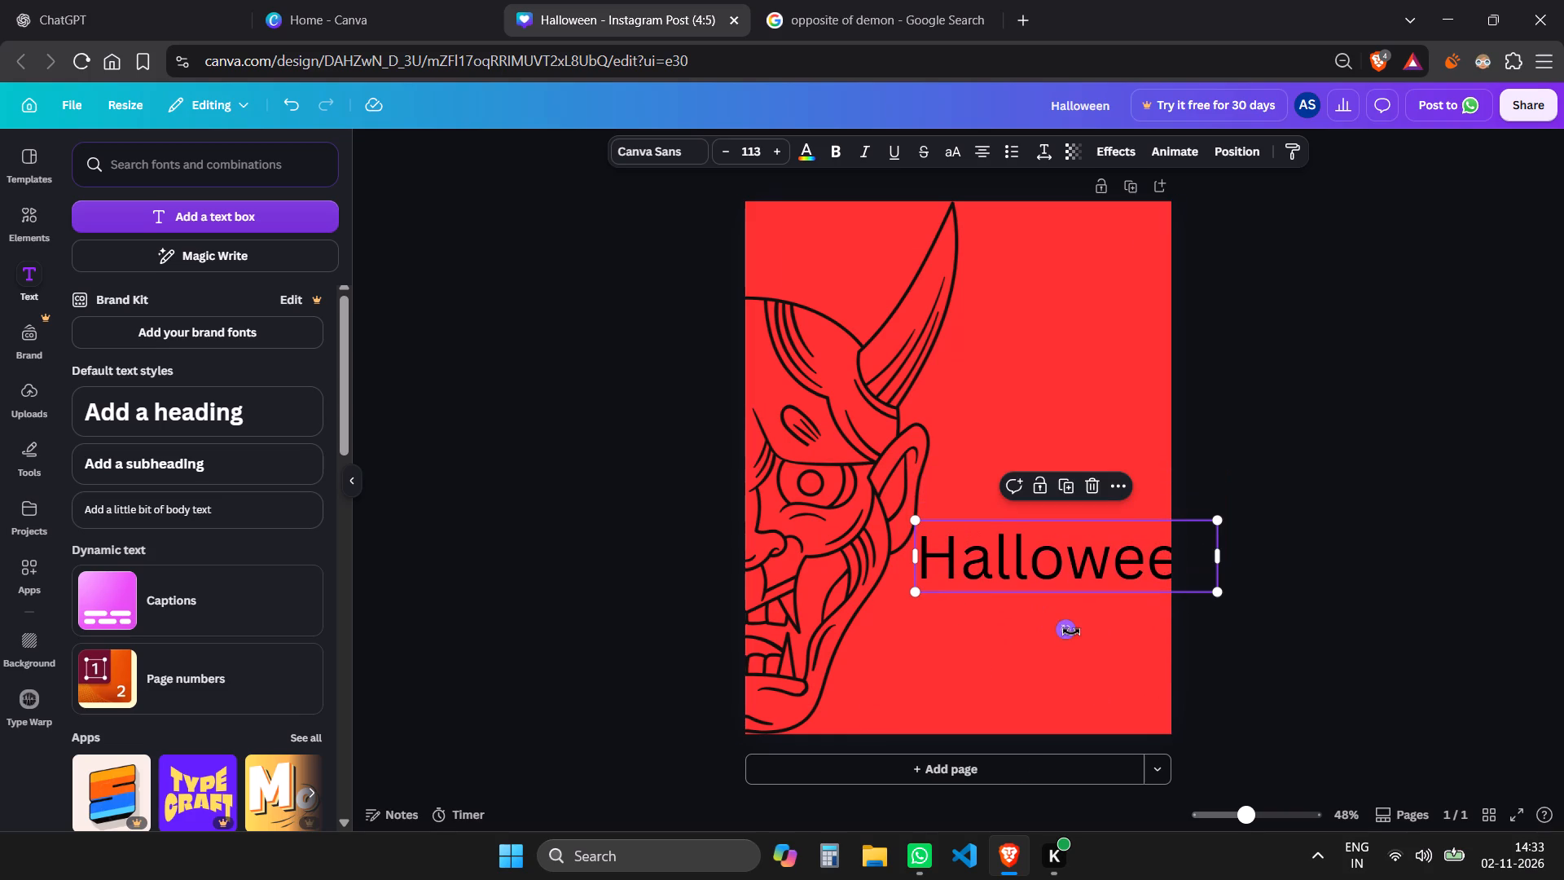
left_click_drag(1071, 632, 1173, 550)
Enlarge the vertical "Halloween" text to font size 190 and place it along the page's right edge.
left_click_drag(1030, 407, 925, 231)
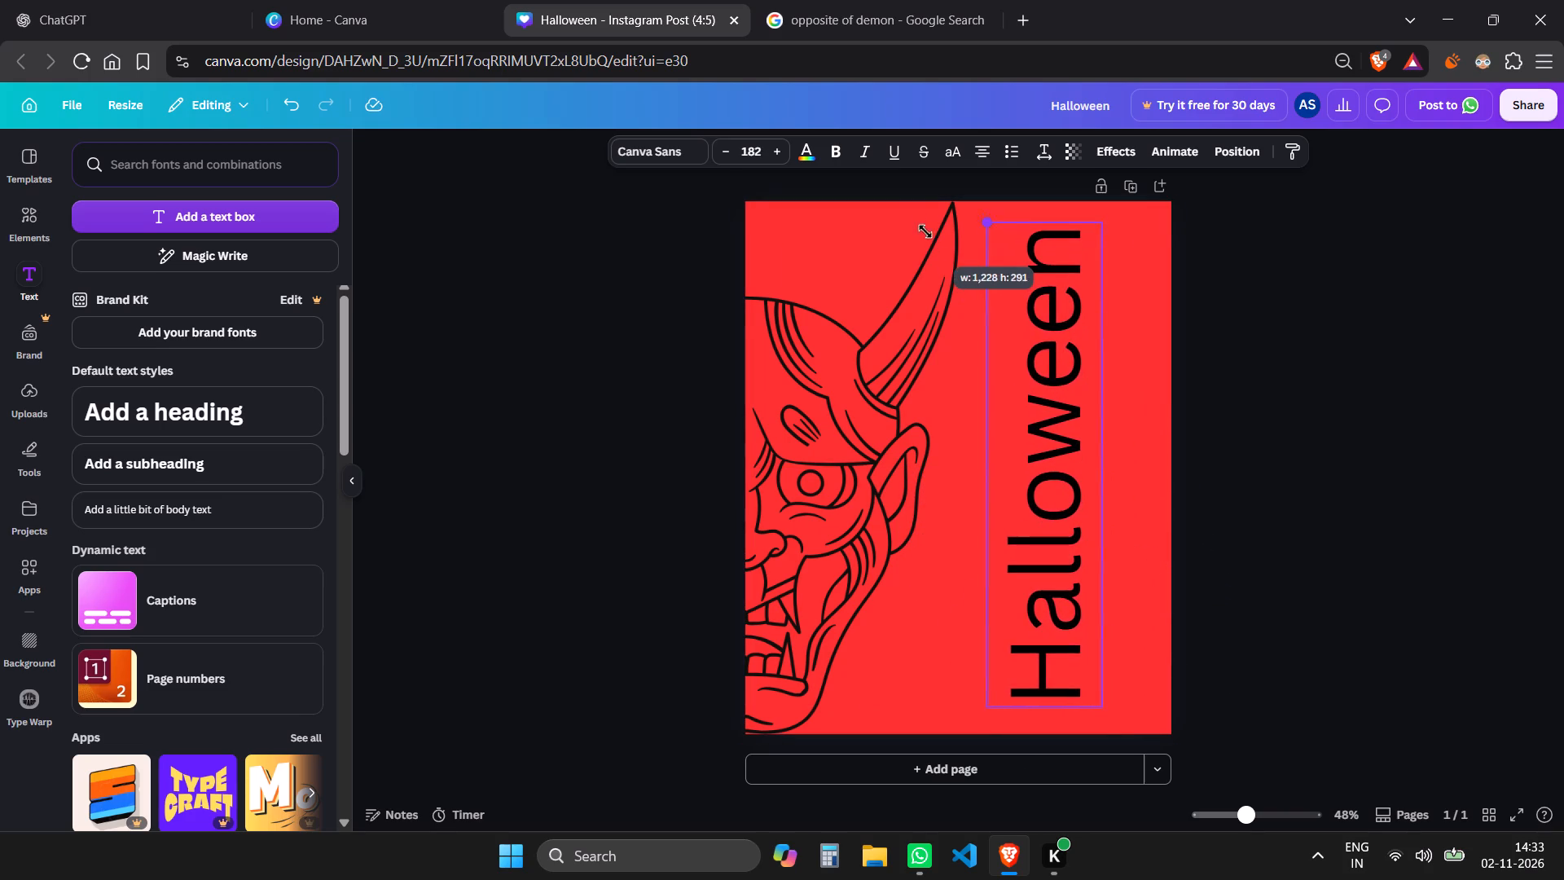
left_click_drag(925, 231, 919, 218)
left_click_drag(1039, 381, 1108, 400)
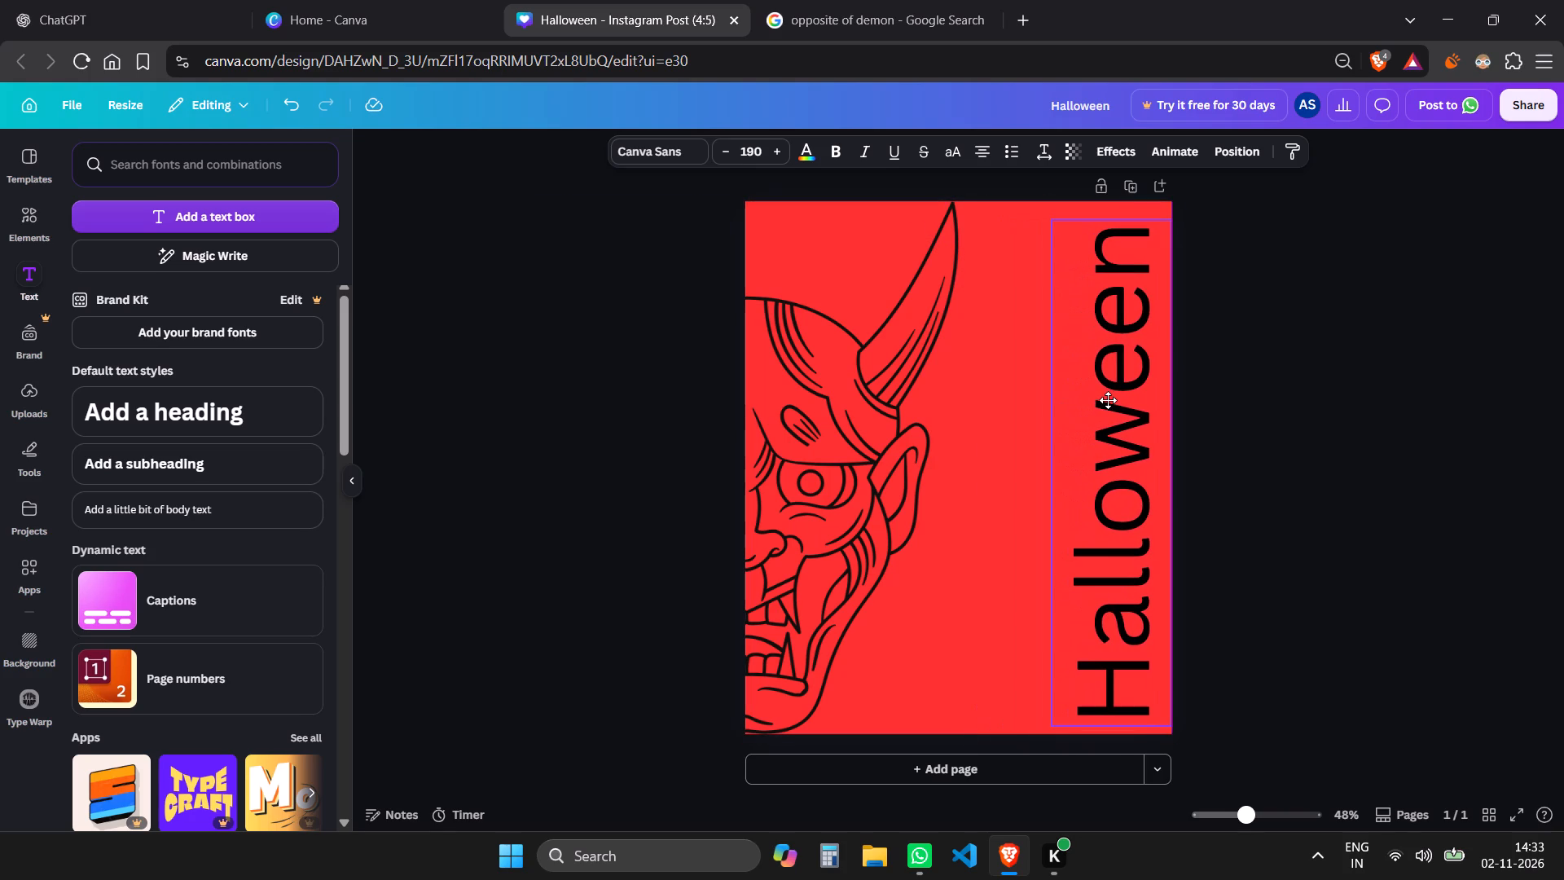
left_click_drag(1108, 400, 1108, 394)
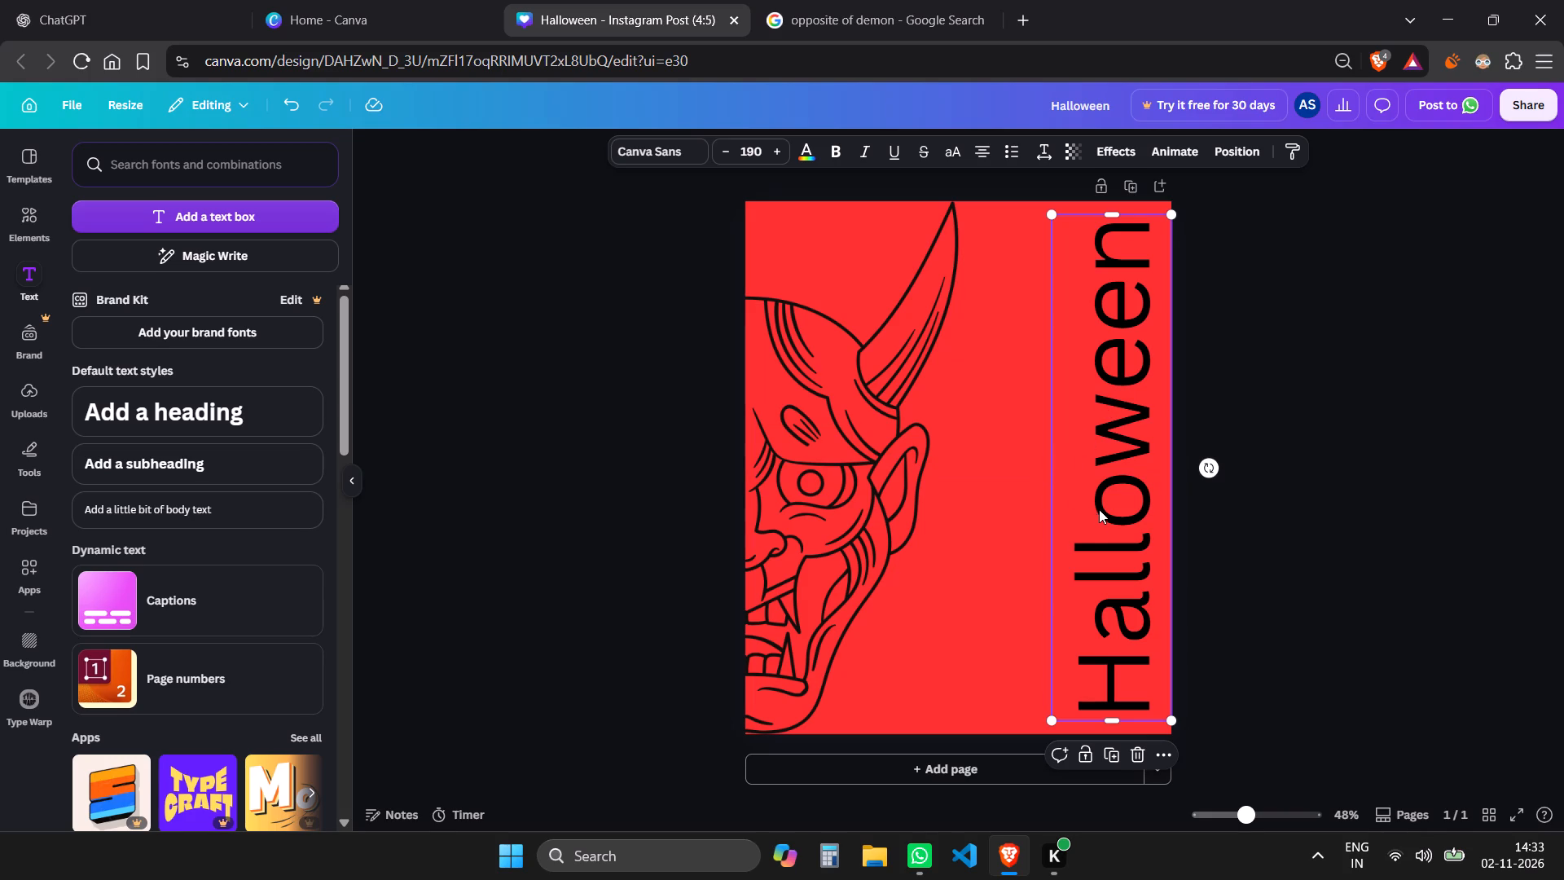
Move the vertical "Halloween" text completely off the page to take it out of the layout.
left_click_drag(1100, 504, 1356, 492)
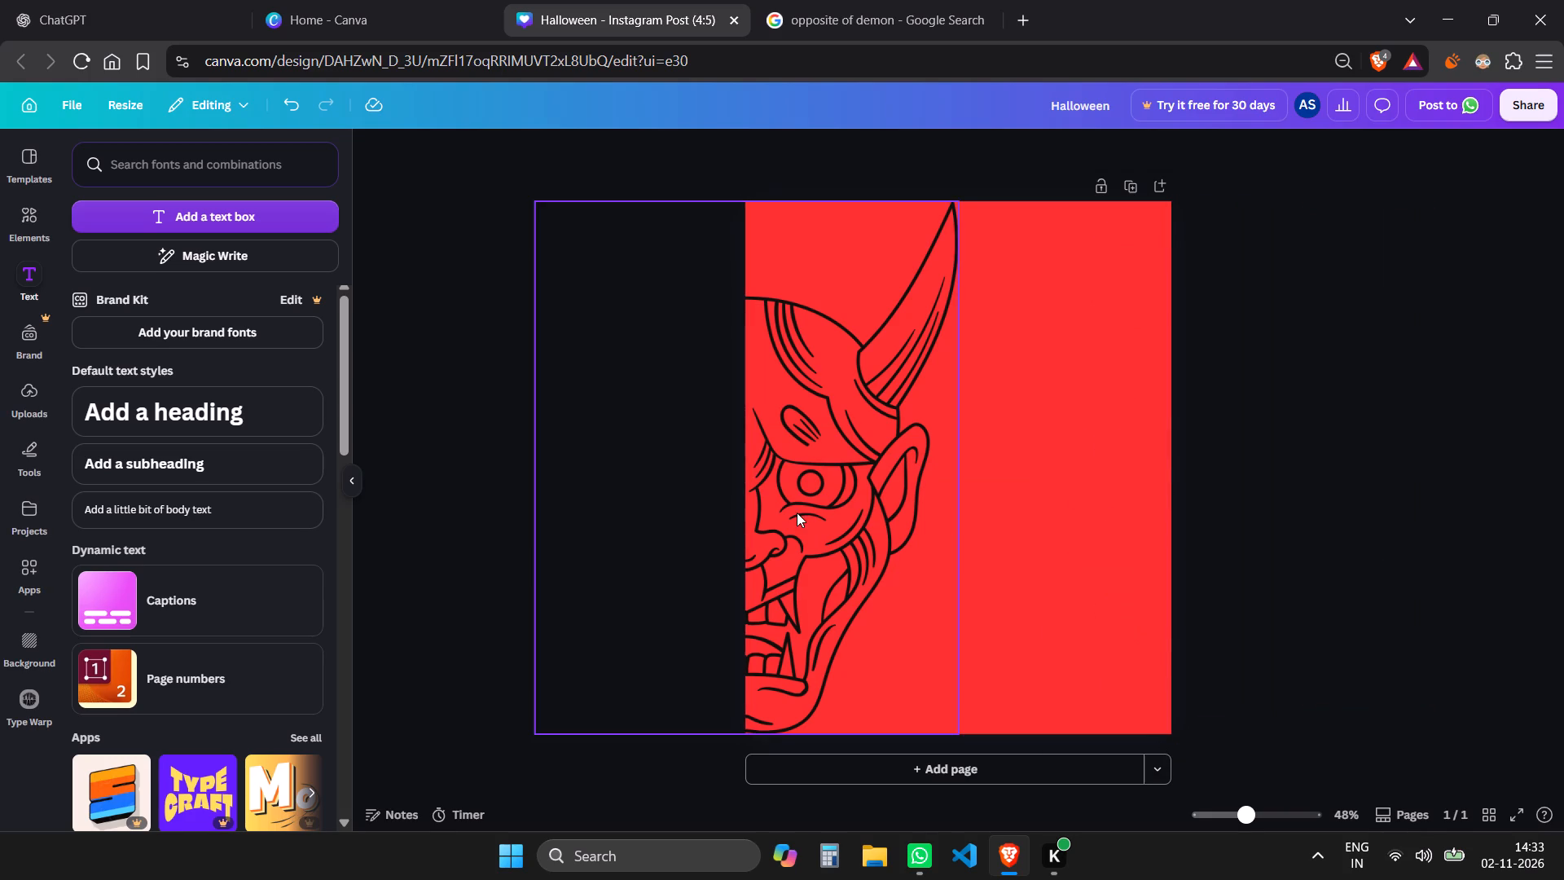
Move the half-hidden demon mask fully onto the page, centred so that it fills the red background.
left_click_drag(797, 513, 1007, 513)
Duplicate the demon mask and move the copy down, centred, so its lower face runs off the page's bottom edge.
key("ctrl+c")
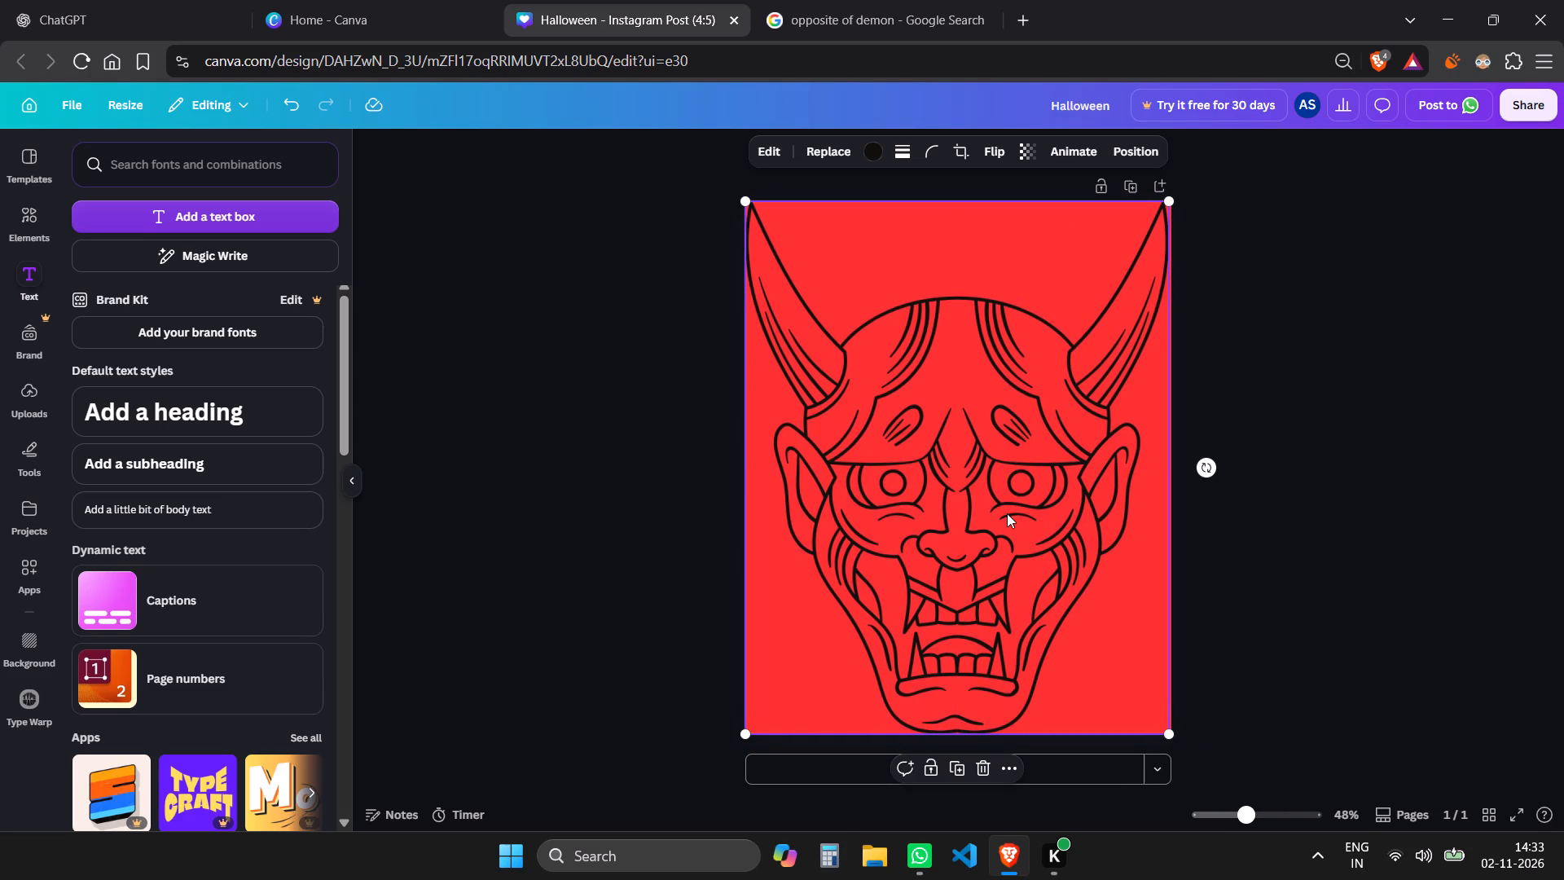
key("ctrl+v")
left_click_drag(1006, 513, 1007, 506)
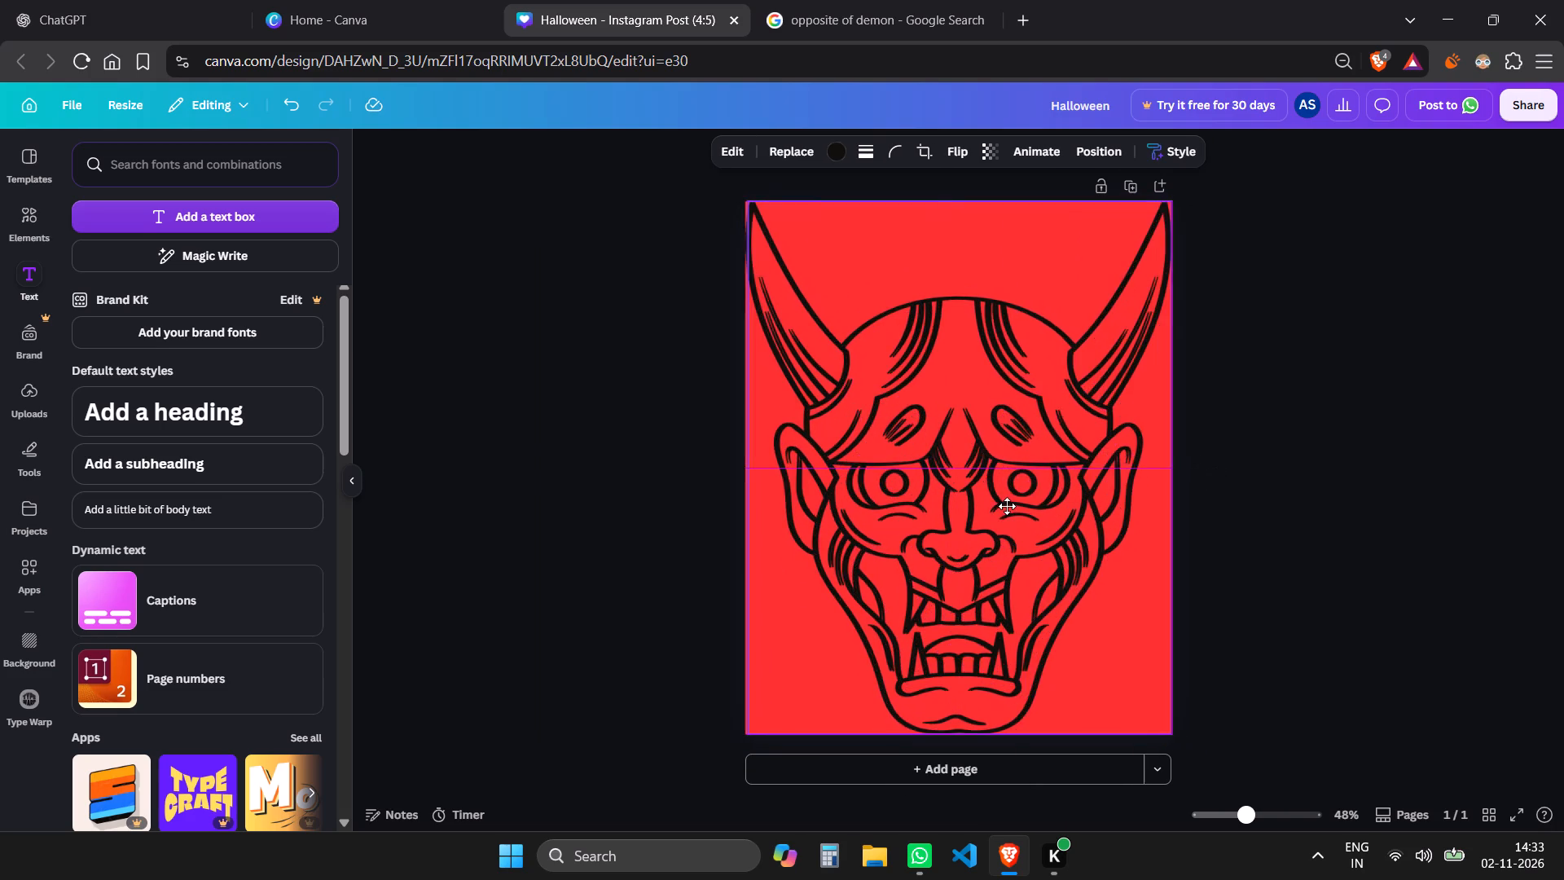
left_click_drag(1007, 506, 1022, 505)
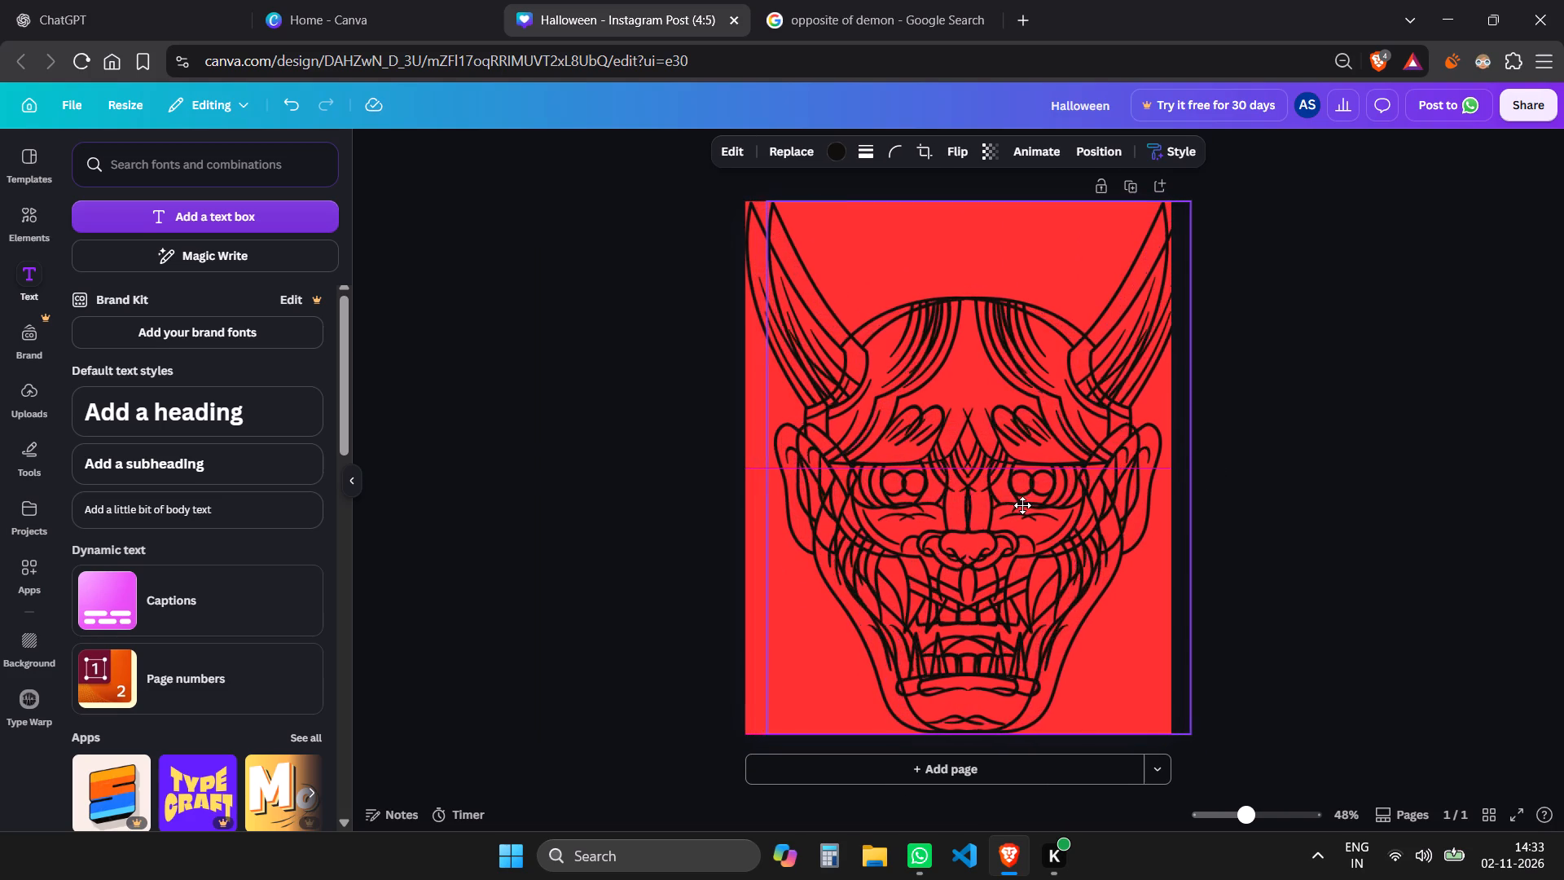
left_click_drag(1022, 505, 993, 230)
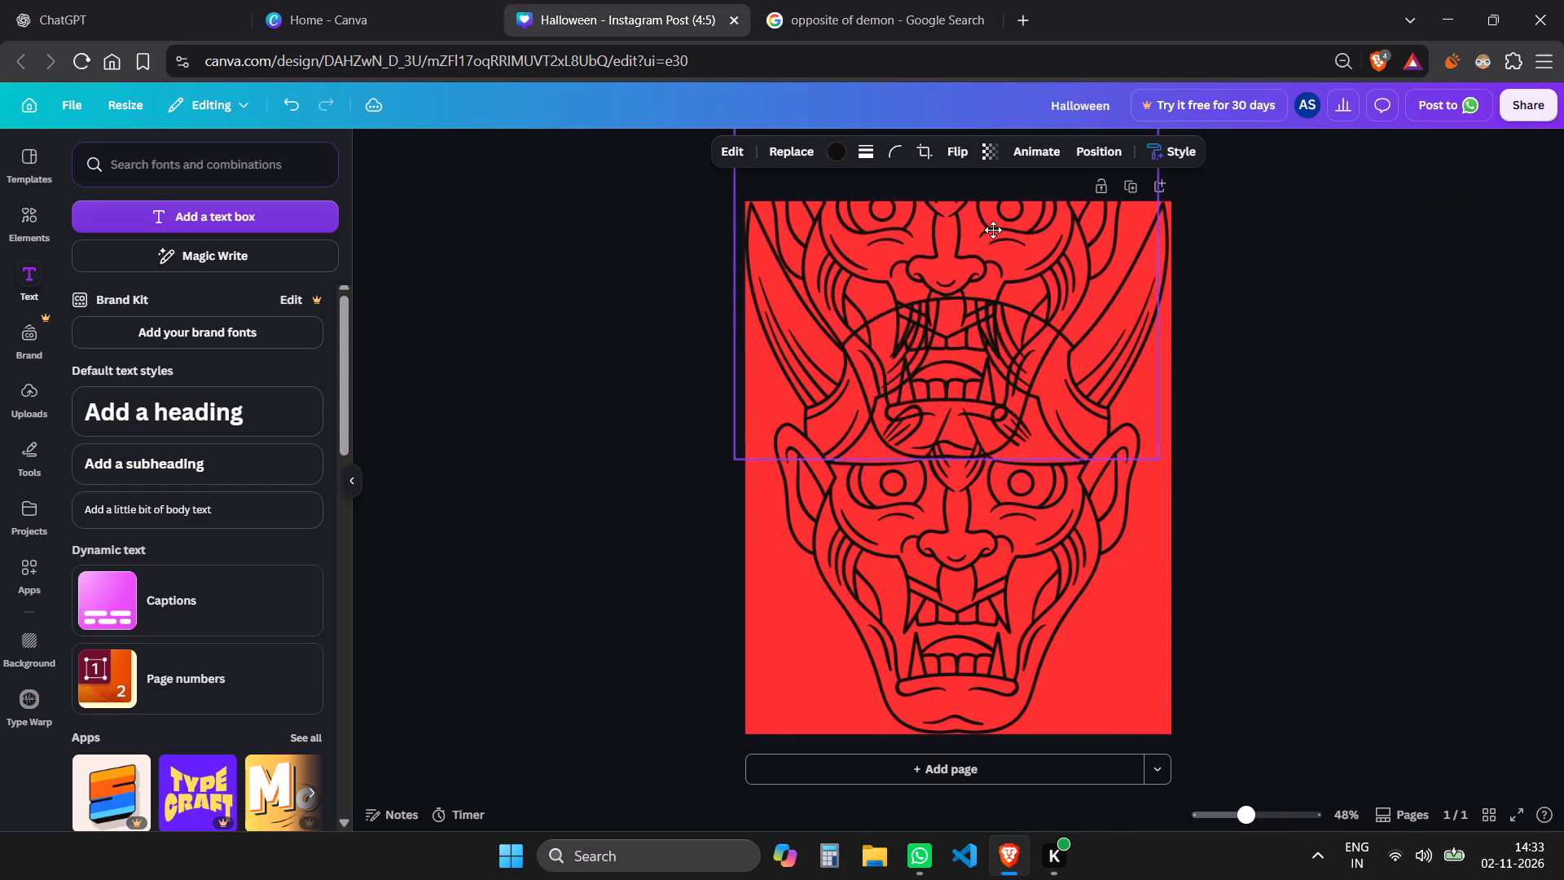
left_click_drag(993, 230, 999, 366)
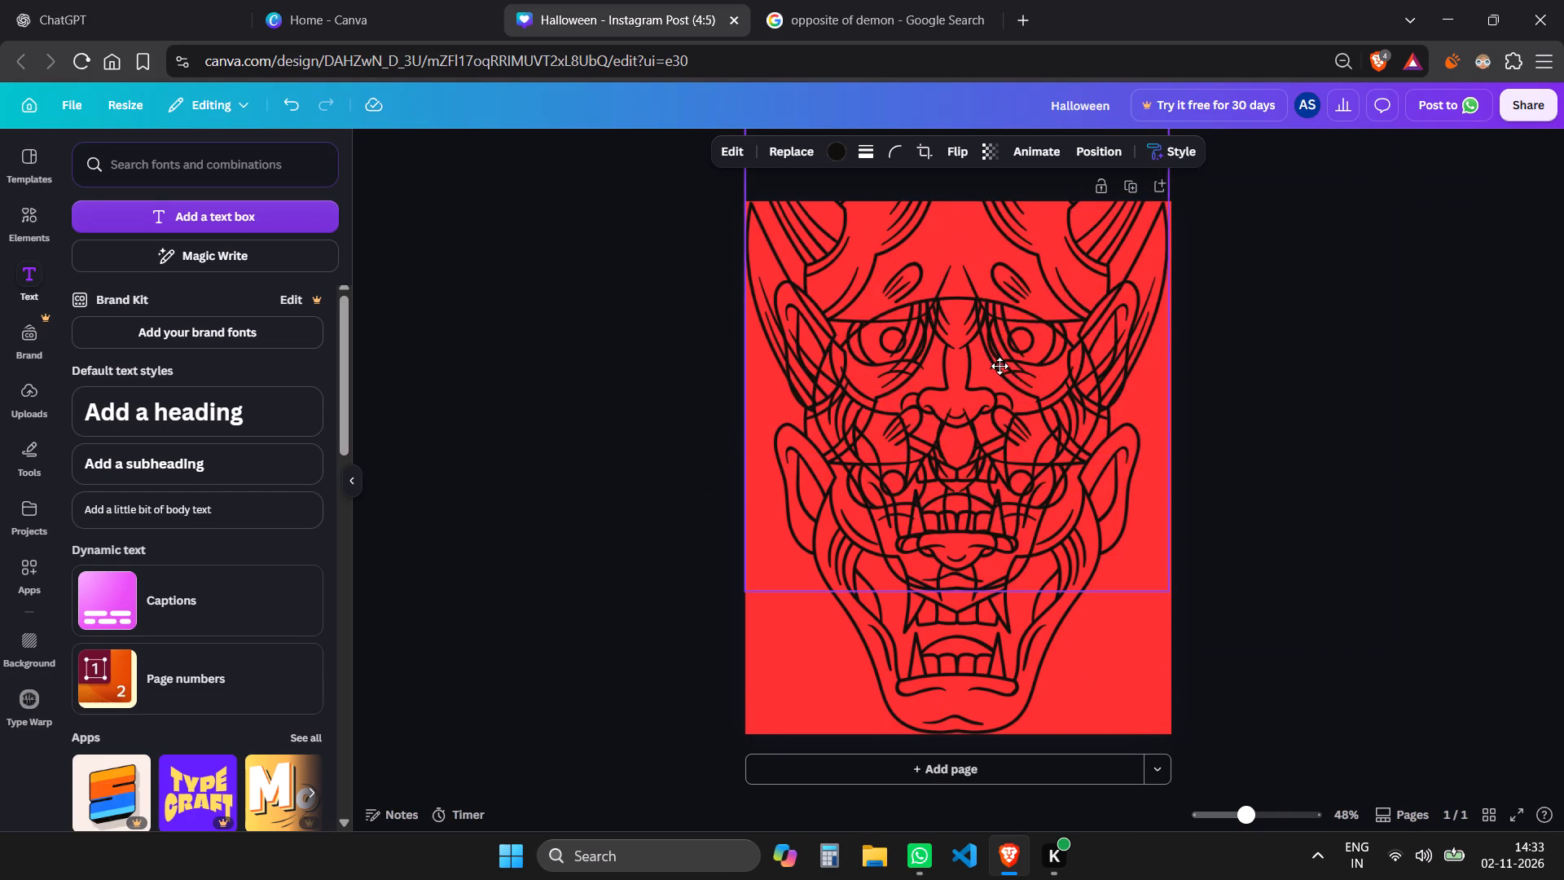
left_click_drag(999, 366, 1006, 722)
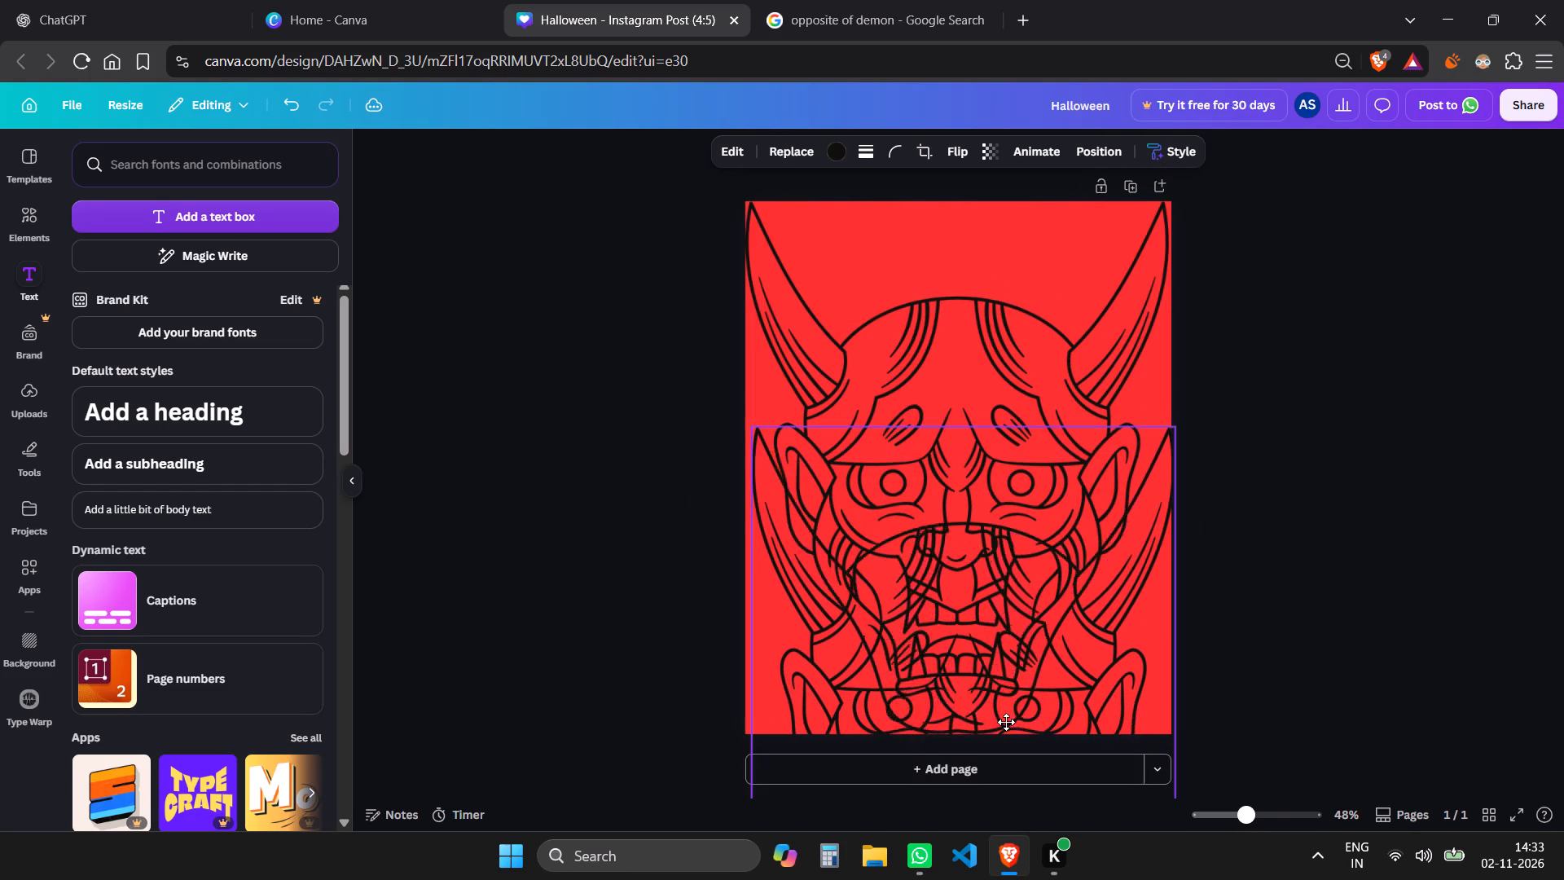
left_click_drag(1006, 722, 999, 706)
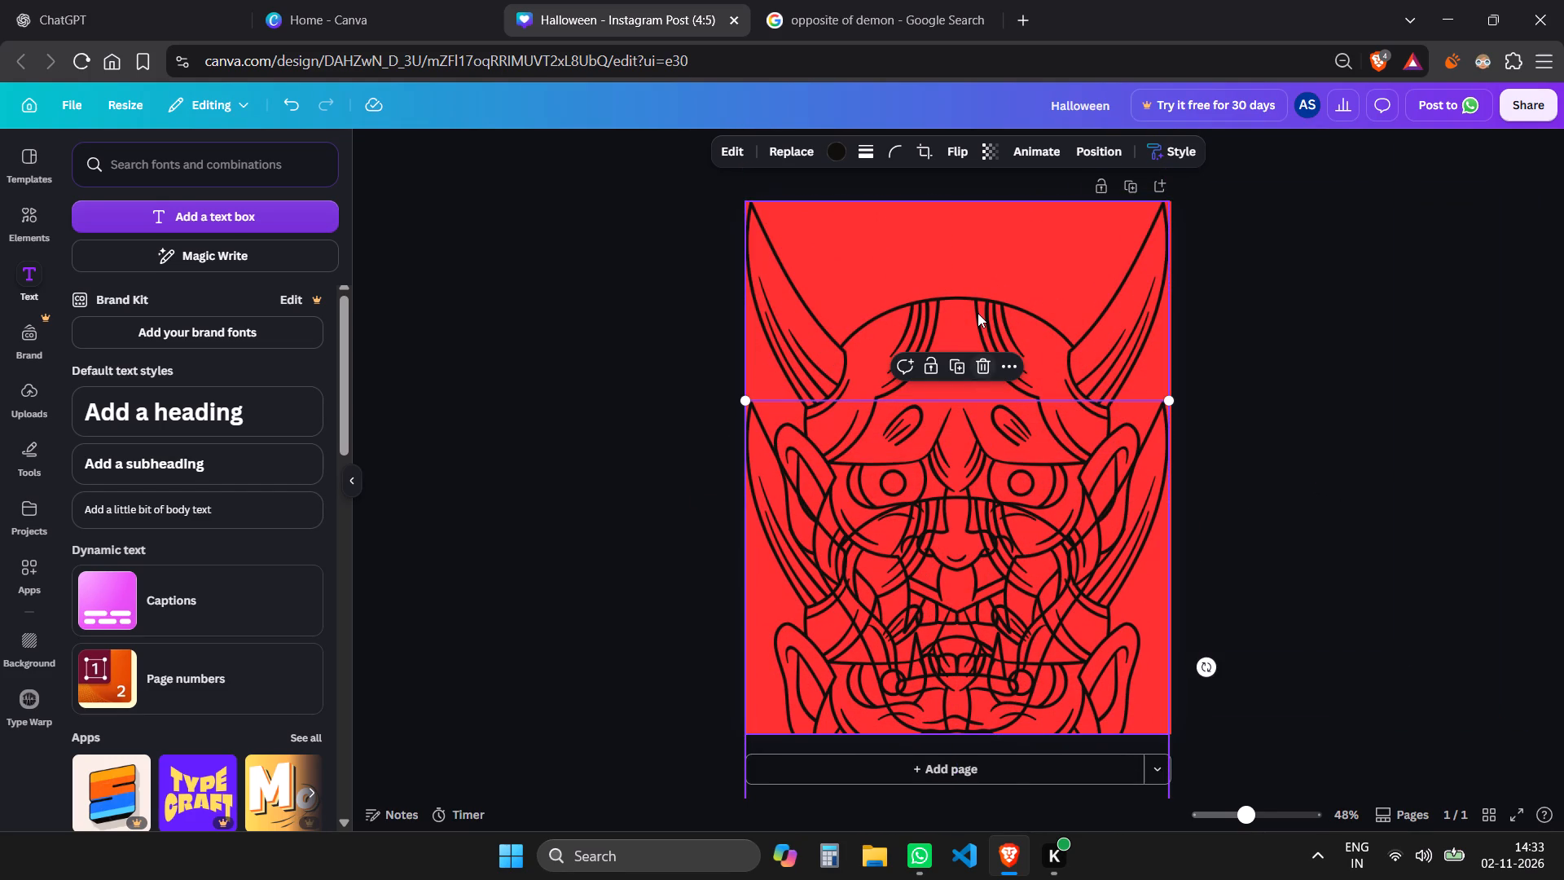
Move the original demon mask up, horizontally centred, so only its mouth and chin show at the top of the page.
left_click(977, 312)
left_click_drag(966, 334, 966, 132)
left_click_drag(979, 423, 973, 270)
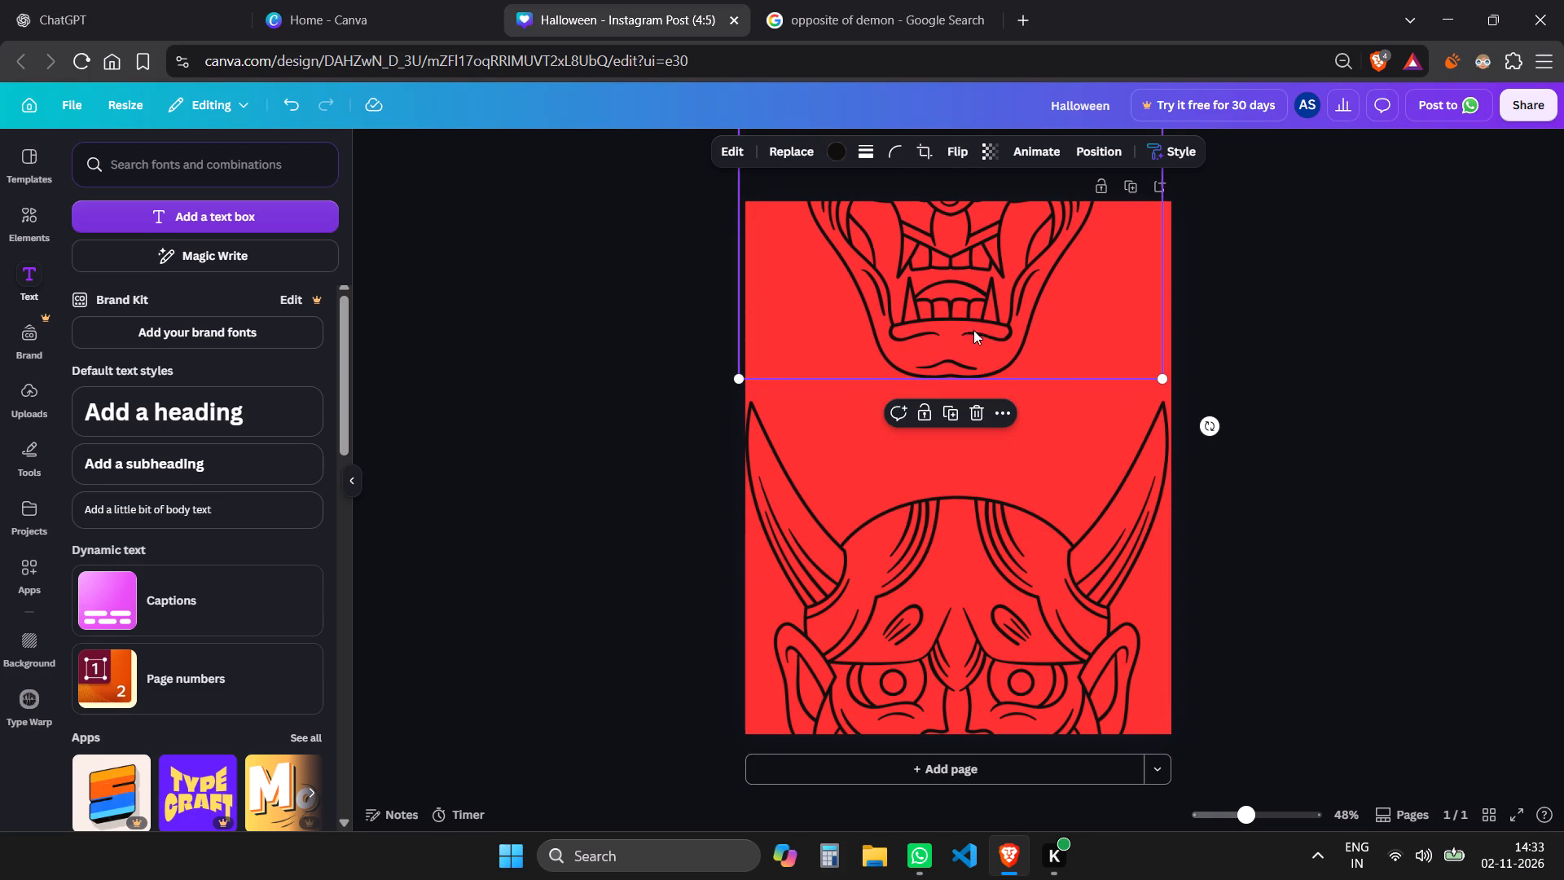
left_click_drag(971, 292, 972, 278)
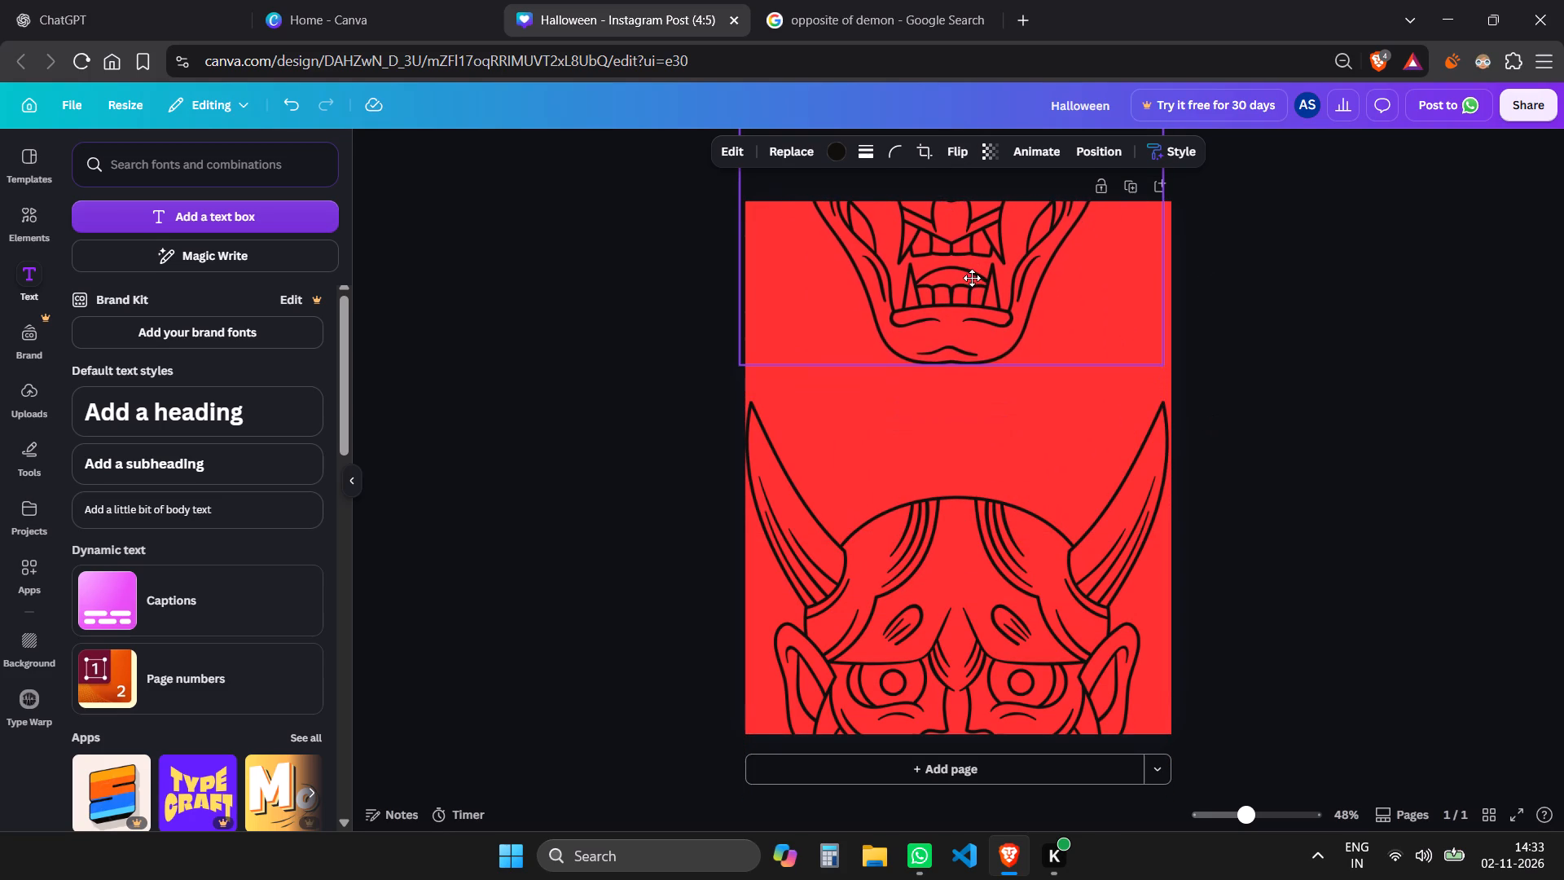
left_click_drag(972, 278, 965, 277)
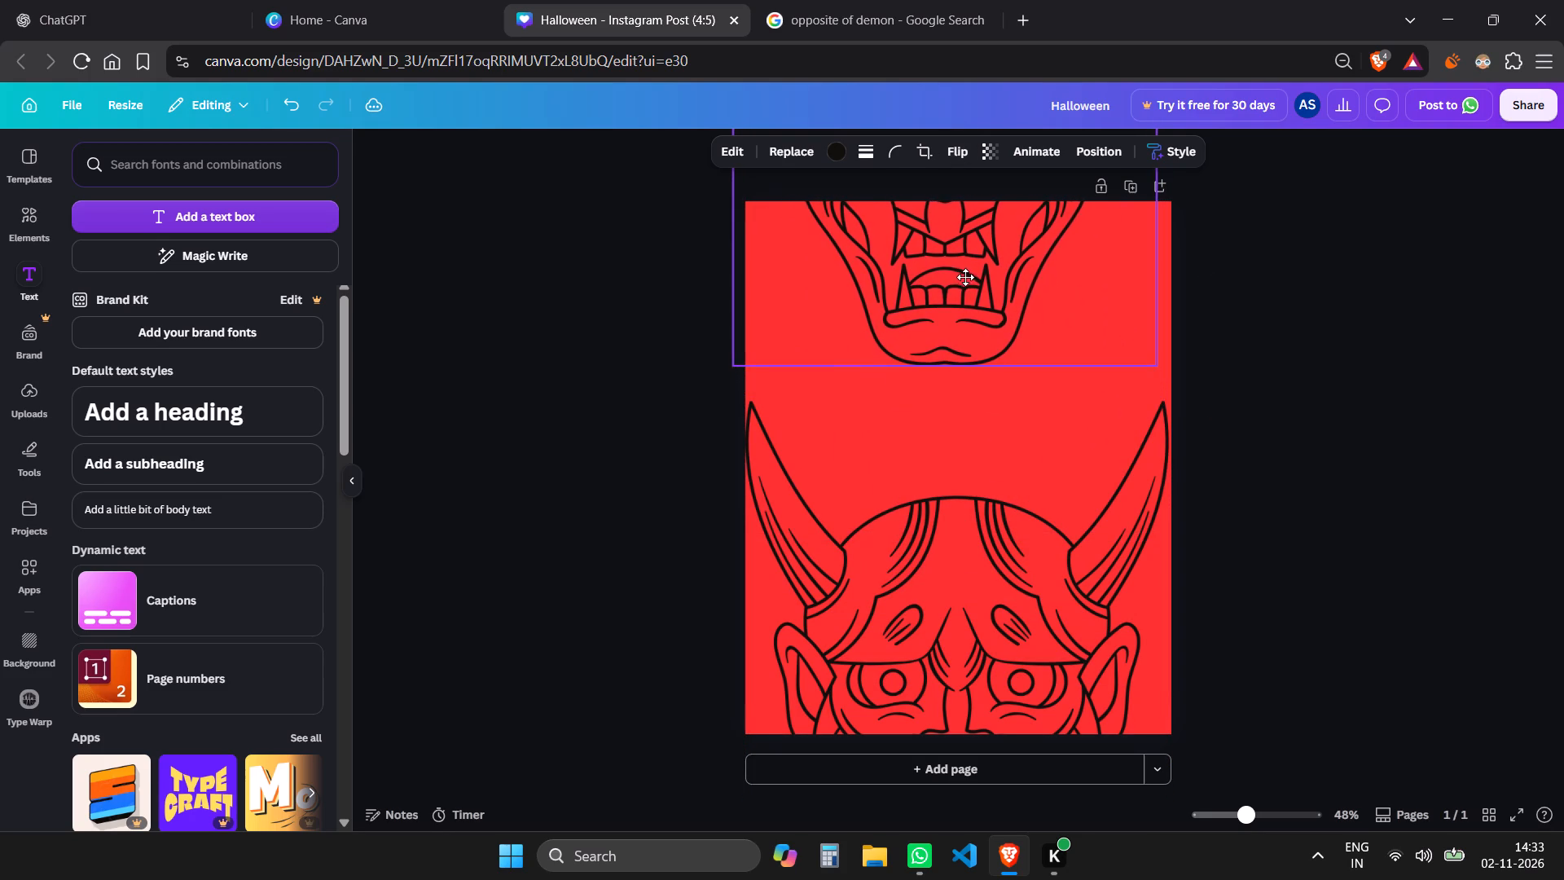
left_click_drag(965, 277, 968, 276)
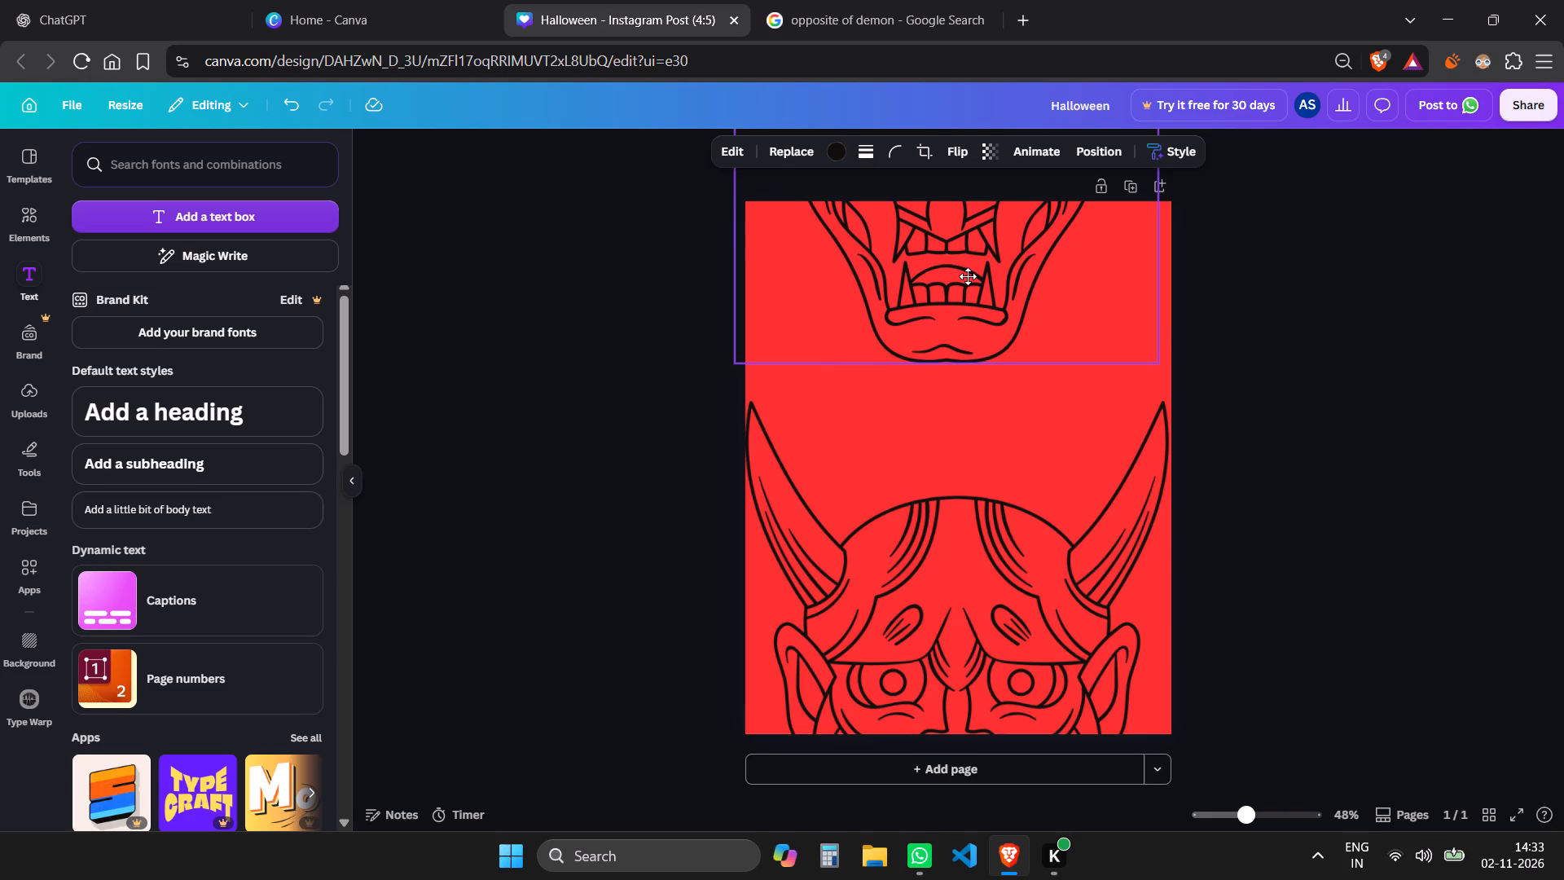
left_click_drag(968, 276, 977, 276)
Move the lower demon mask up, keeping it centred, so its horn tips start just below the upper mask's chin.
left_click_drag(981, 526, 982, 539)
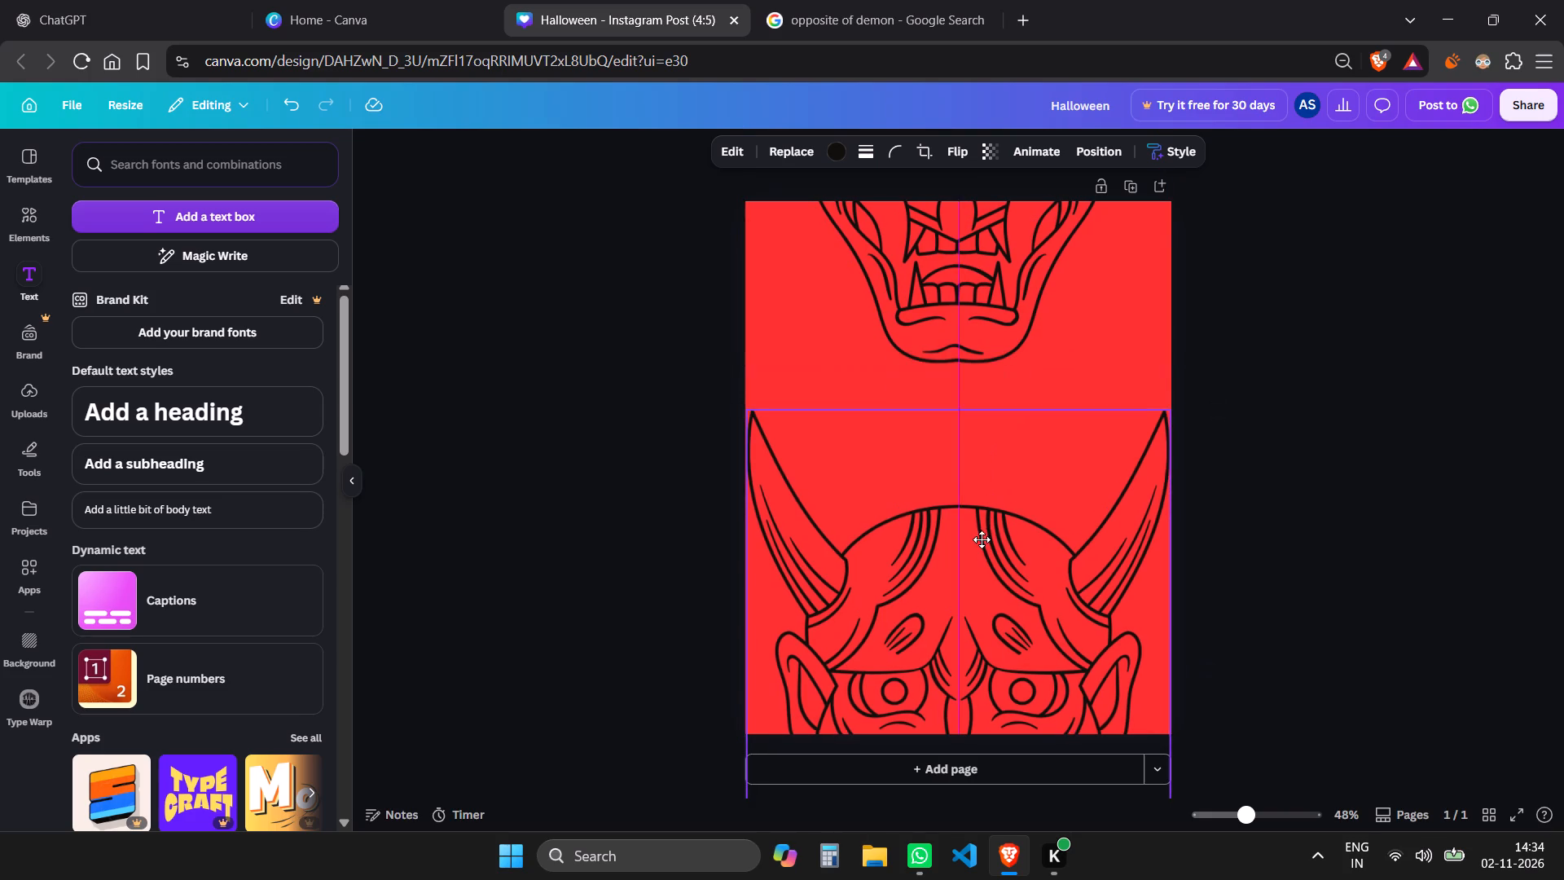
left_click_drag(982, 539, 988, 493)
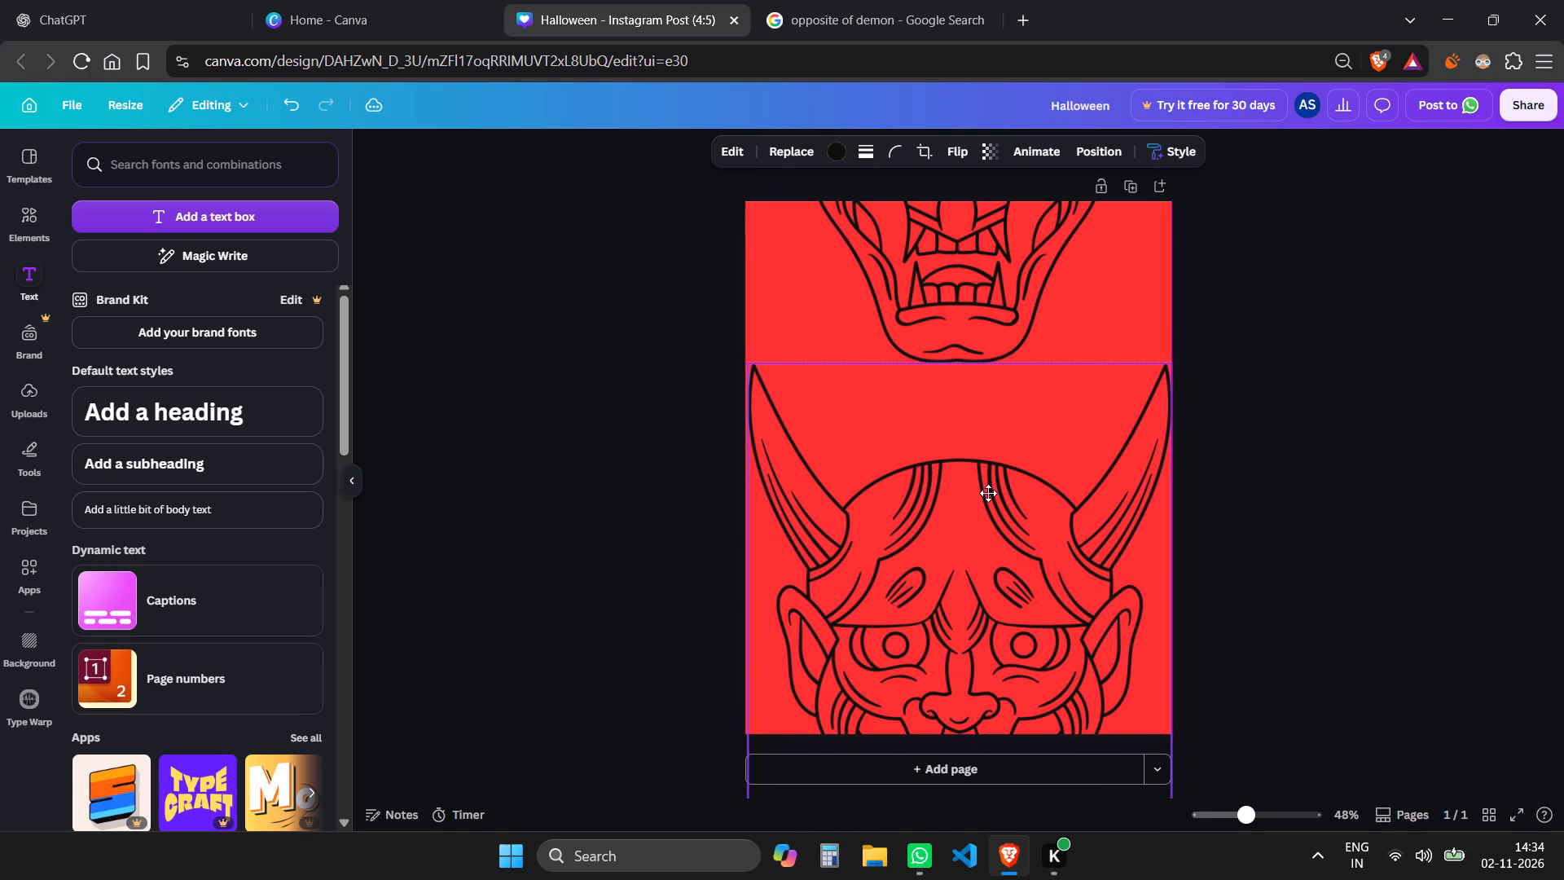
left_click_drag(988, 493, 988, 495)
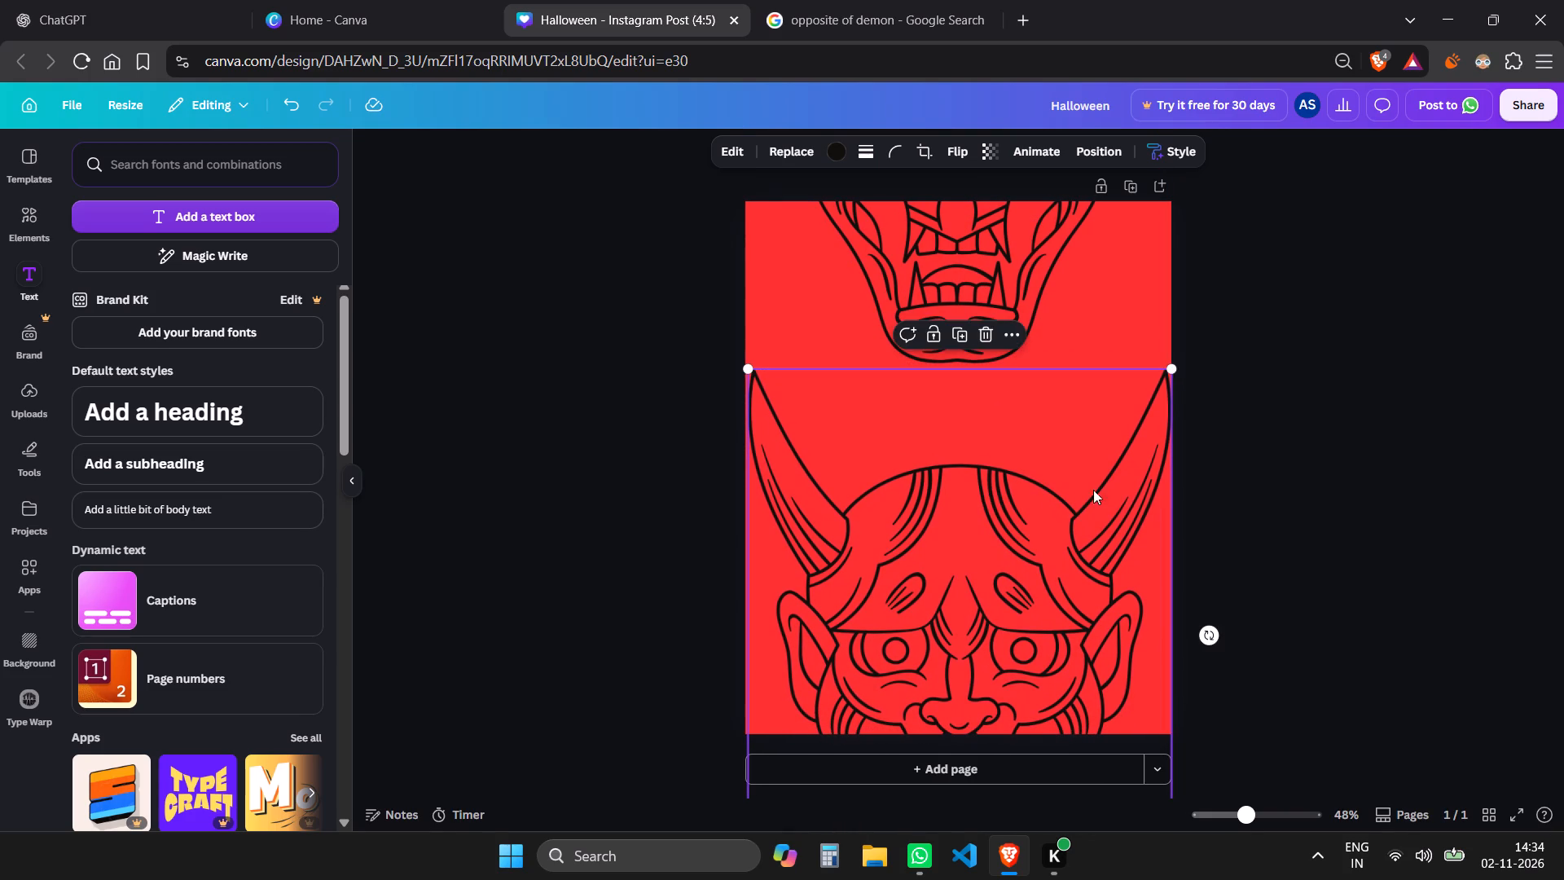
left_click(1325, 489)
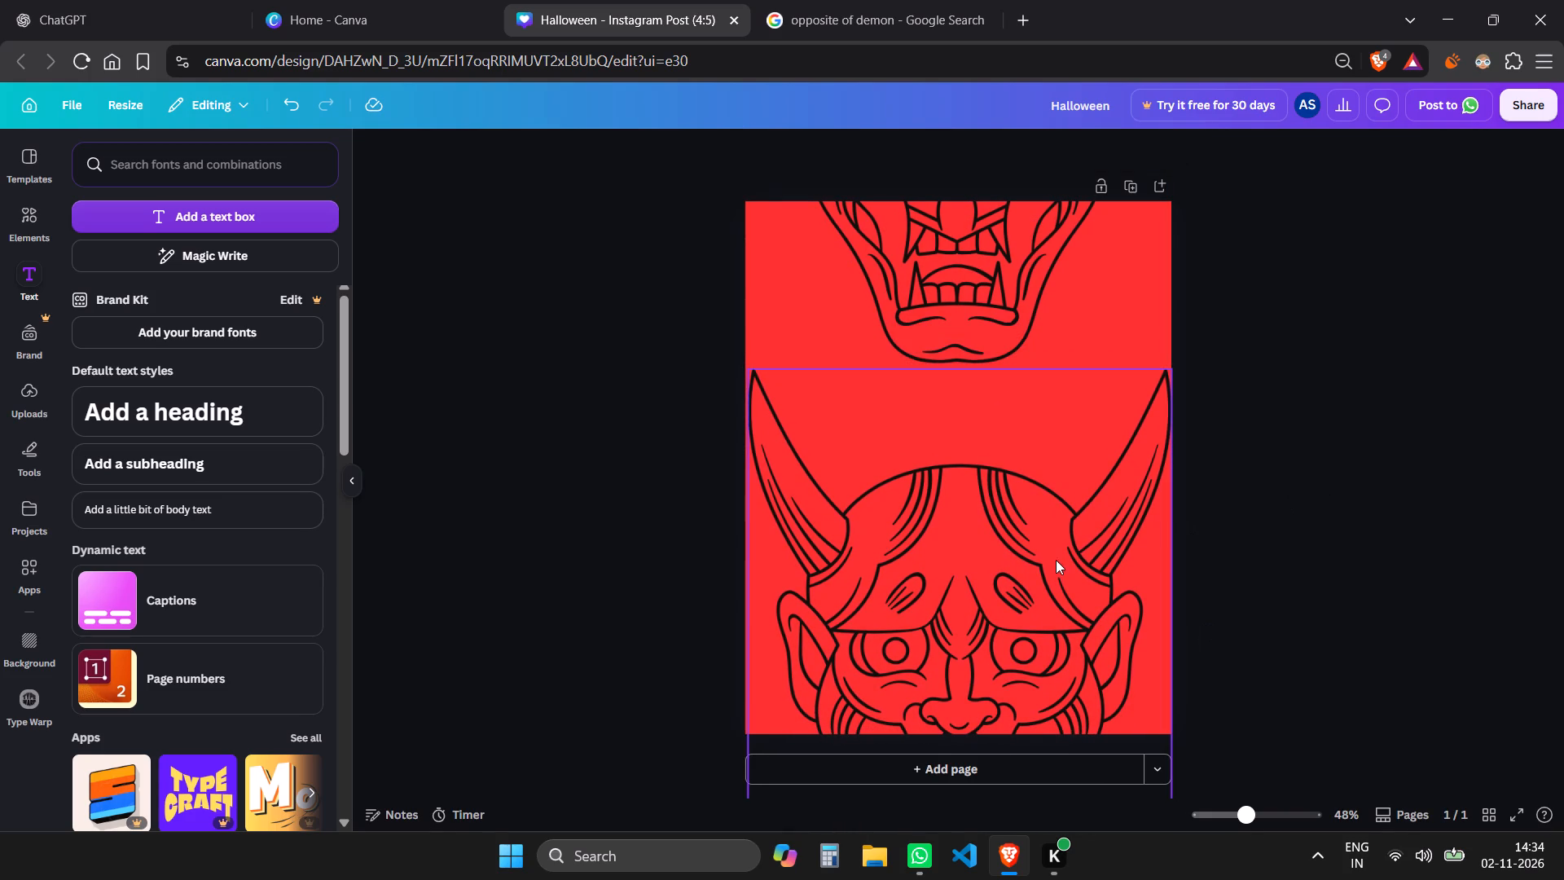
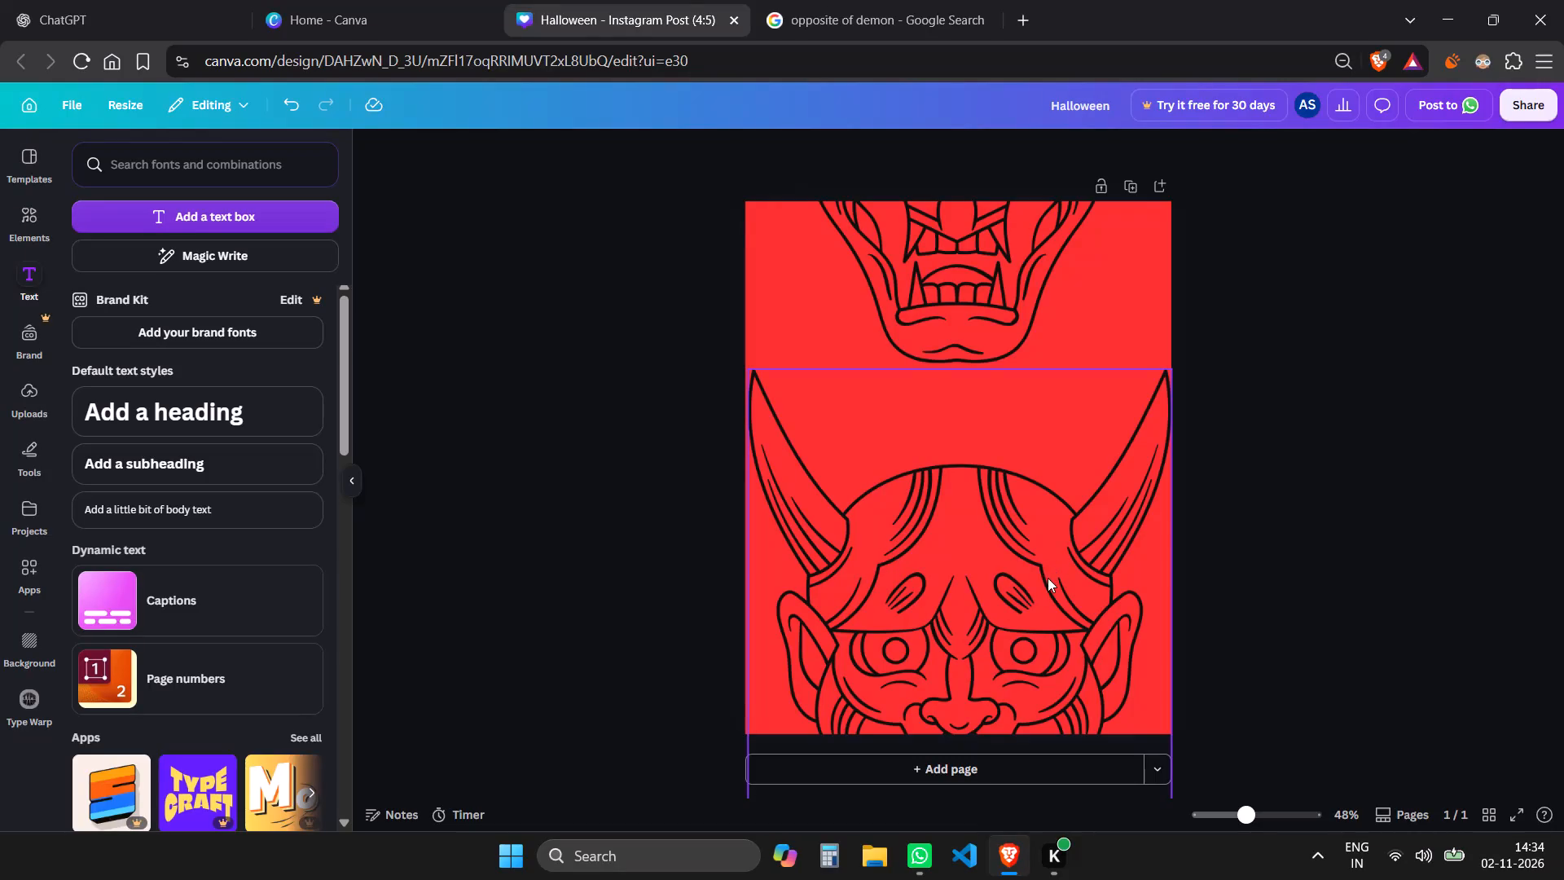
Move the lower demon mask slightly down, keeping it horizontally centred, so a wider gap opens beneath the upper mask's chin.
left_click_drag(1018, 596, 1026, 633)
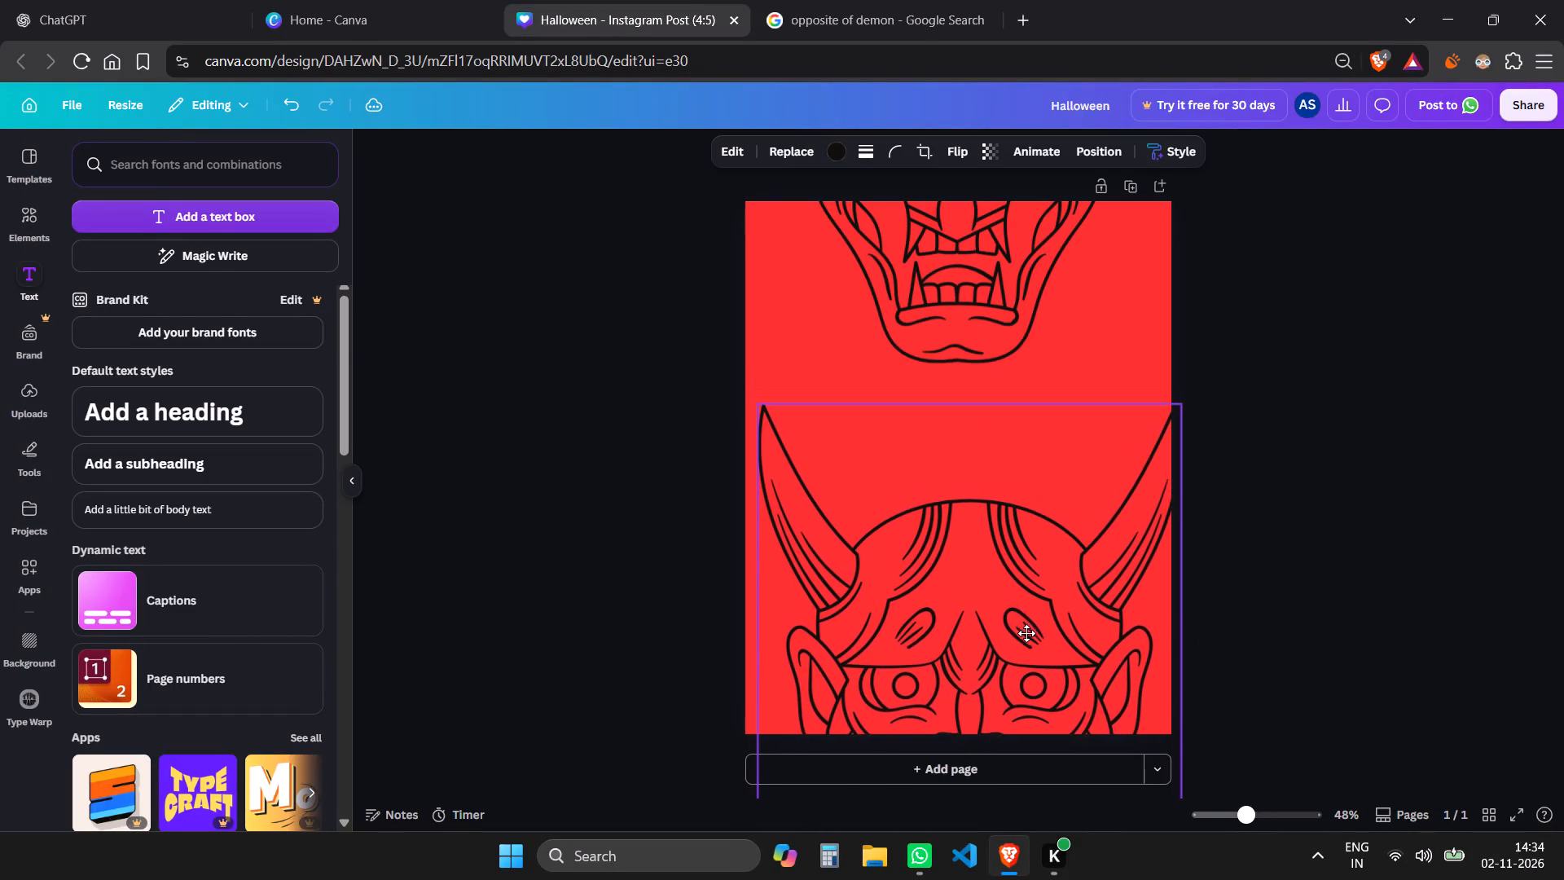
left_click_drag(1026, 633, 1020, 633)
left_click(1218, 496)
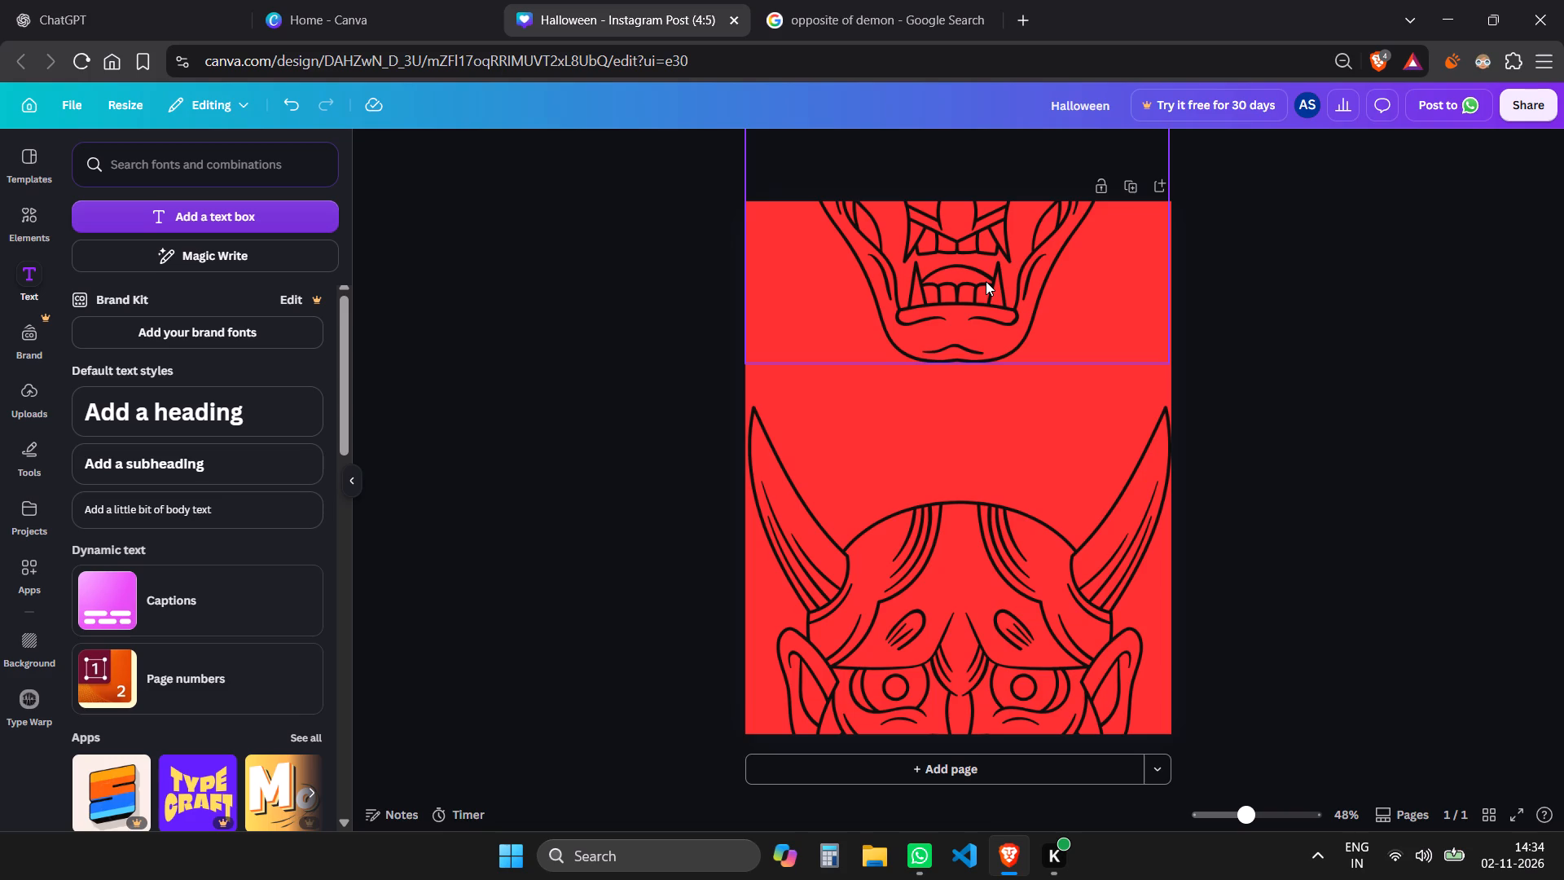
Move the upper demon mask down, keeping it centred, so its nose shows and its chin sits level with the lower mask's horn tips.
left_click_drag(986, 281, 986, 300)
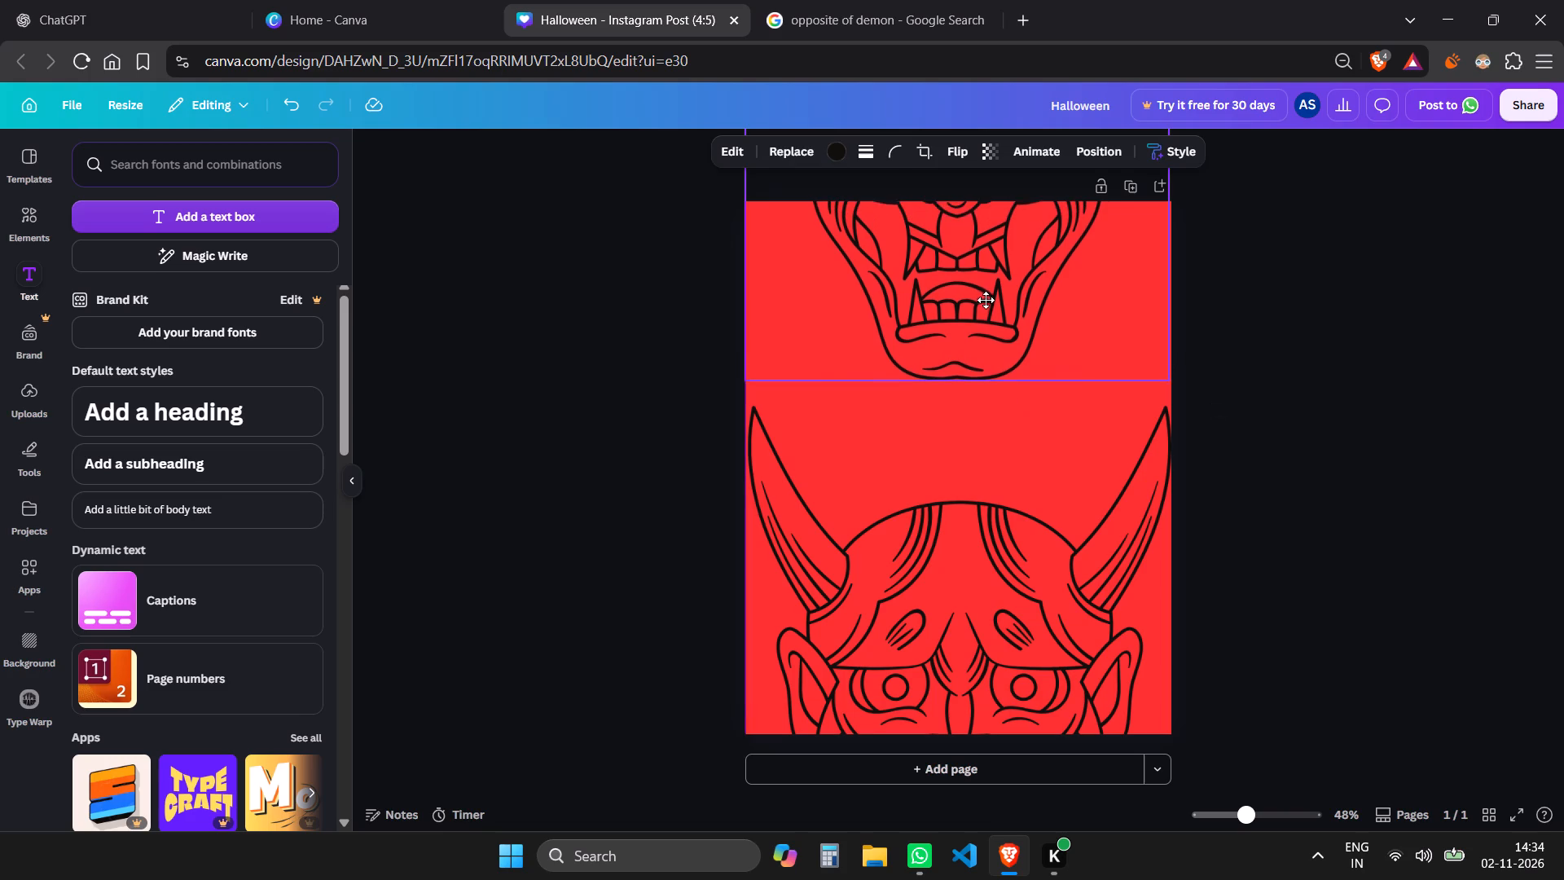
left_click_drag(986, 300, 988, 317)
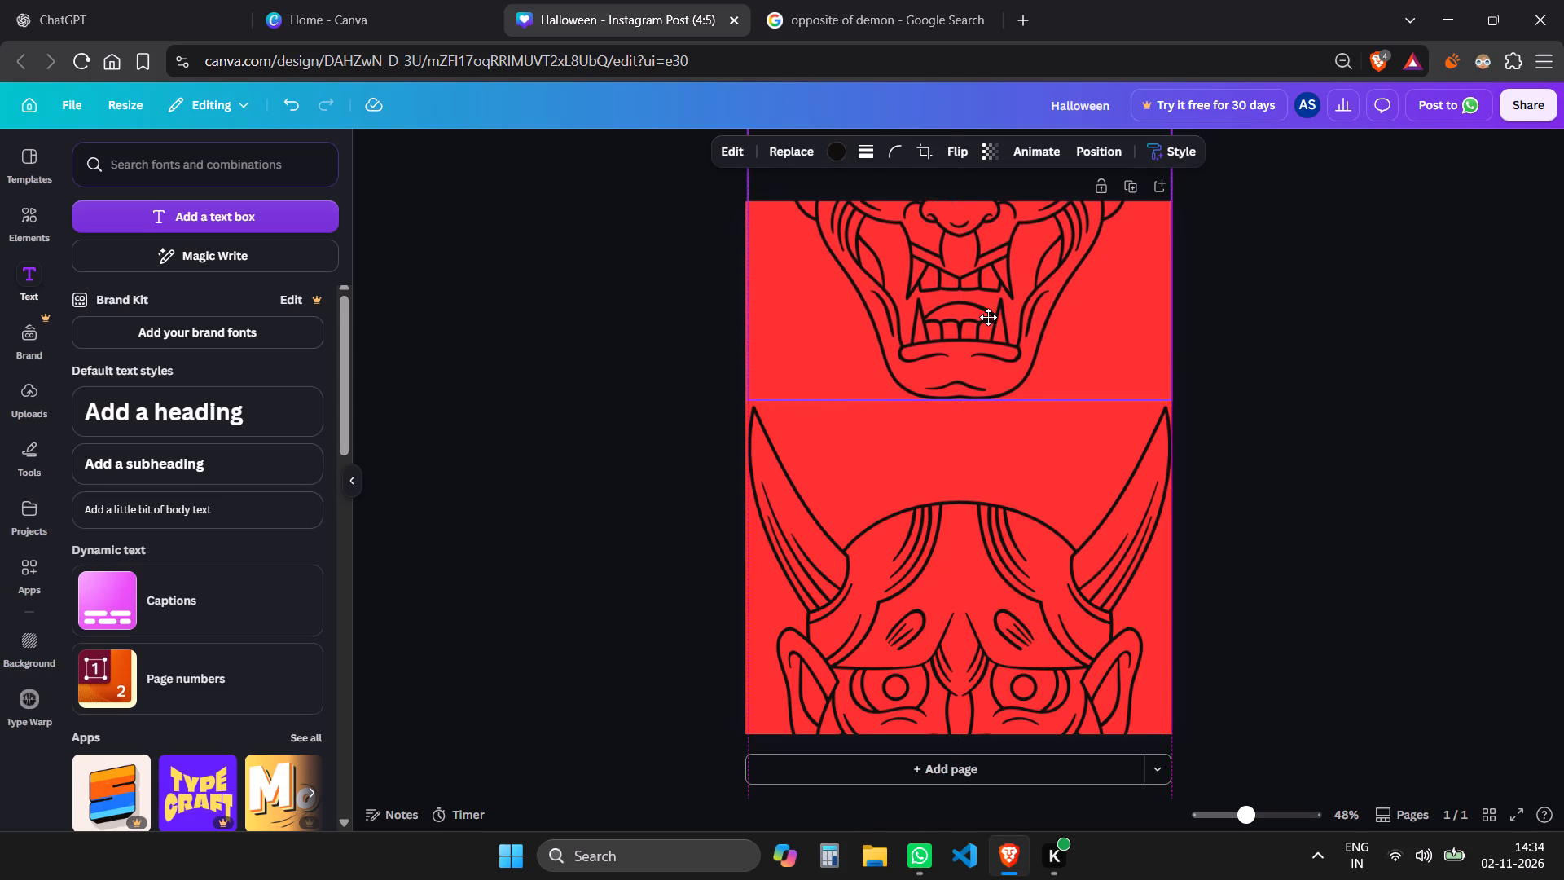
left_click_drag(988, 317, 986, 321)
left_click(1329, 404)
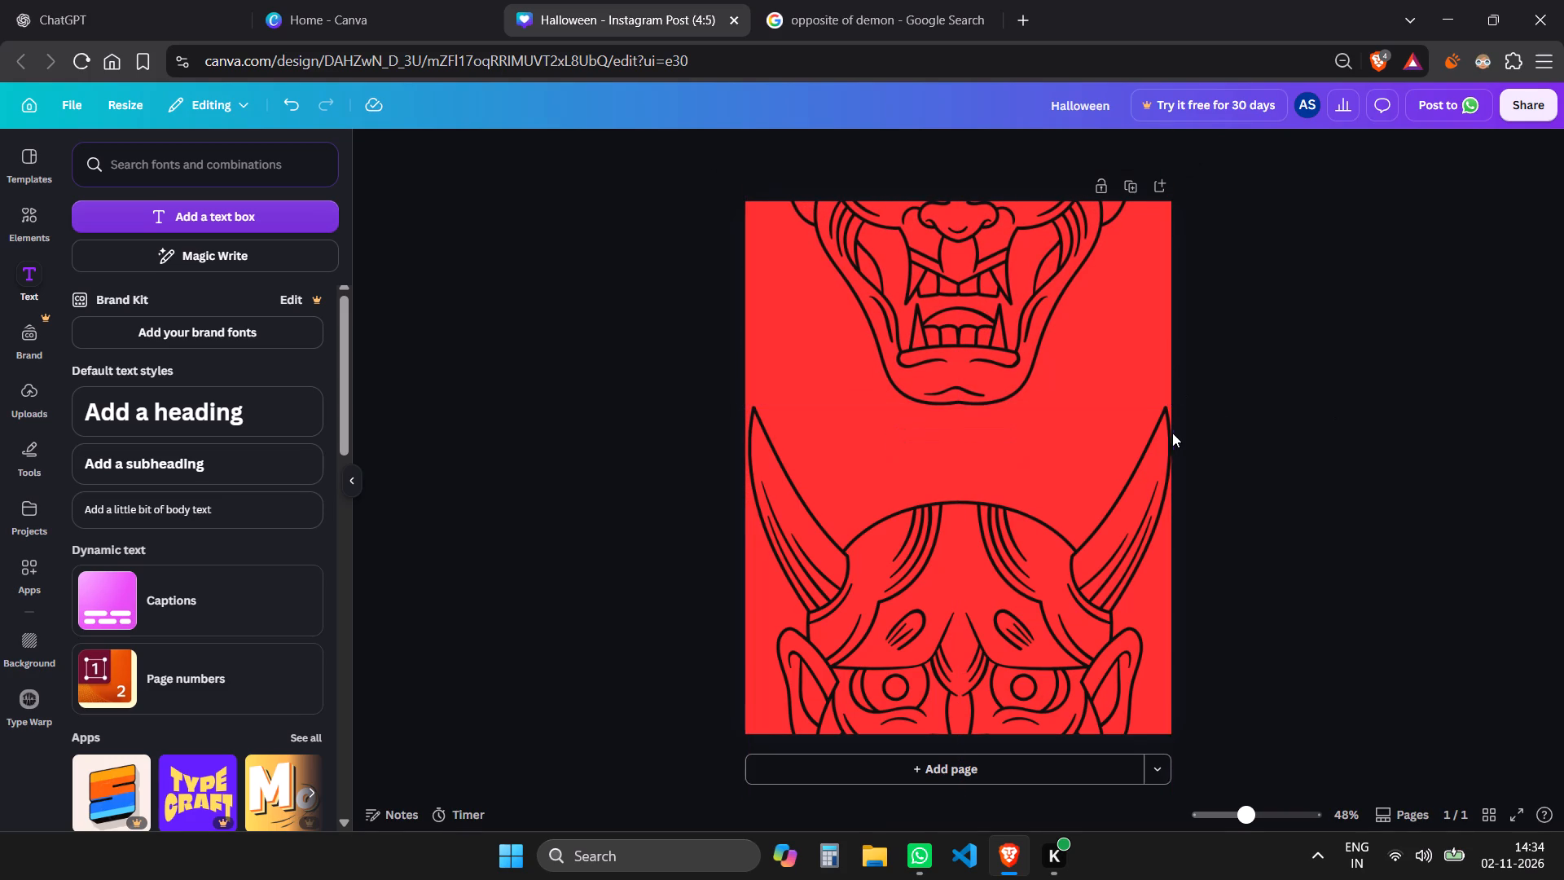
Add a text box reading "Halloween" between the two masks, checking the spelling with a Google search for "hallo".
left_click(215, 222)
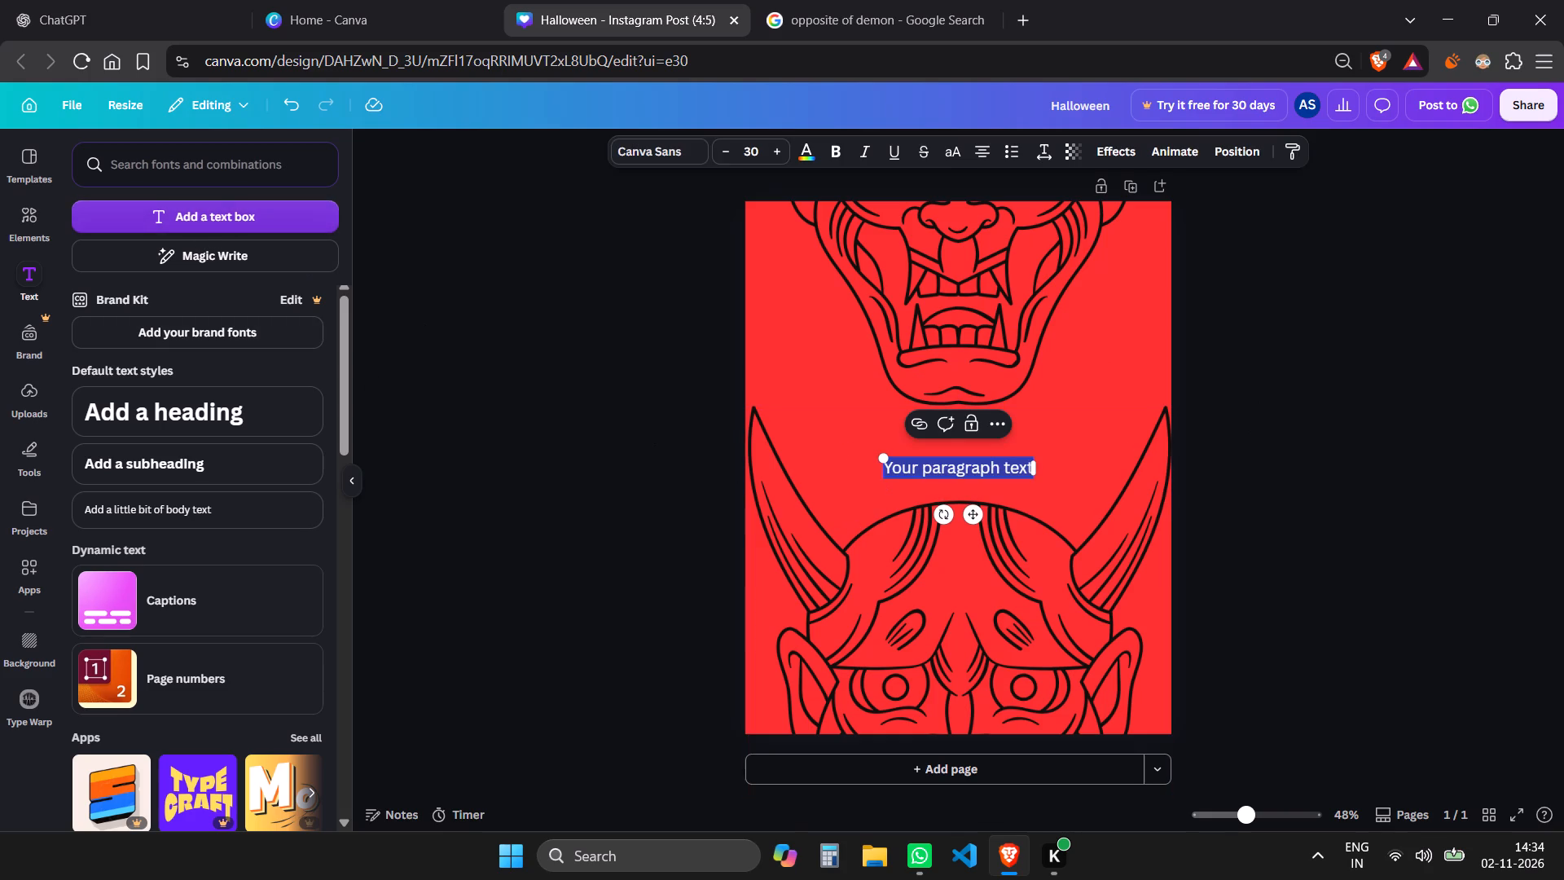
type("Ha")
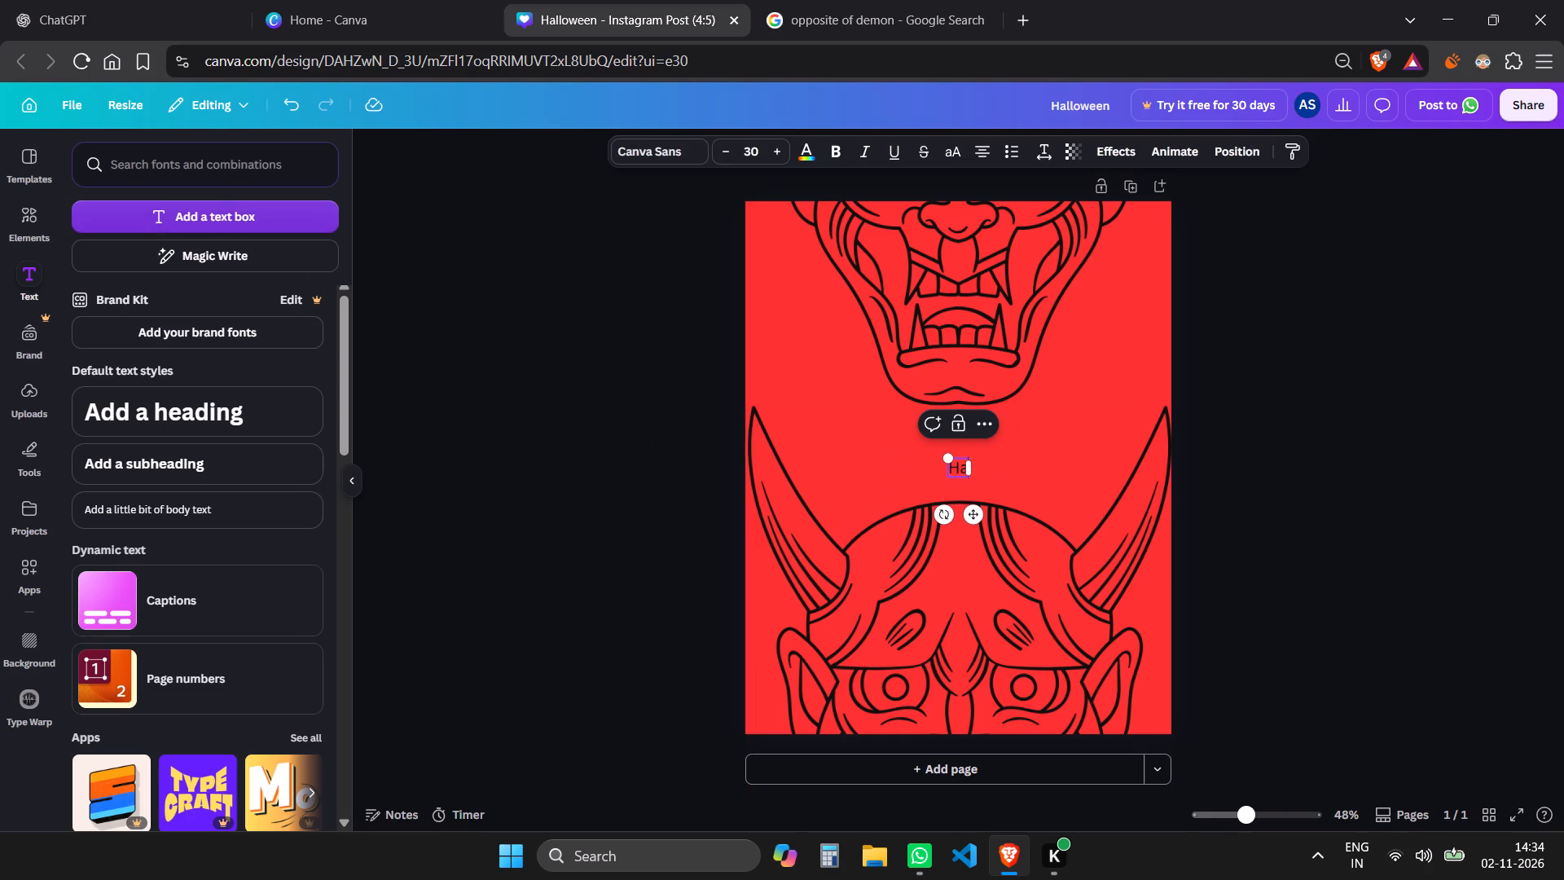
left_click(914, 0)
left_click(953, 165)
left_click(953, 127)
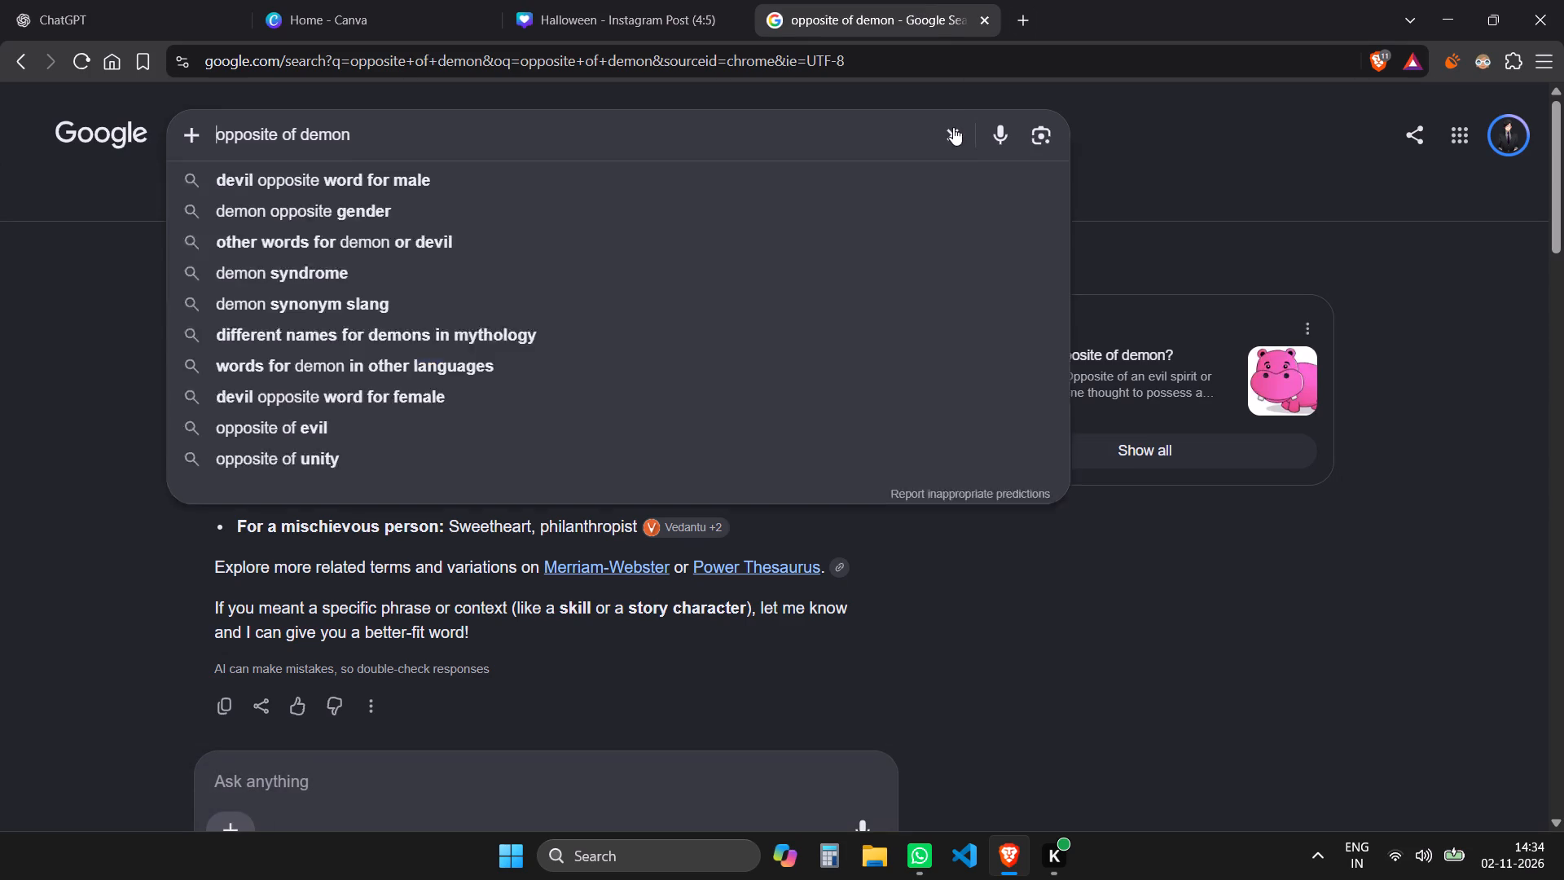
type("hallo")
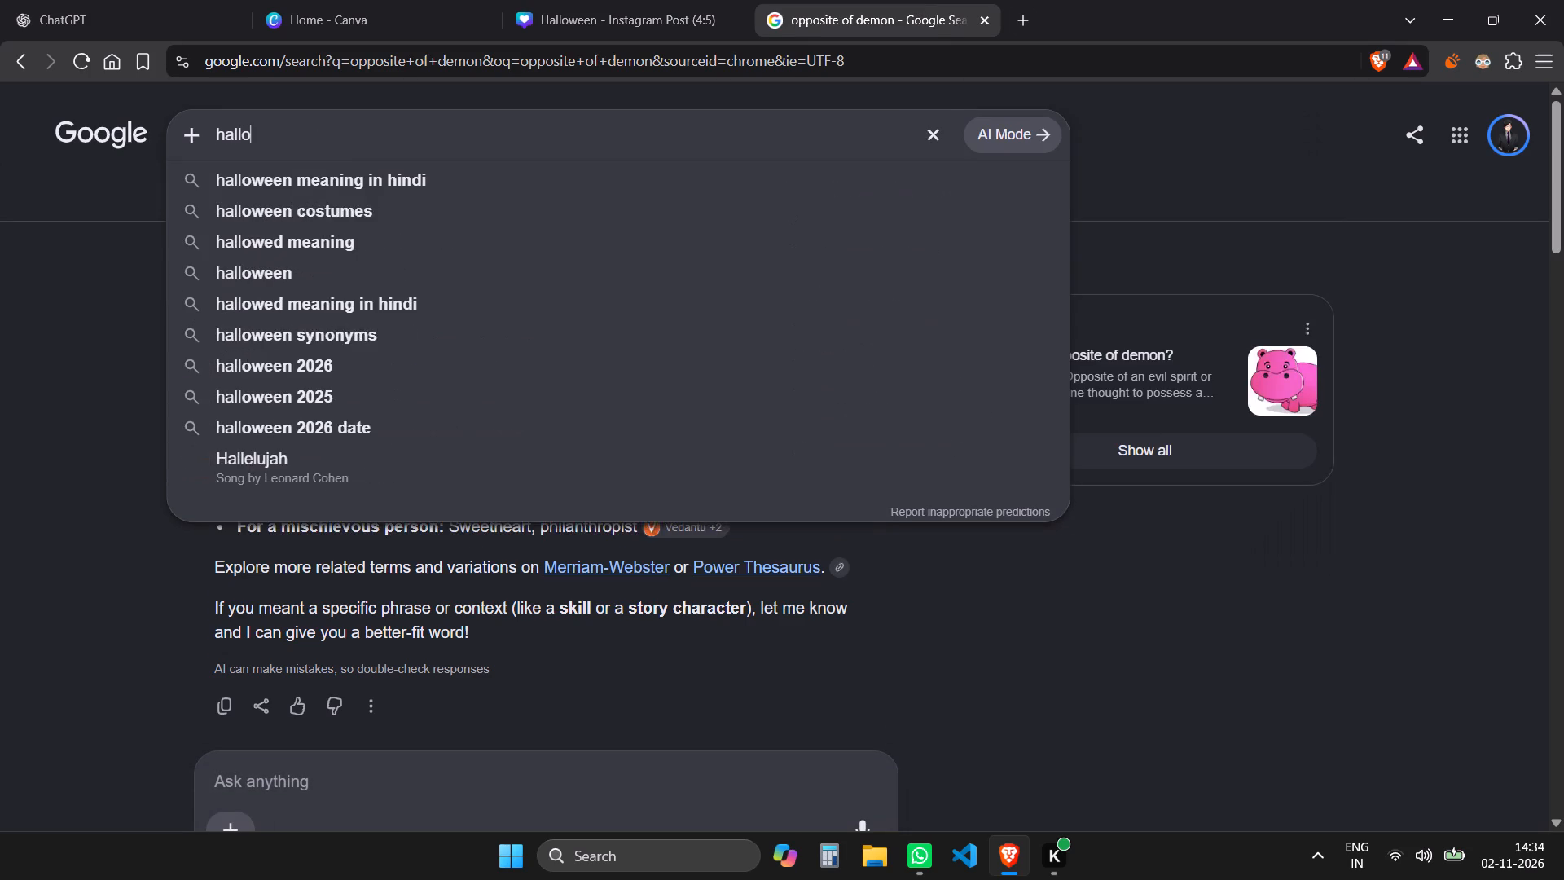
left_click(575, 2)
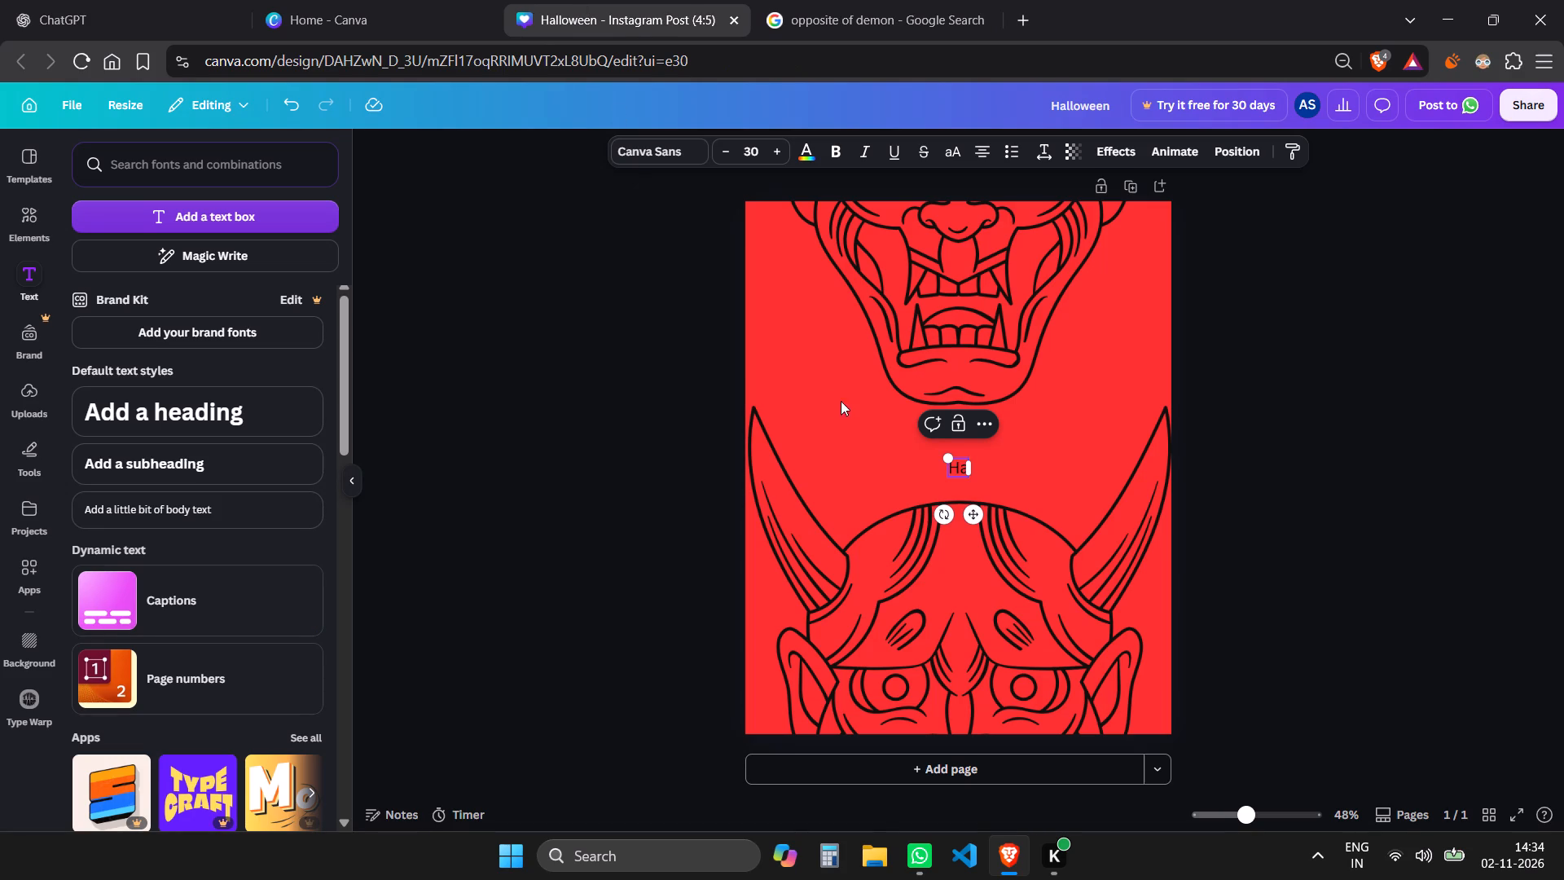
type("lloween")
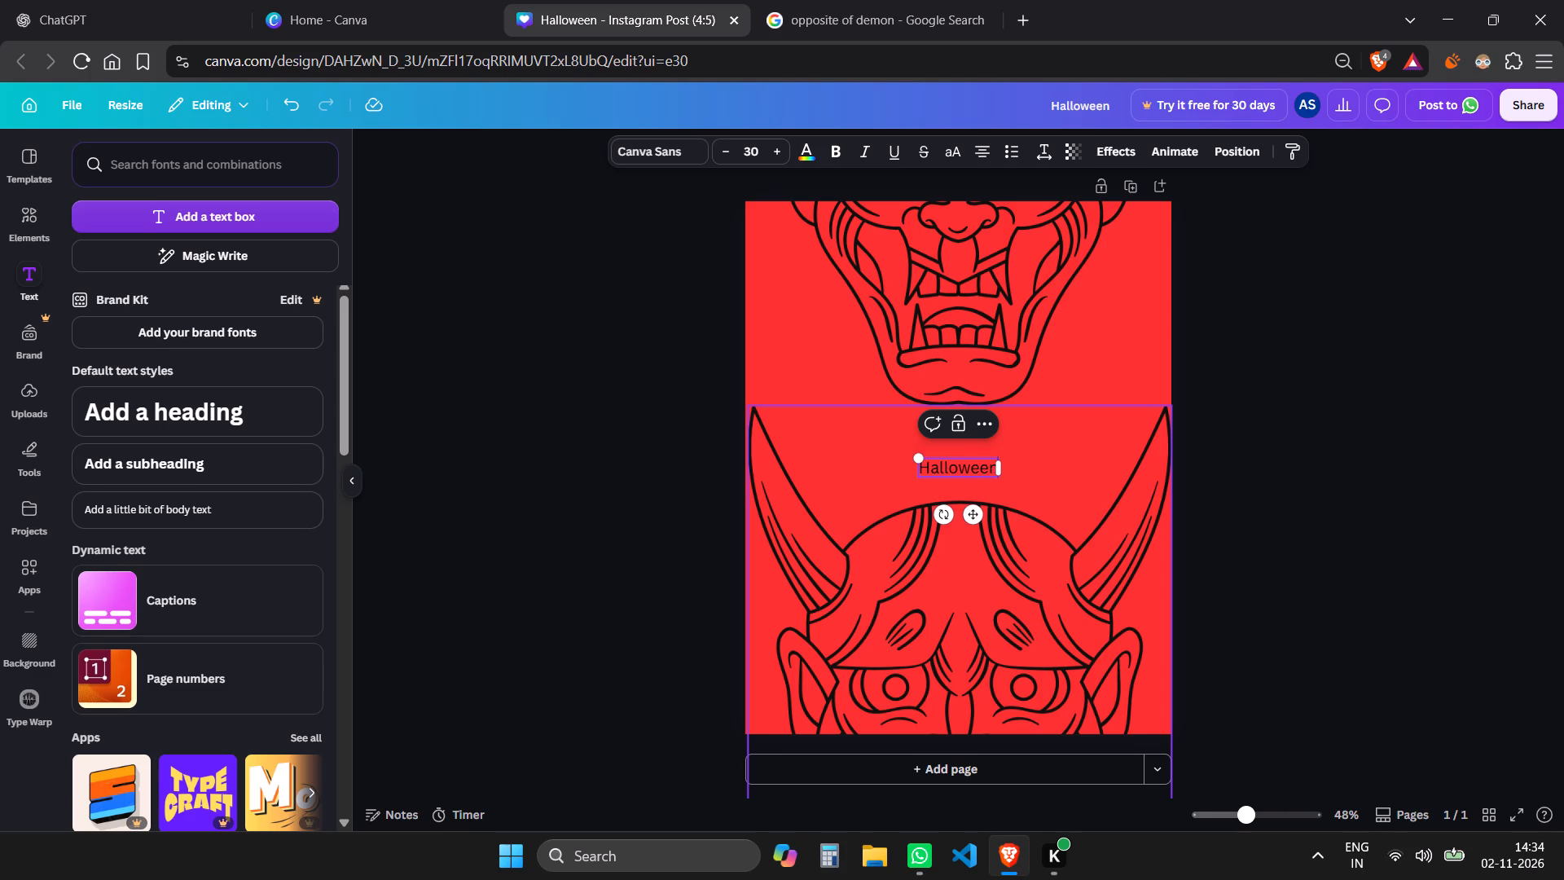
left_click(1272, 462)
Enlarge the Halloween text to size 95 and centre it between the upper mask's chin and the lower mask's forehead.
left_click(938, 472)
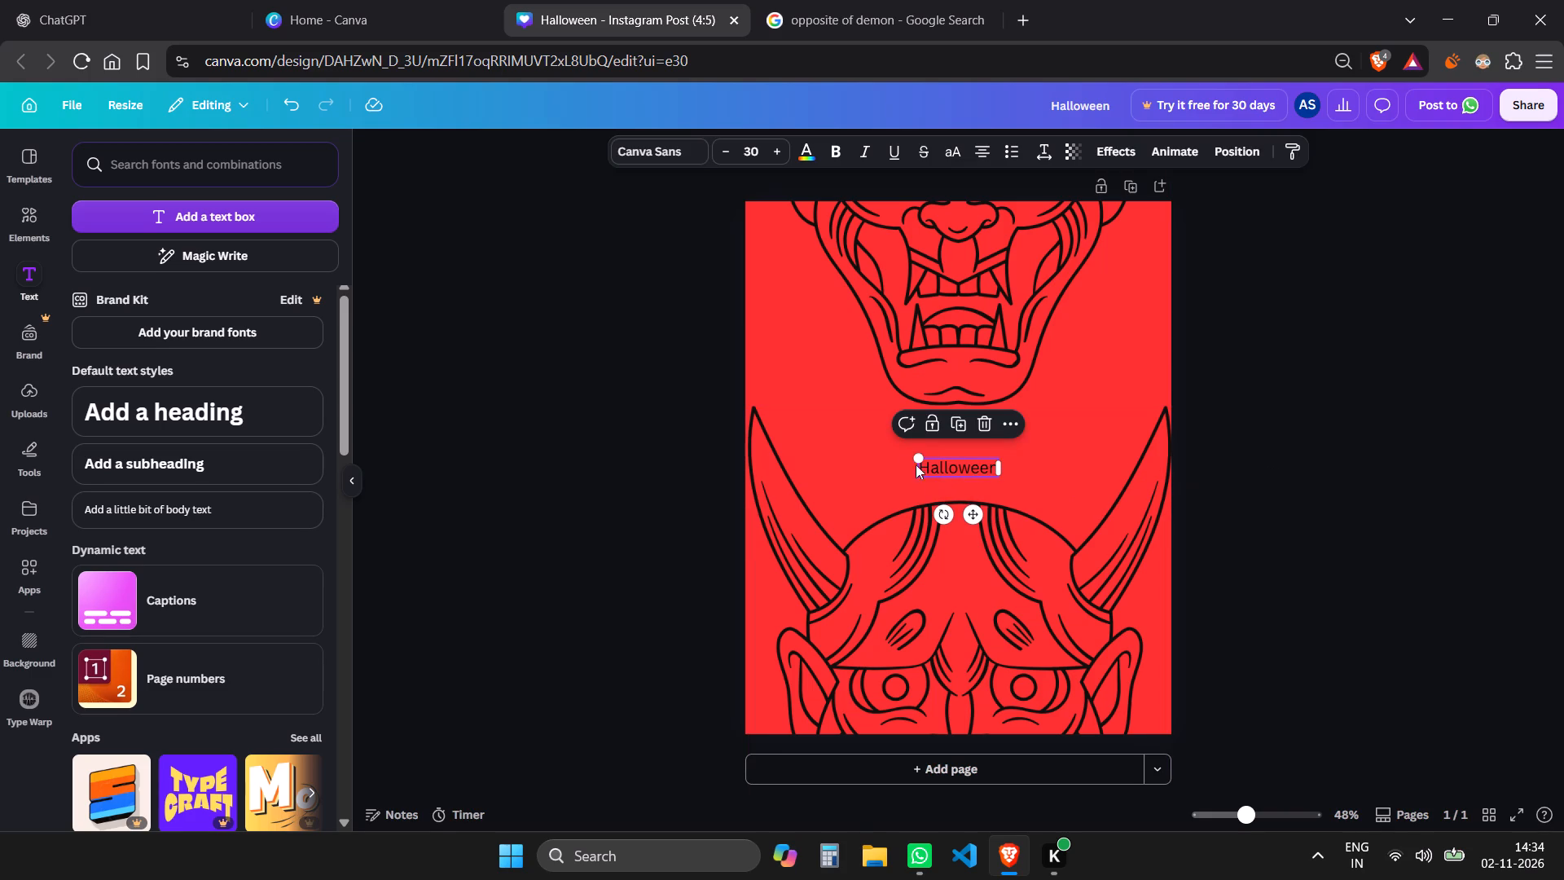
left_click_drag(916, 461, 745, 390)
left_click_drag(880, 447, 1010, 448)
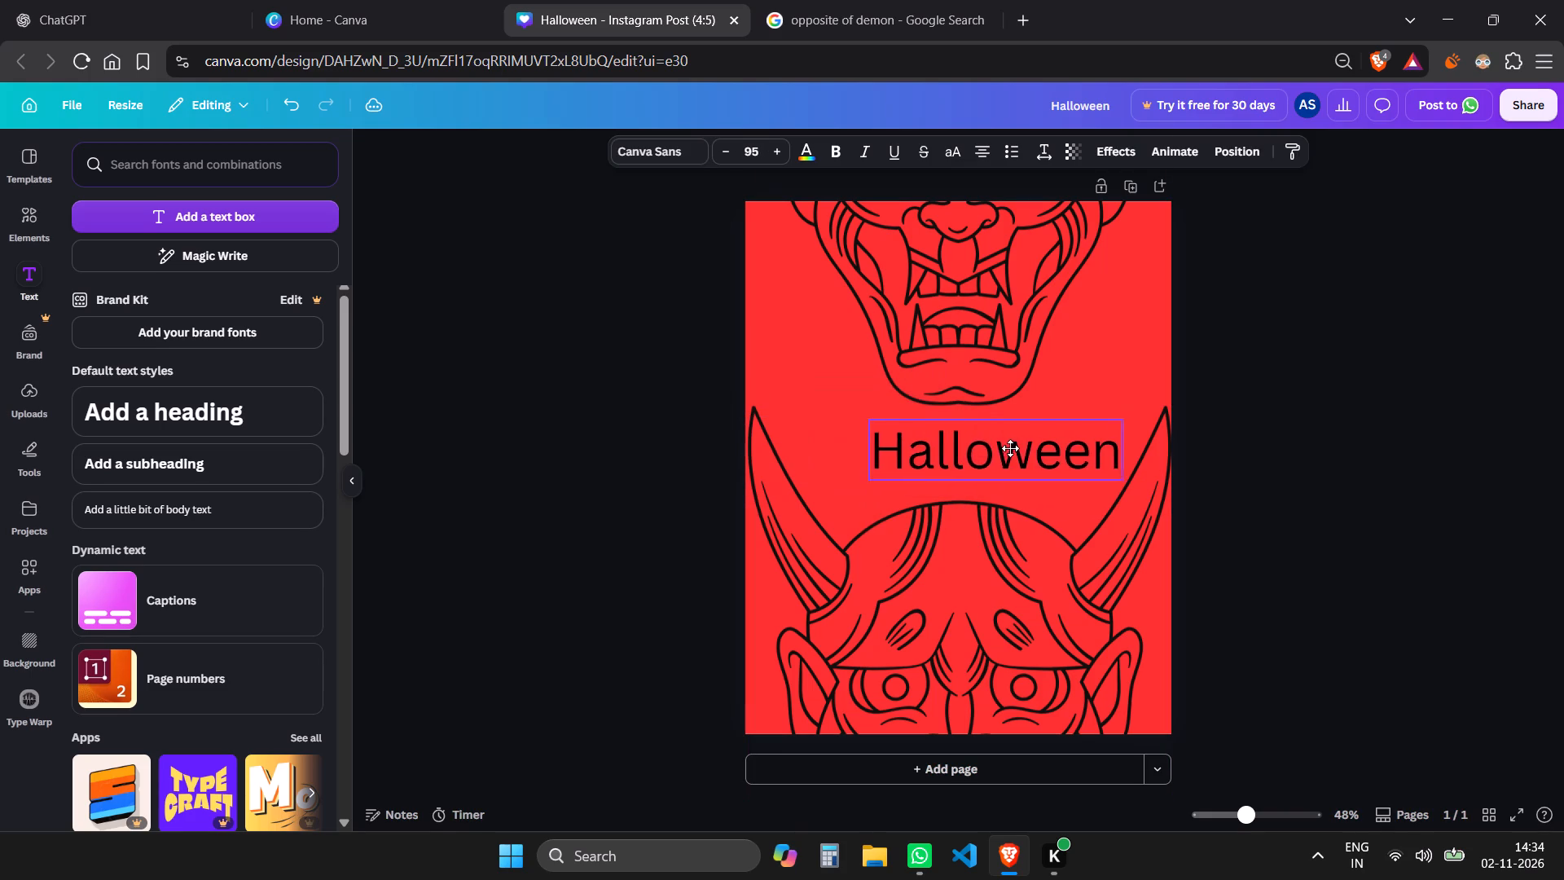
left_click_drag(1010, 448, 962, 447)
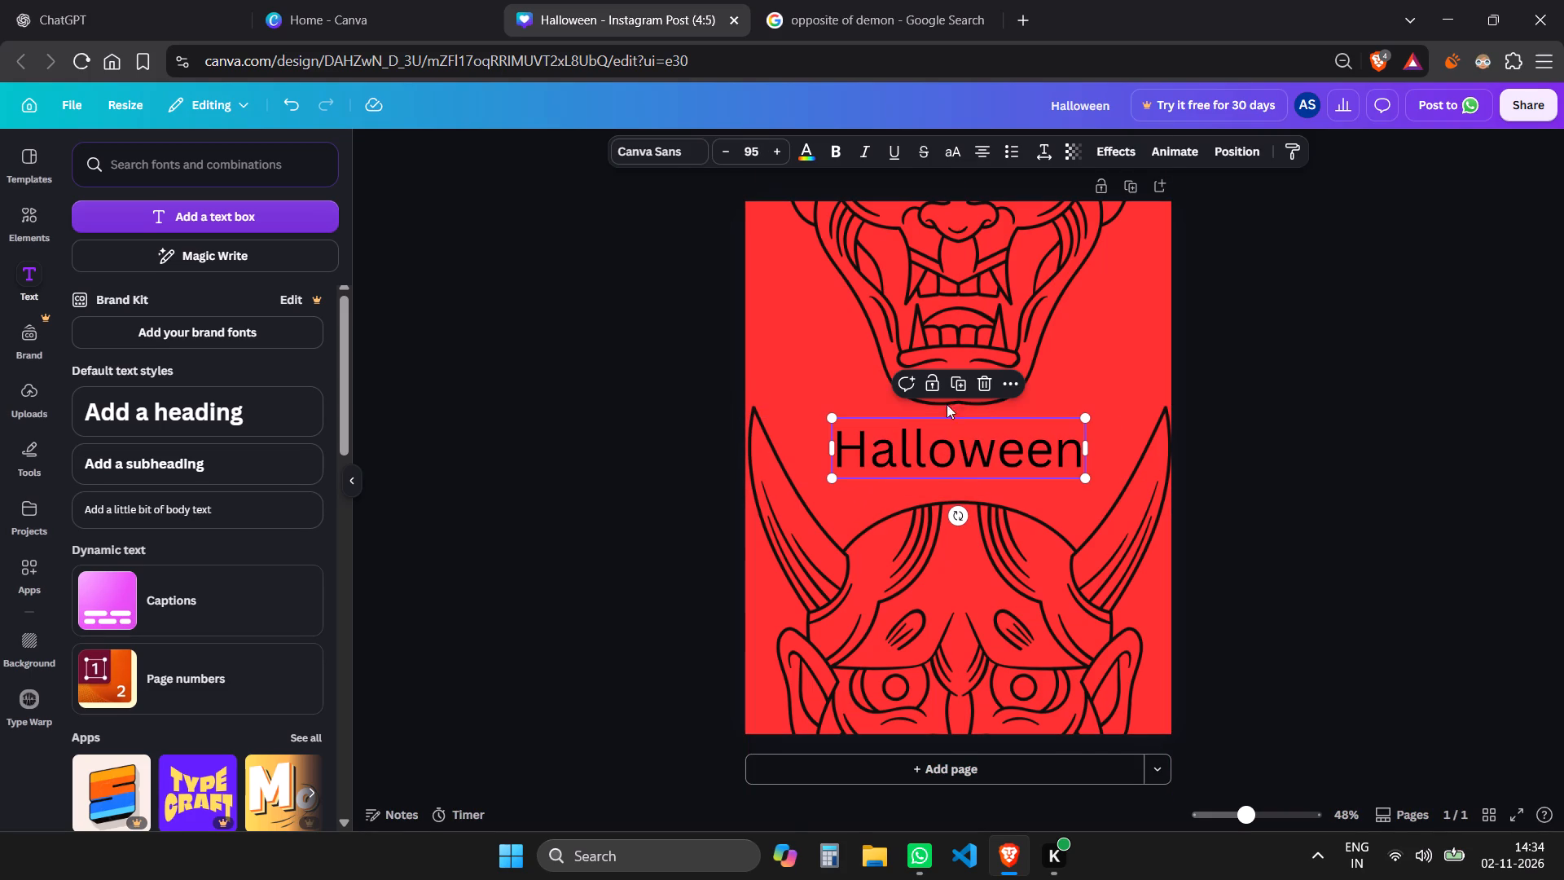
Browse the font categories for the Halloween text and filter the fonts to Graffiti.
left_click(670, 160)
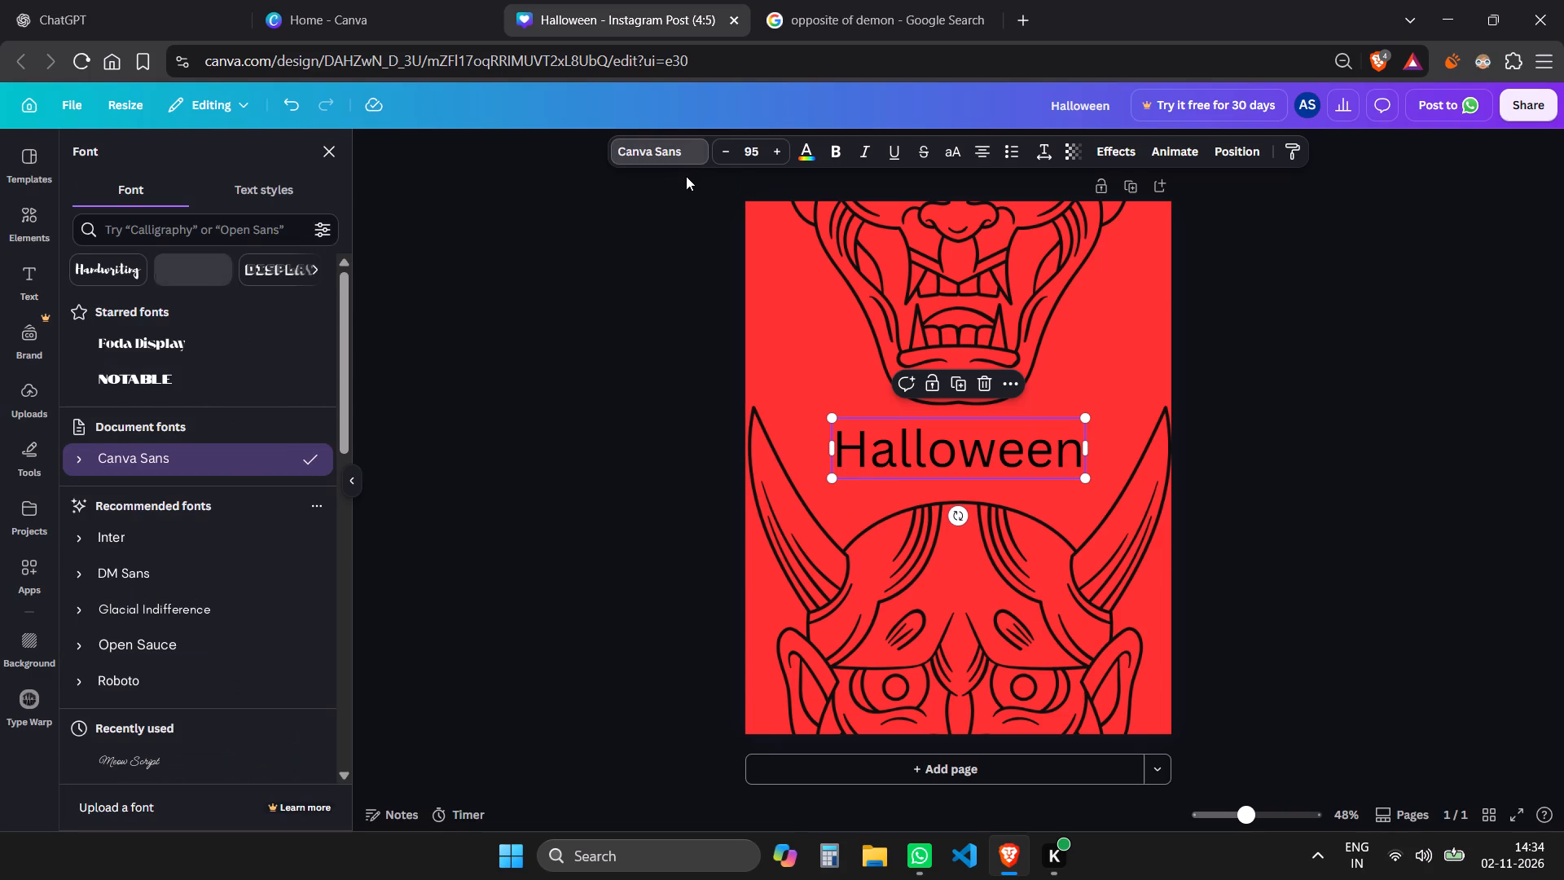
left_click(191, 218)
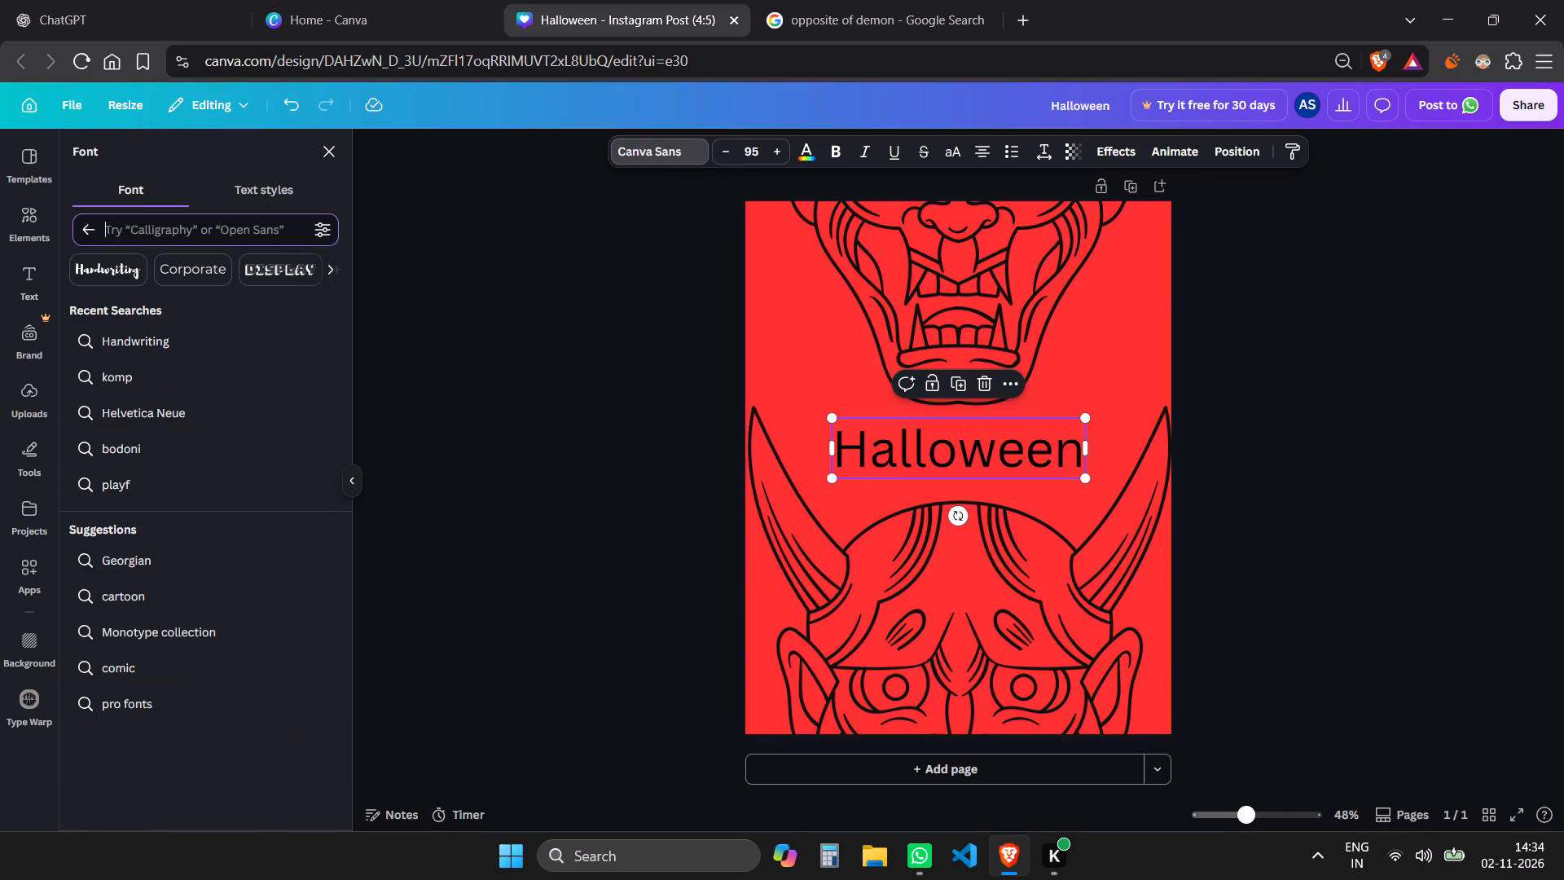
left_click(126, 282)
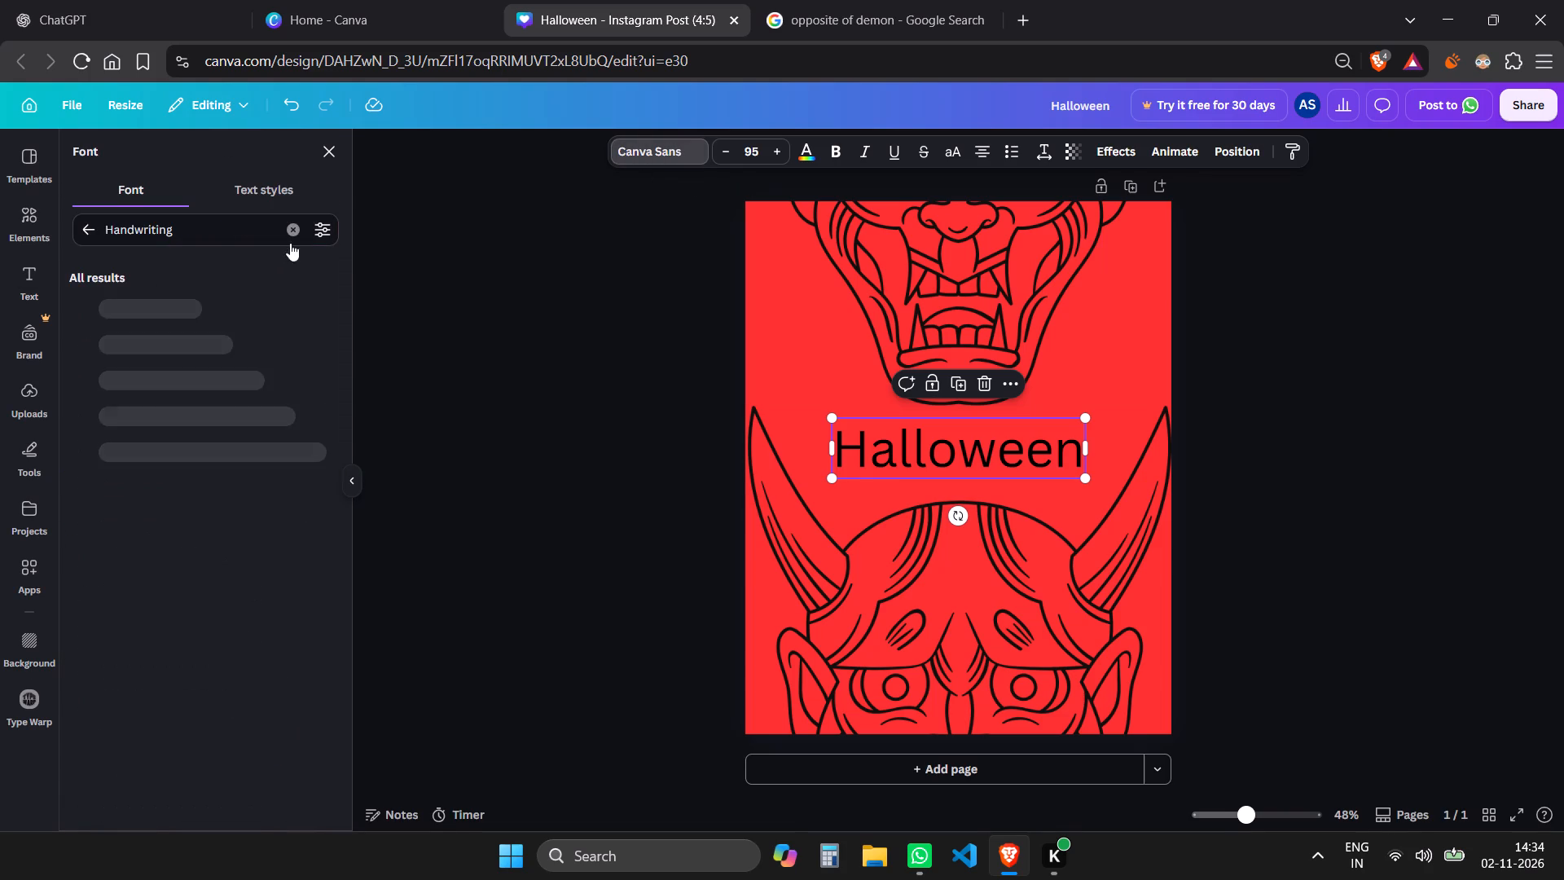
left_click(297, 224)
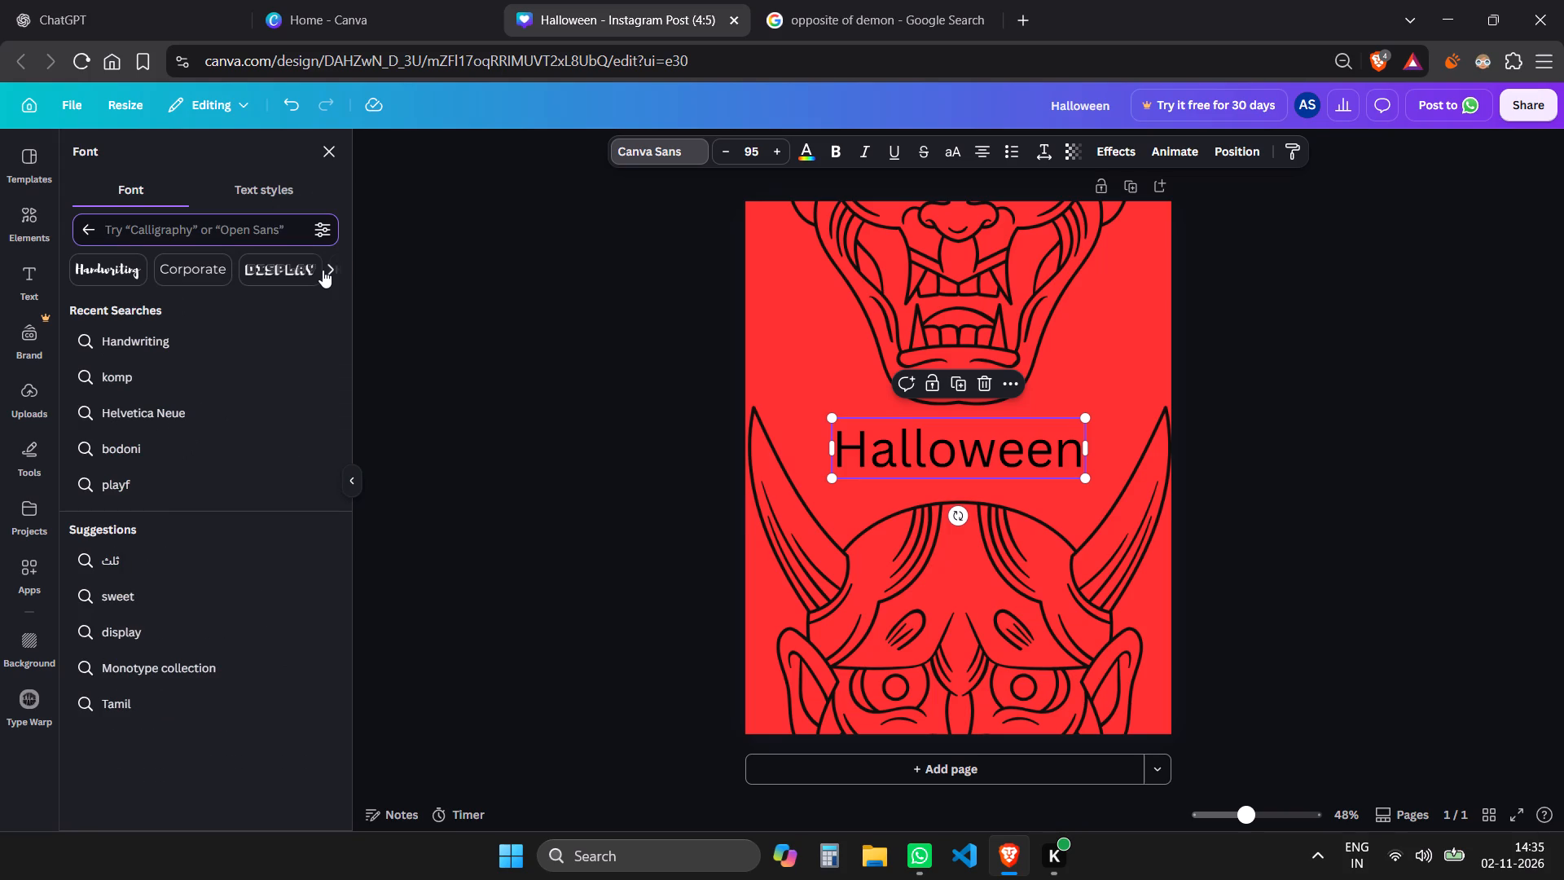
left_click(323, 268)
left_click(323, 268)
left_click(323, 268)
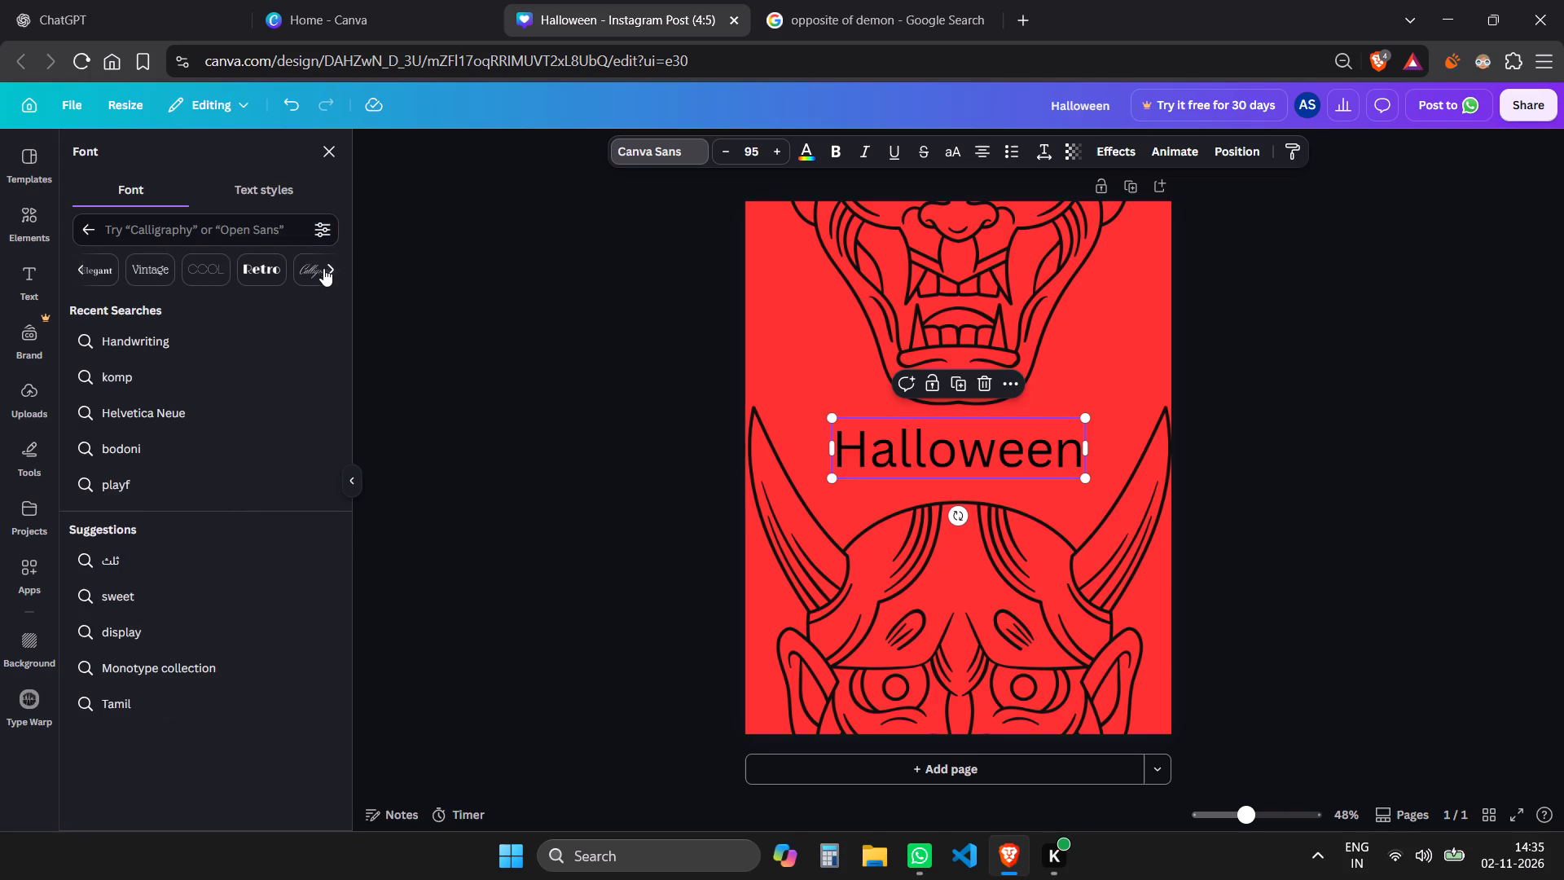
left_click(323, 268)
left_click(323, 268)
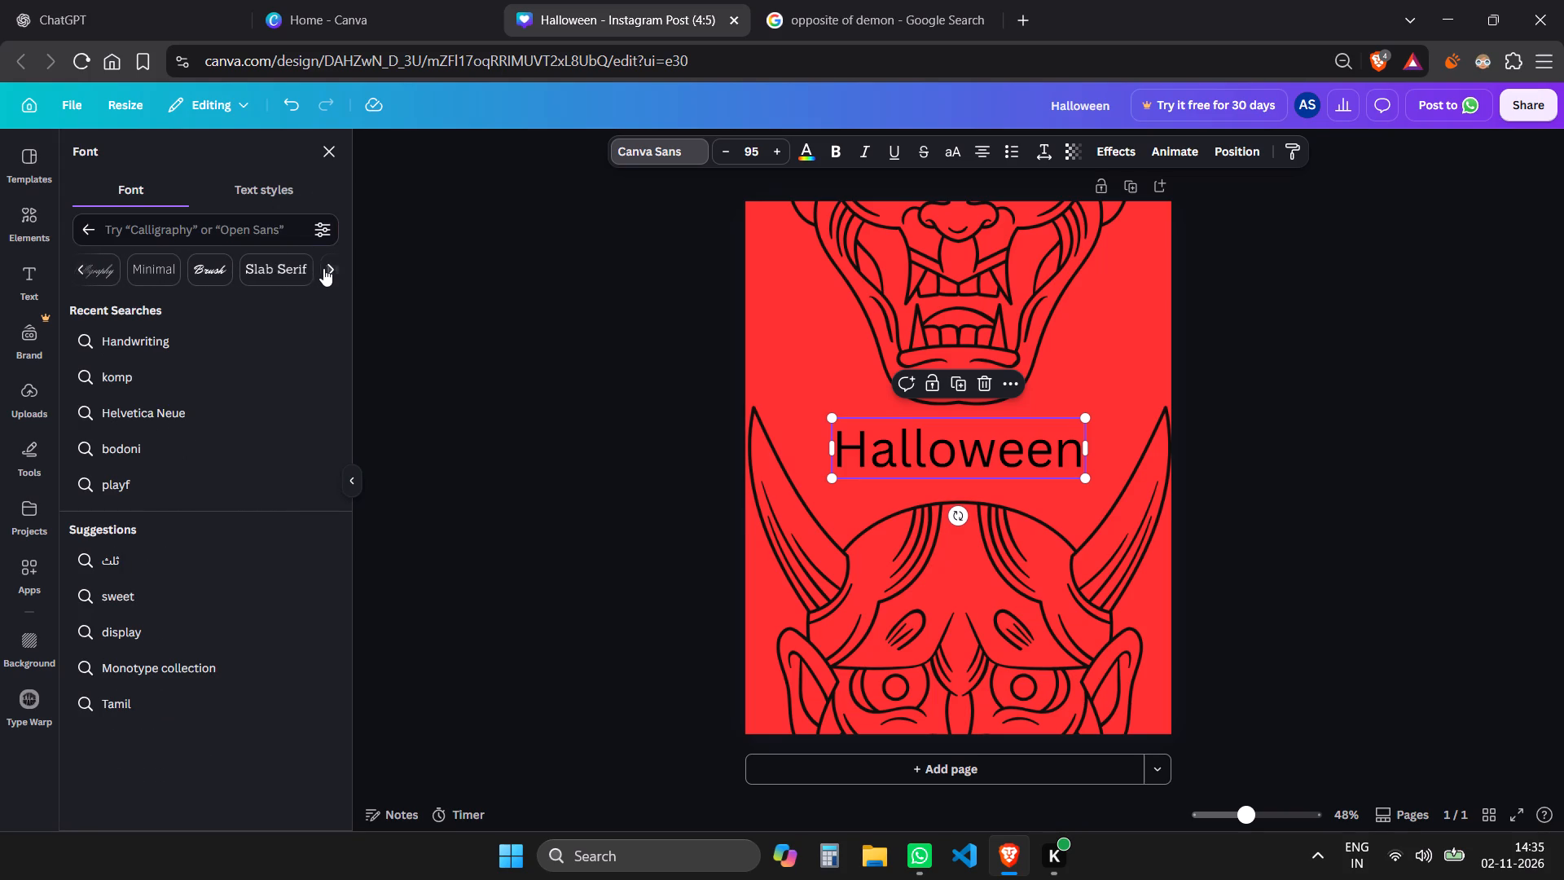
left_click(323, 268)
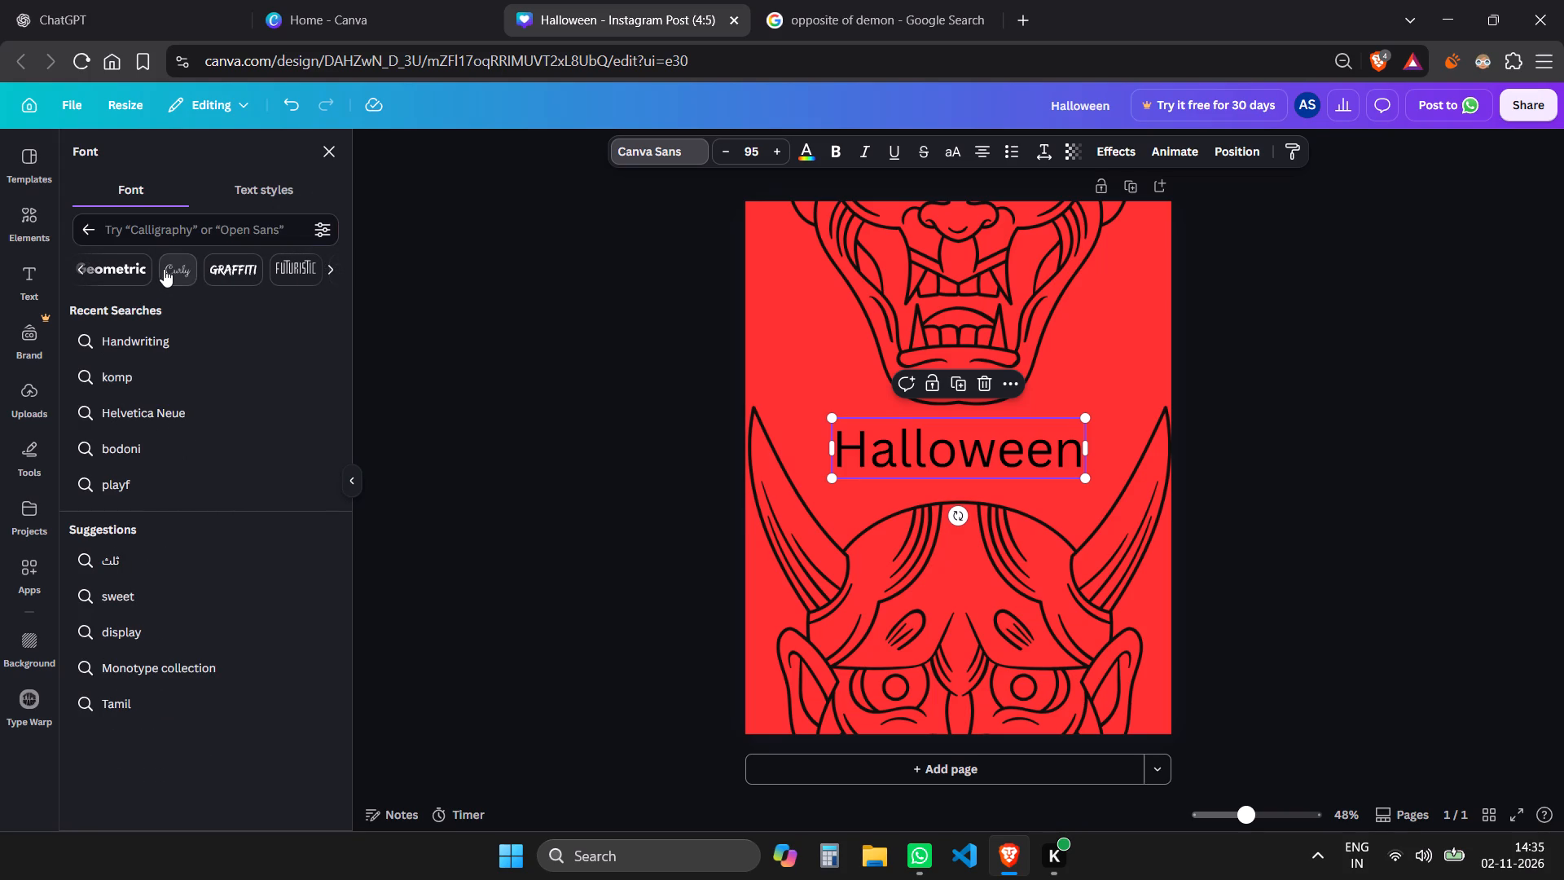
left_click(240, 266)
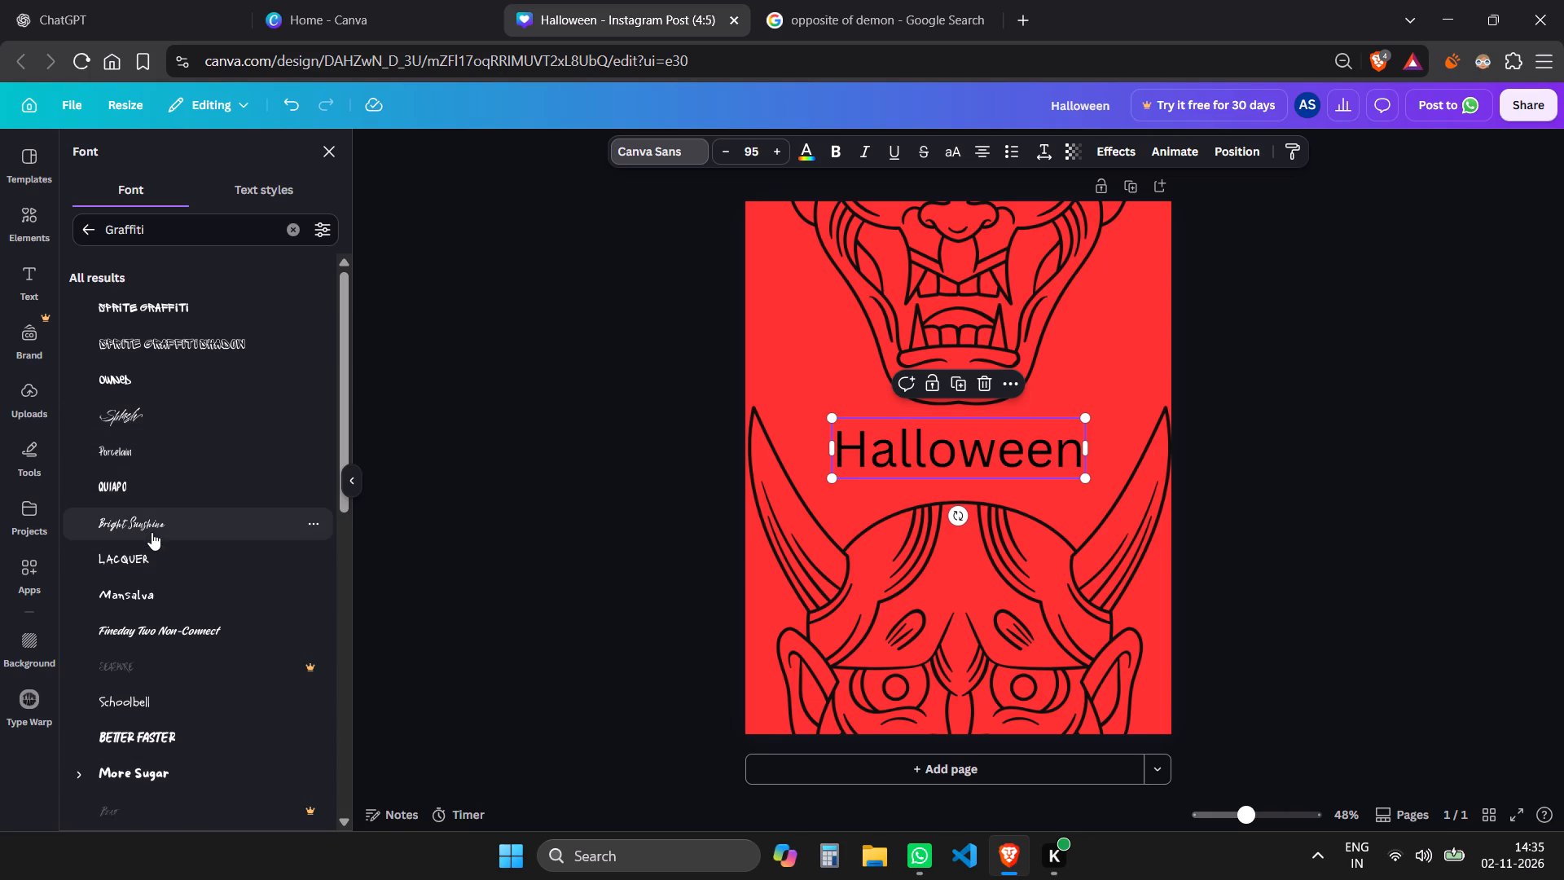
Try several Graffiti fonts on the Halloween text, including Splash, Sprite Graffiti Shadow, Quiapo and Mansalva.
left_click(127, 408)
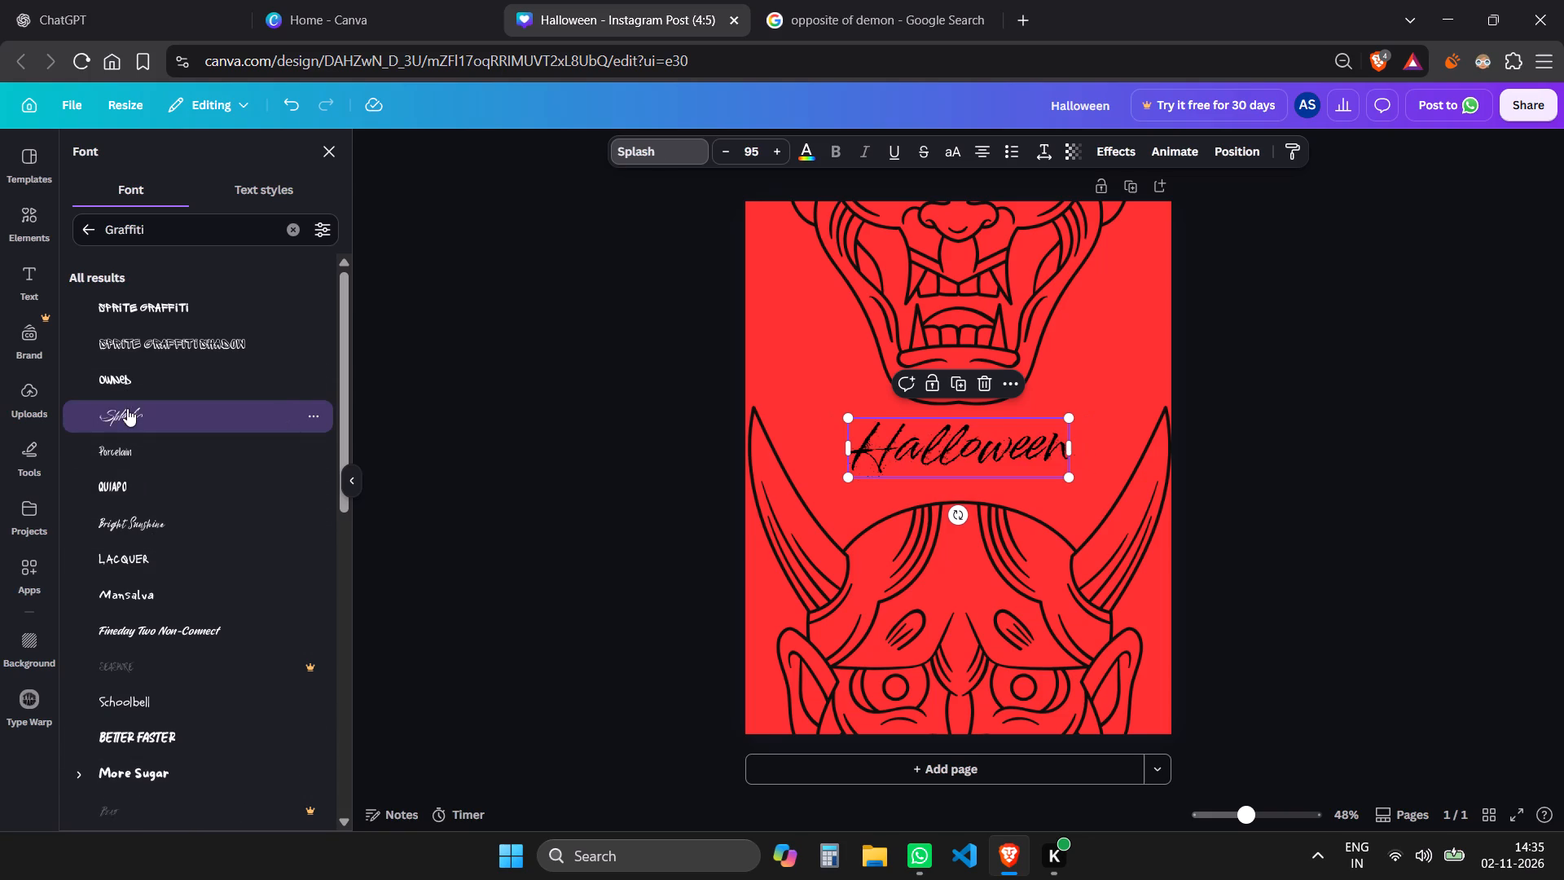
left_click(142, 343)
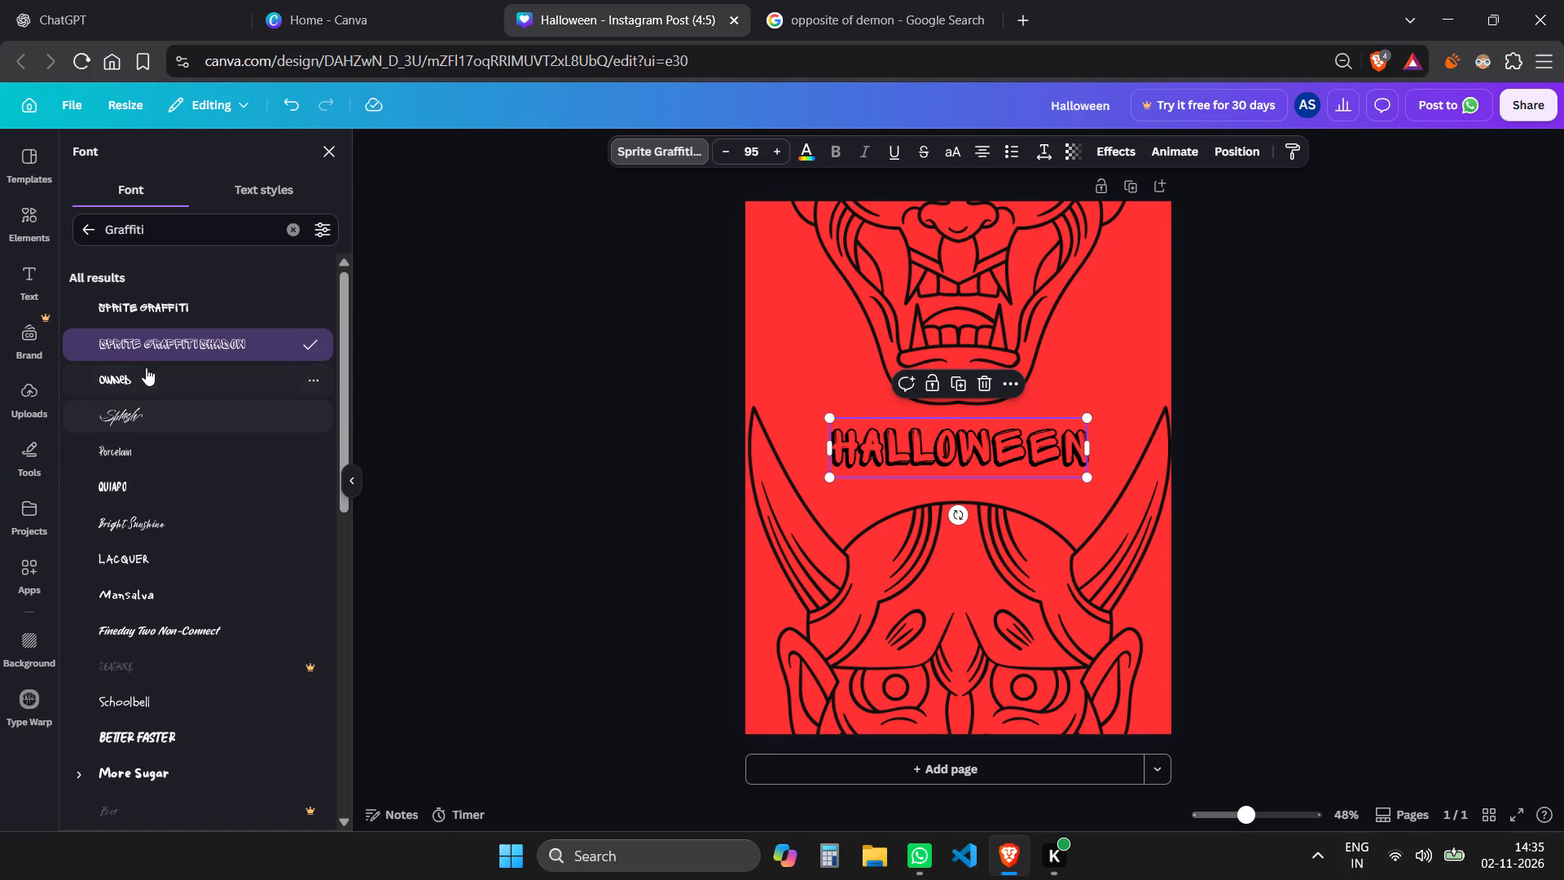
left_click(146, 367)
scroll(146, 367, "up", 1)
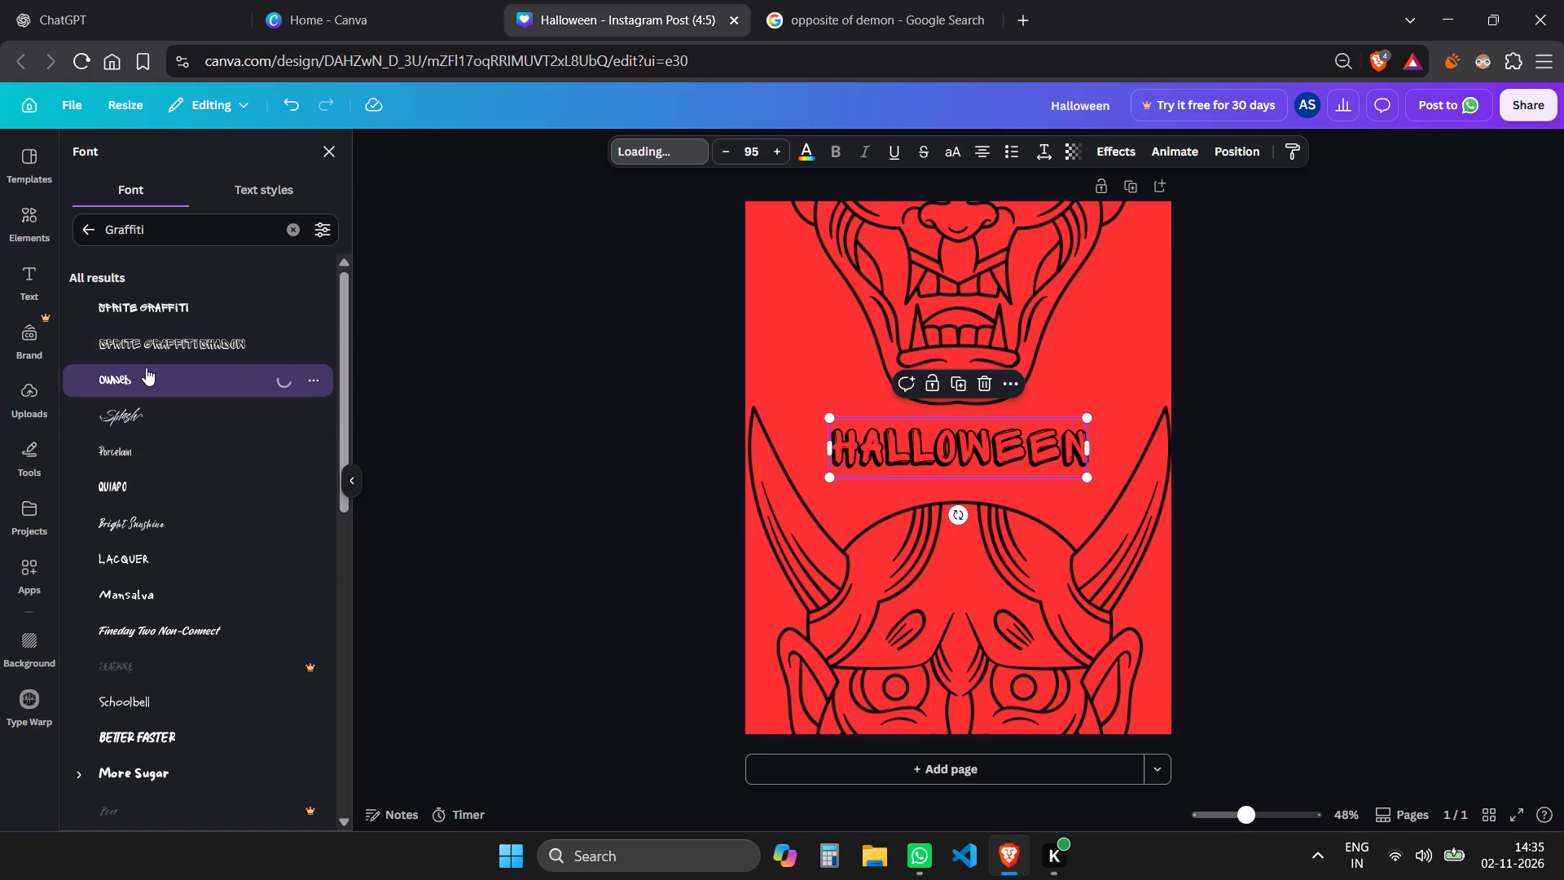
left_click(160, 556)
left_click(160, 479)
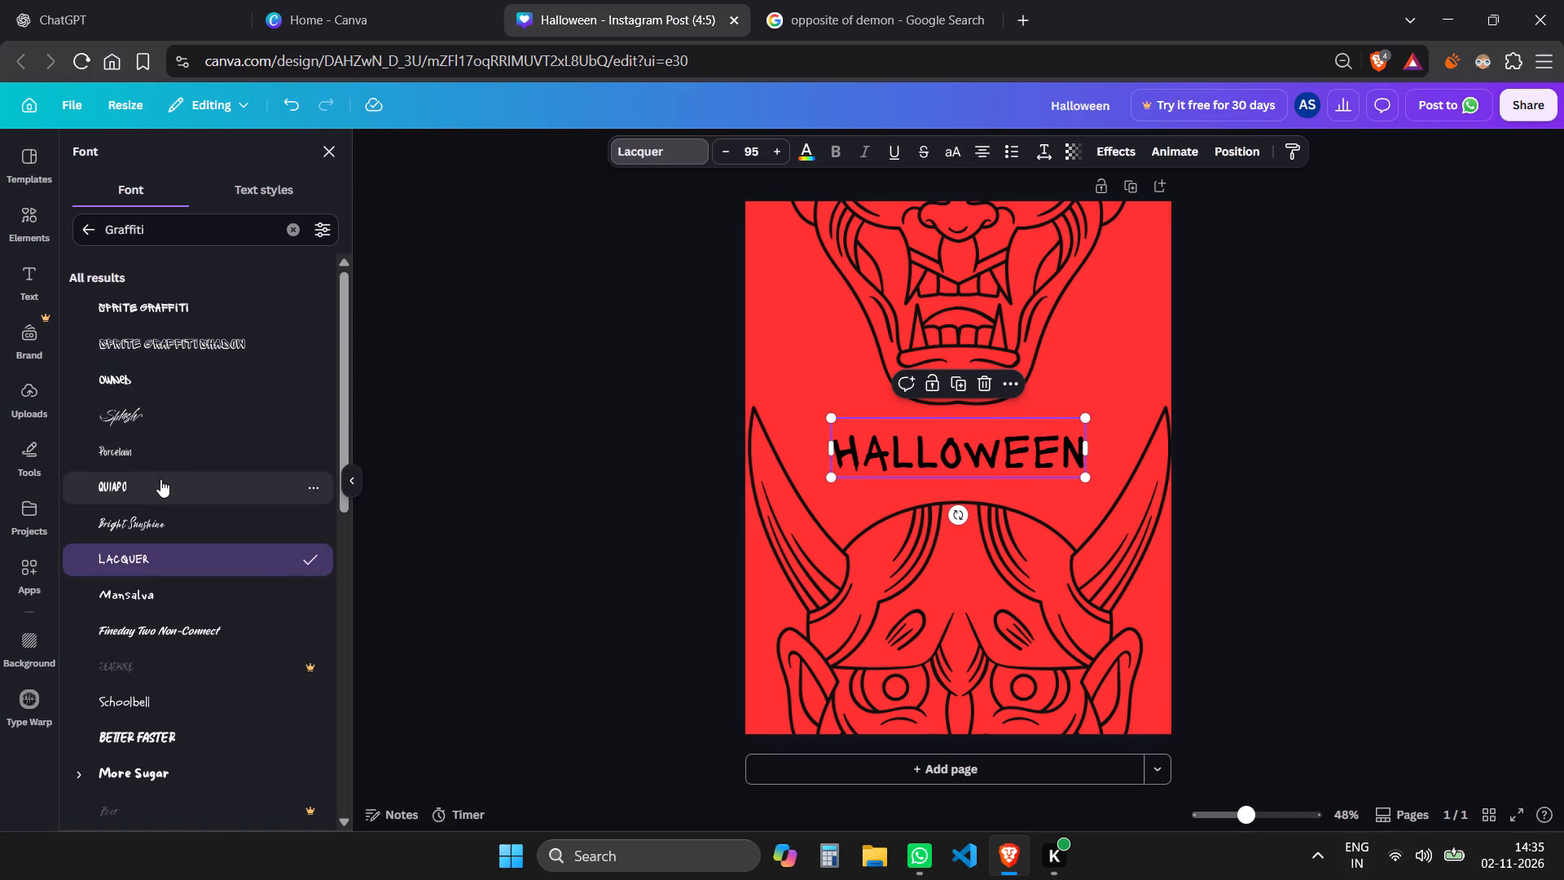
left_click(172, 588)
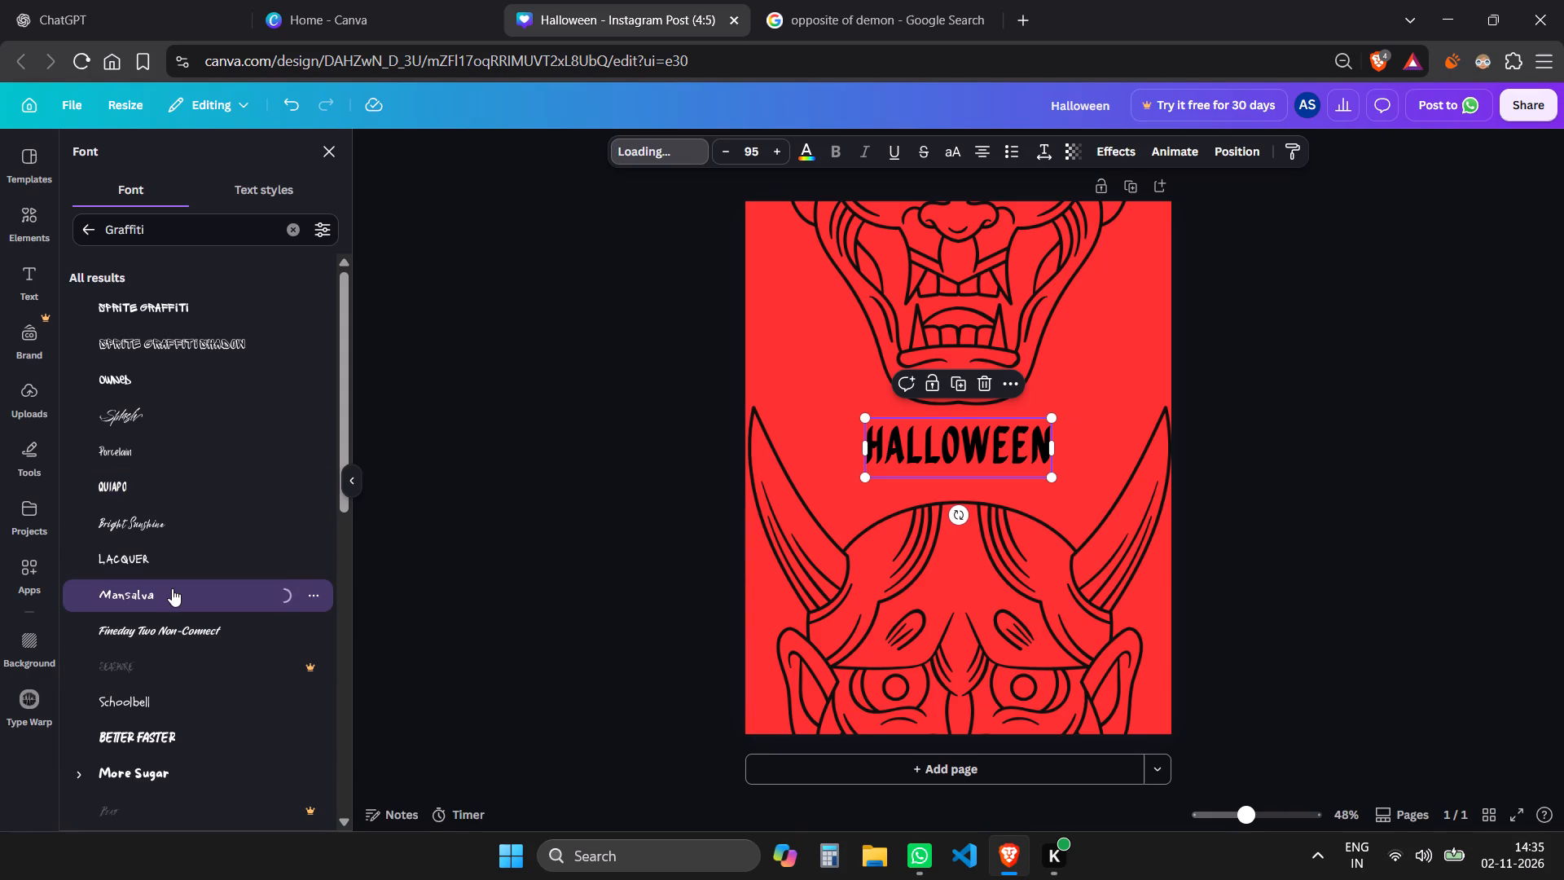
Set the Halloween text's font to Cinema Outfit.
scroll(172, 590, "down", 3)
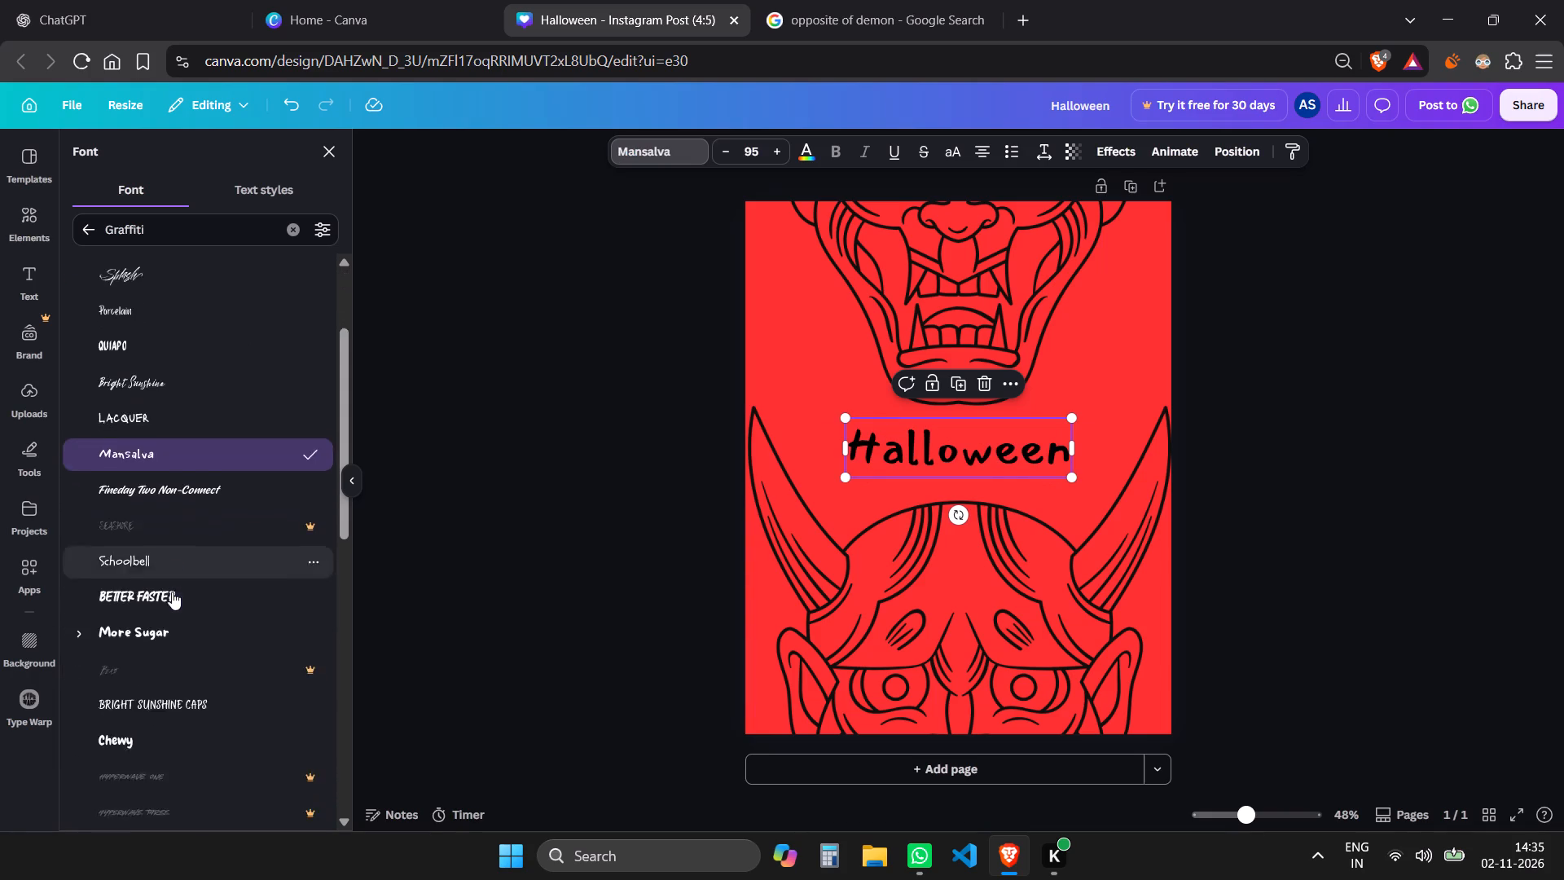
scroll(172, 592, "down", 4)
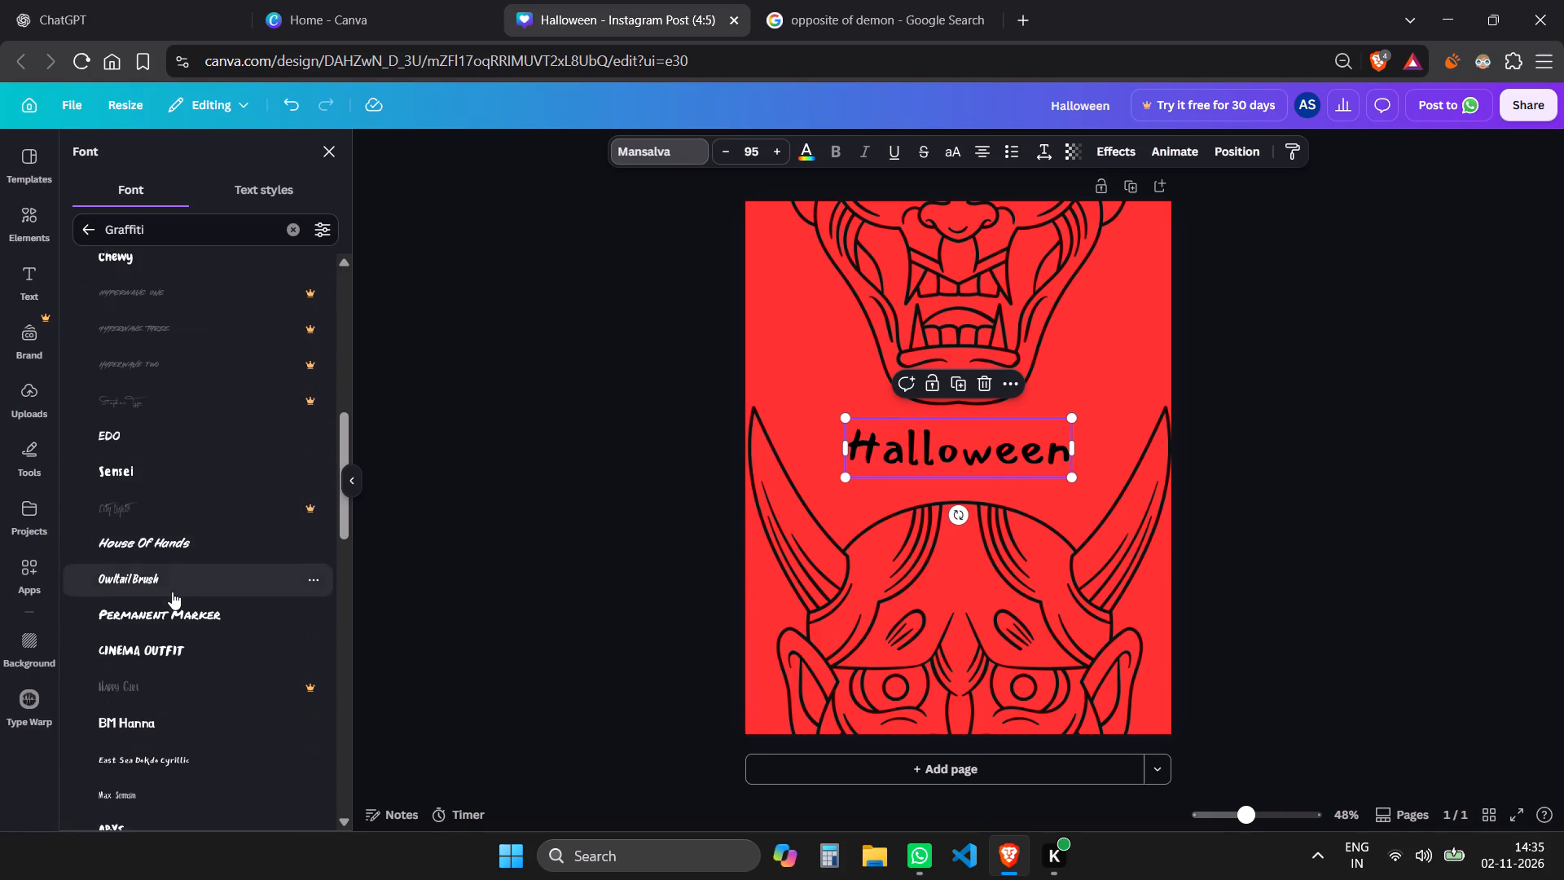
left_click(177, 562)
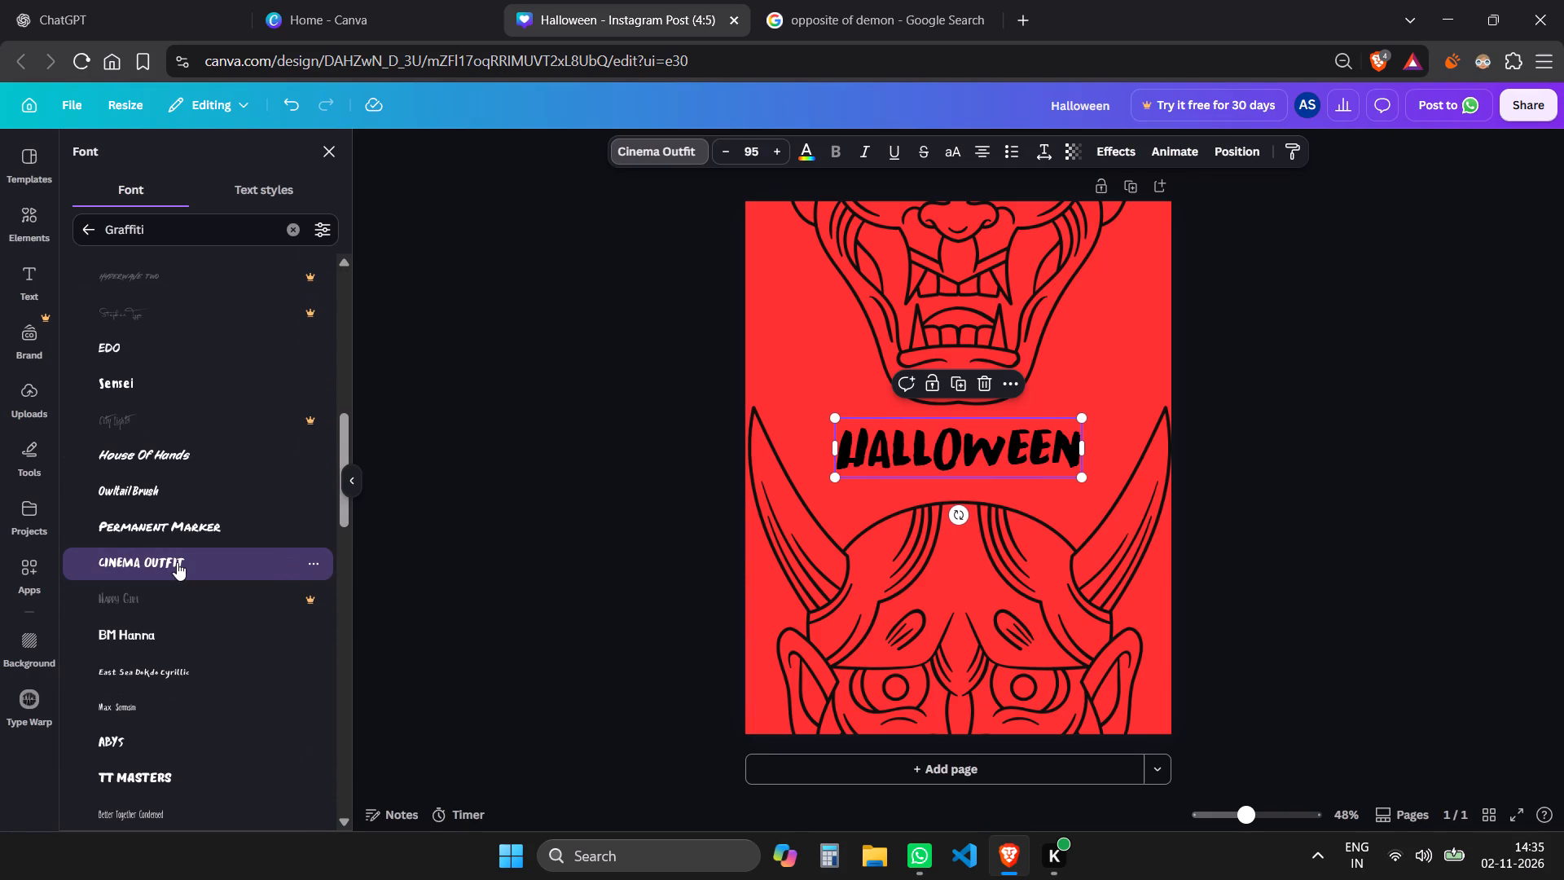
Look through the rest of the Graffiti fonts for alternatives for the Halloween text.
scroll(177, 562, "down", 2)
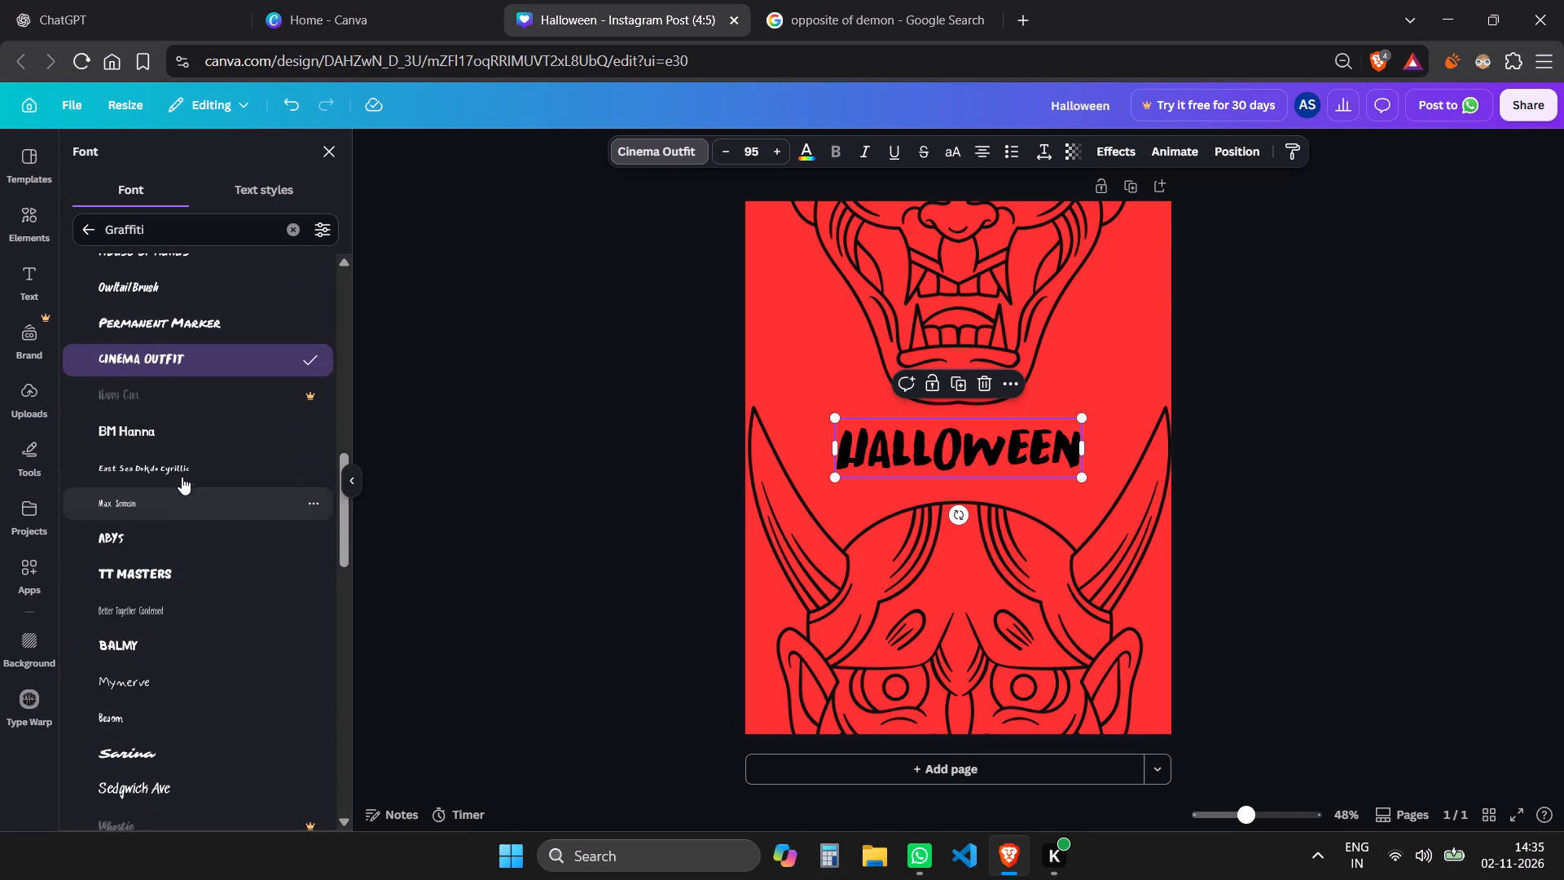
scroll(182, 474, "down", 5)
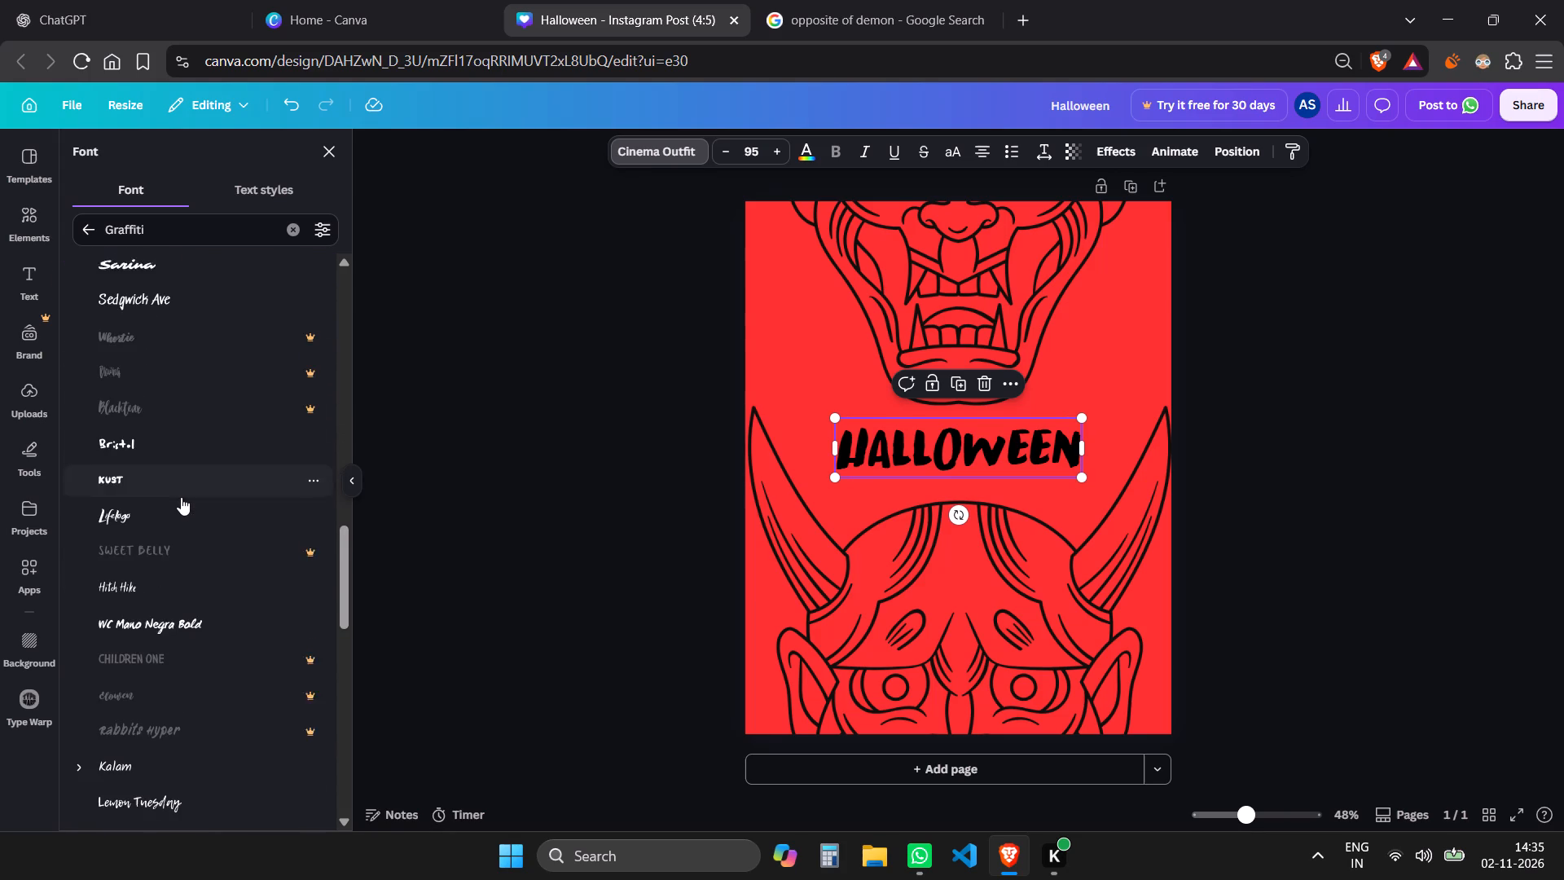
scroll(181, 497, "down", 4)
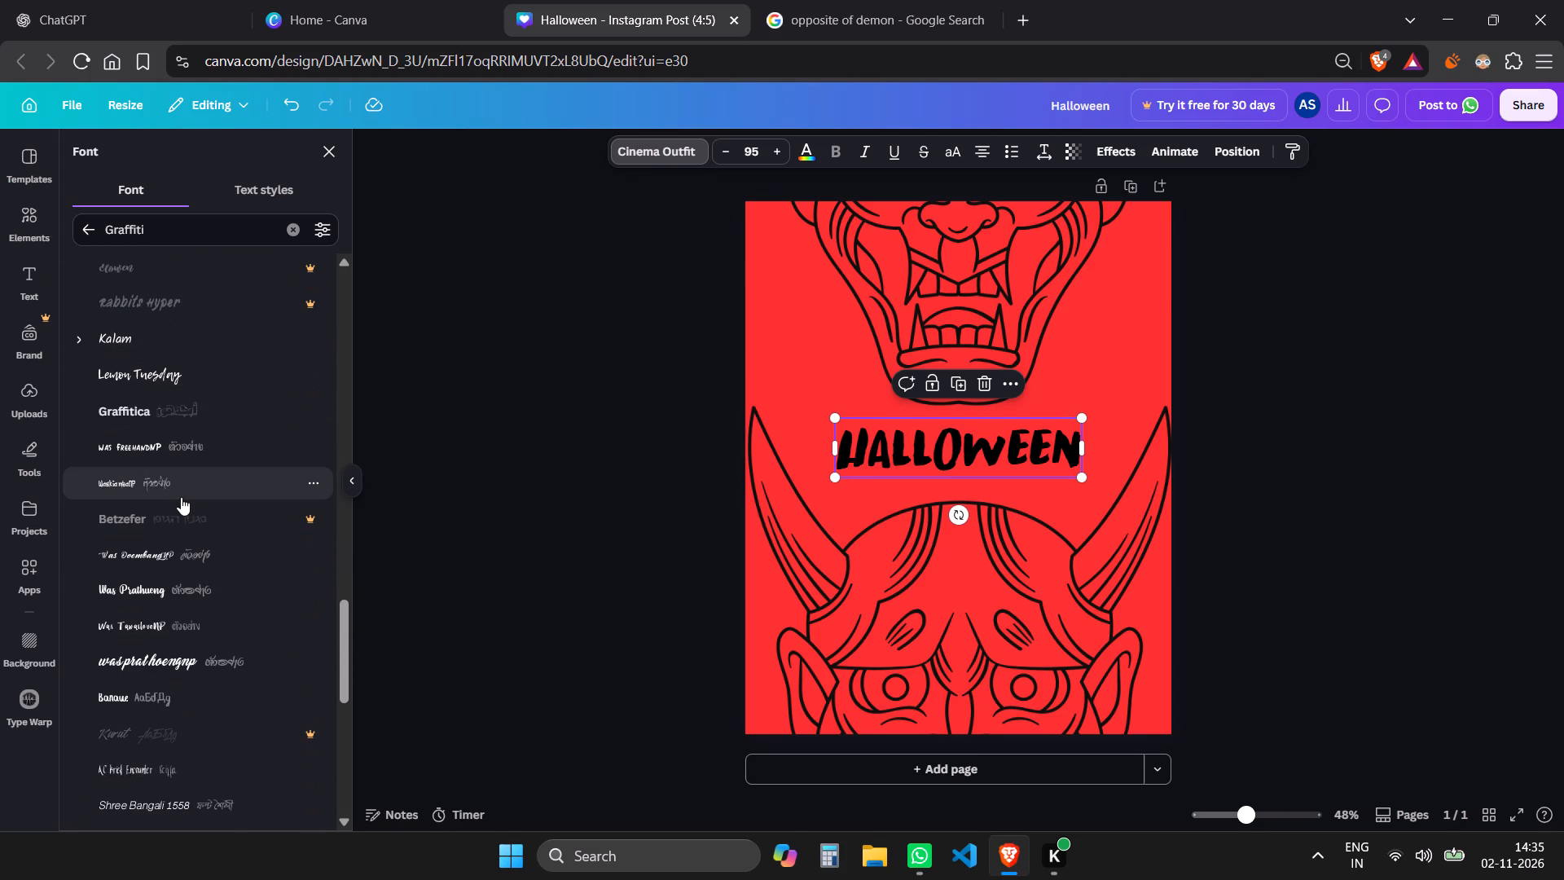
scroll(181, 497, "down", 2)
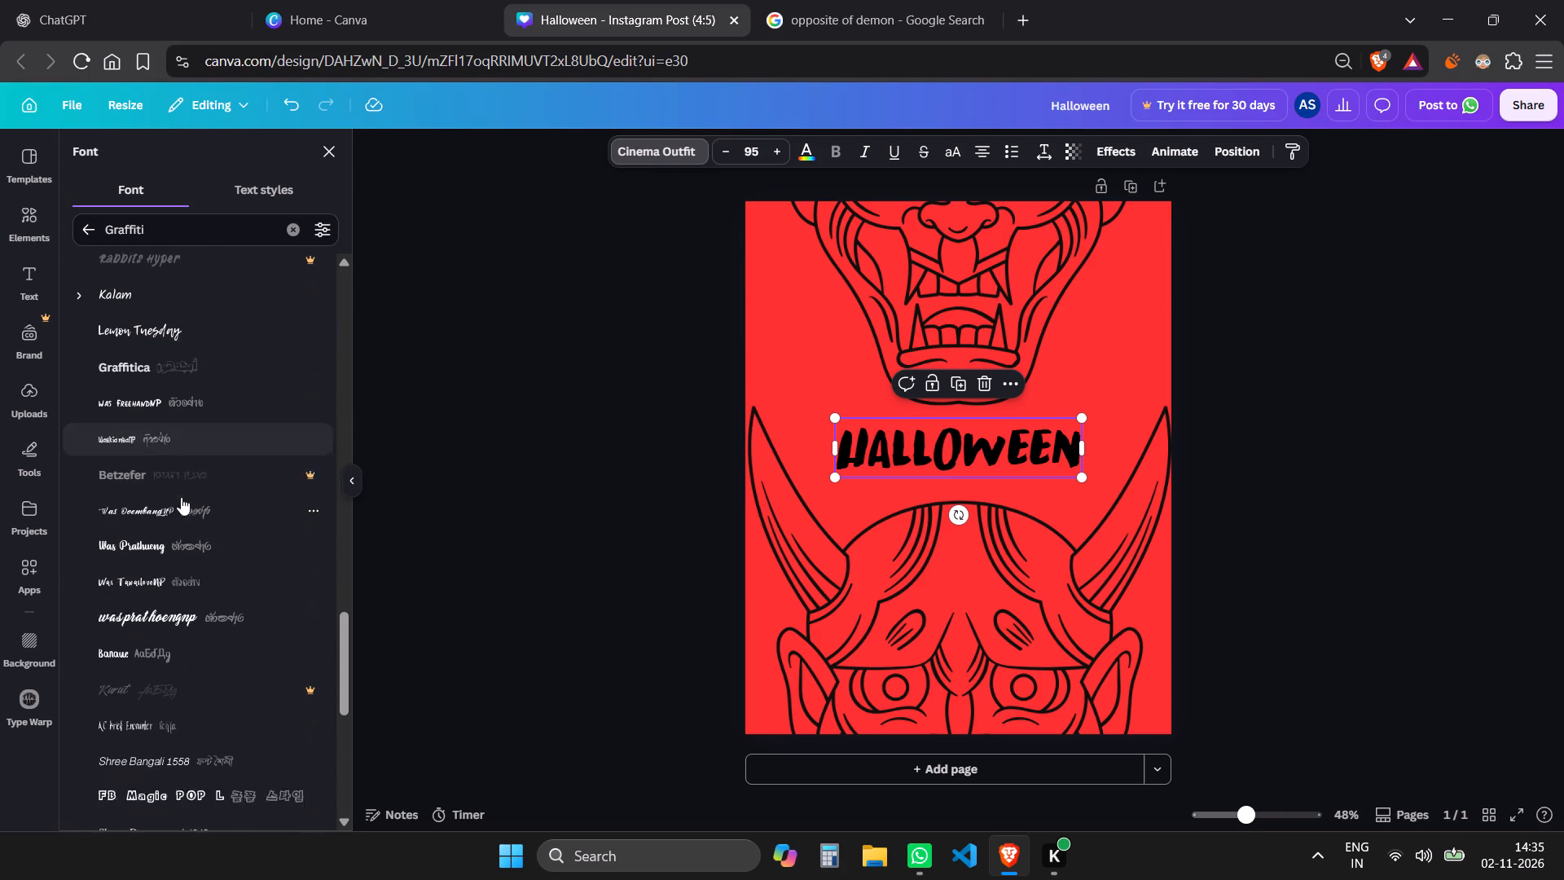
scroll(181, 497, "down", 5)
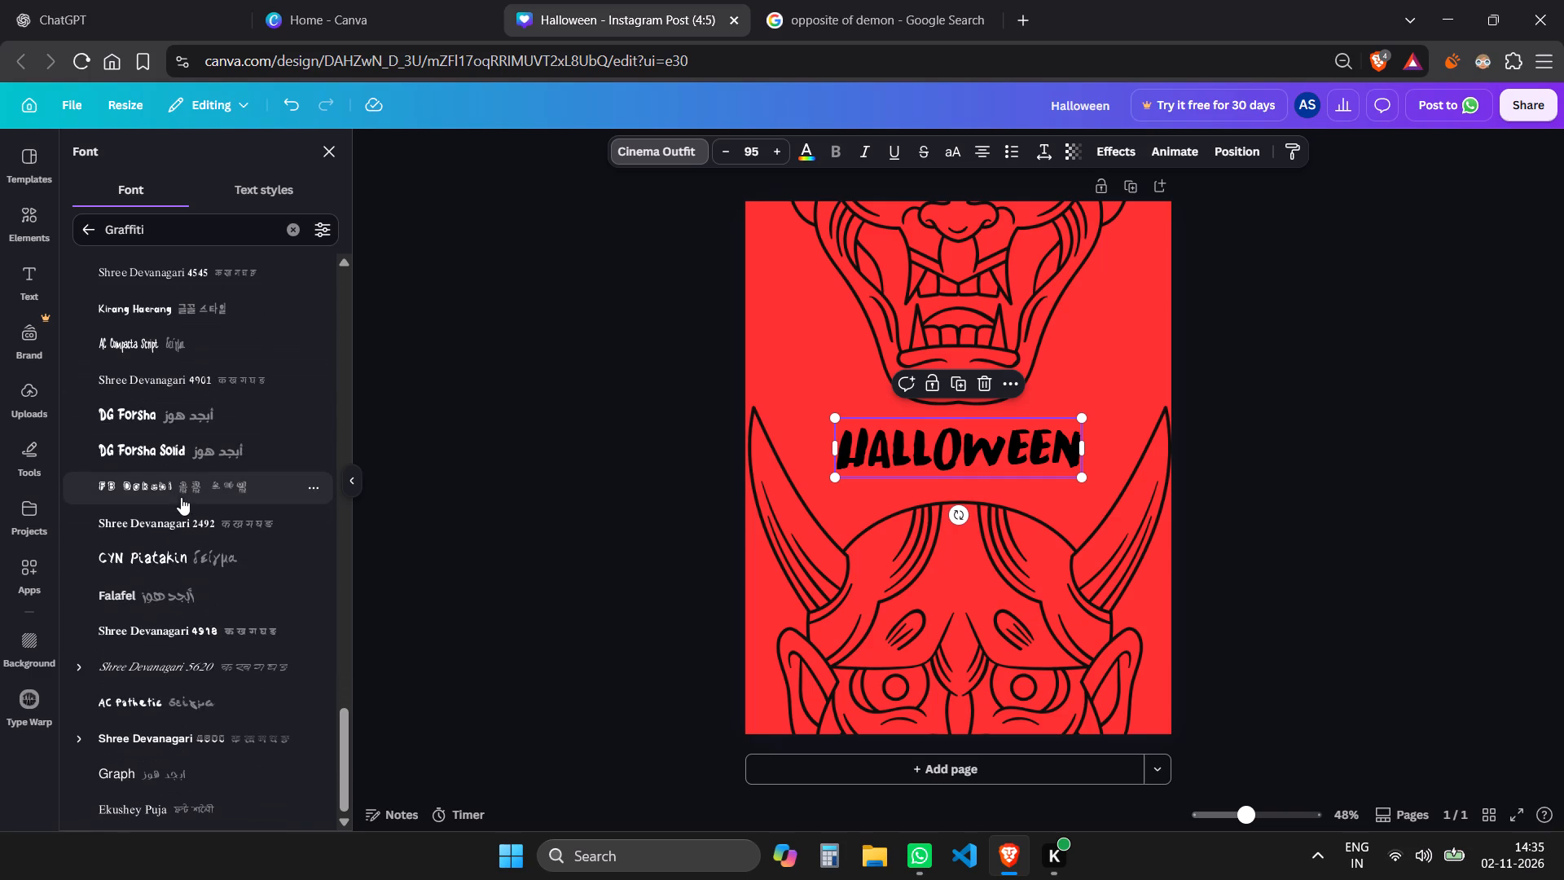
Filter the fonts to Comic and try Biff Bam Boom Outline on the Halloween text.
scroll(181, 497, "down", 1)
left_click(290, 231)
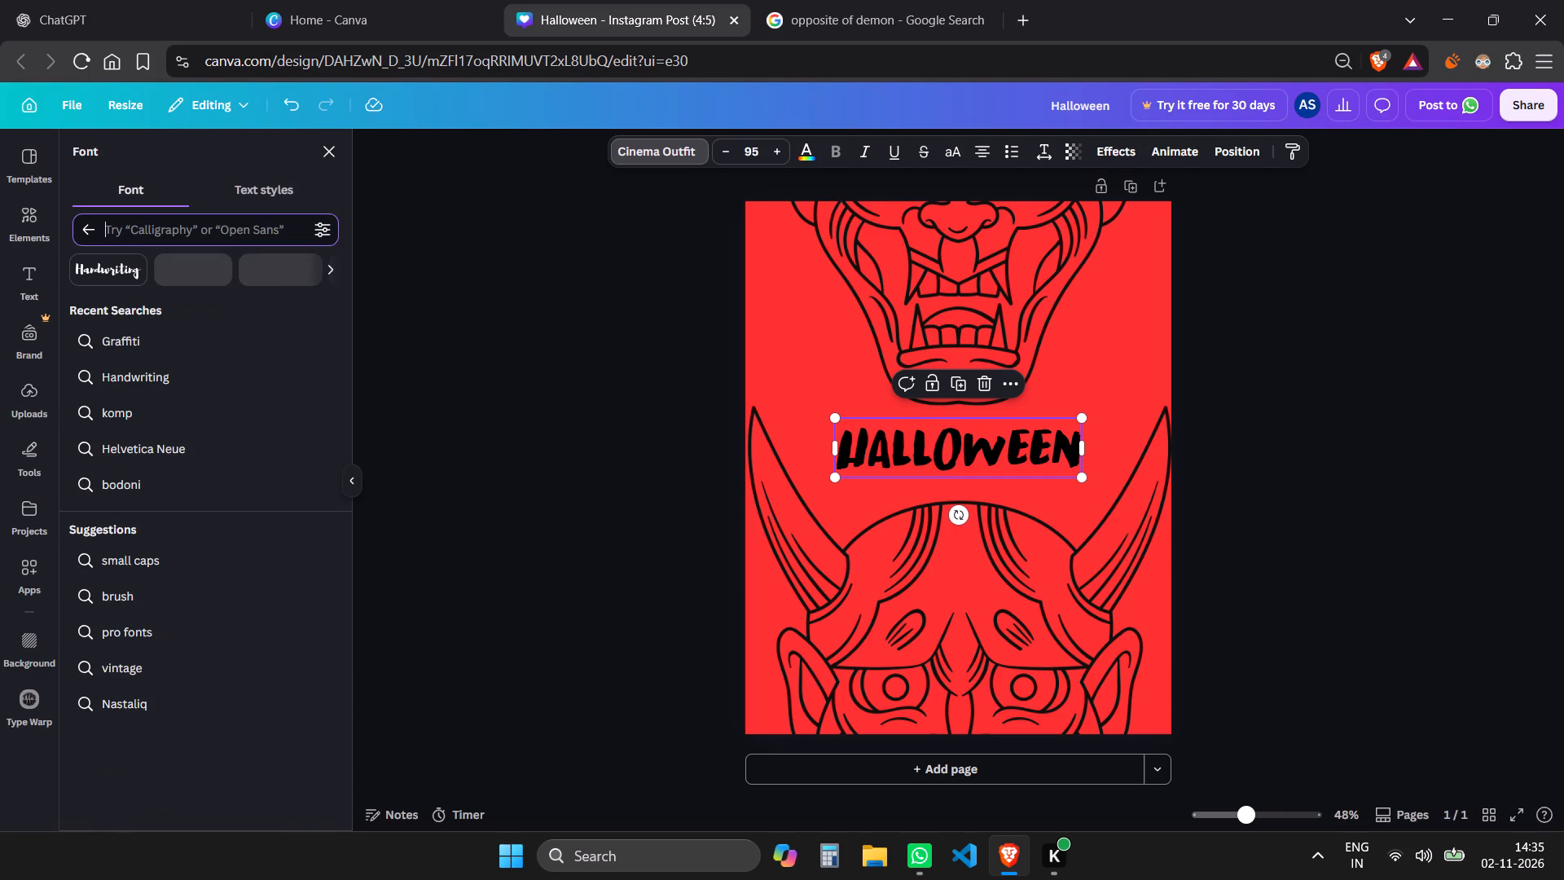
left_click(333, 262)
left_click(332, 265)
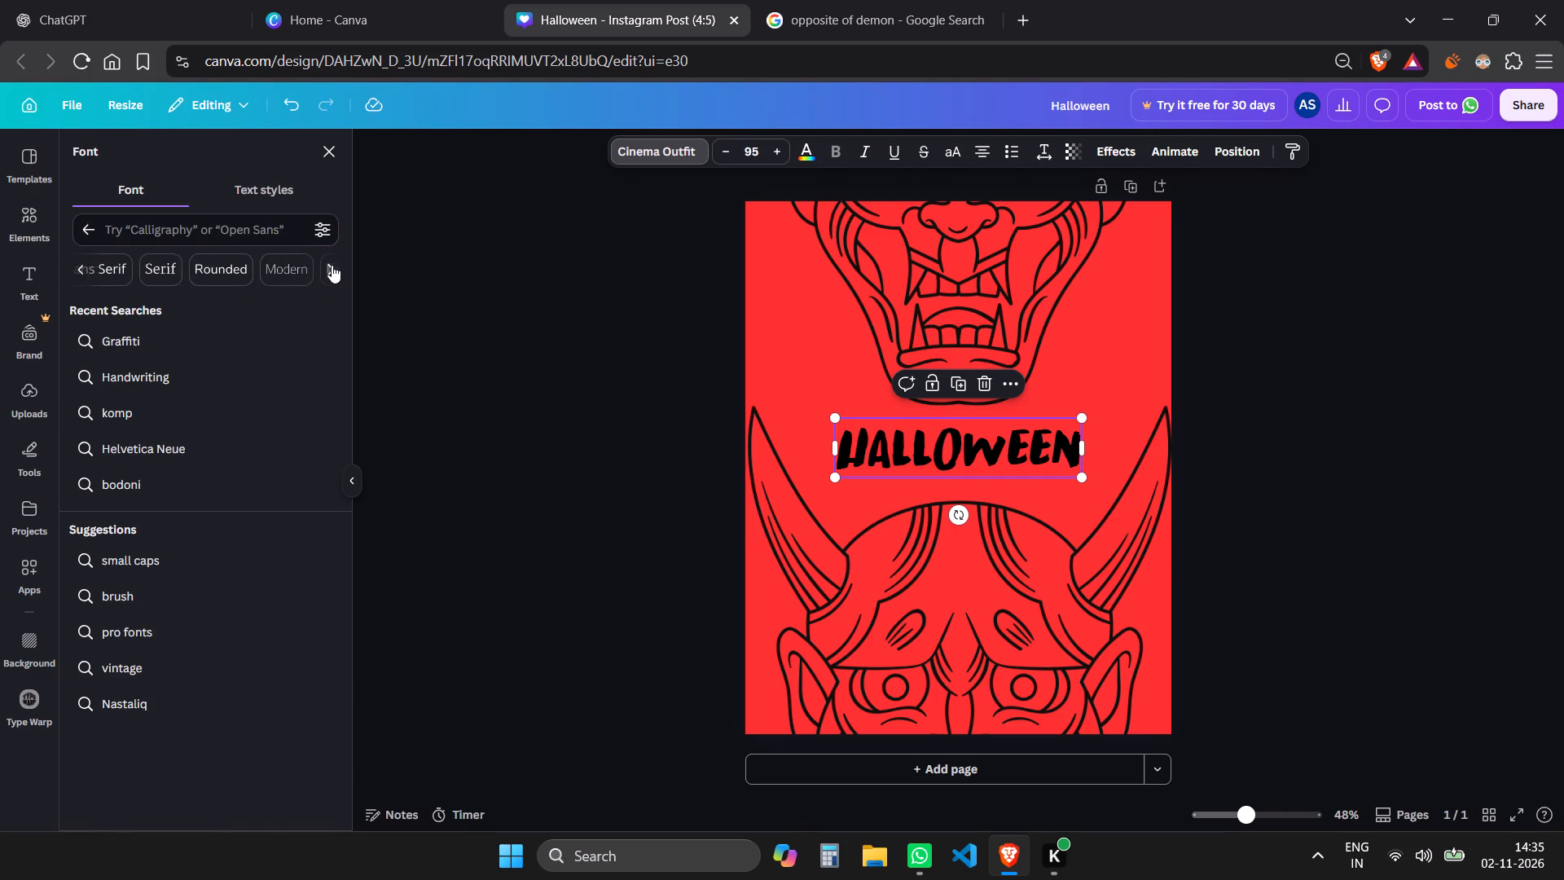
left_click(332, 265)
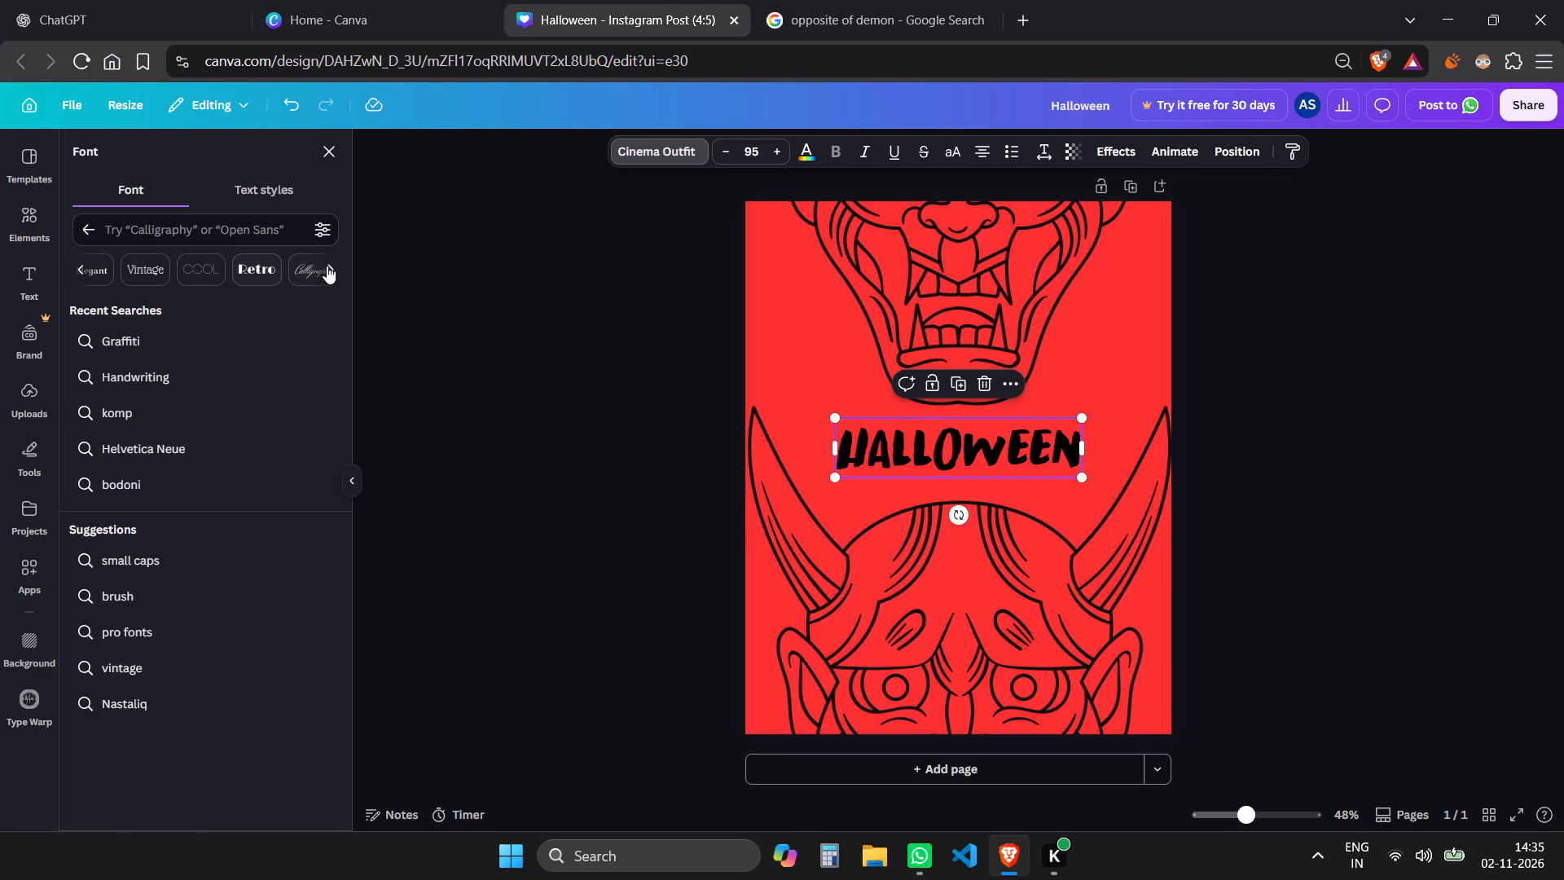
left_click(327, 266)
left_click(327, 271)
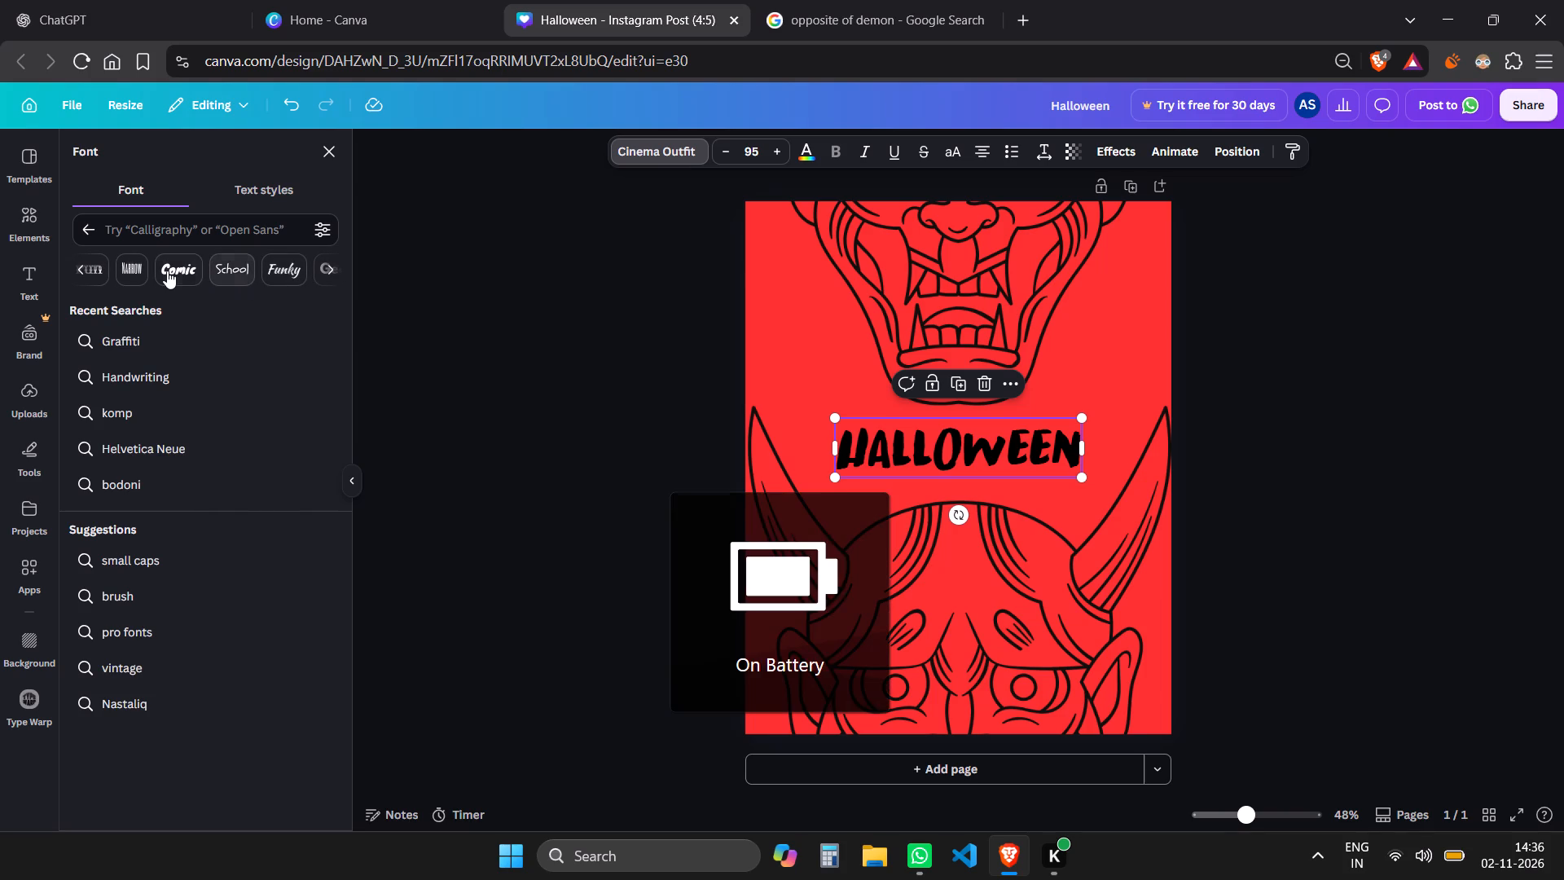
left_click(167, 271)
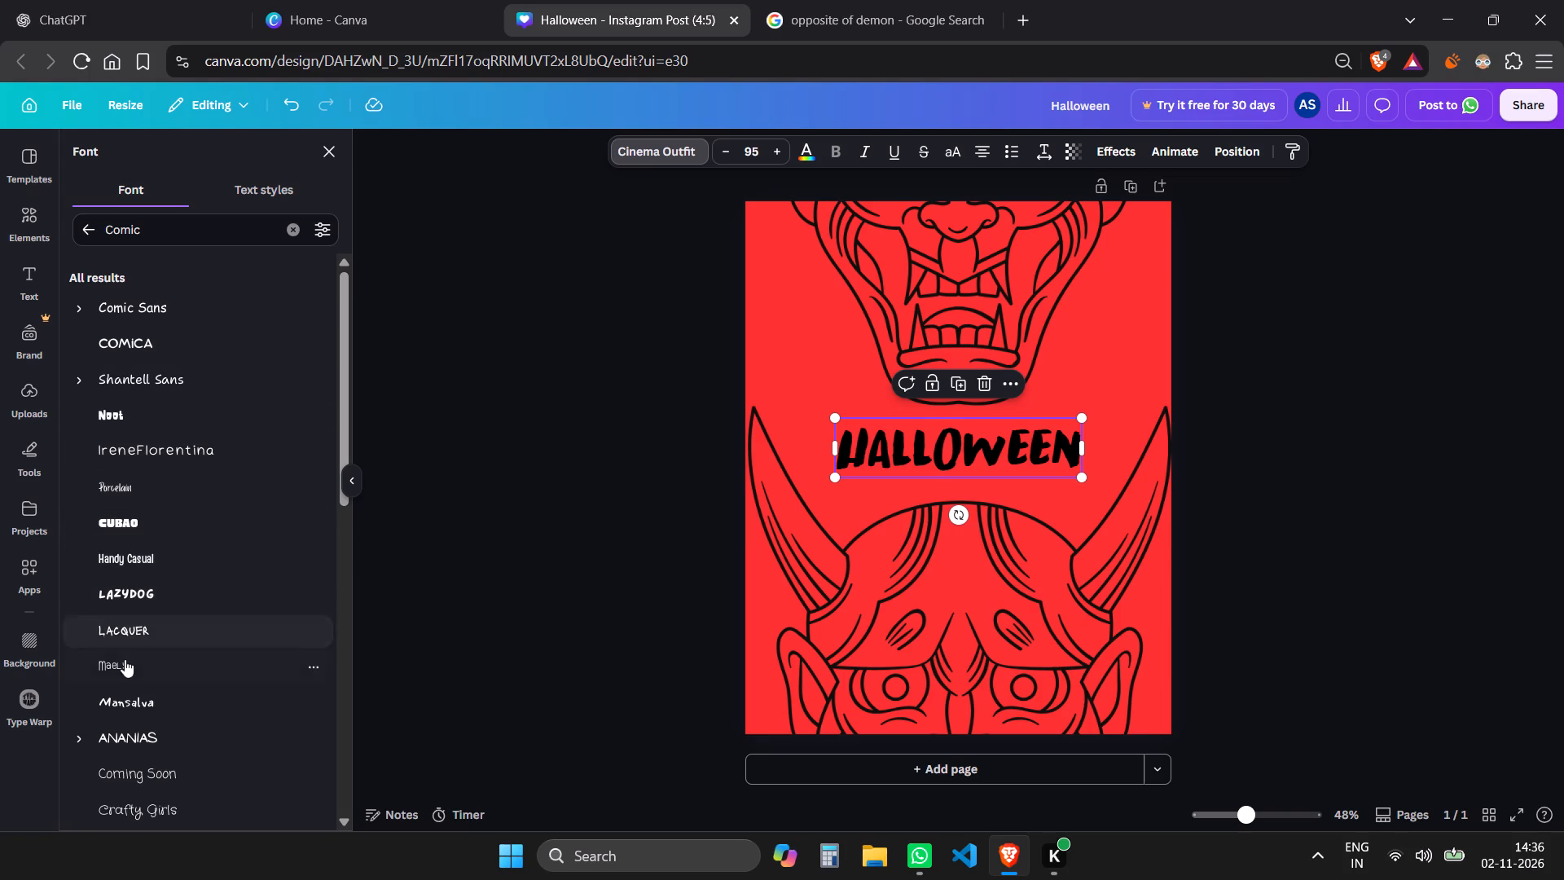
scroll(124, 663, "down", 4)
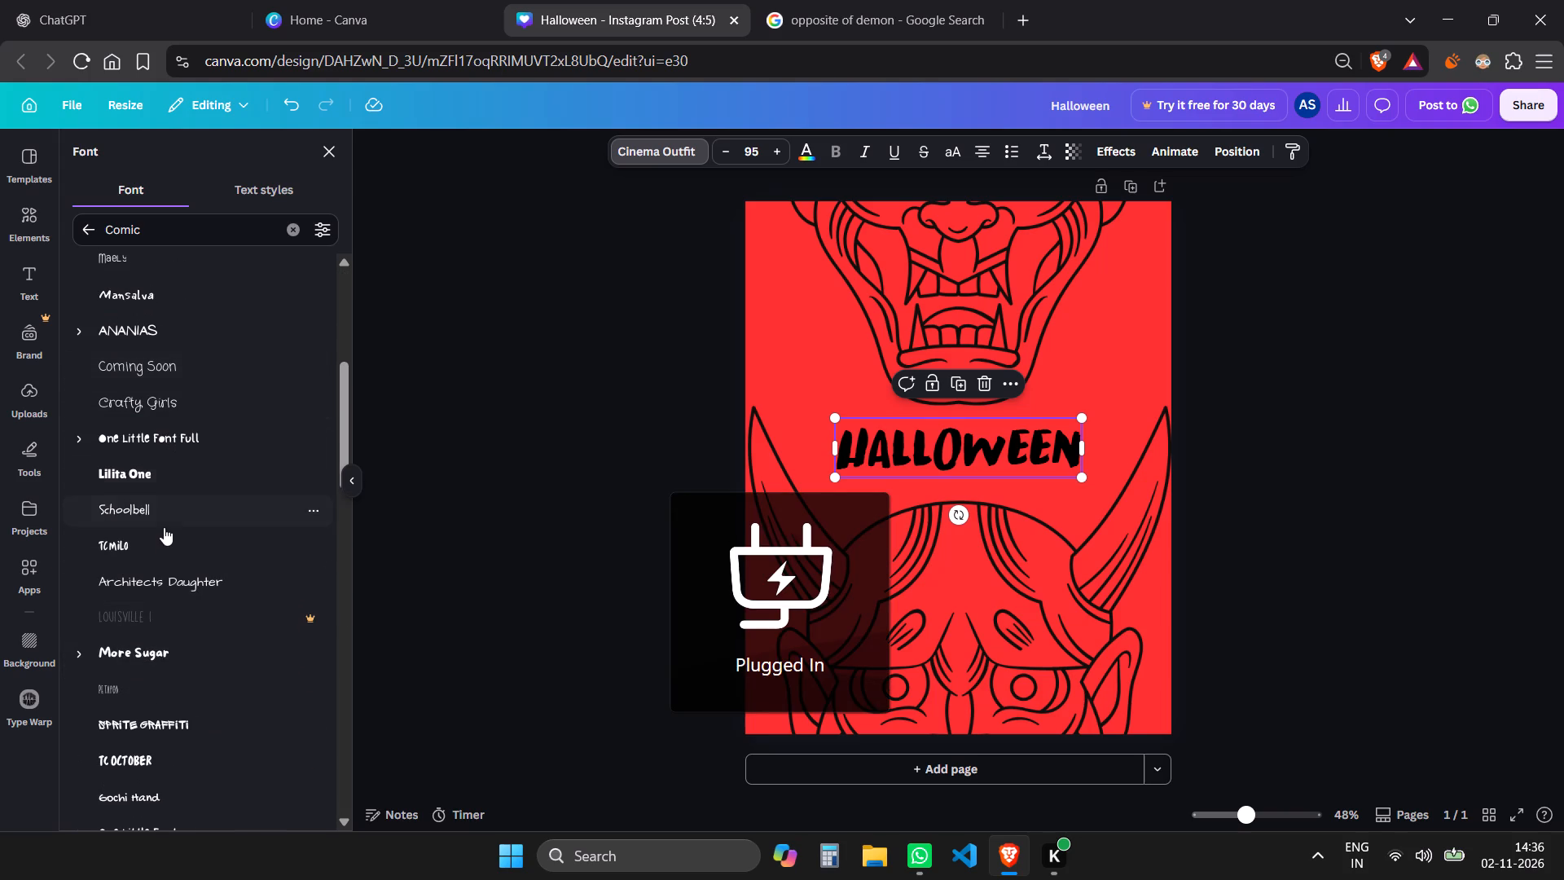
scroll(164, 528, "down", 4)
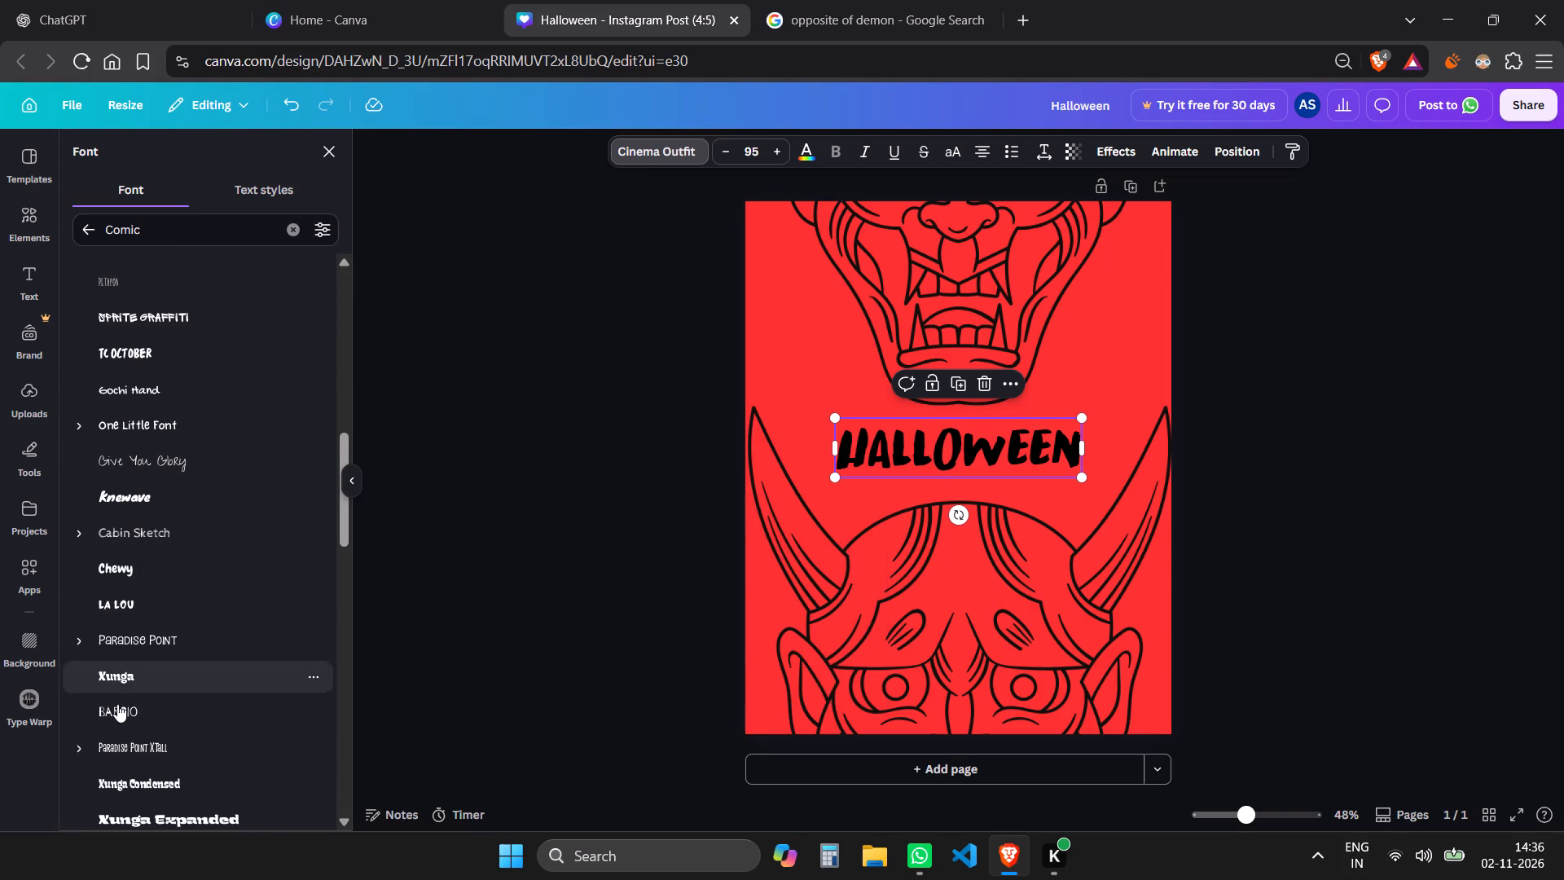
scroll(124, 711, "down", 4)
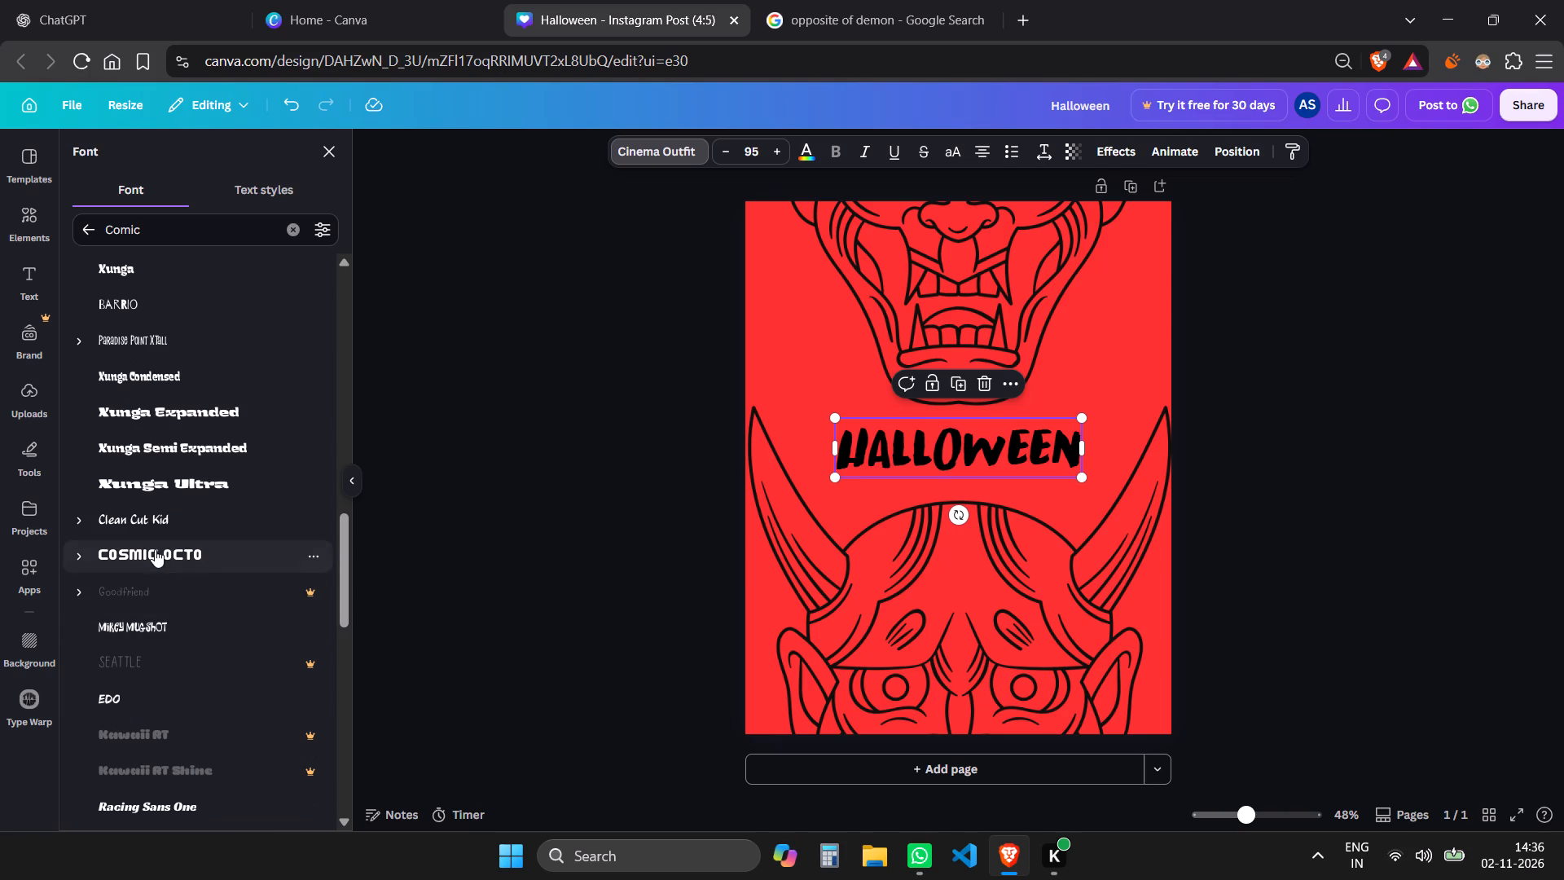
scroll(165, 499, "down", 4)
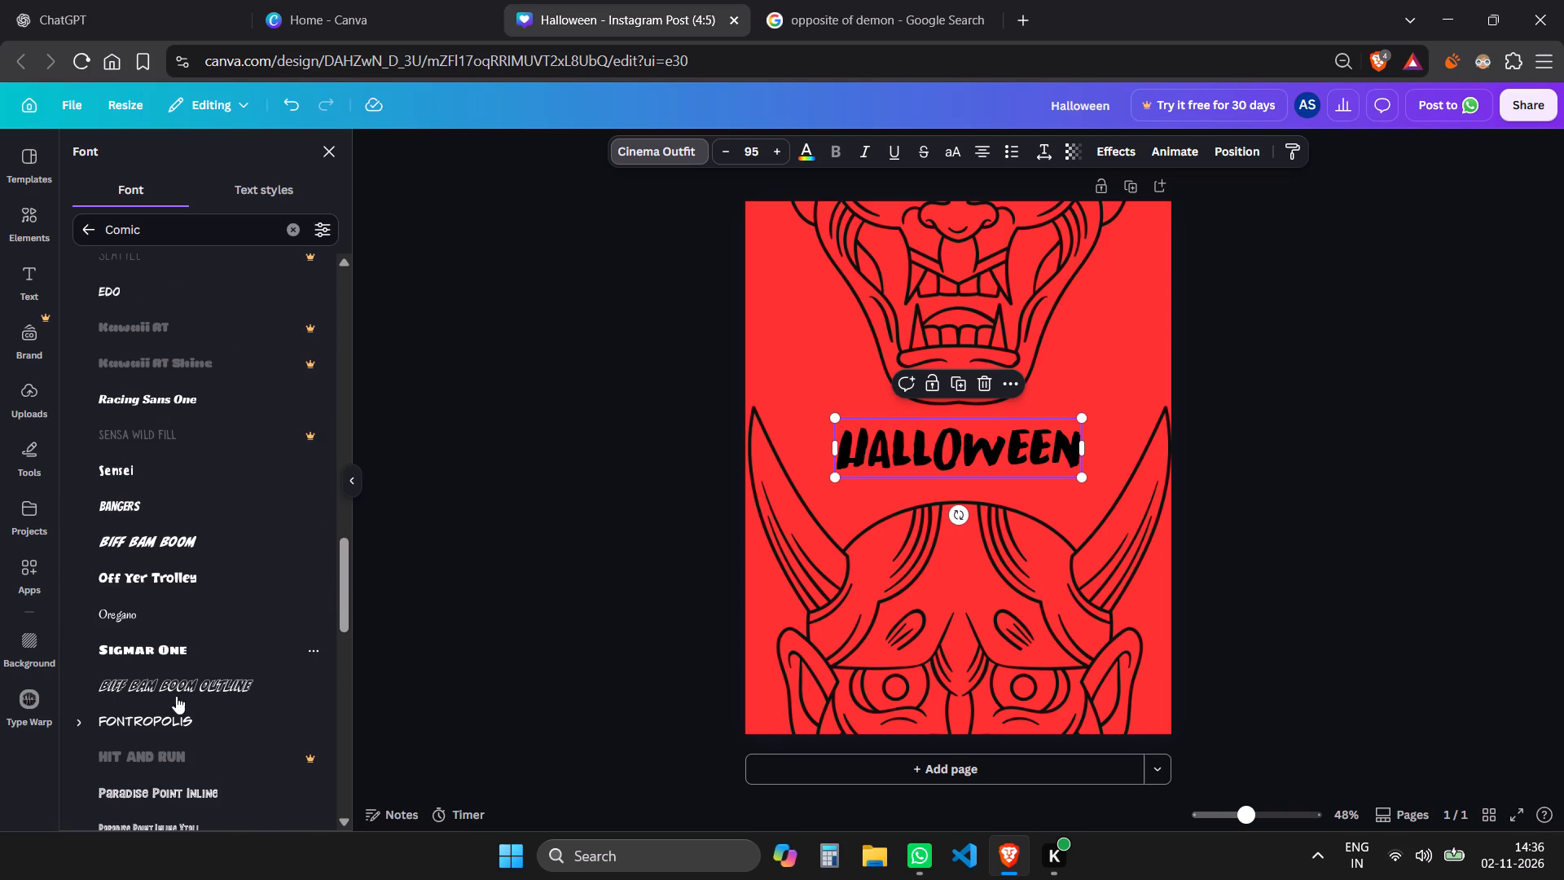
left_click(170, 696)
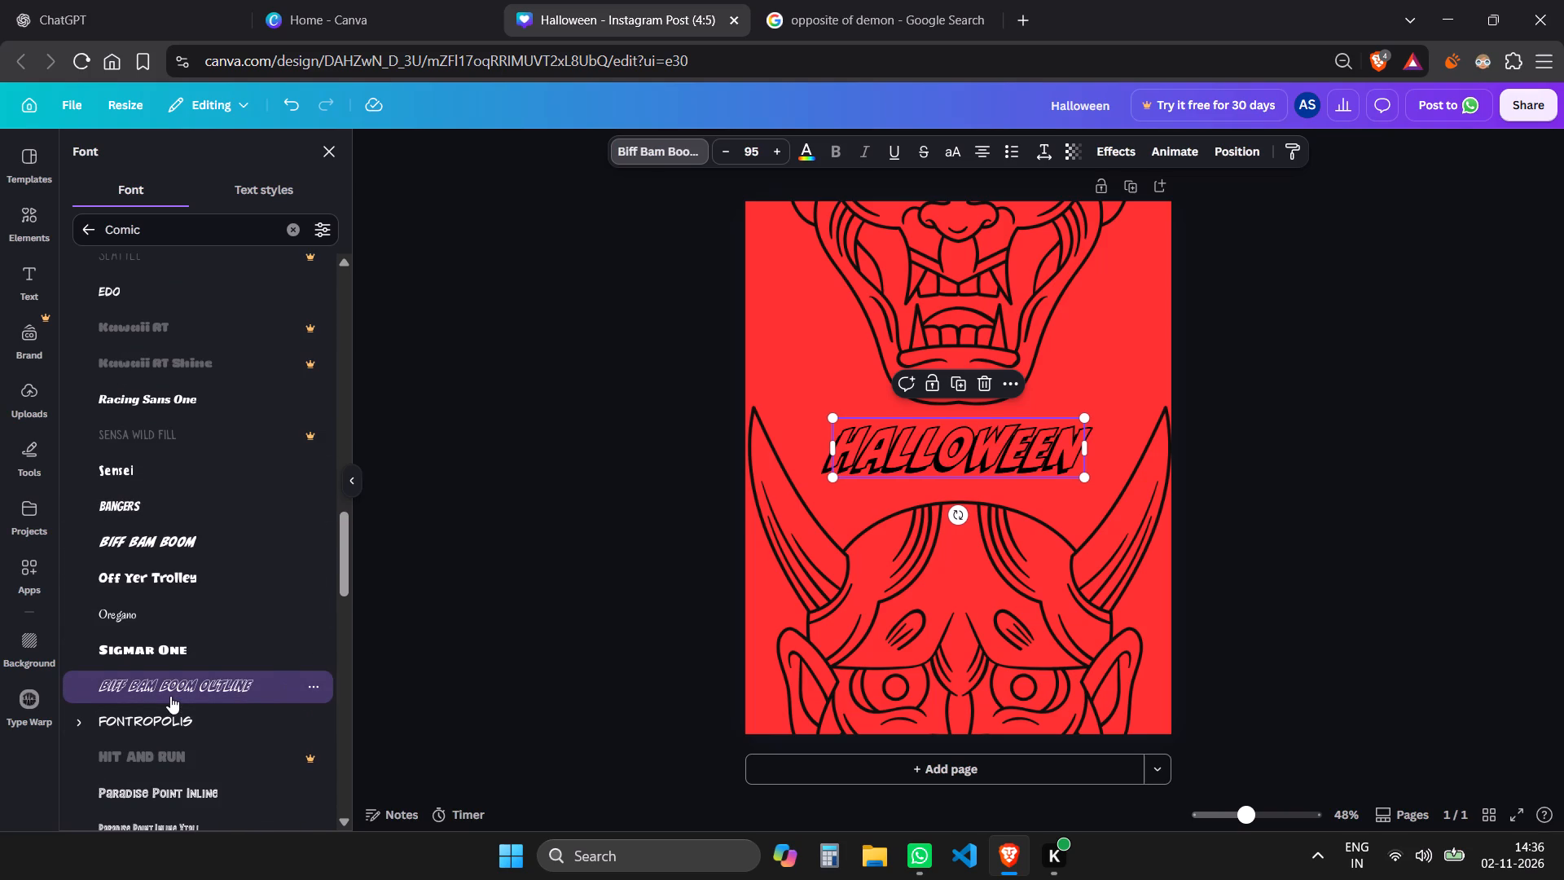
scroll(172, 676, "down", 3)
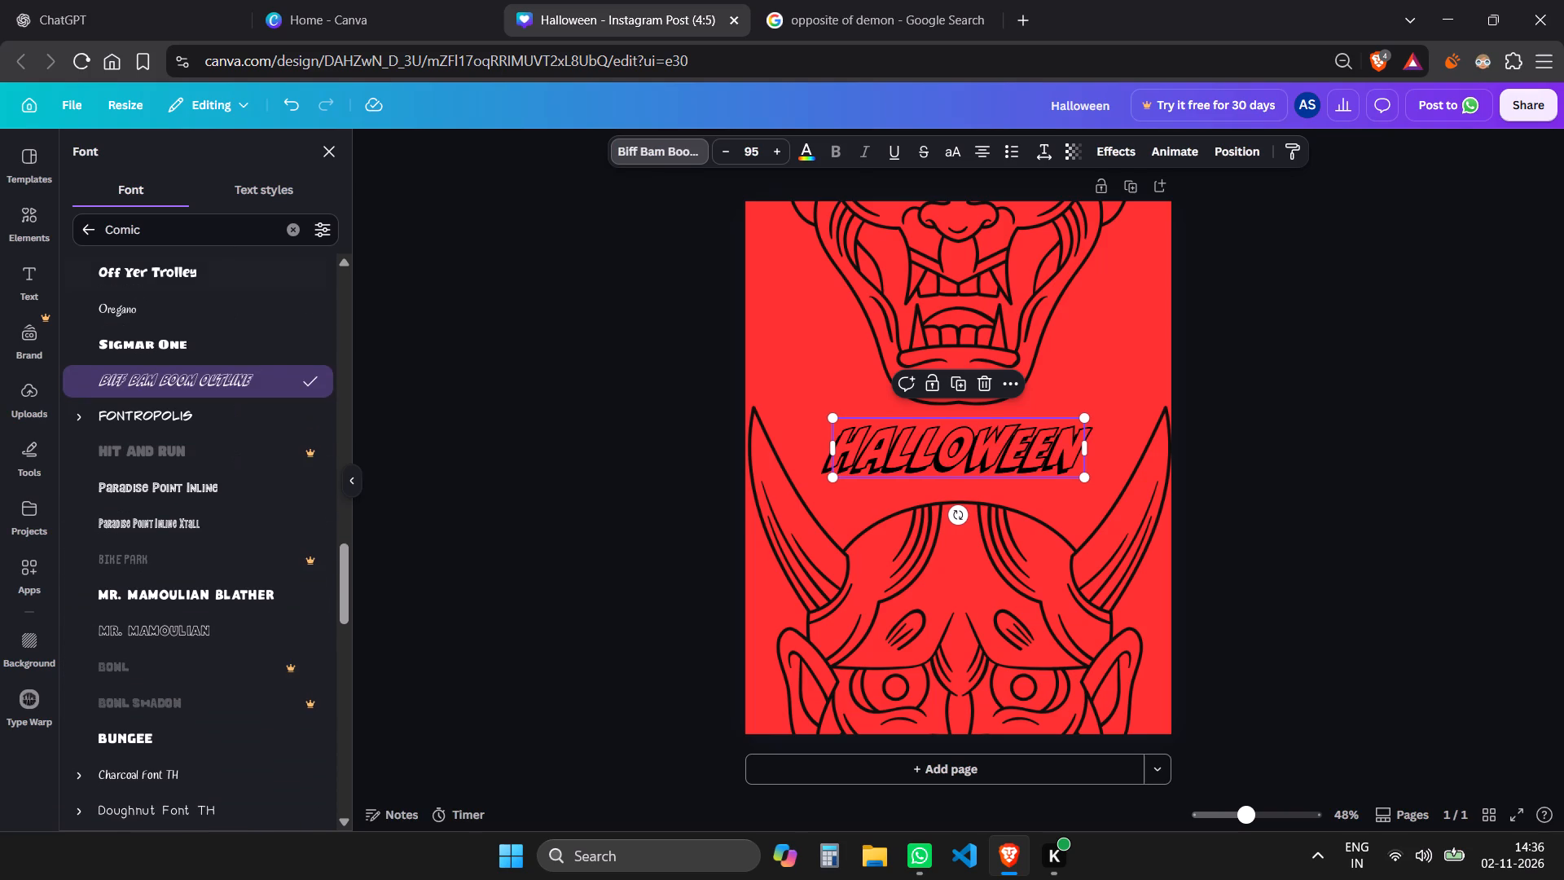
Browse the font categories for the Halloween text again and filter the fonts to Cartoon.
left_click(288, 196)
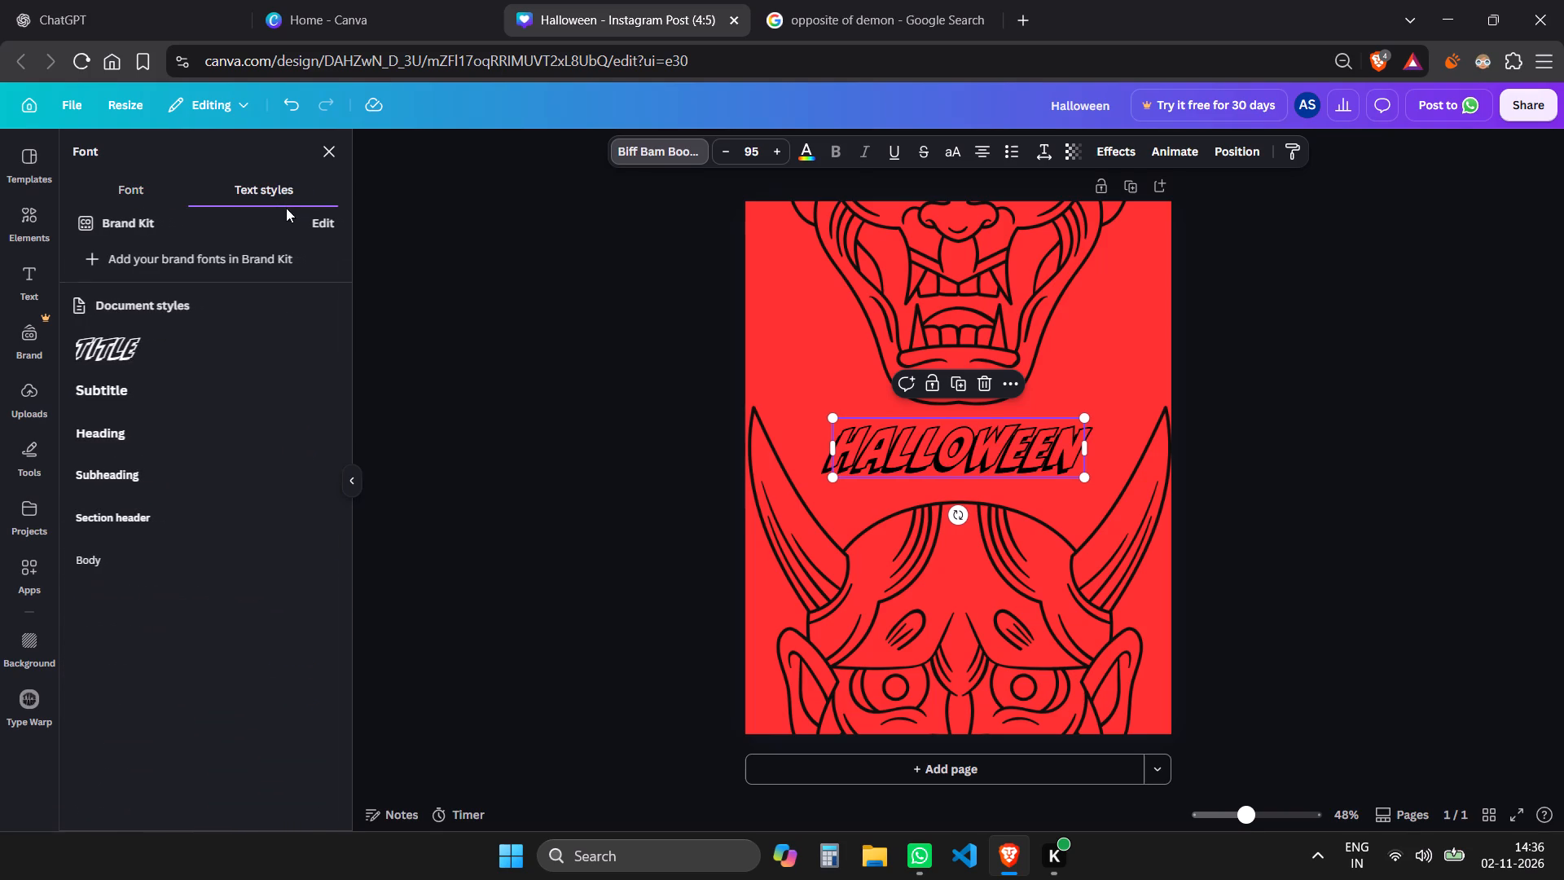
left_click(134, 189)
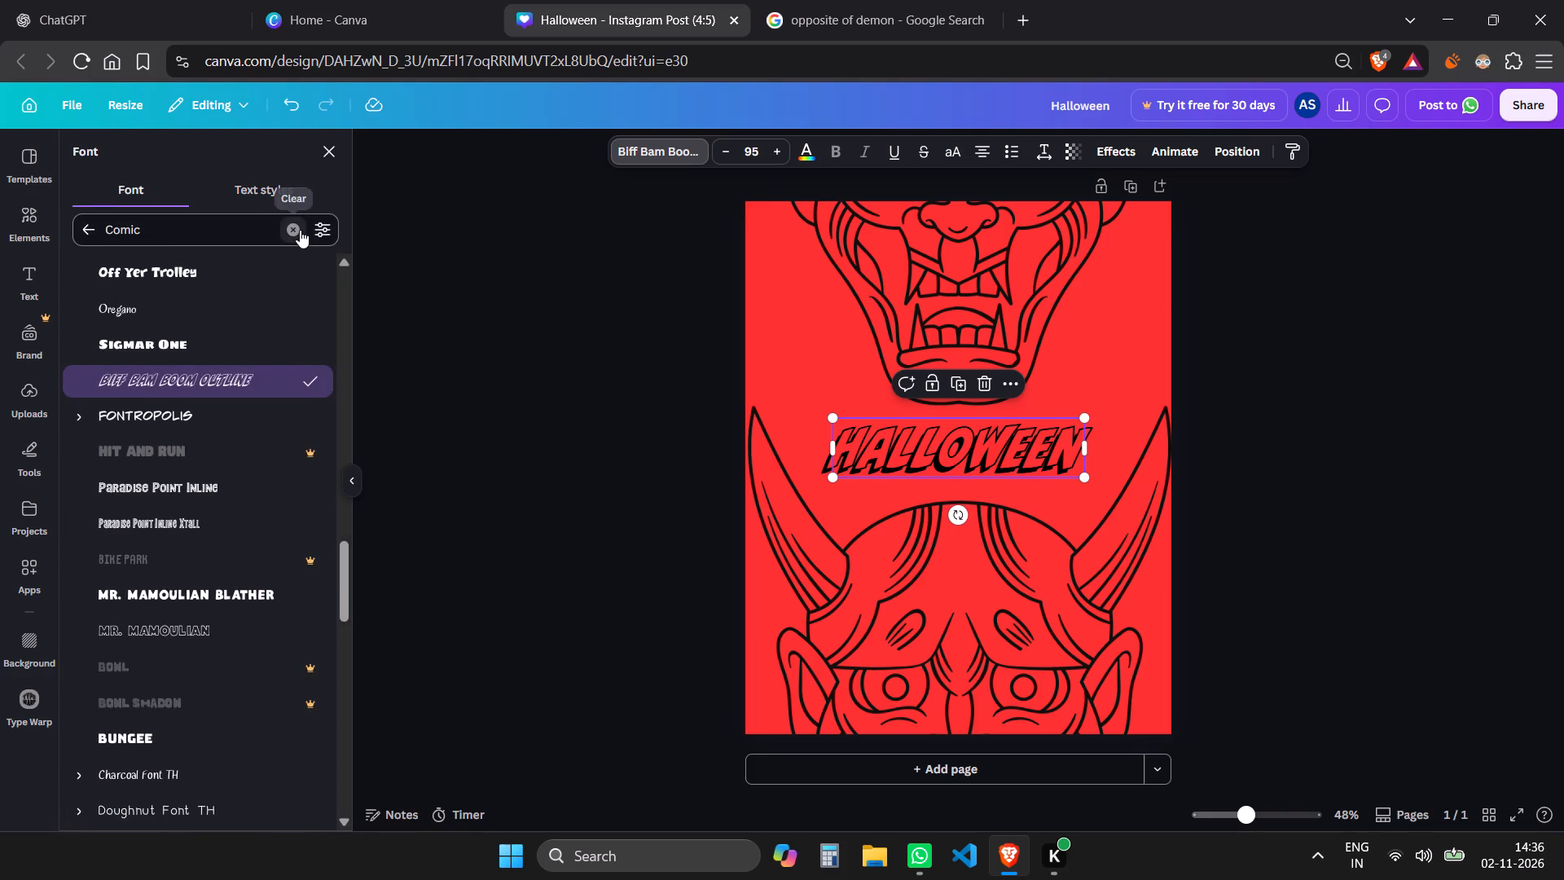
left_click(300, 230)
triple_click(327, 270)
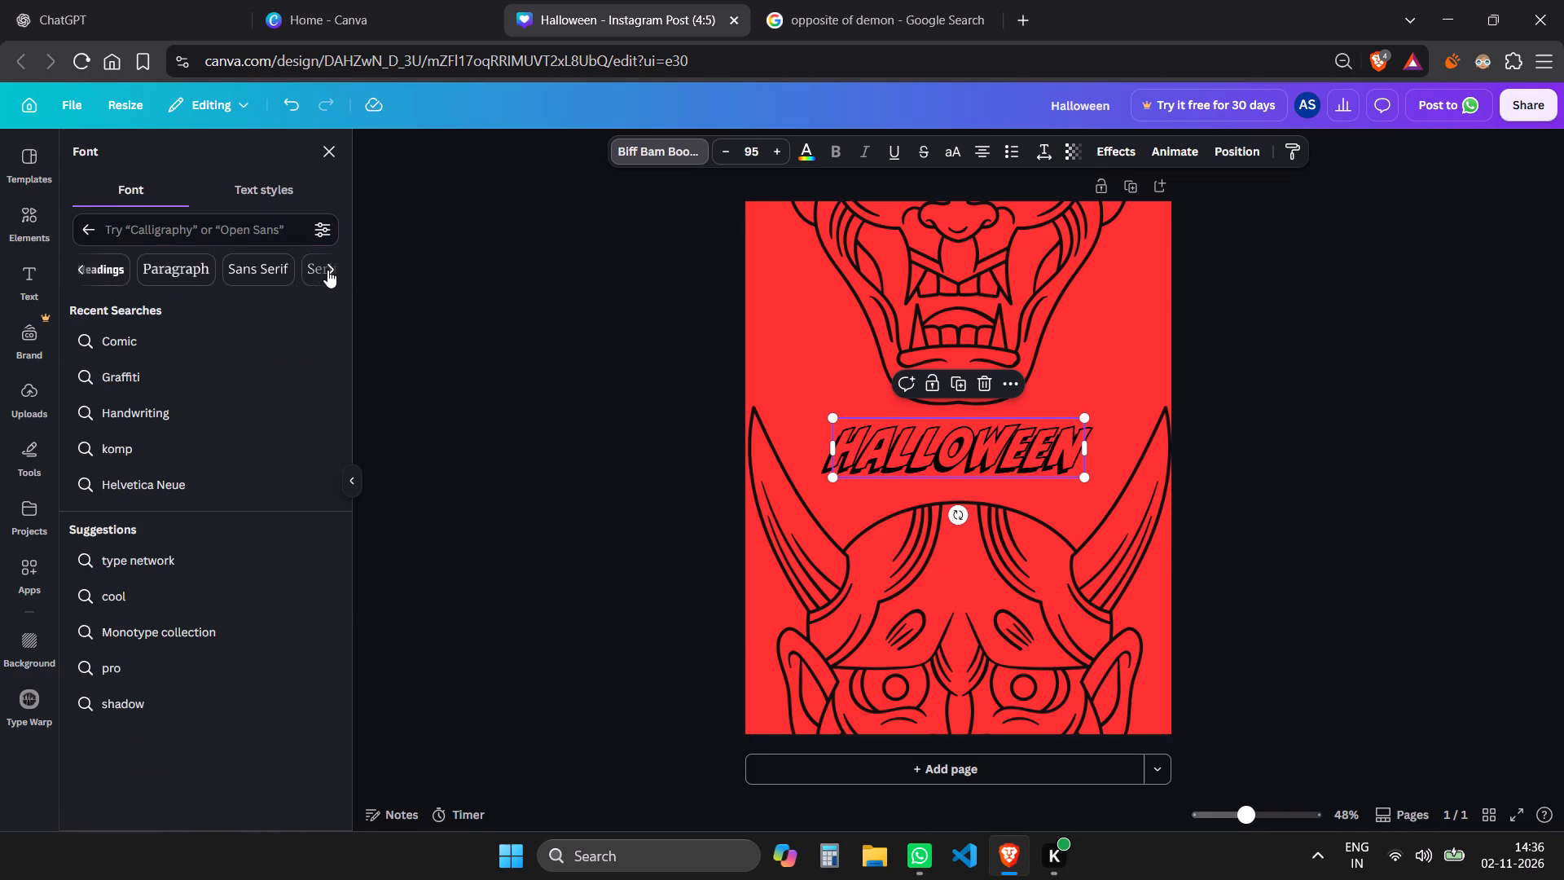
left_click(327, 270)
left_click(209, 371)
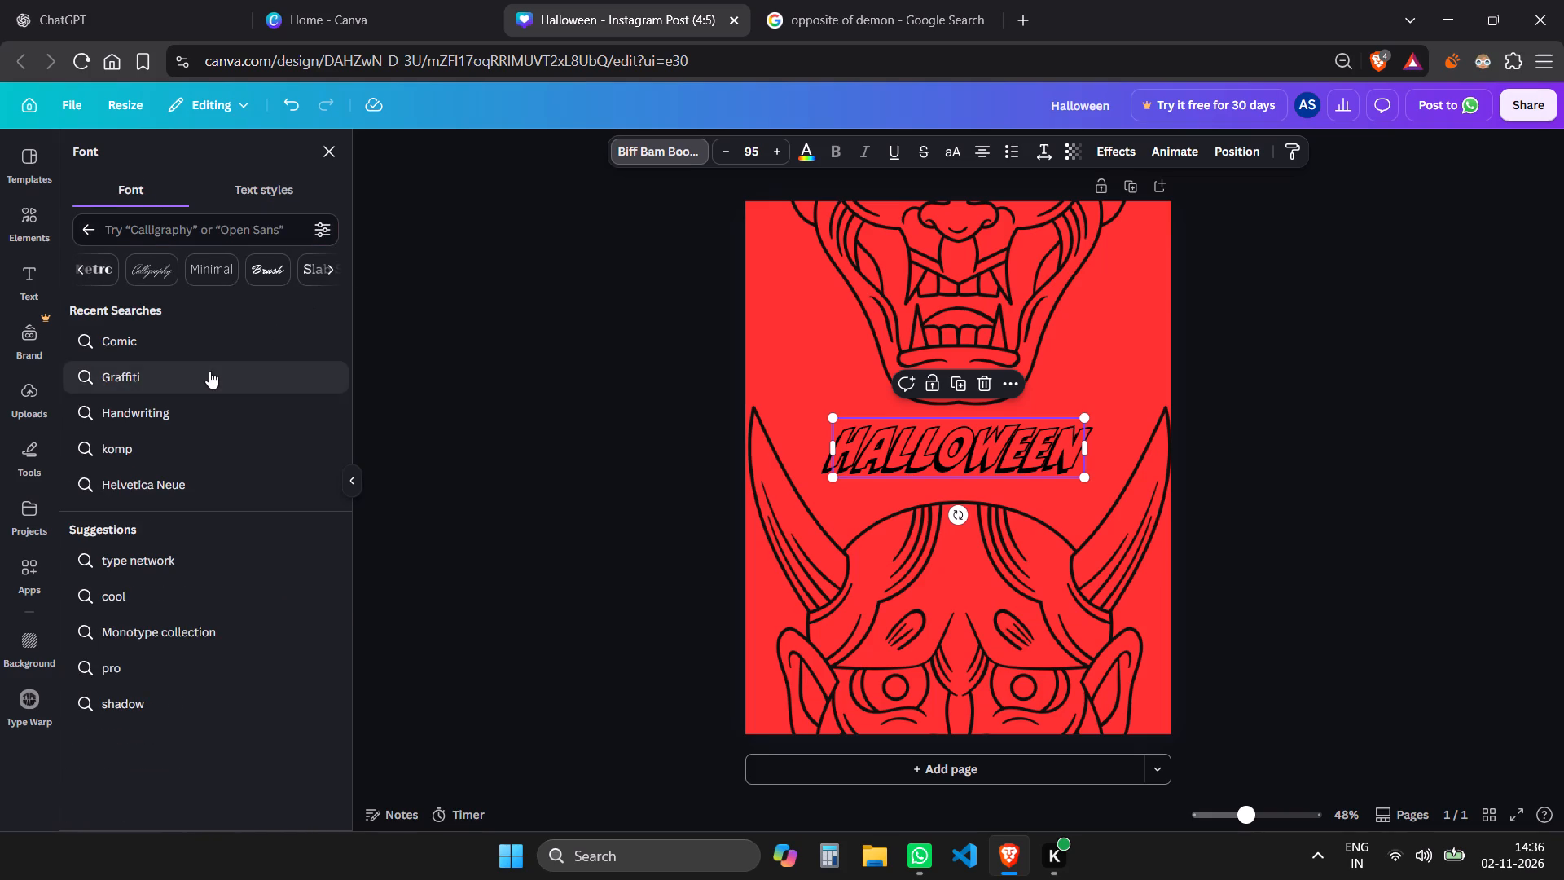
left_click(294, 226)
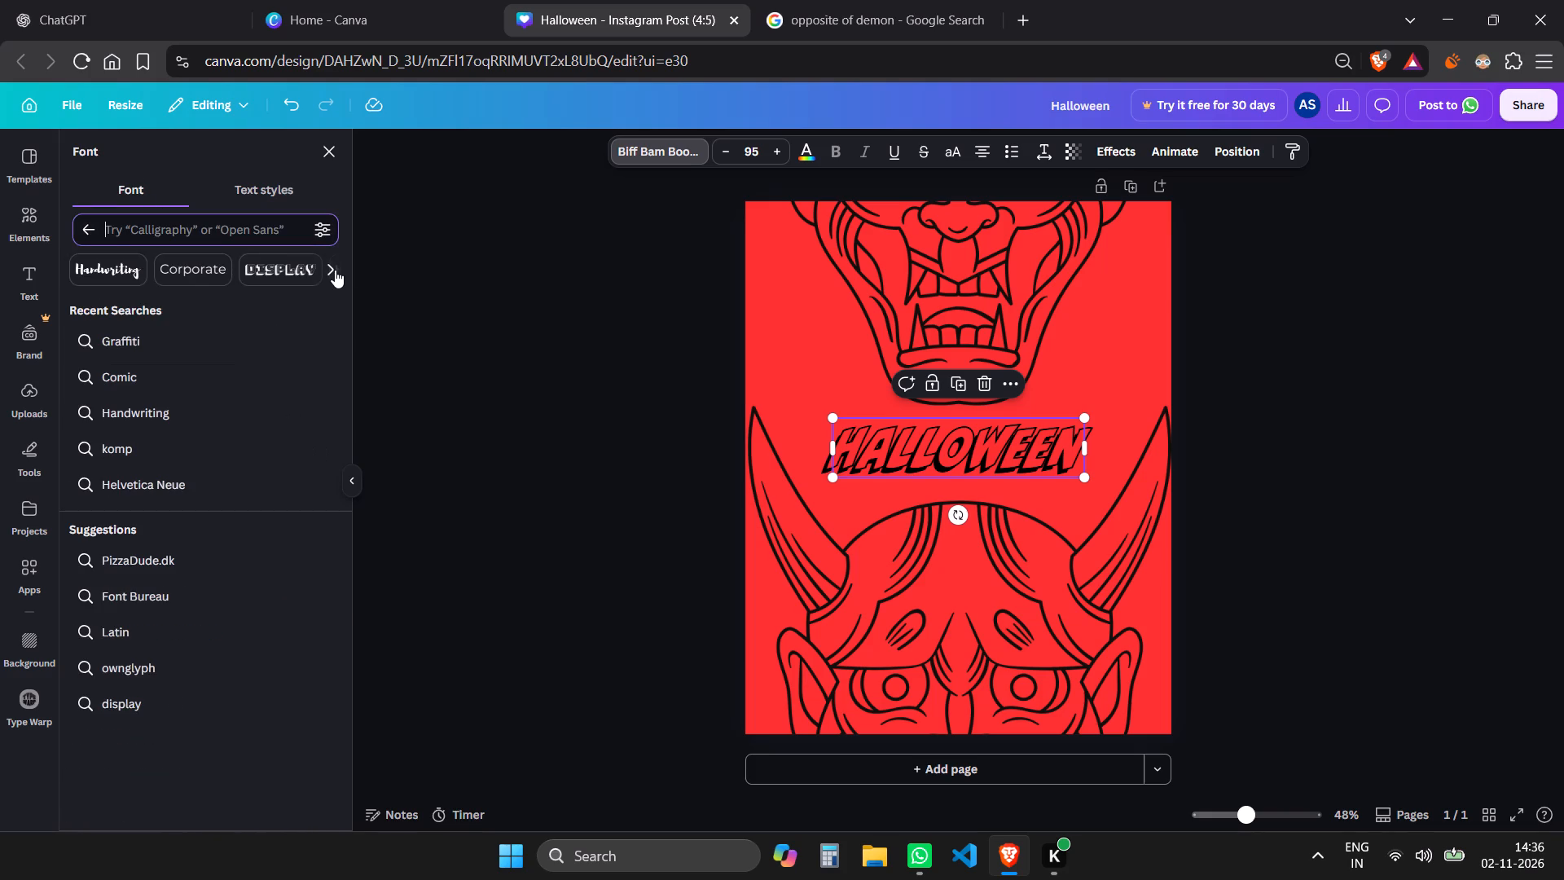
triple_click(335, 270)
left_click(335, 270)
left_click(335, 270)
left_click(335, 270)
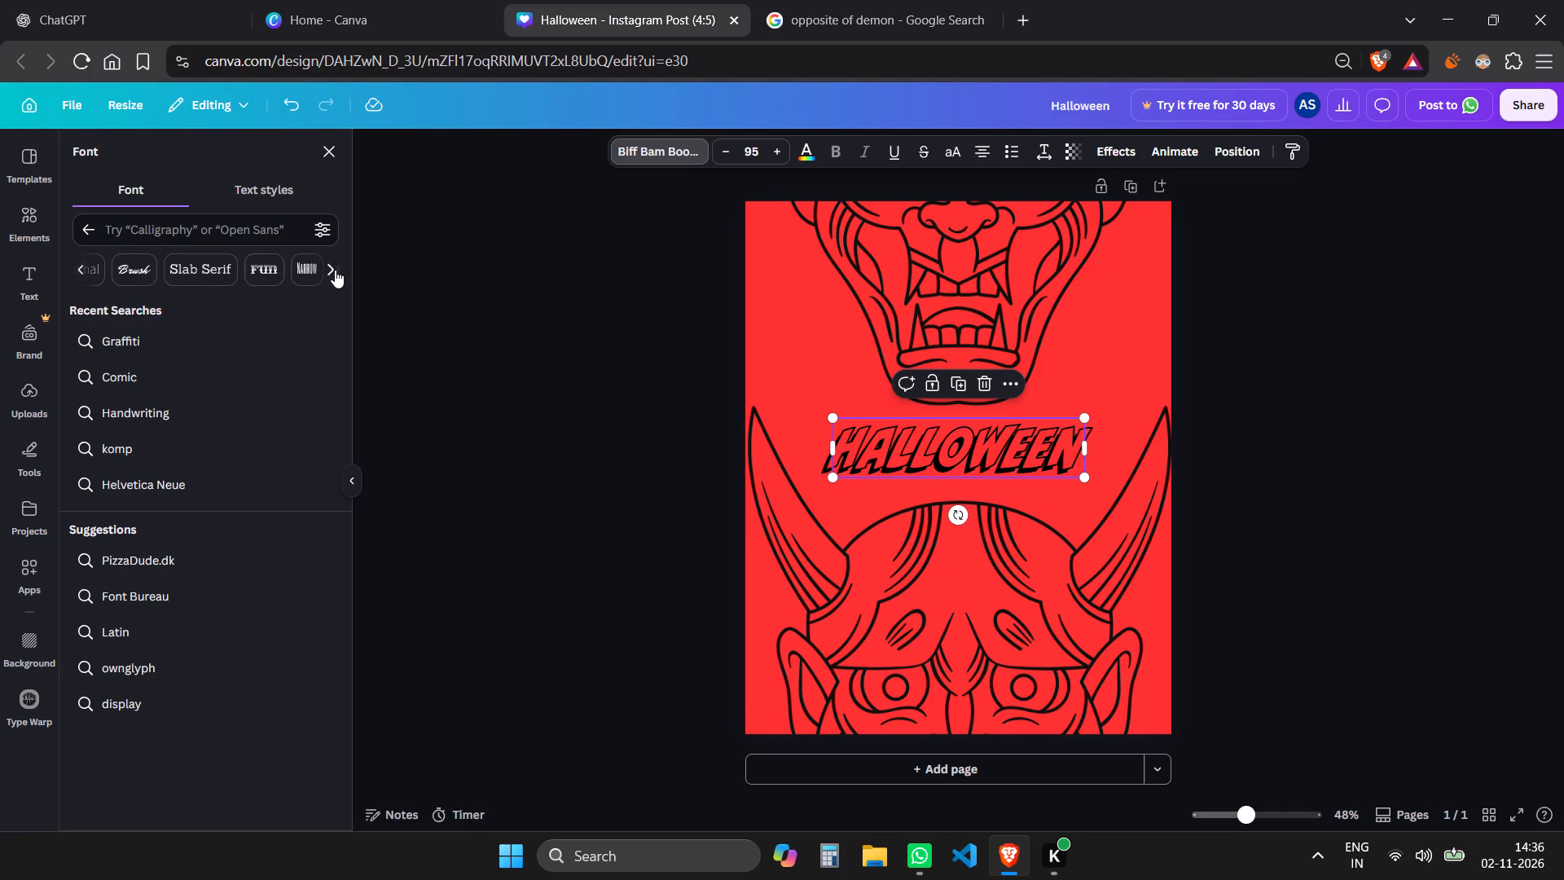
left_click(335, 270)
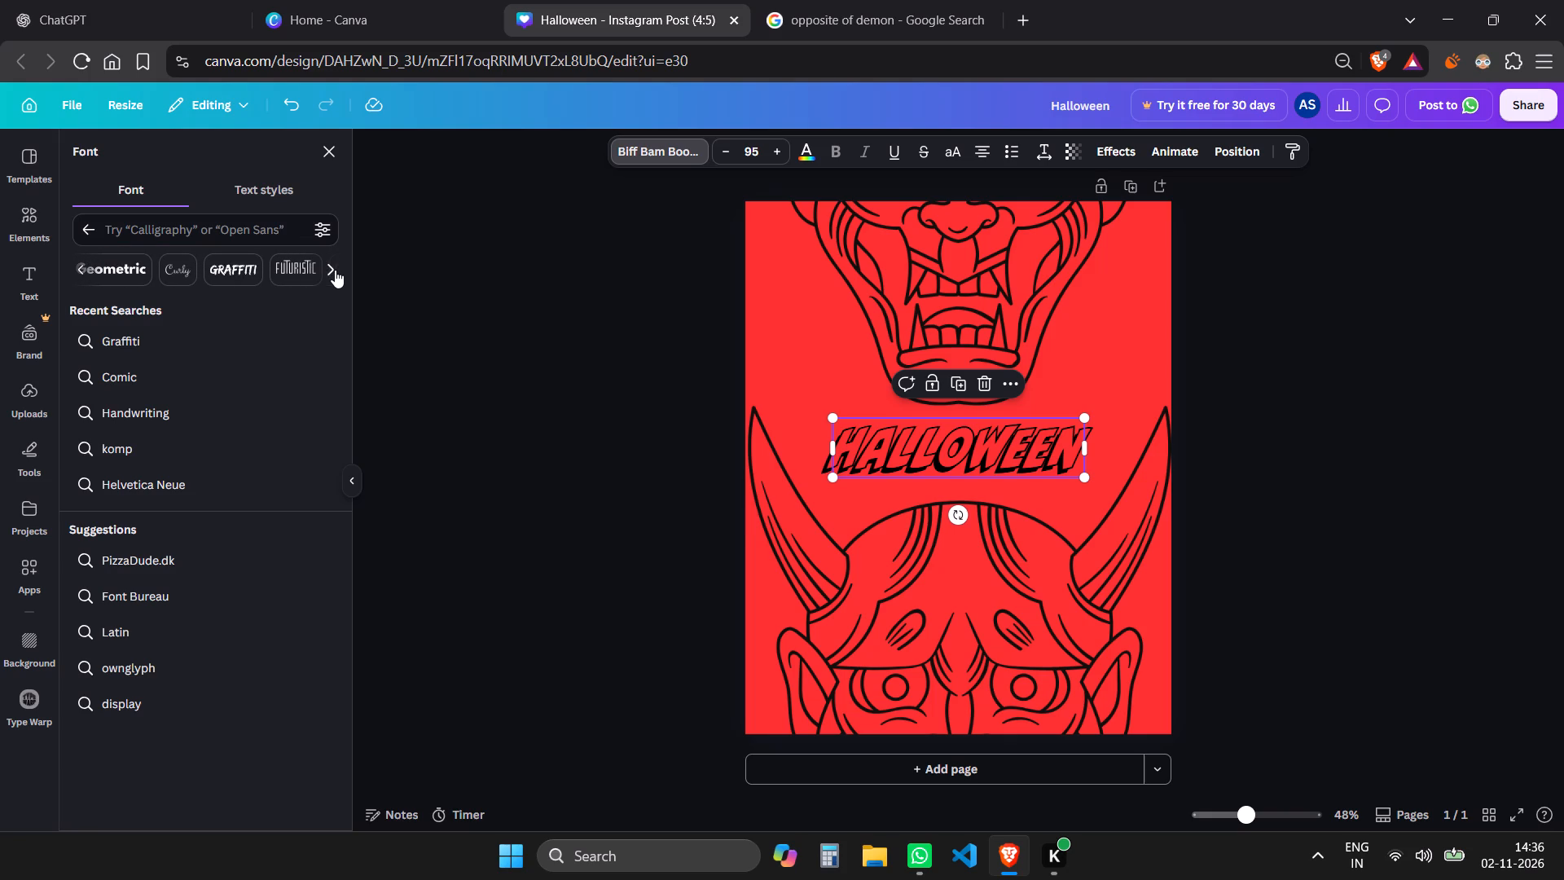
left_click(335, 270)
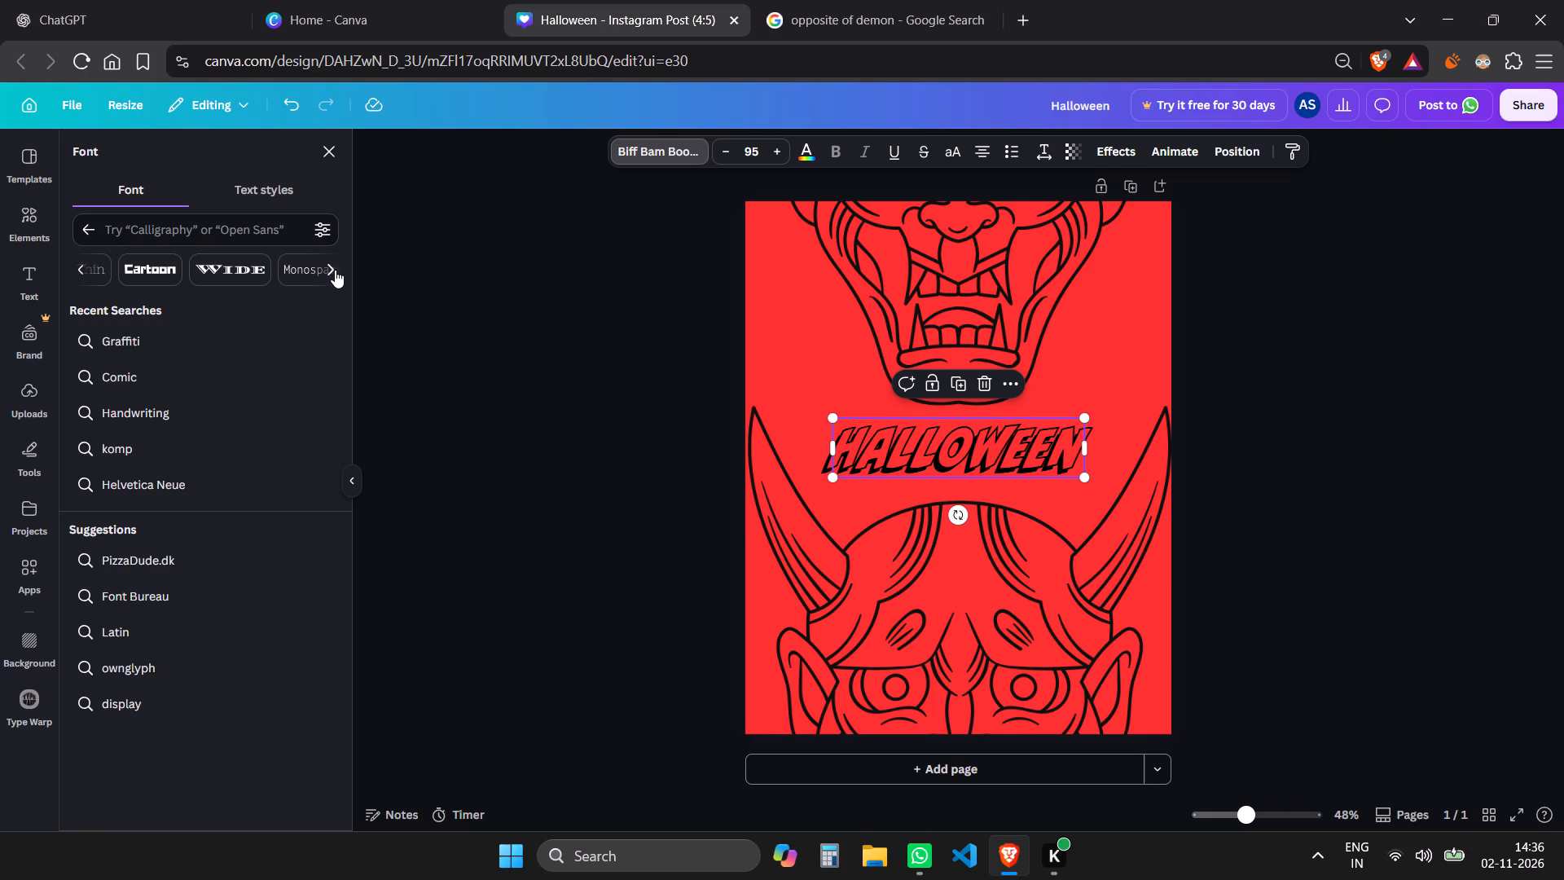
left_click(146, 263)
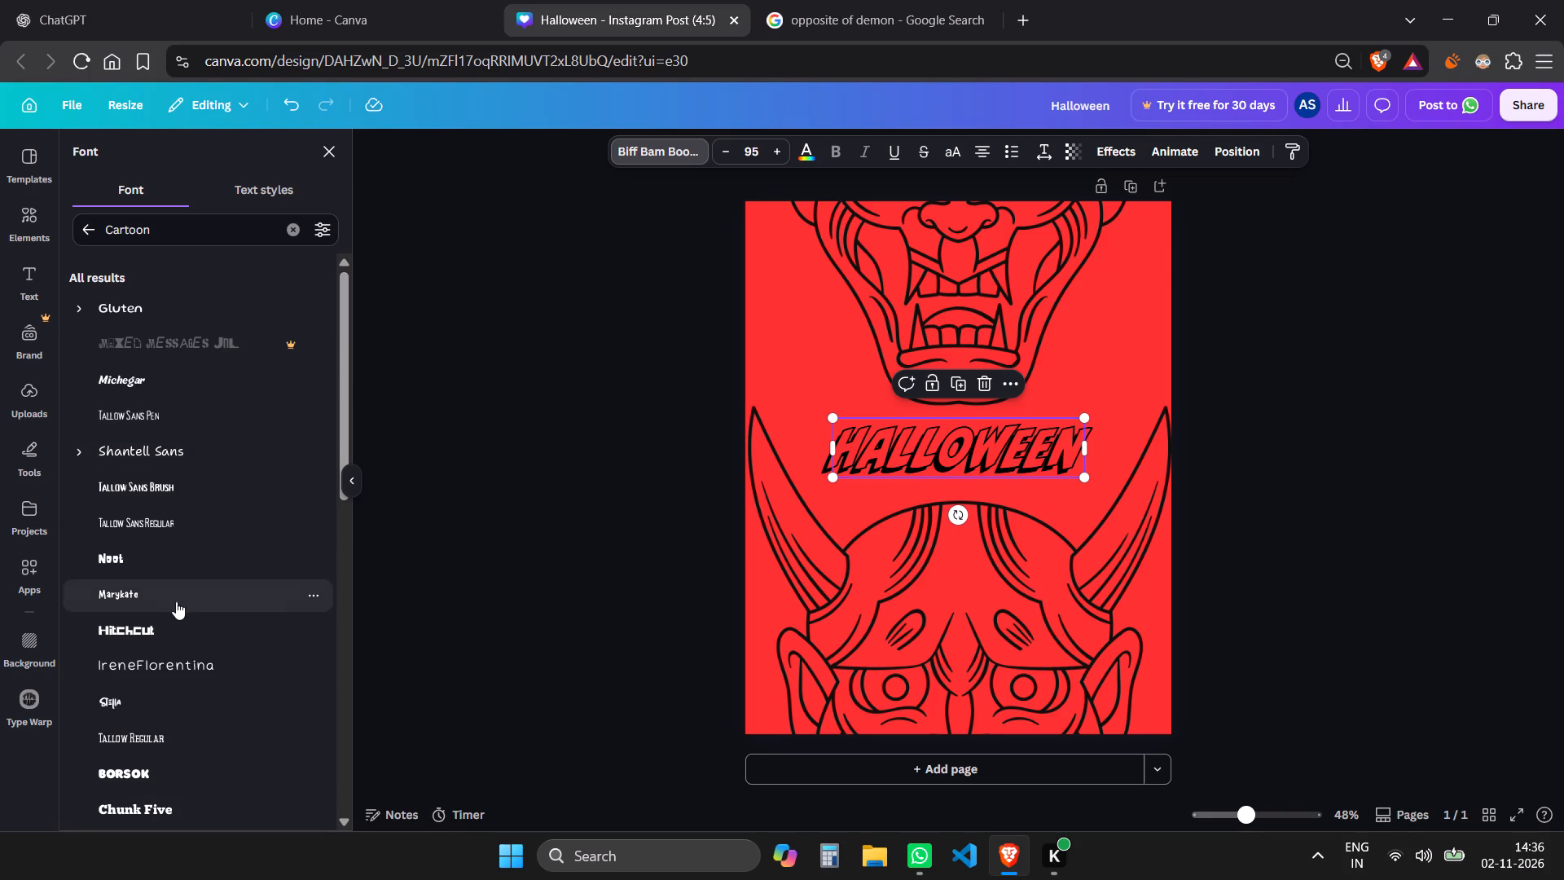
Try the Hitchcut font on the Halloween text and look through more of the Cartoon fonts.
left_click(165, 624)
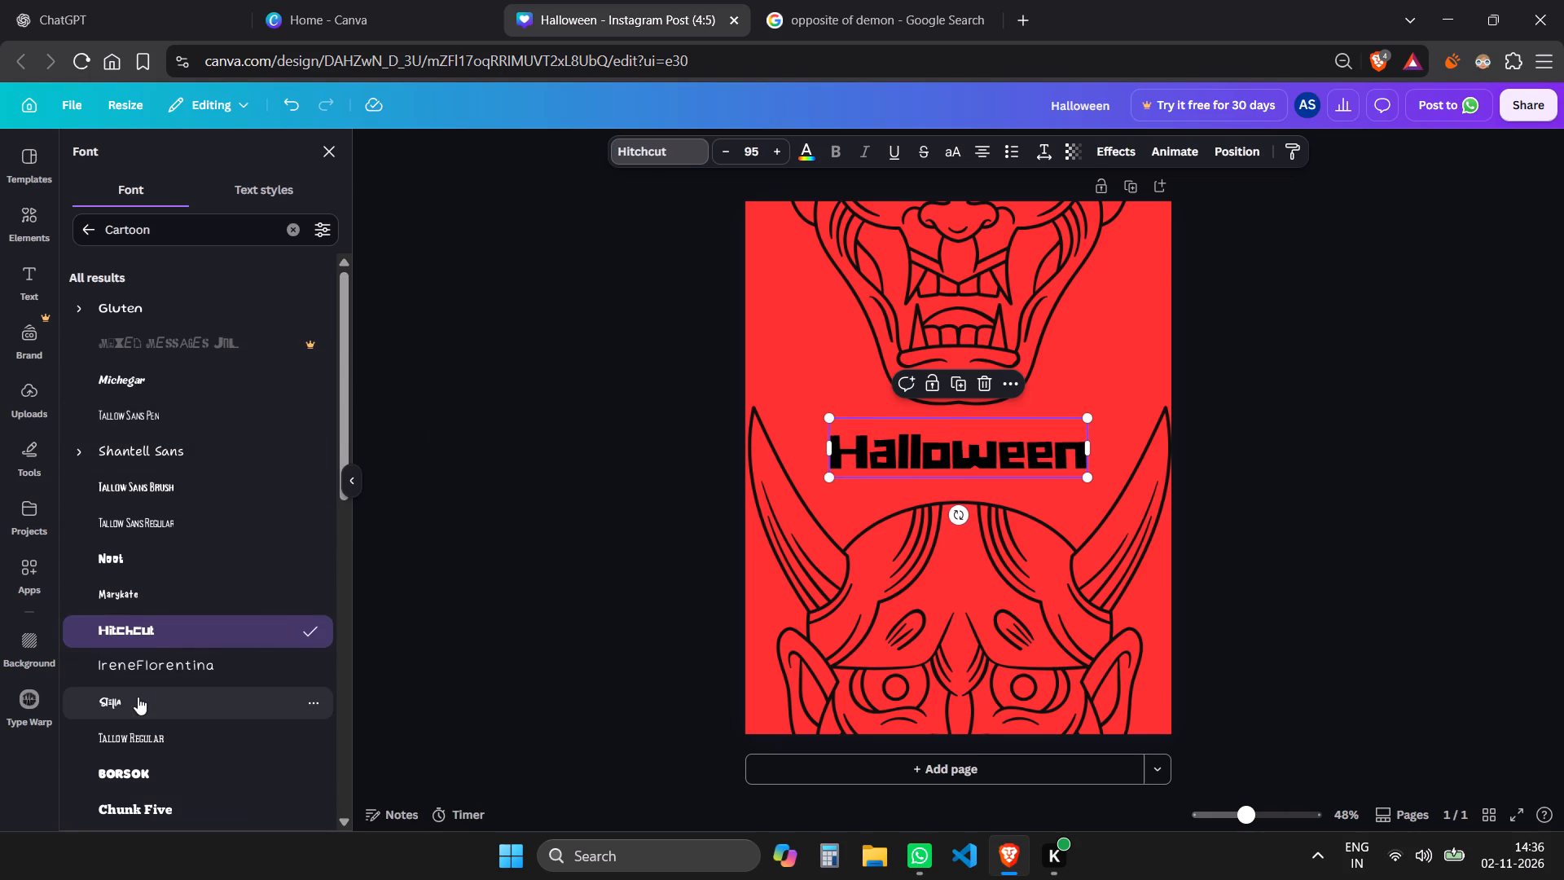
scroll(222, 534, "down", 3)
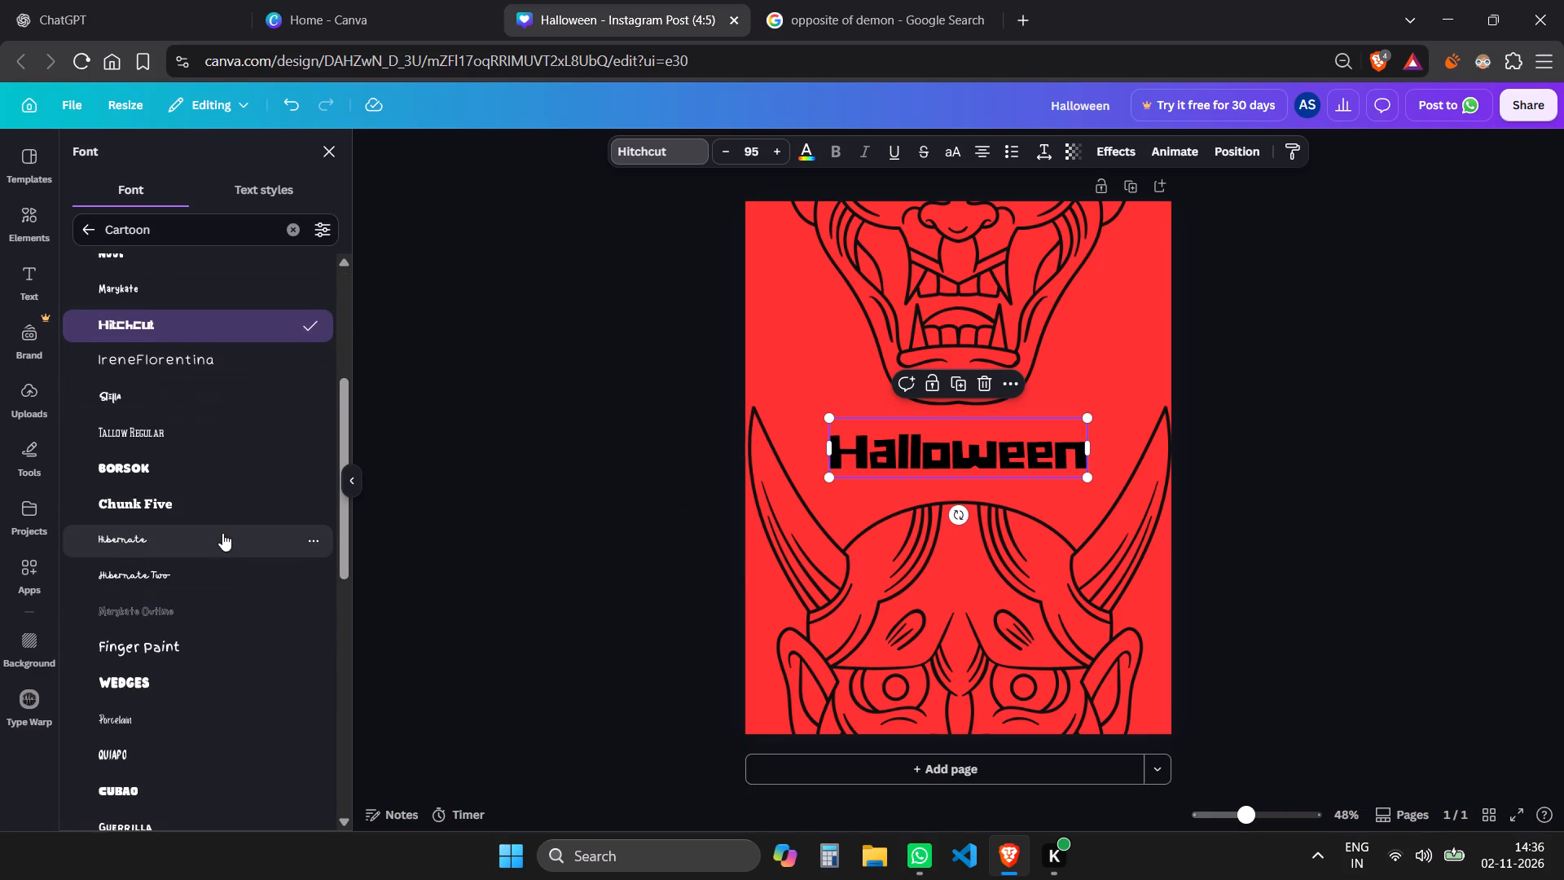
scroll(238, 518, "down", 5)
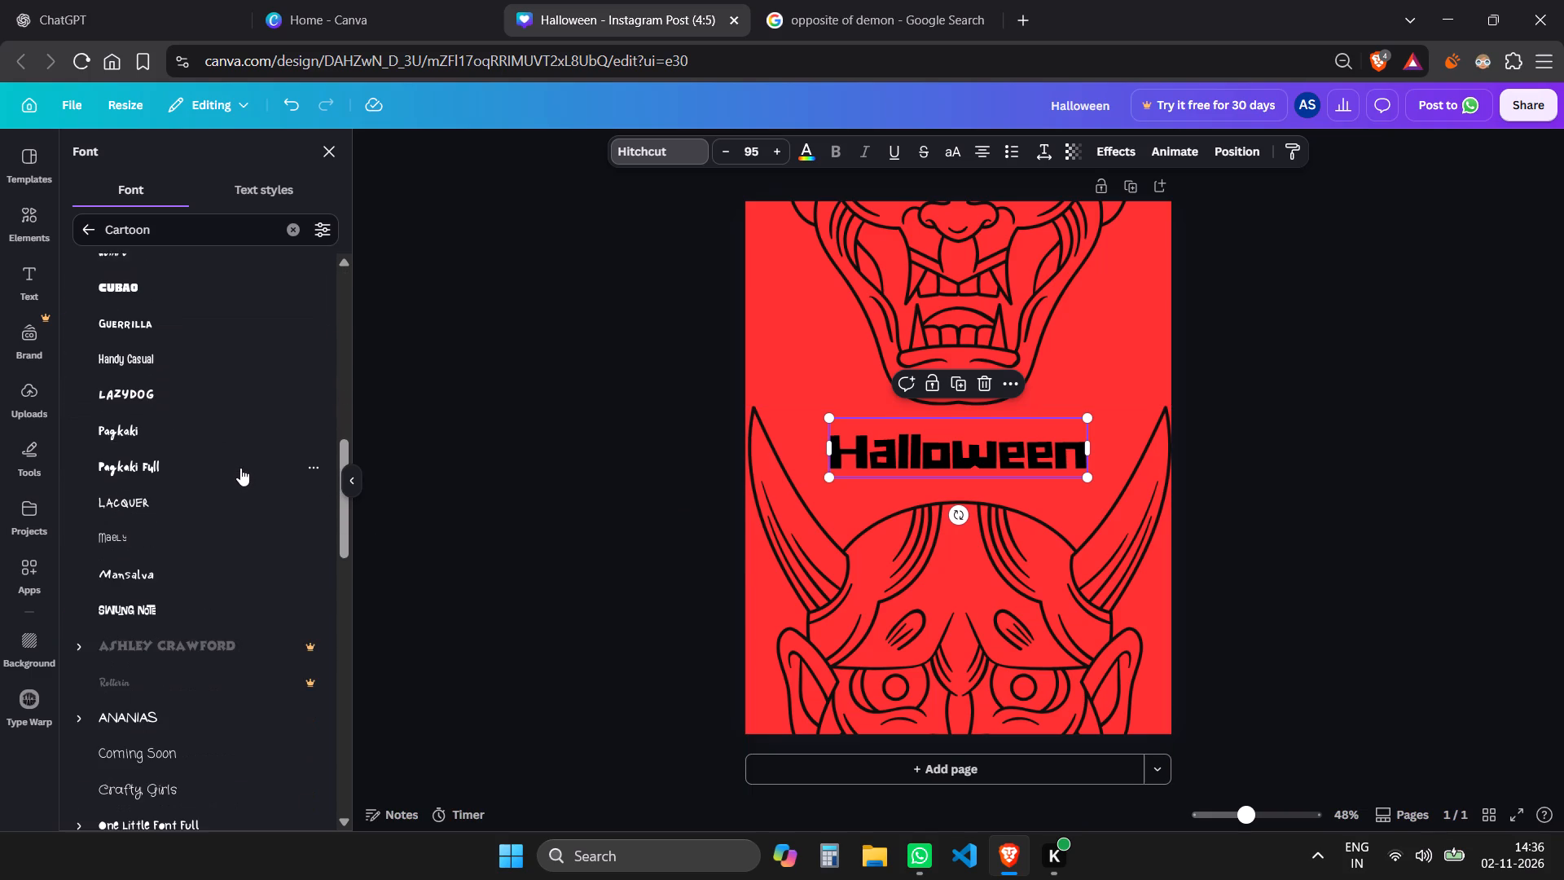
Search the fonts for "drip" and set the Halloween text's font to Charu Chandan Blood Drip.
left_click(296, 225)
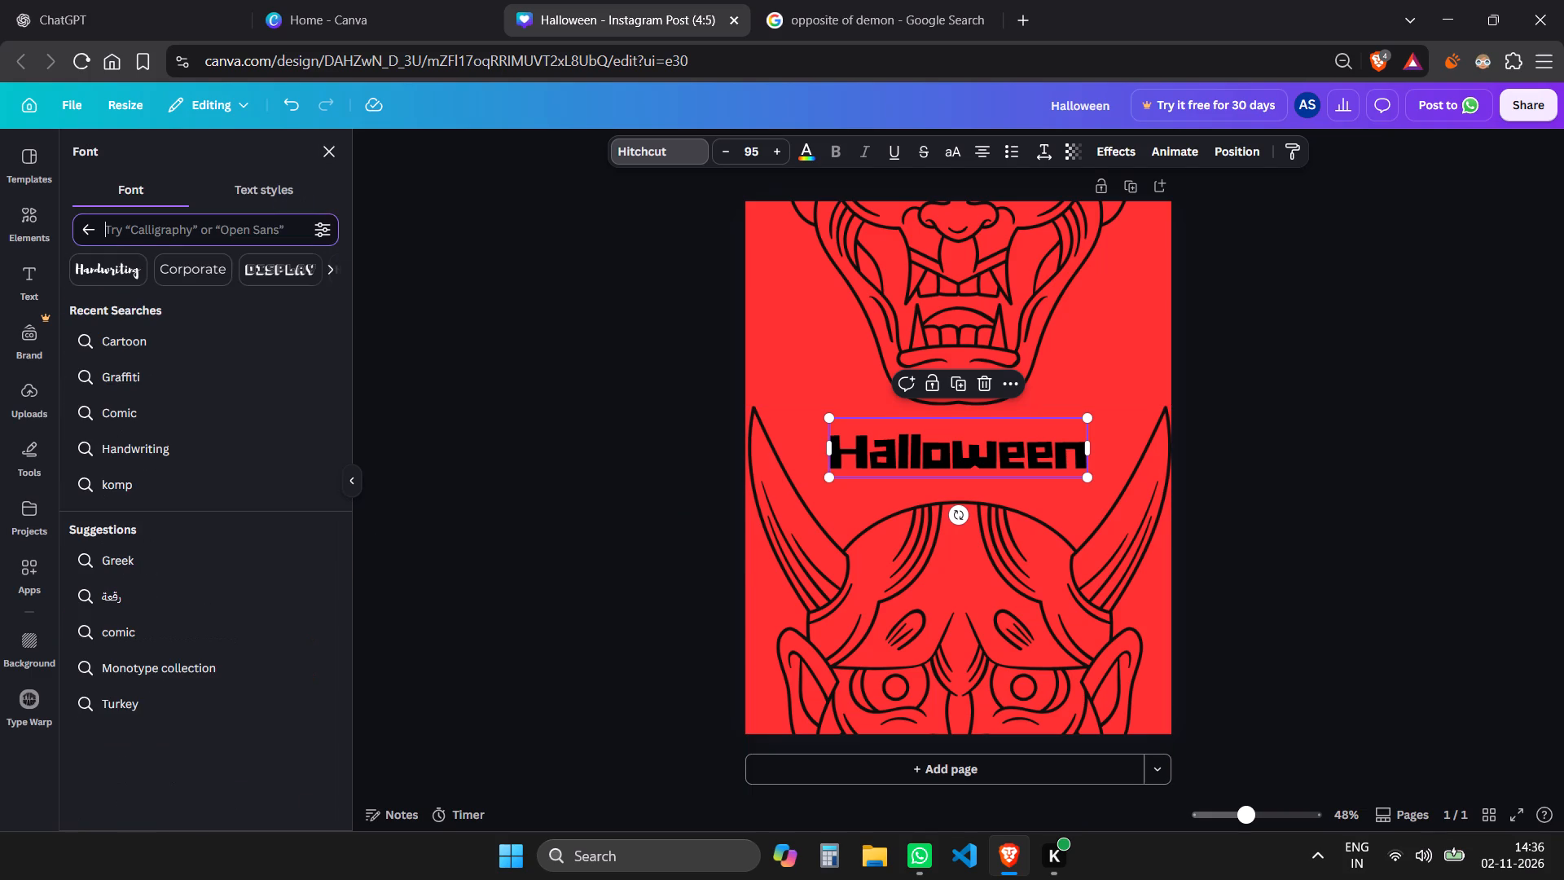
type("drip")
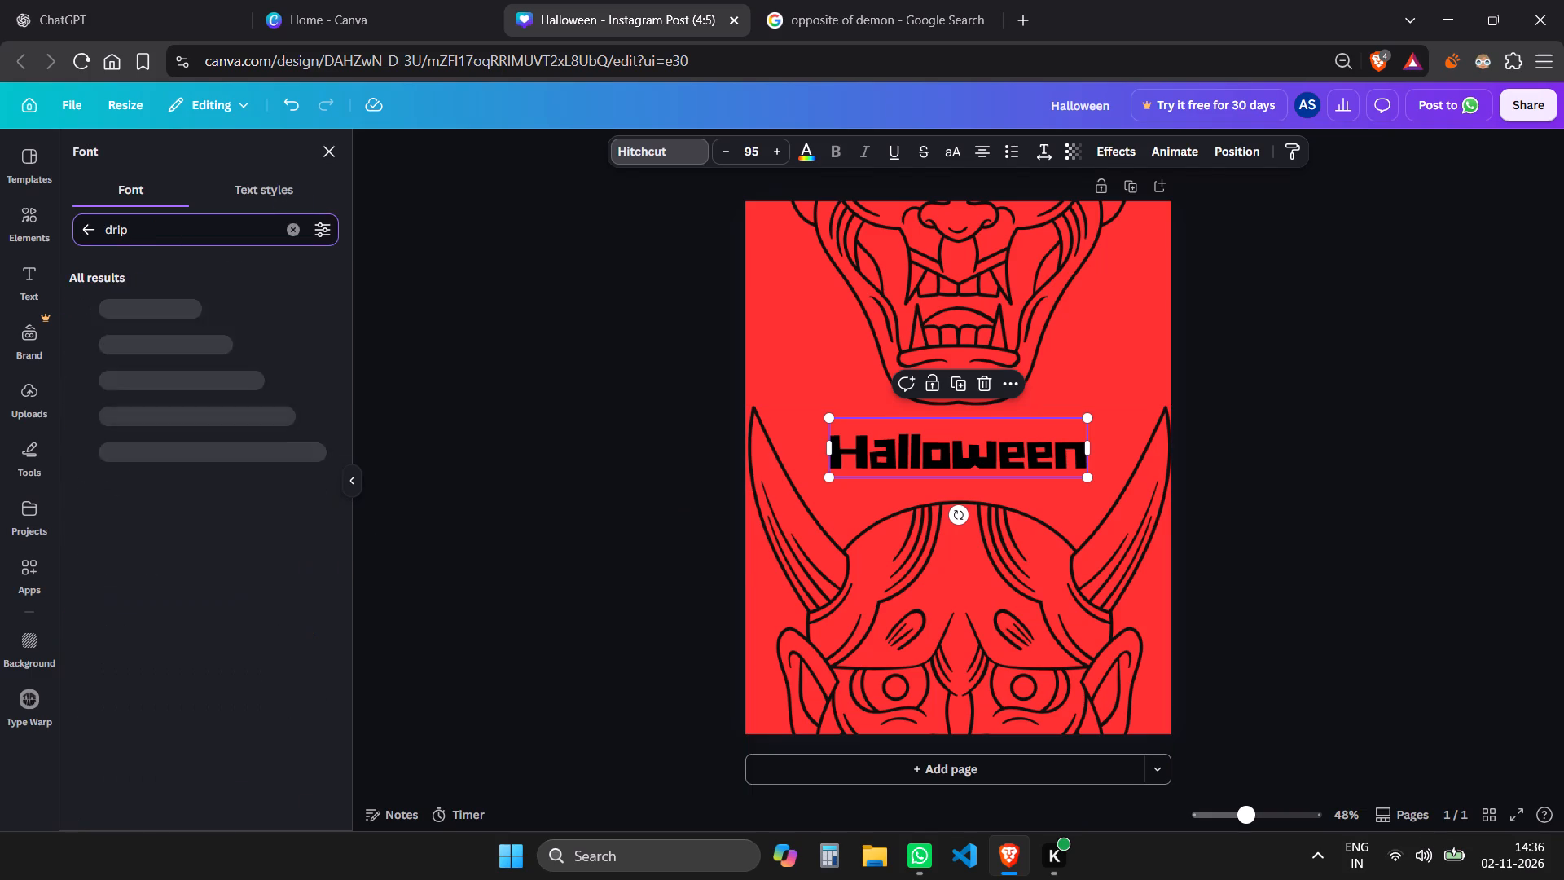
left_click(275, 310)
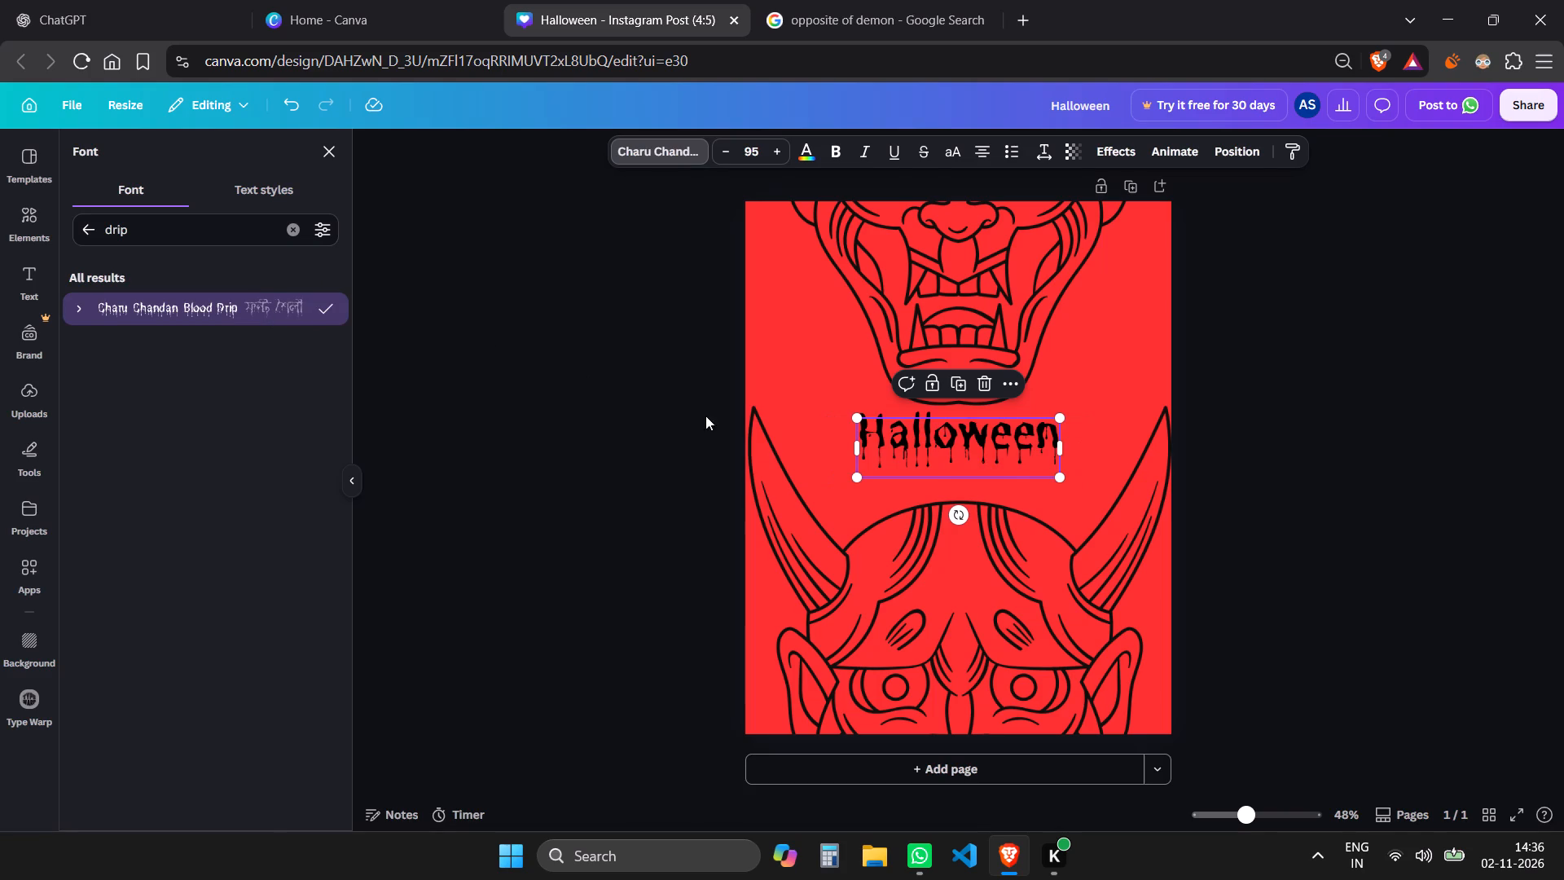
Widen the Halloween text box slightly beyond the word.
left_click_drag(1061, 448, 1157, 443)
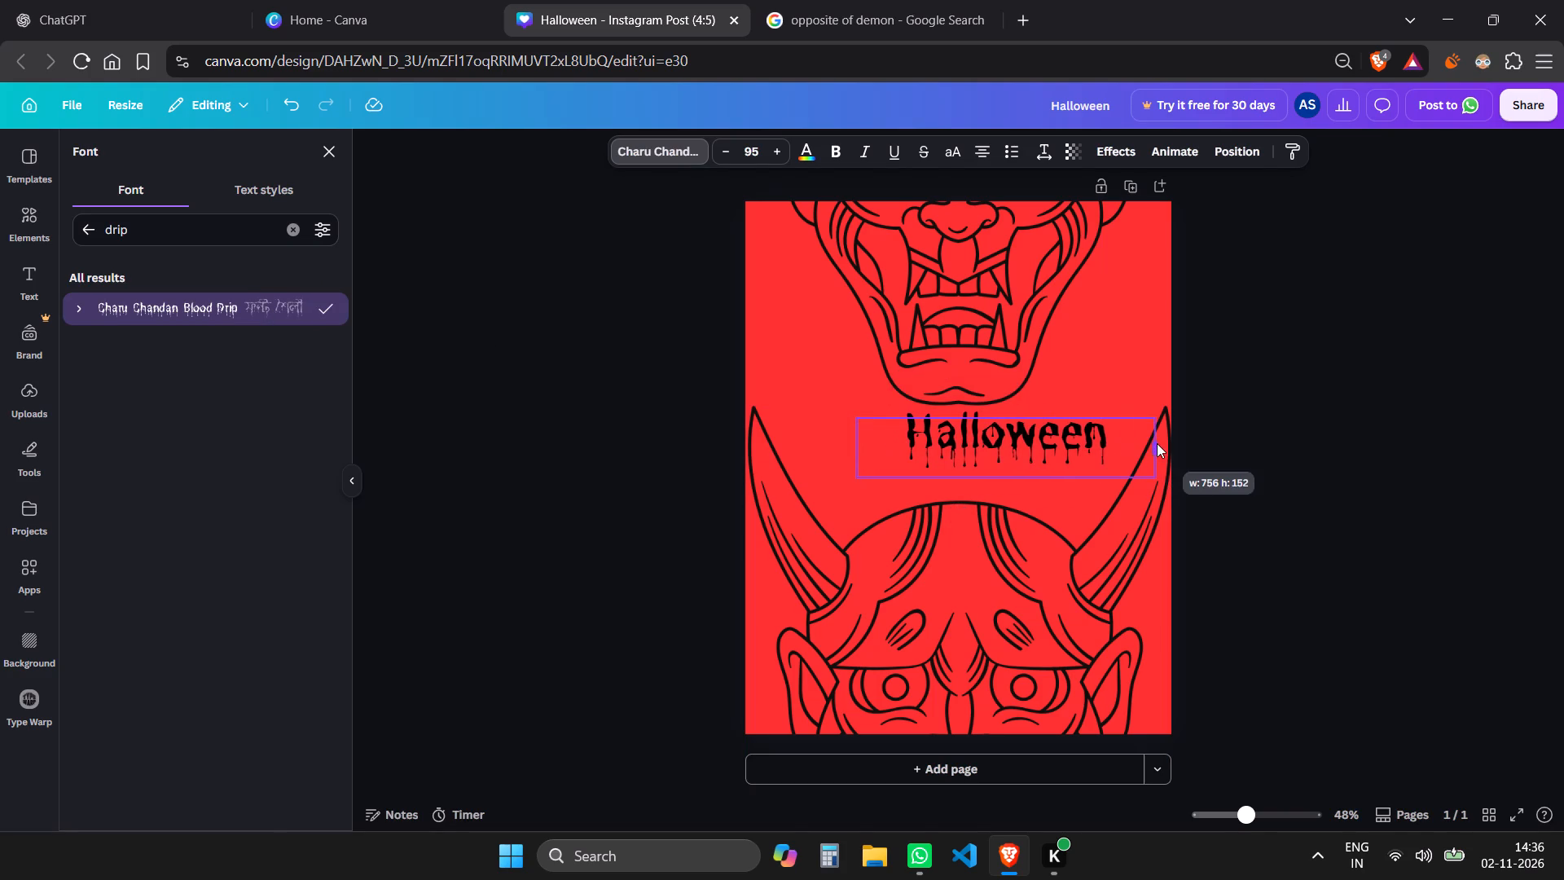
left_click_drag(1157, 443, 1062, 449)
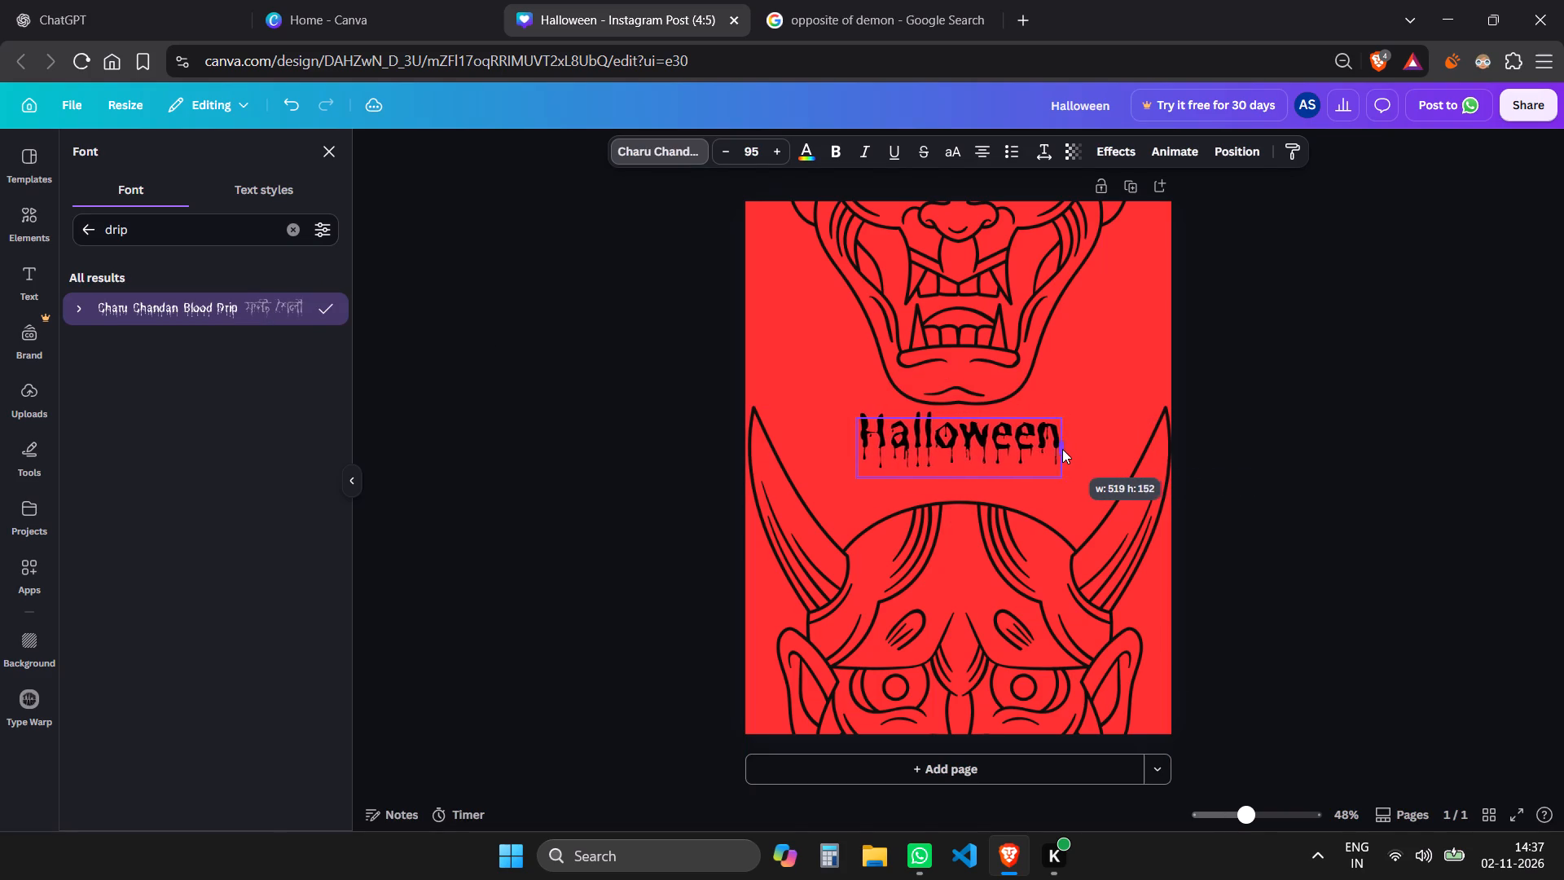
left_click_drag(1062, 449, 1108, 442)
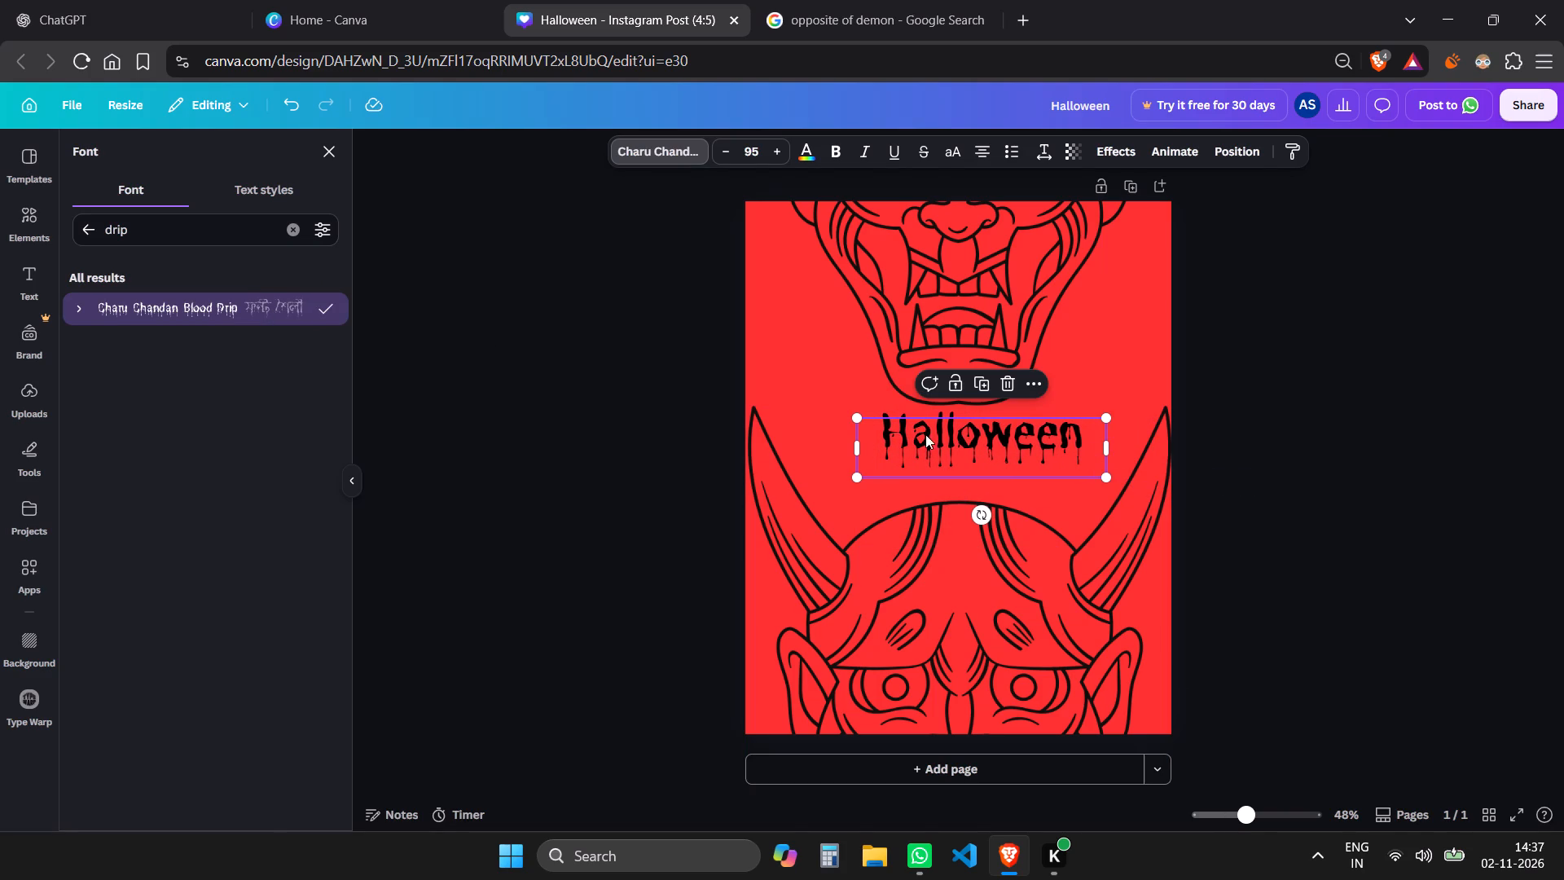
Scale the Halloween text up to a font size of about 153 and centre it horizontally between the two masks.
left_click_drag(856, 412, 623, 341)
left_click_drag(992, 423, 1081, 471)
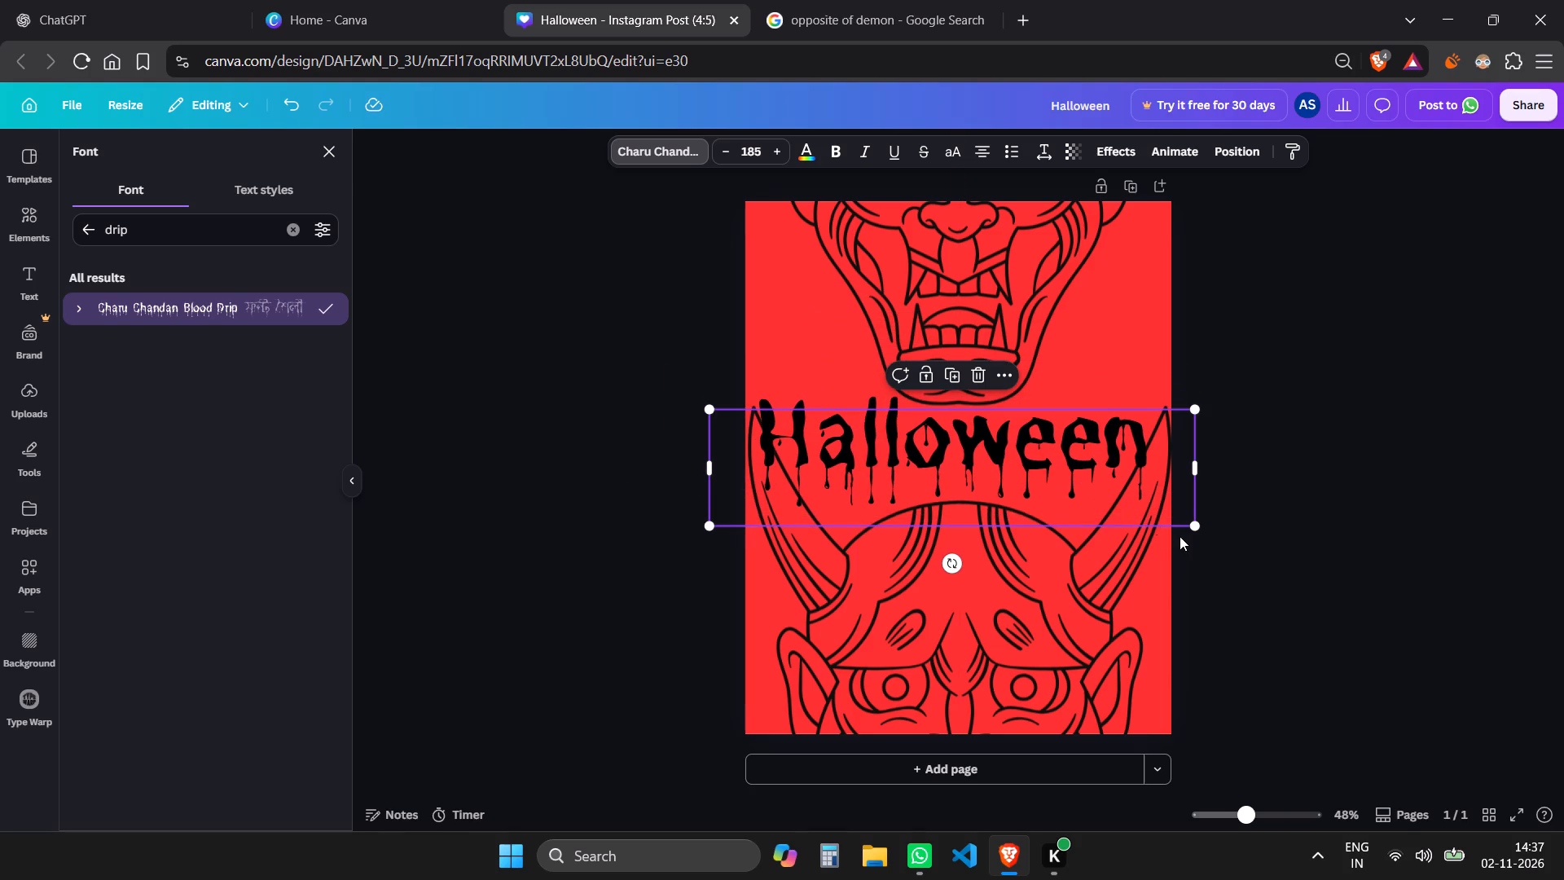
left_click_drag(1197, 524, 1131, 488)
left_click_drag(977, 460, 981, 460)
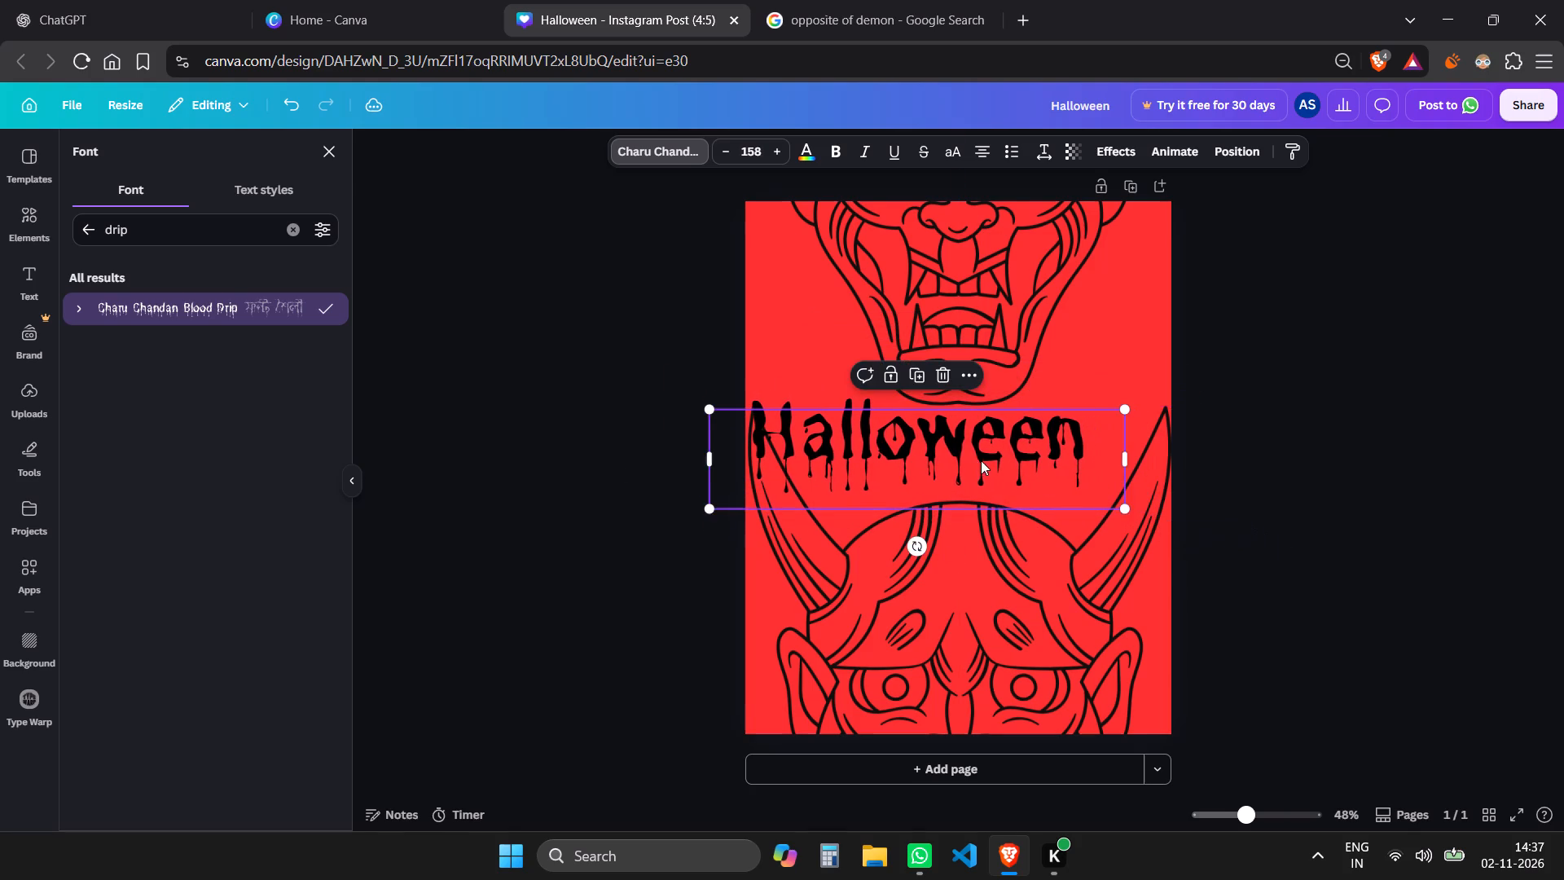
left_click_drag(981, 460, 1021, 467)
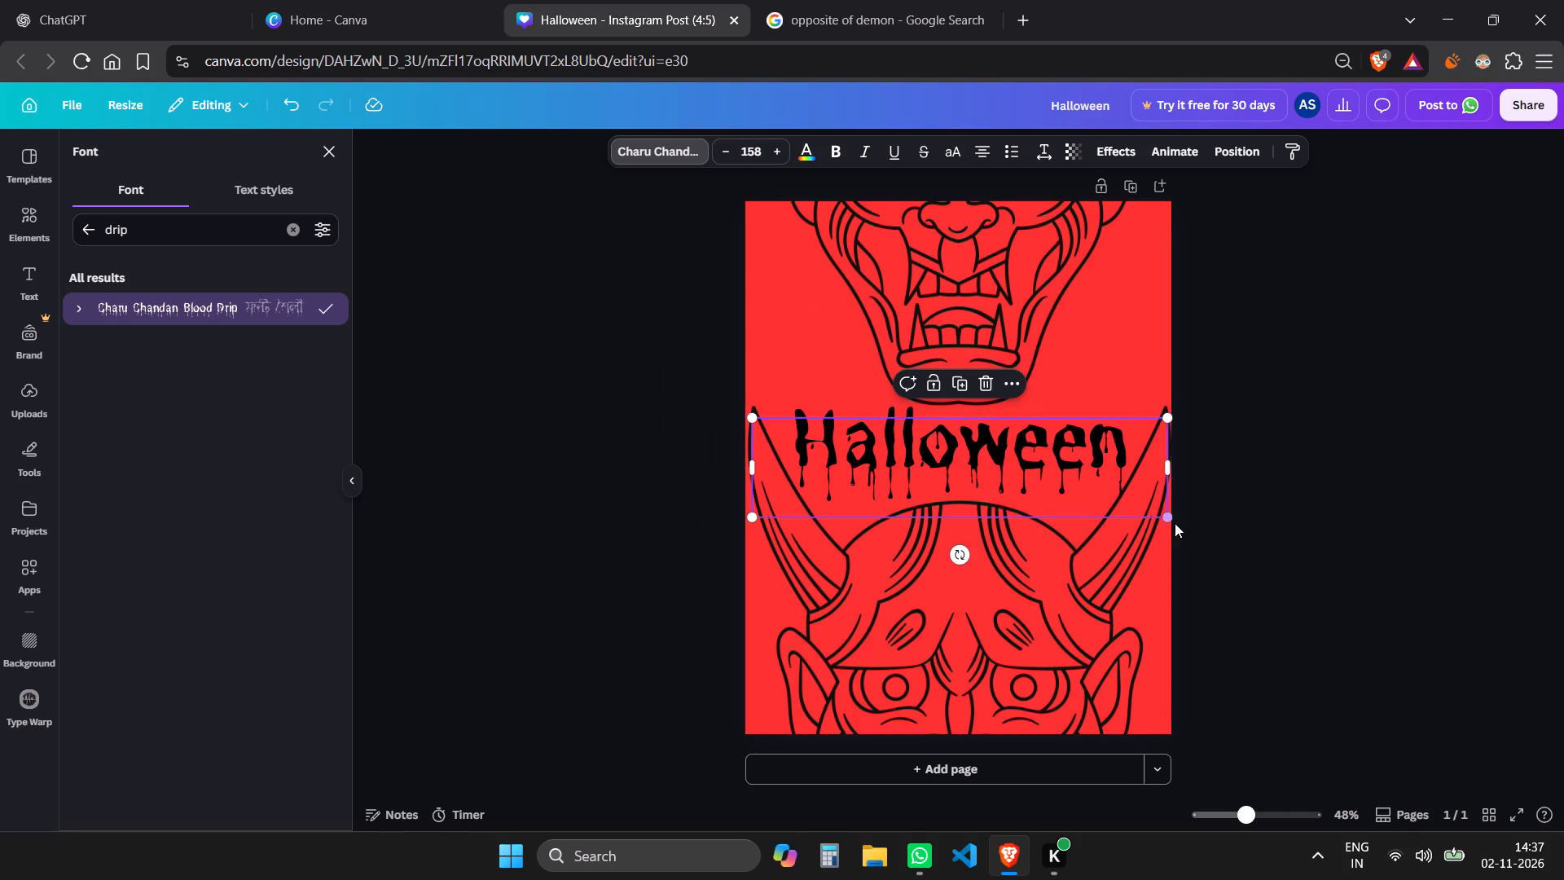
left_click_drag(1169, 517, 1155, 510)
left_click_drag(1044, 464, 1051, 464)
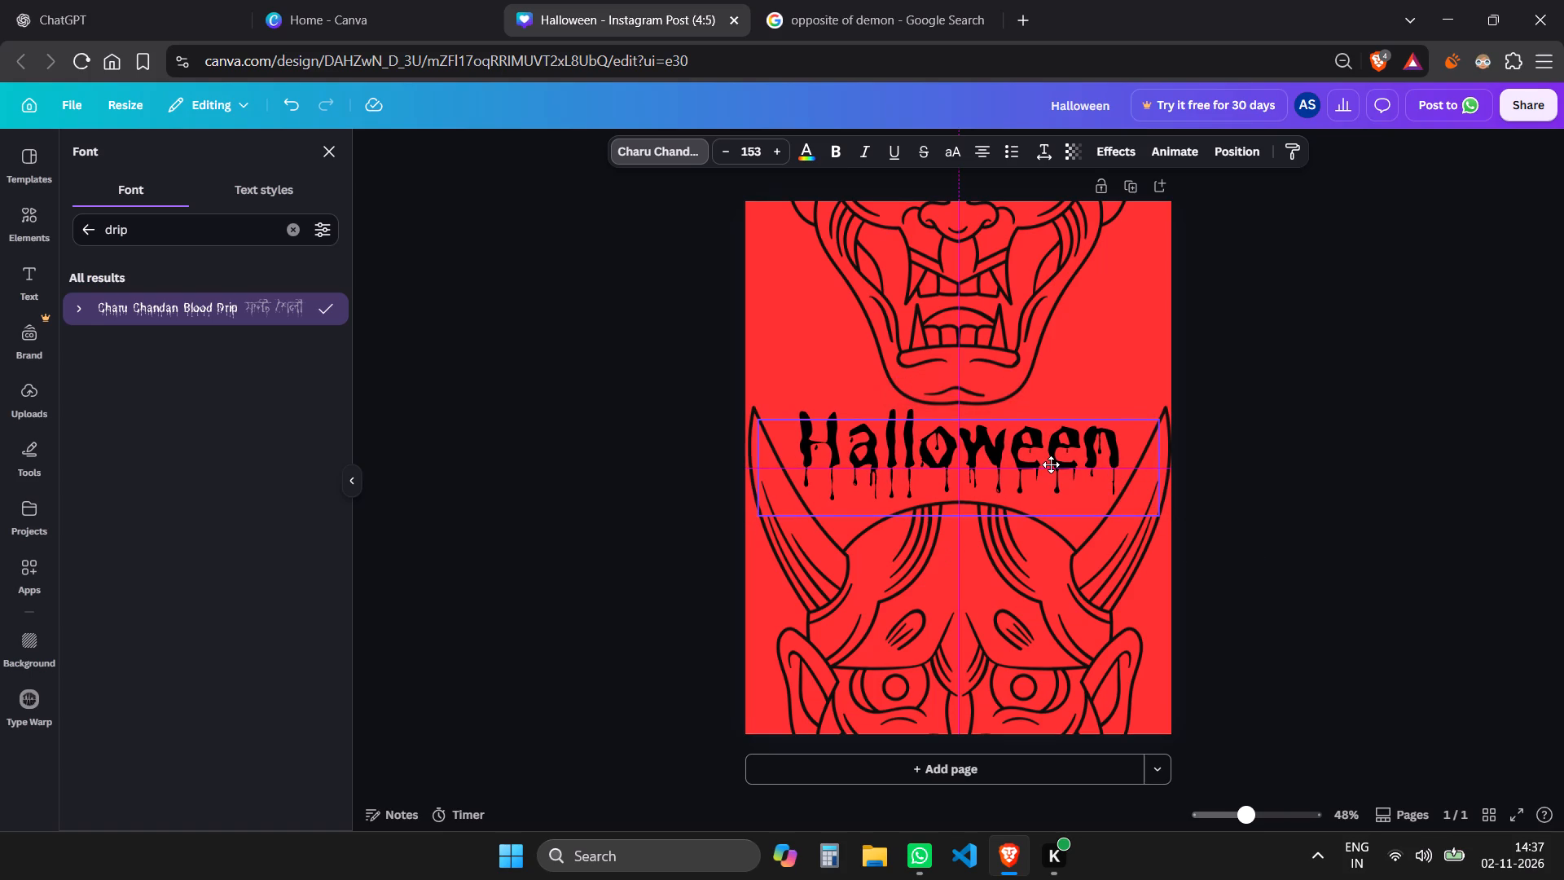
left_click_drag(1051, 464, 1053, 463)
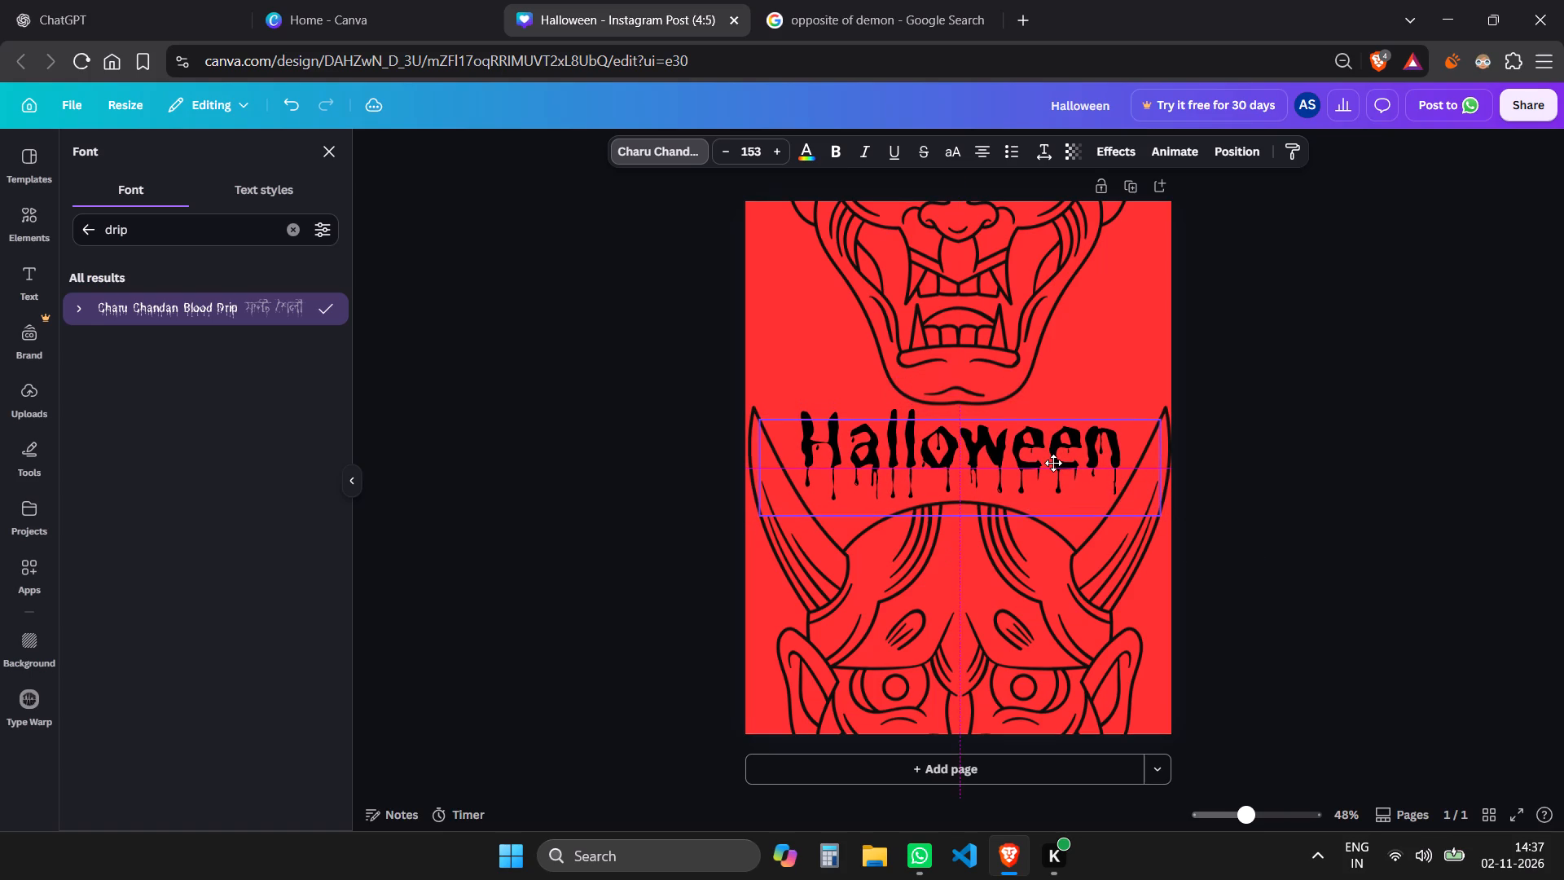
left_click_drag(1053, 463, 1053, 460)
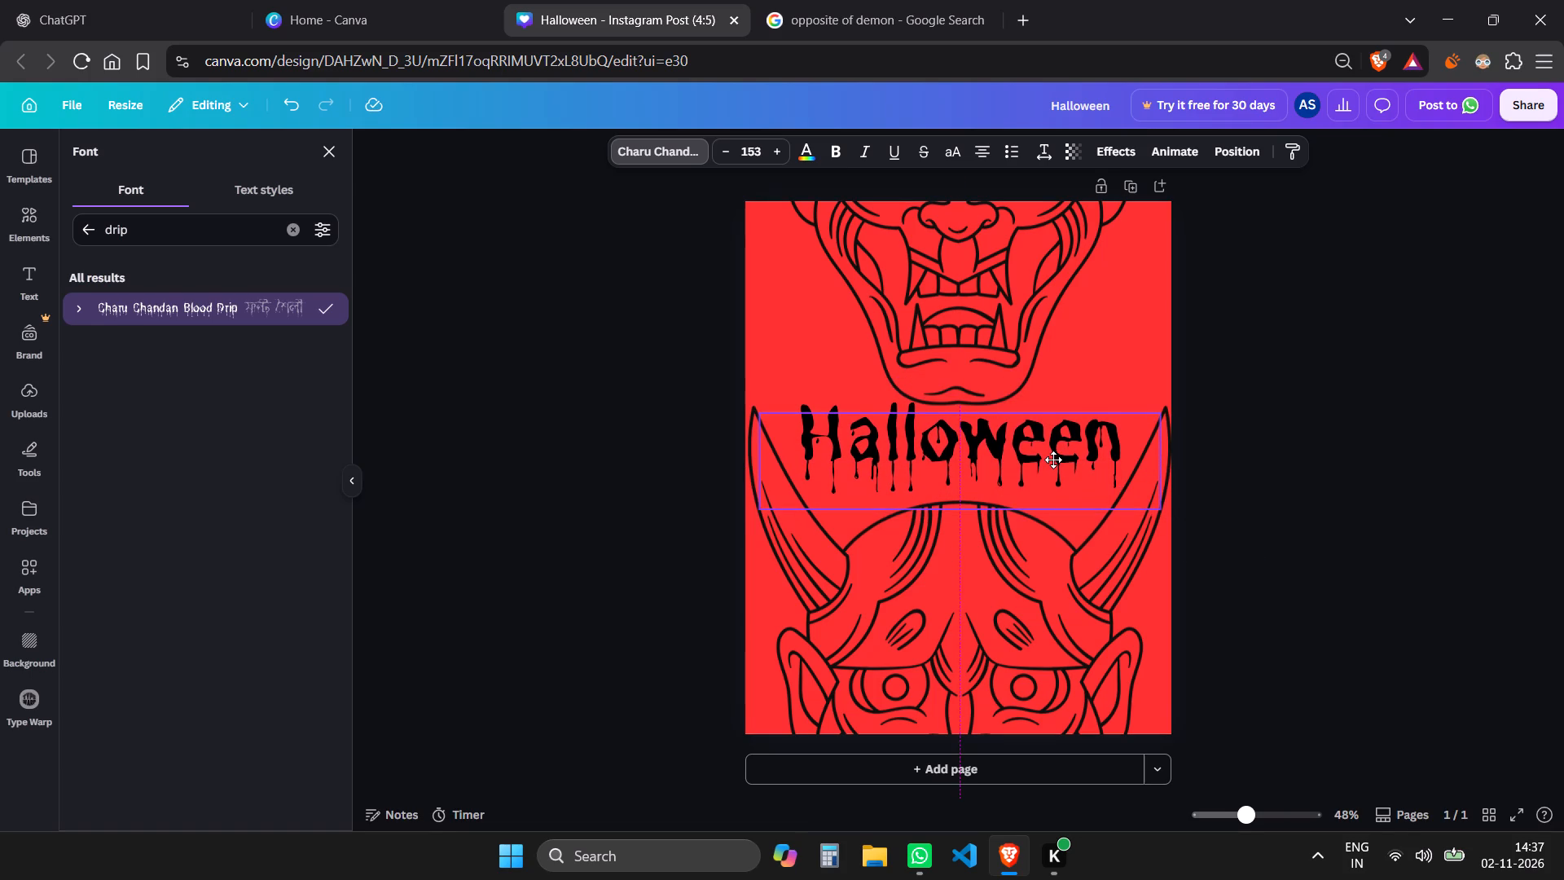
Nudge the Halloween text slightly down between the two masks, keeping it horizontally centred.
left_click_drag(1053, 460, 1053, 464)
Recolour the lower demon mask to solid black.
left_click(1012, 600)
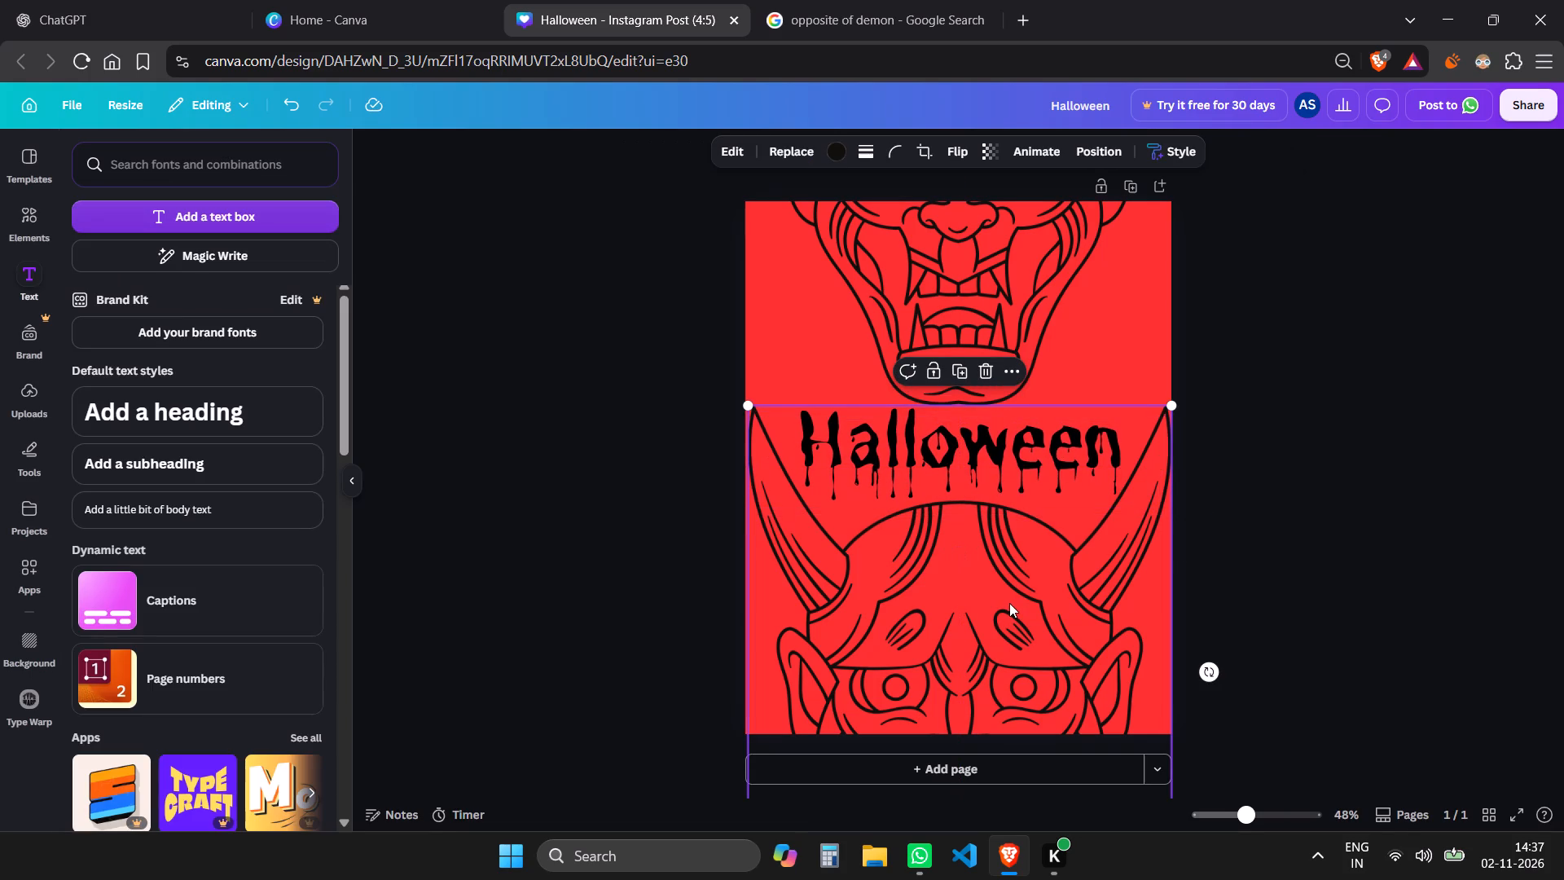
left_click(833, 151)
left_click(94, 506)
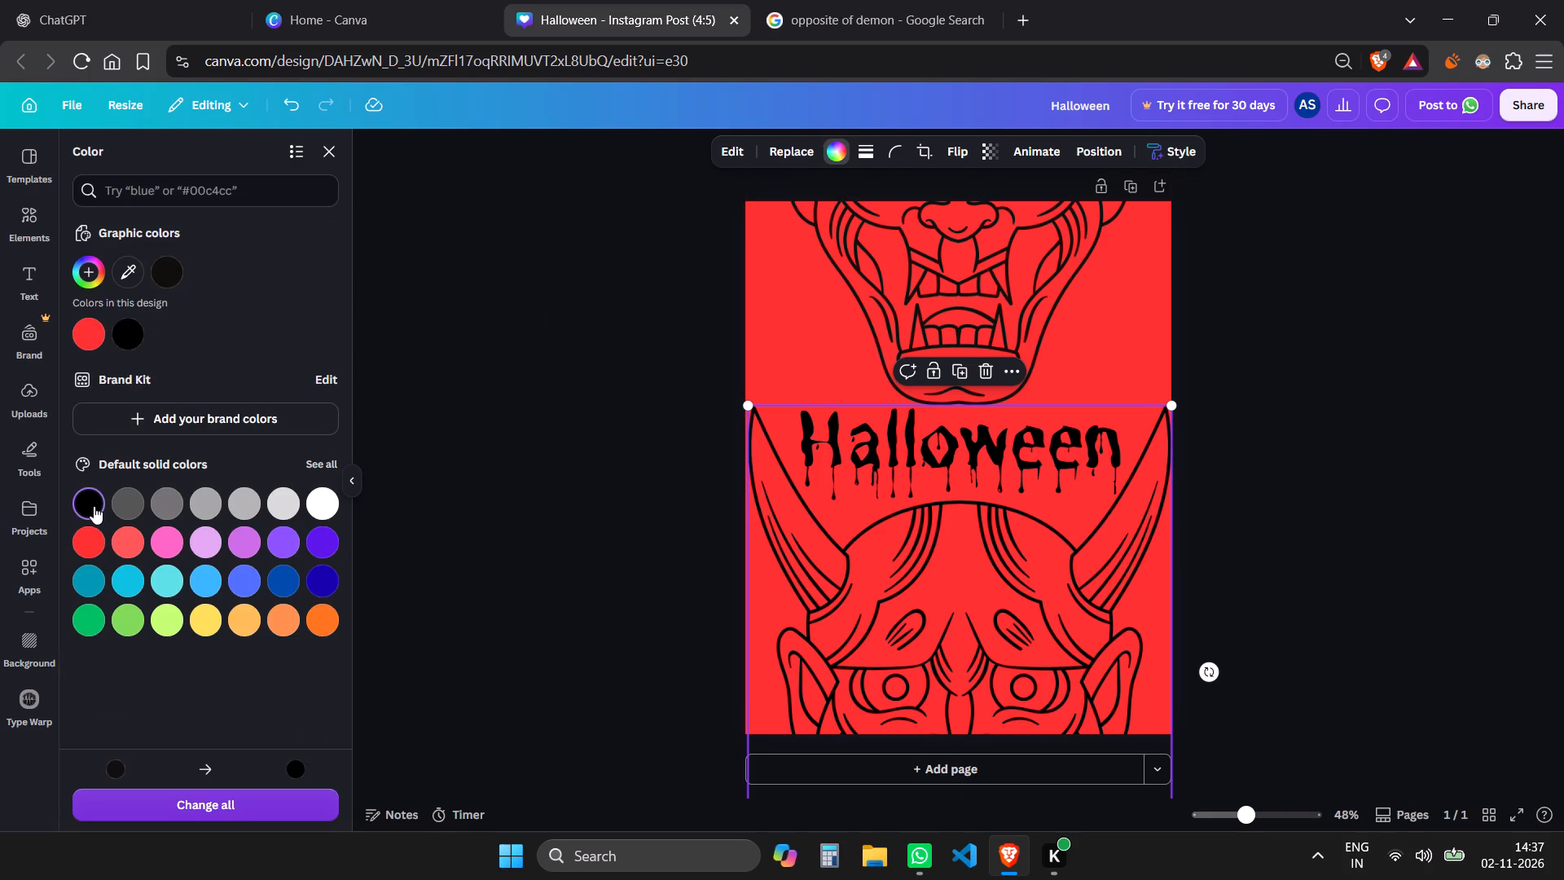
left_click(966, 592)
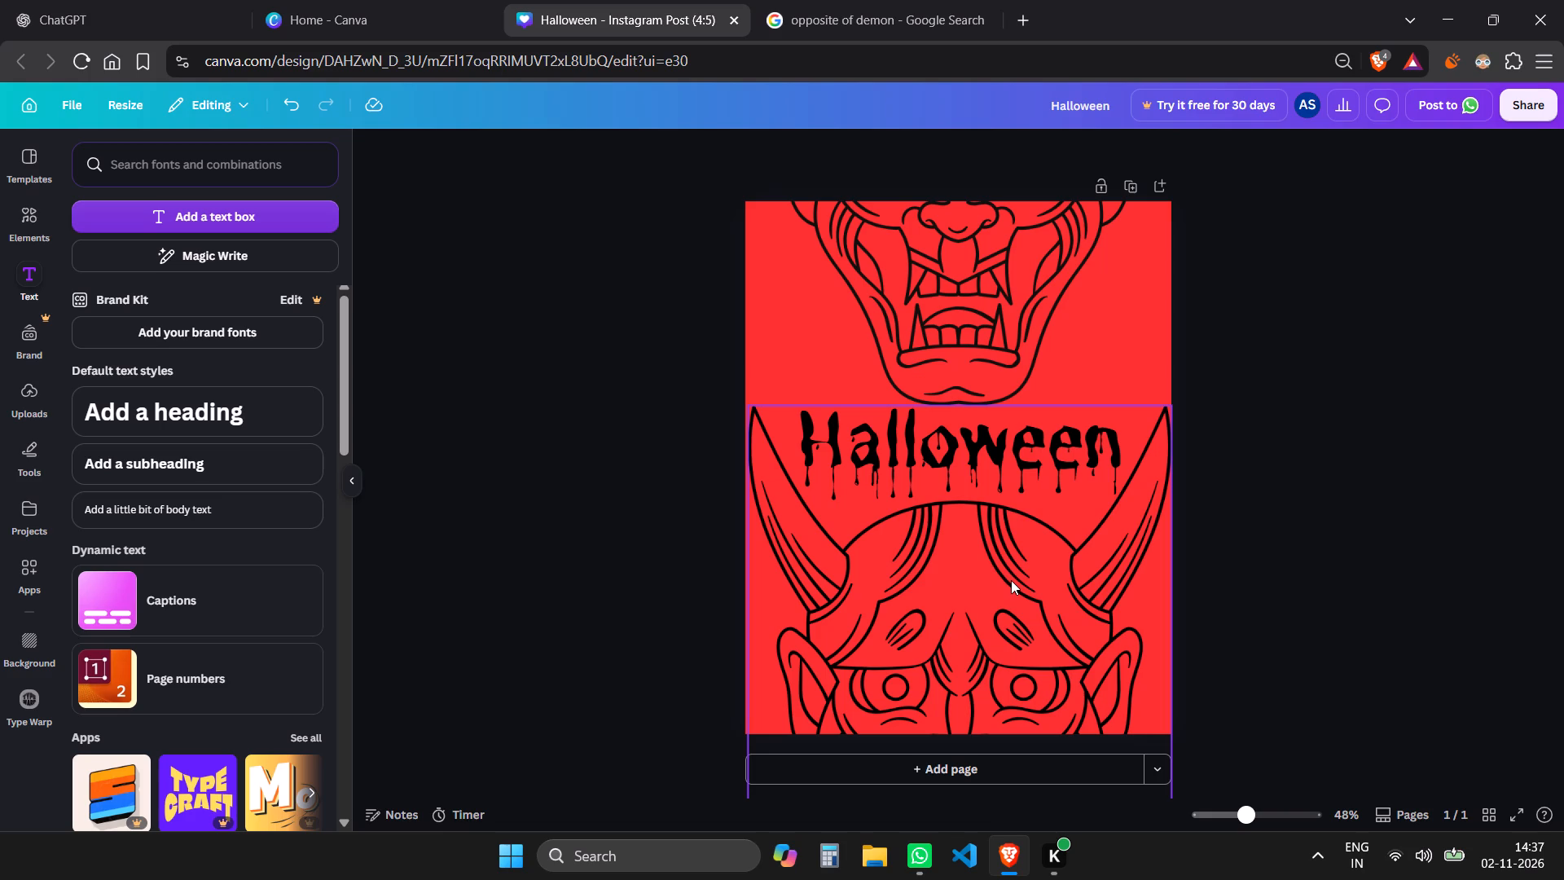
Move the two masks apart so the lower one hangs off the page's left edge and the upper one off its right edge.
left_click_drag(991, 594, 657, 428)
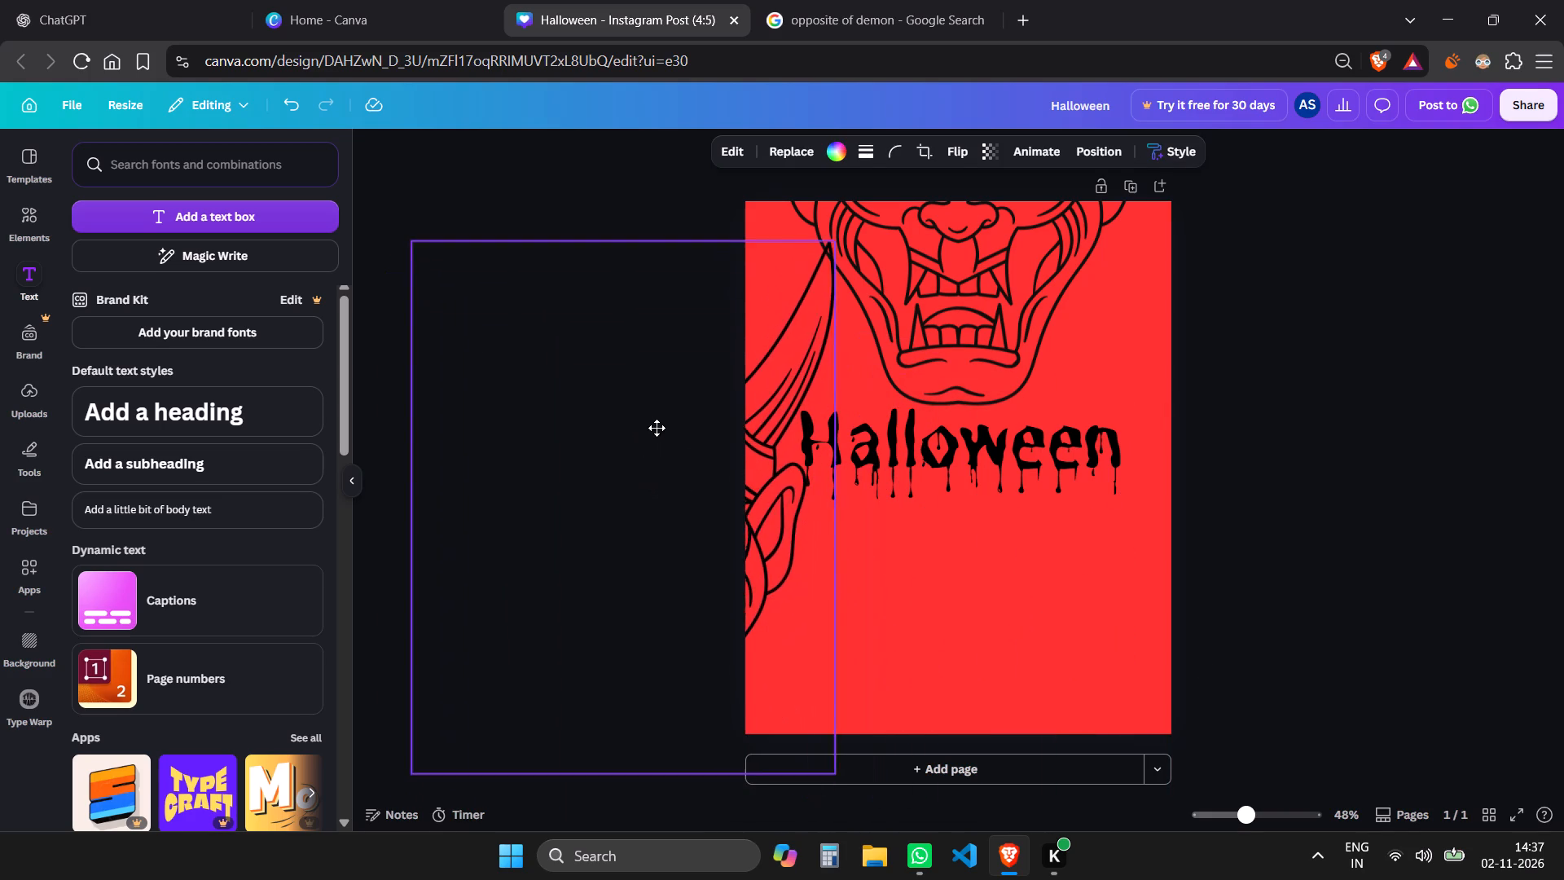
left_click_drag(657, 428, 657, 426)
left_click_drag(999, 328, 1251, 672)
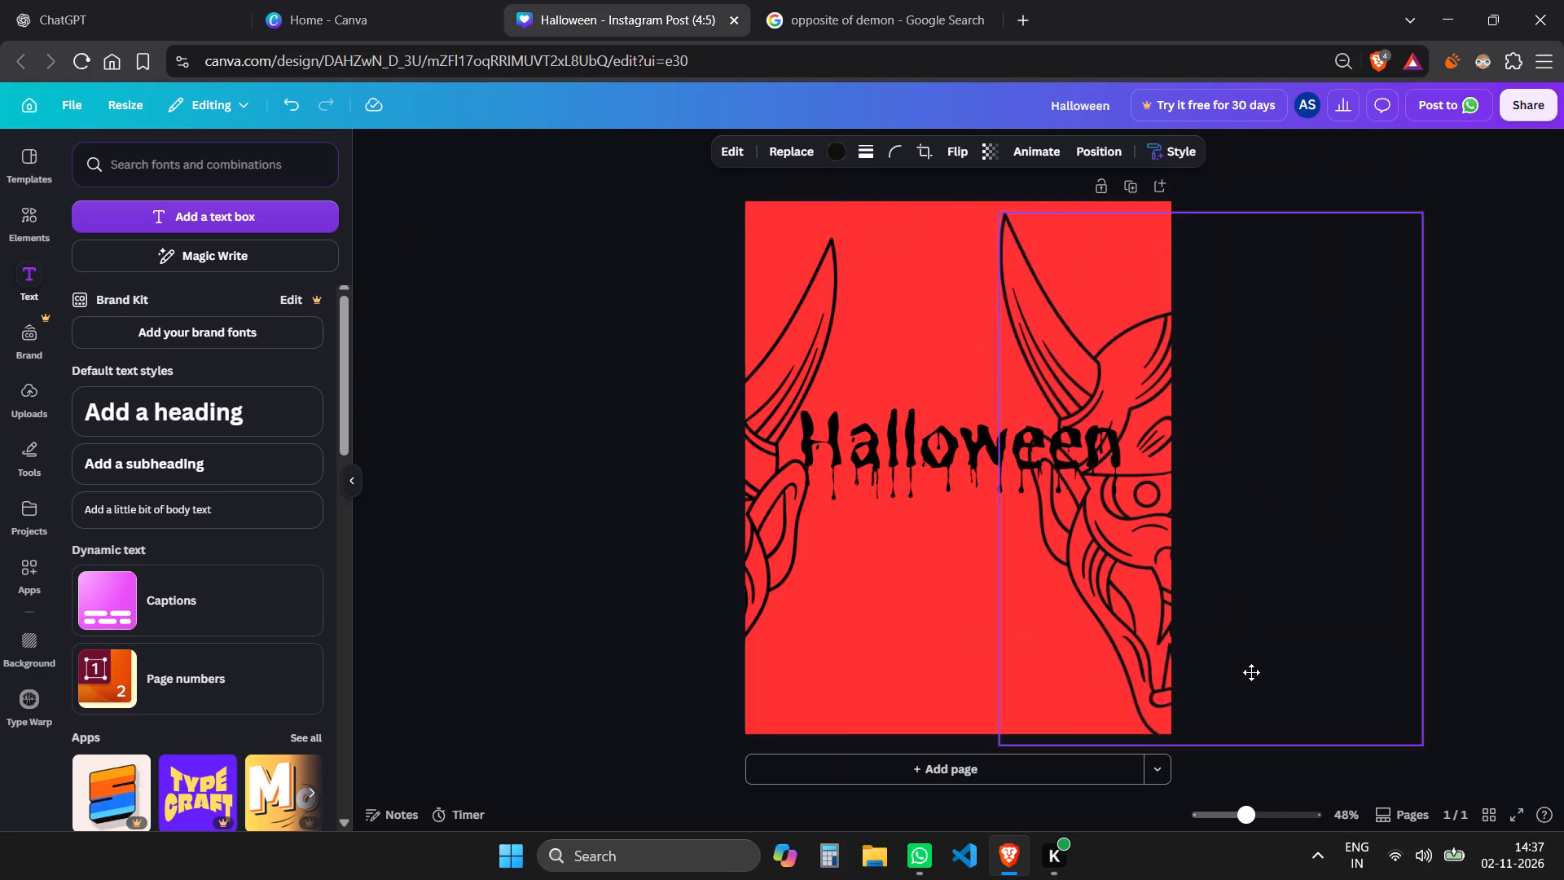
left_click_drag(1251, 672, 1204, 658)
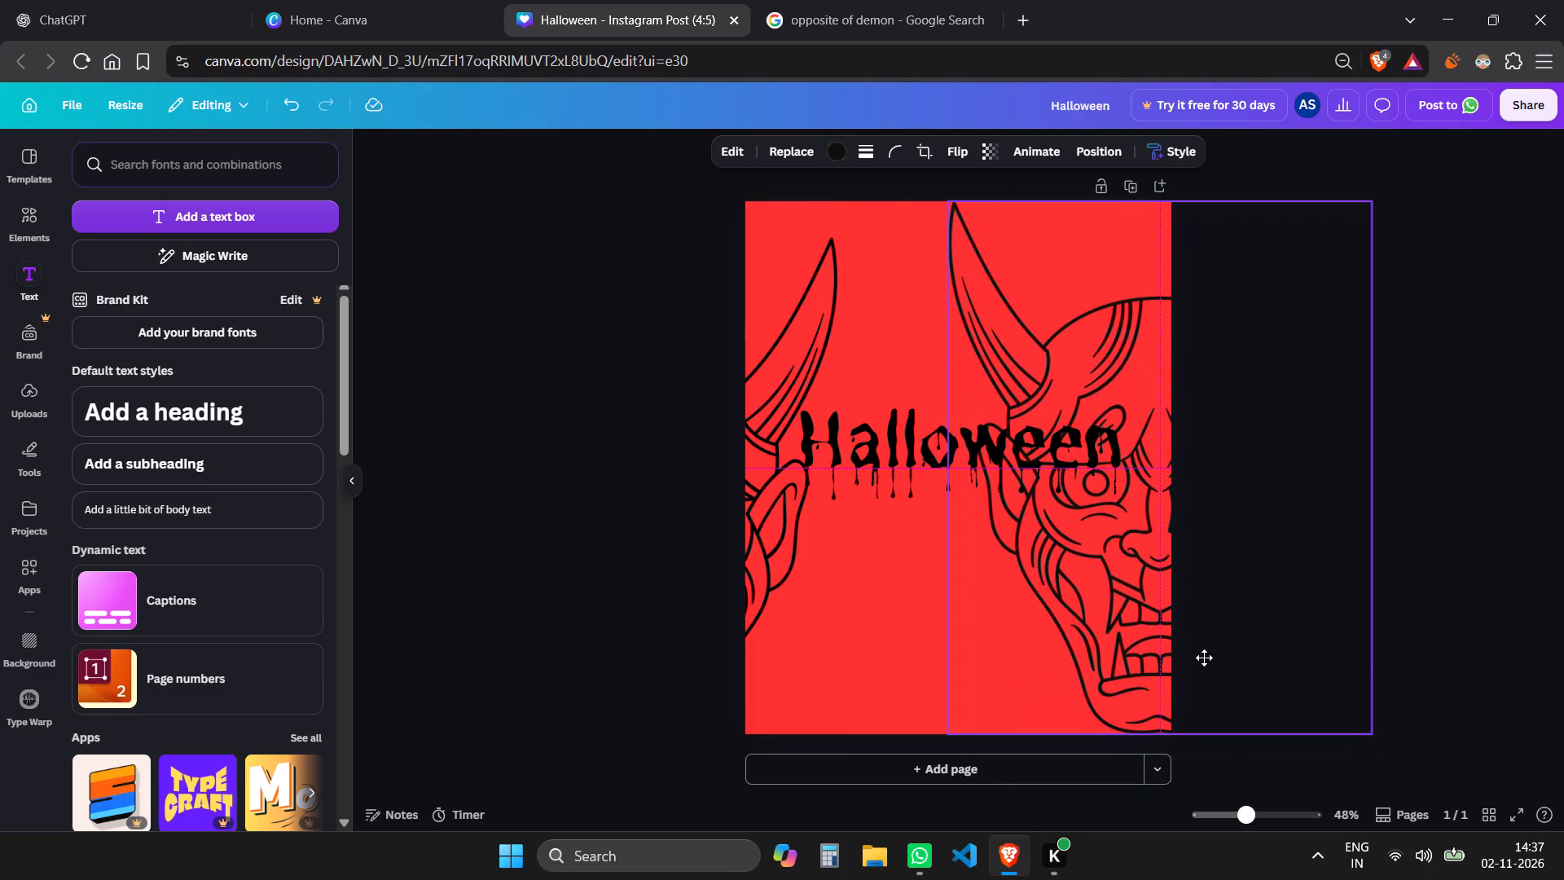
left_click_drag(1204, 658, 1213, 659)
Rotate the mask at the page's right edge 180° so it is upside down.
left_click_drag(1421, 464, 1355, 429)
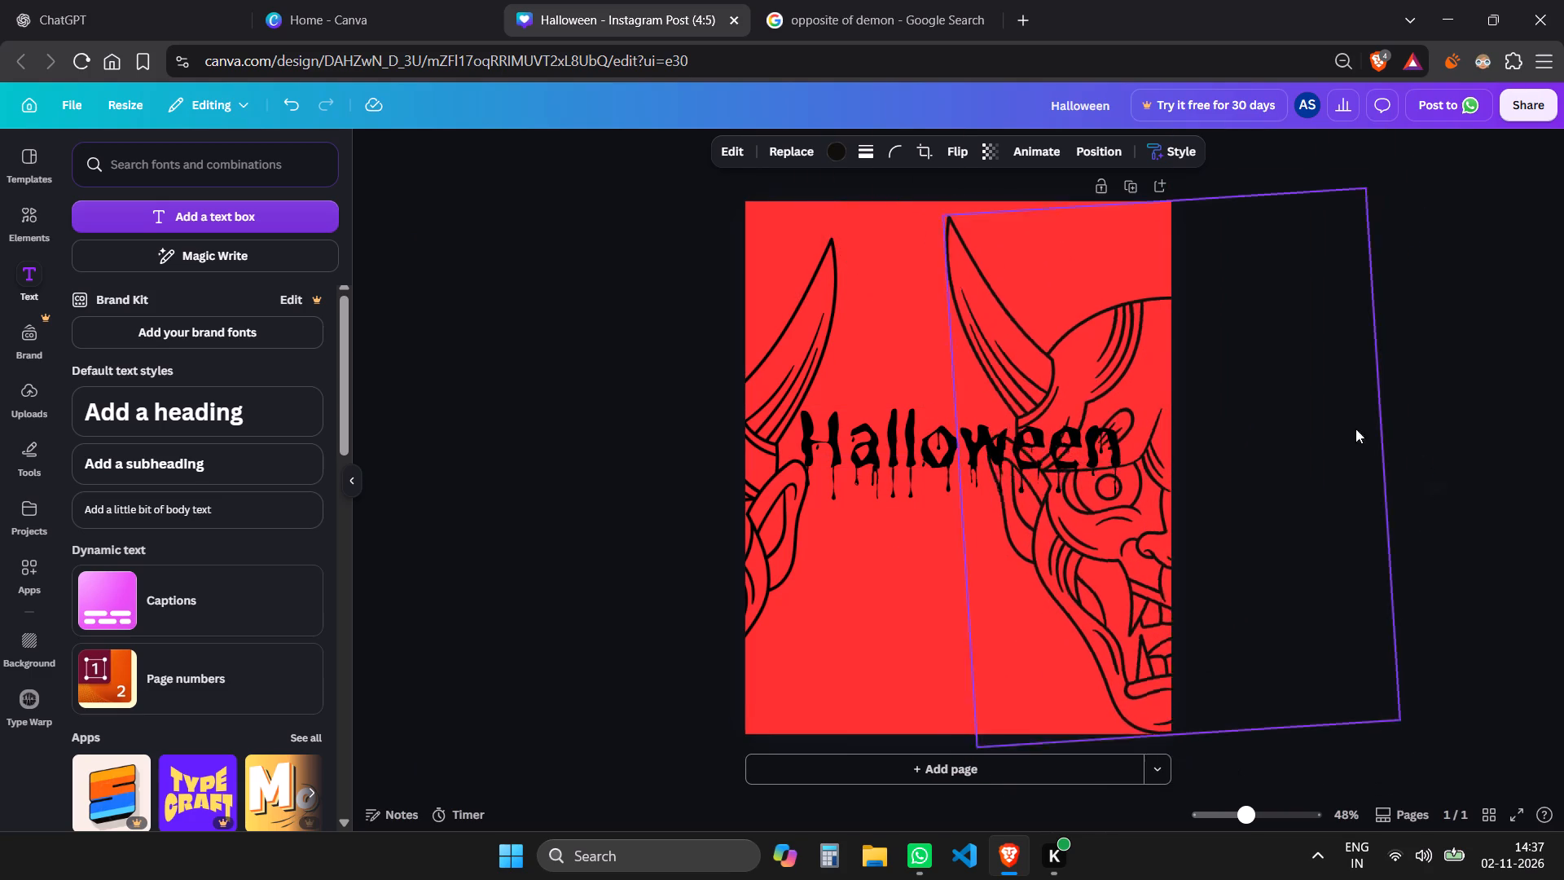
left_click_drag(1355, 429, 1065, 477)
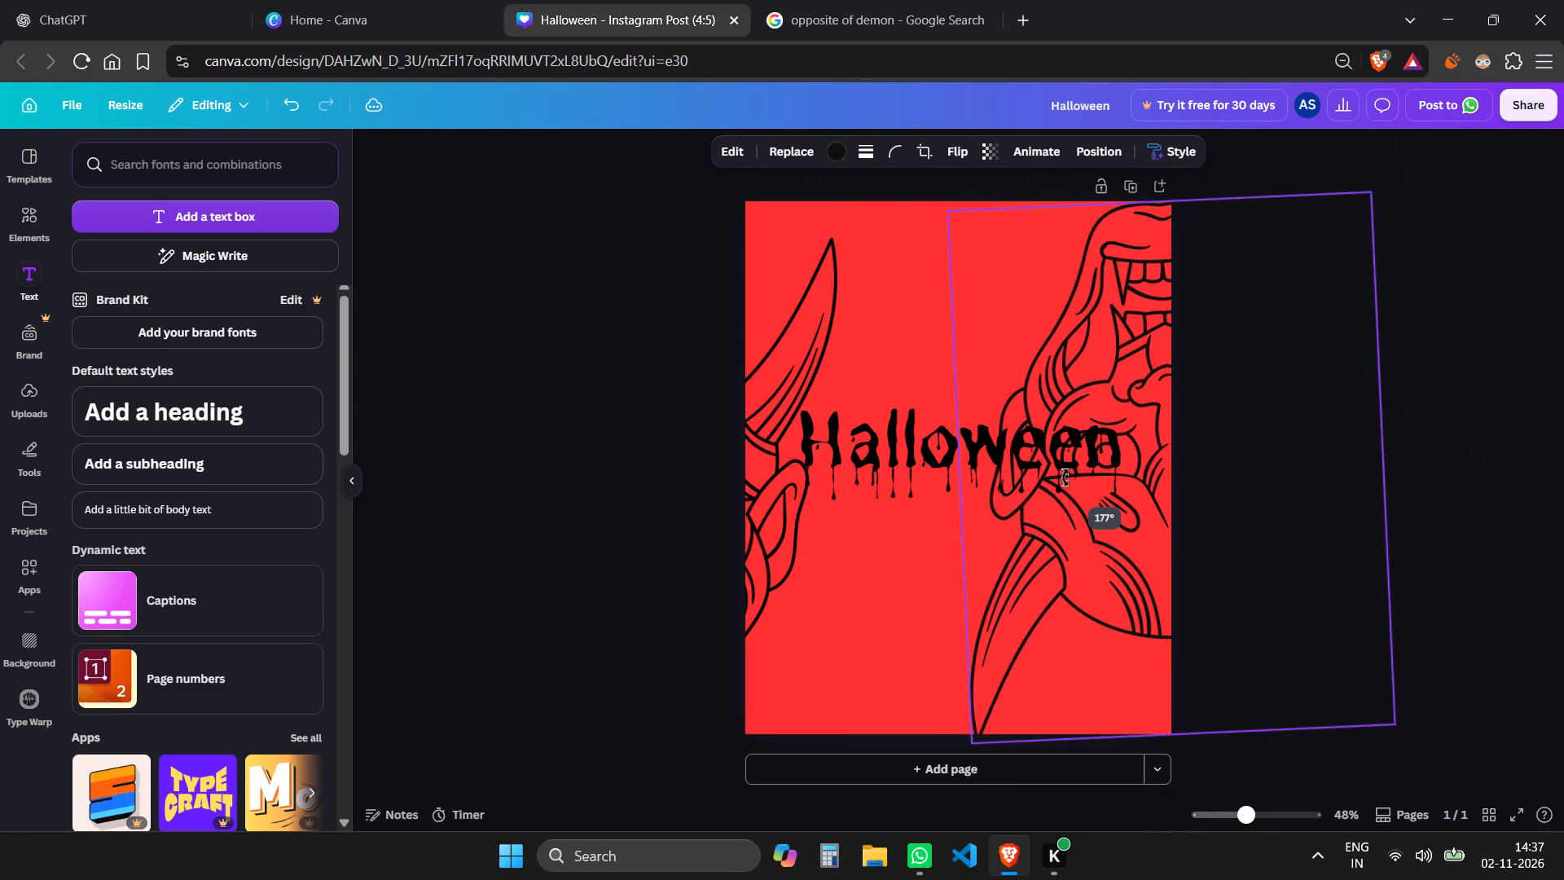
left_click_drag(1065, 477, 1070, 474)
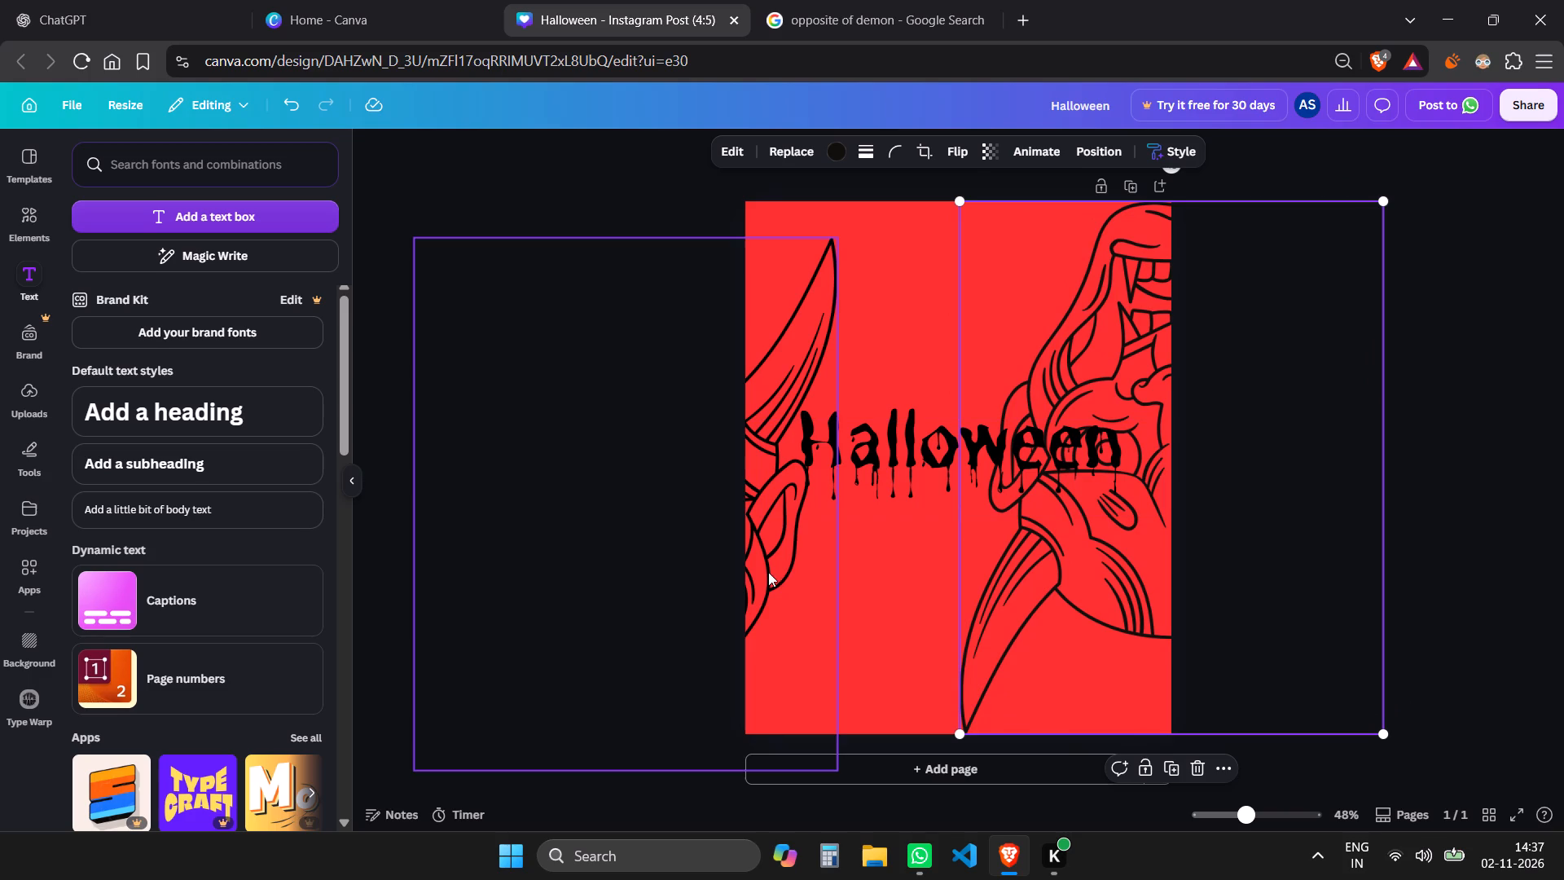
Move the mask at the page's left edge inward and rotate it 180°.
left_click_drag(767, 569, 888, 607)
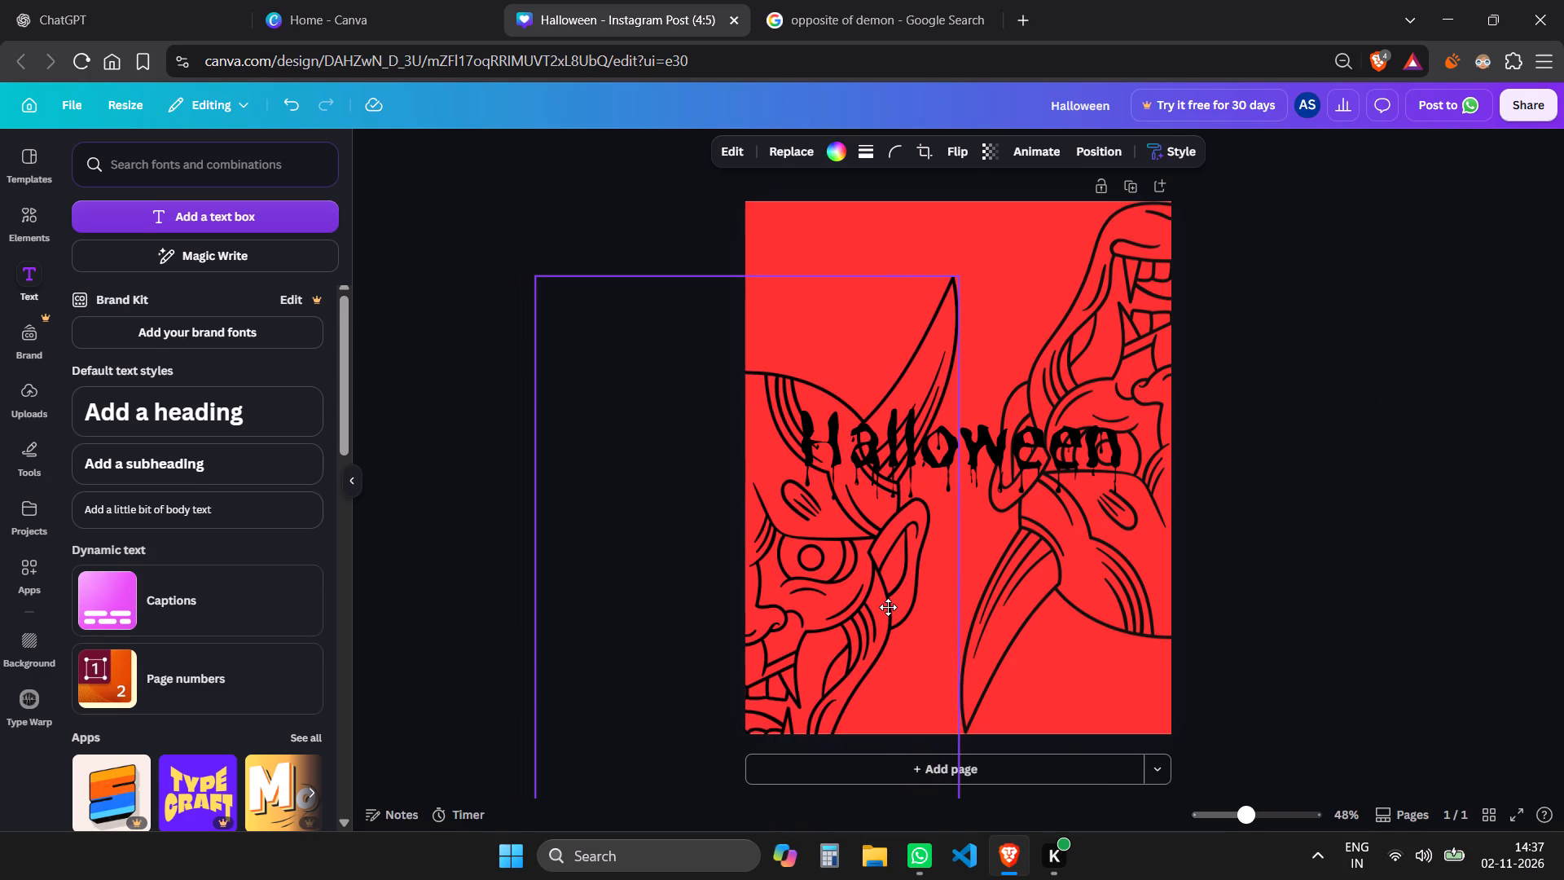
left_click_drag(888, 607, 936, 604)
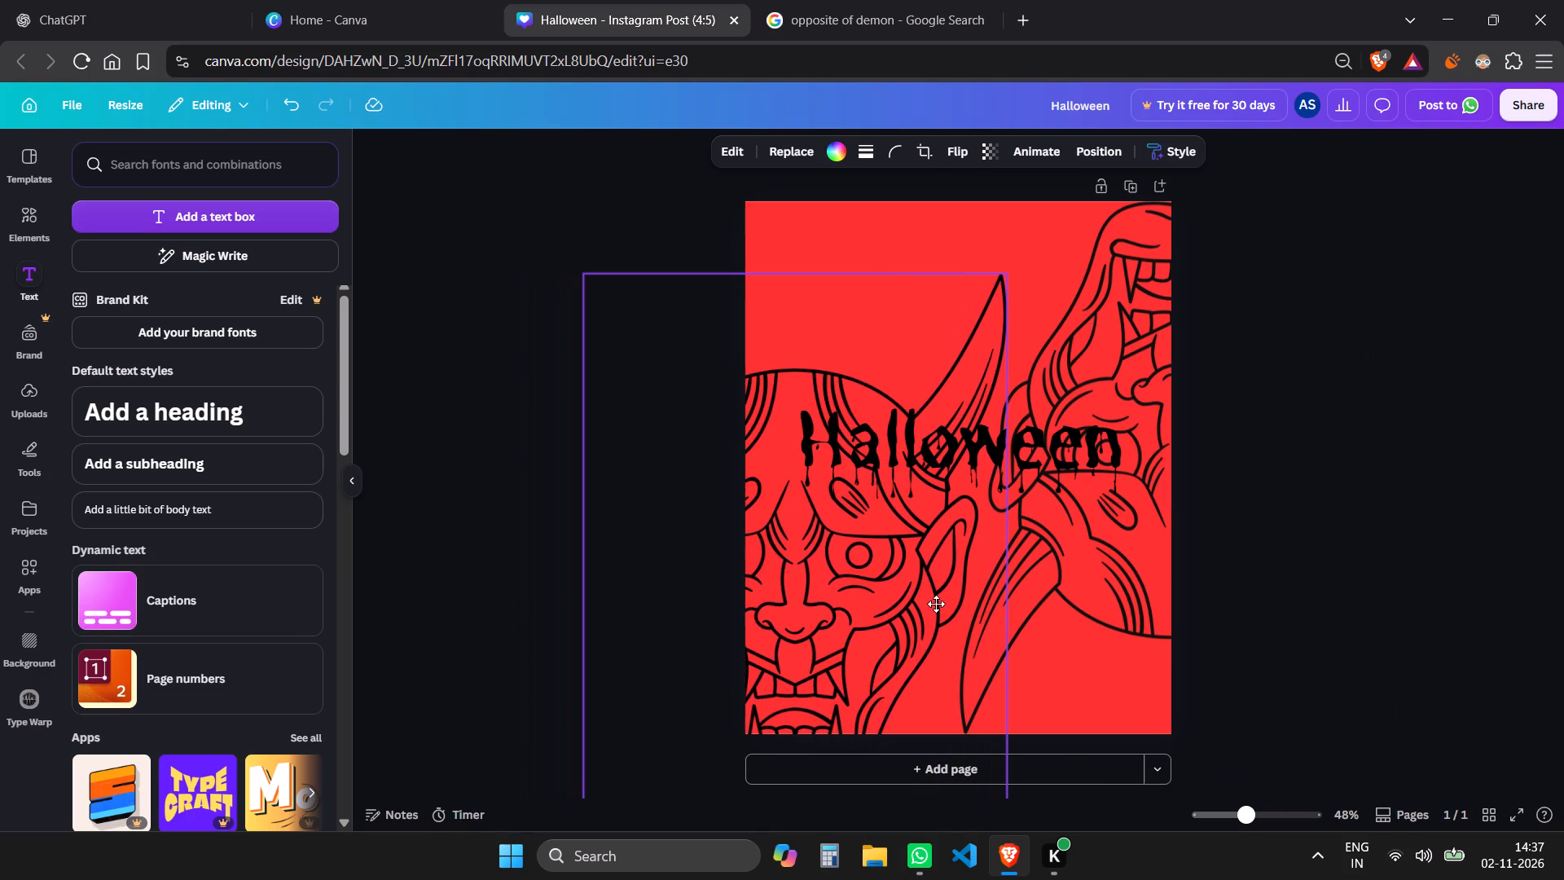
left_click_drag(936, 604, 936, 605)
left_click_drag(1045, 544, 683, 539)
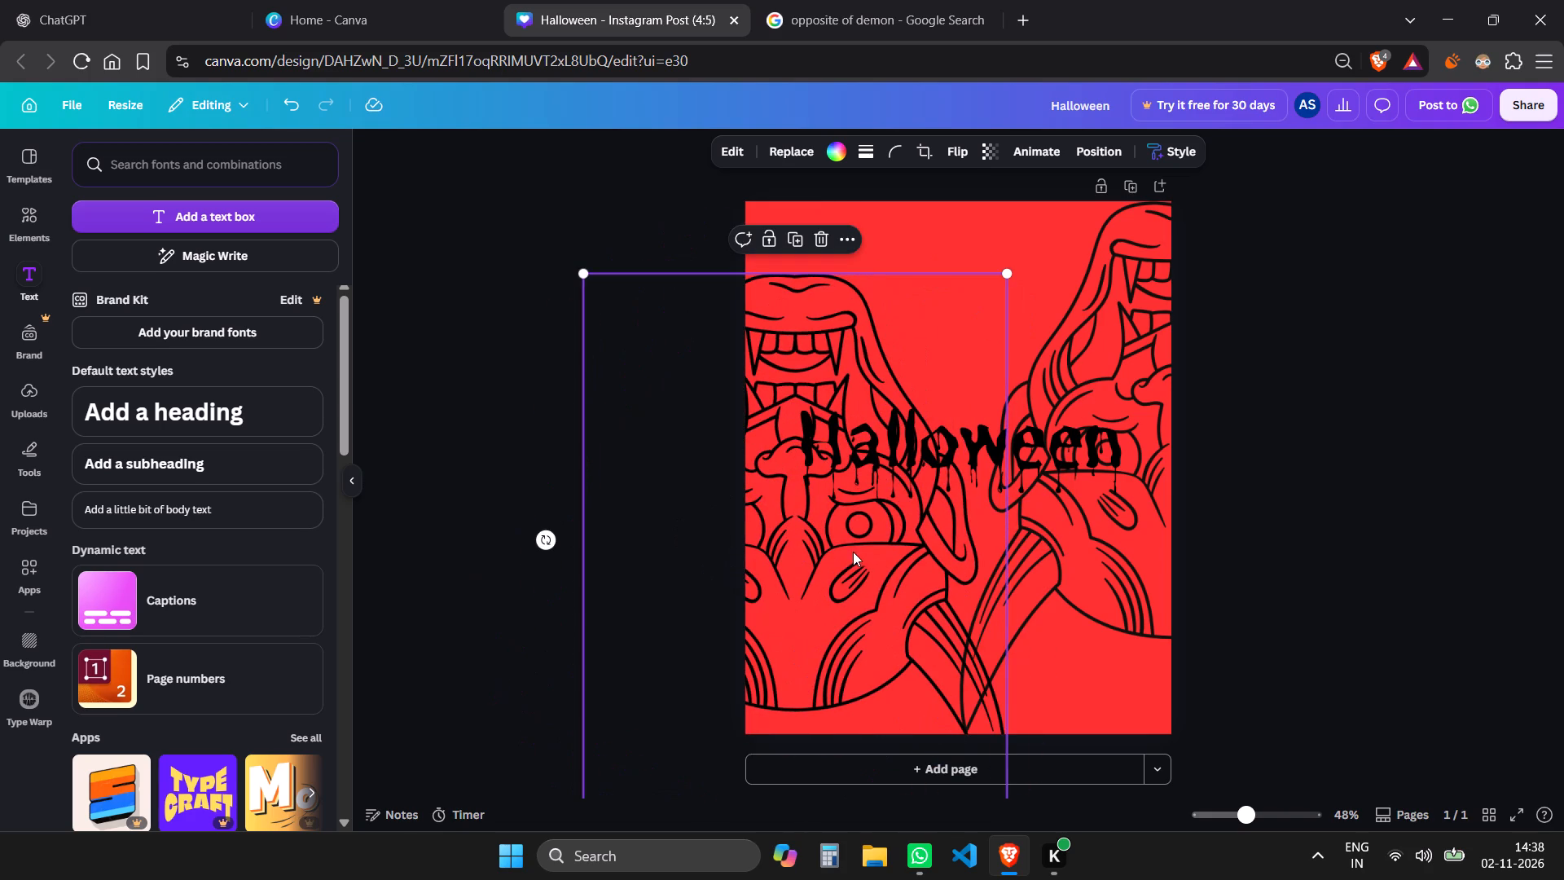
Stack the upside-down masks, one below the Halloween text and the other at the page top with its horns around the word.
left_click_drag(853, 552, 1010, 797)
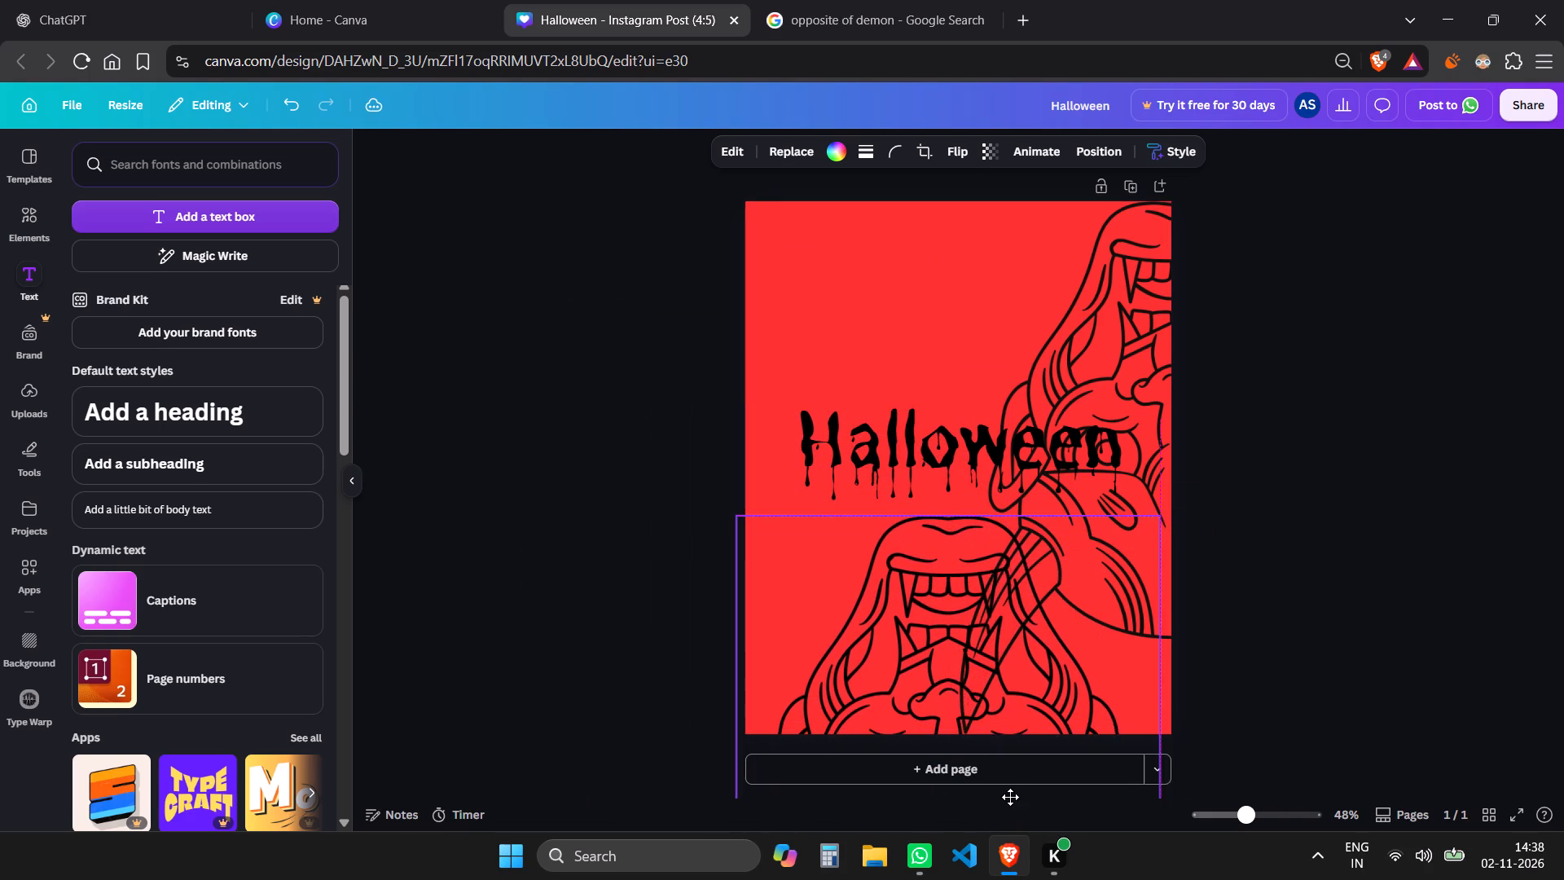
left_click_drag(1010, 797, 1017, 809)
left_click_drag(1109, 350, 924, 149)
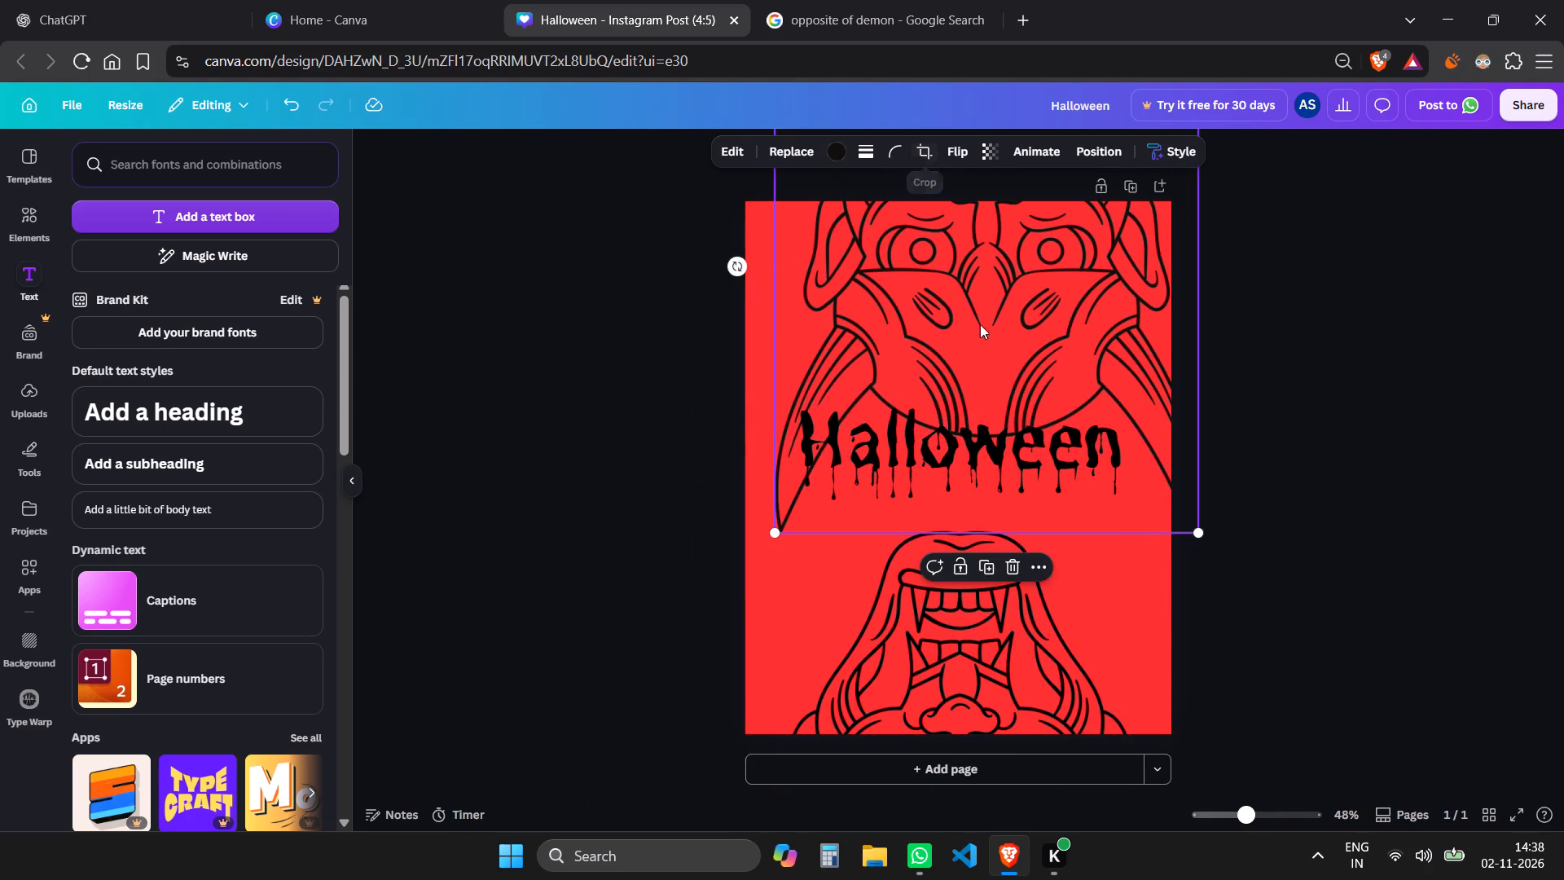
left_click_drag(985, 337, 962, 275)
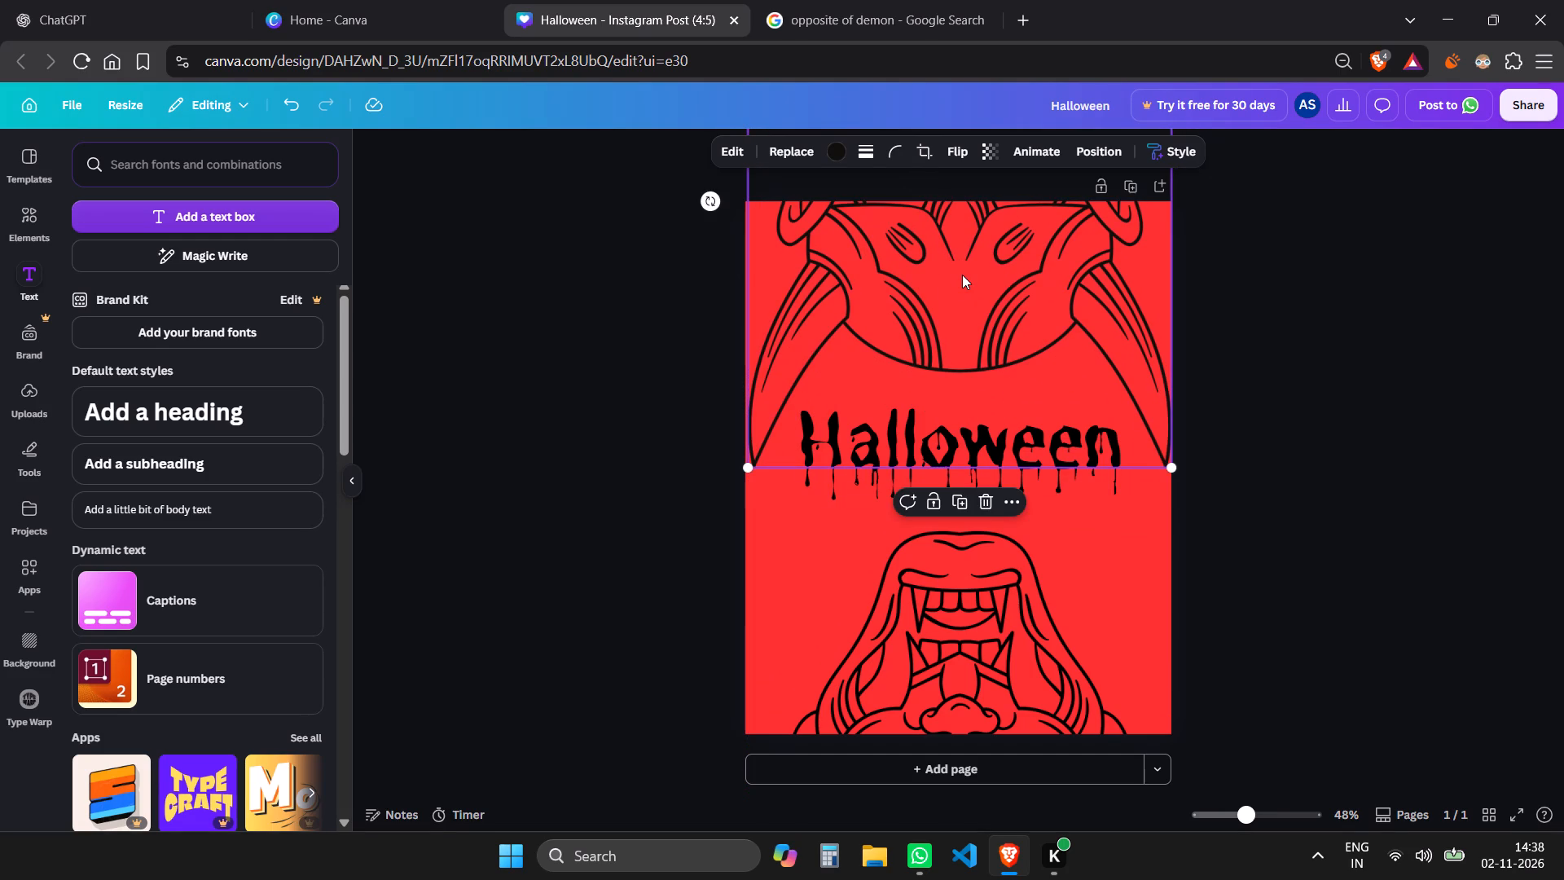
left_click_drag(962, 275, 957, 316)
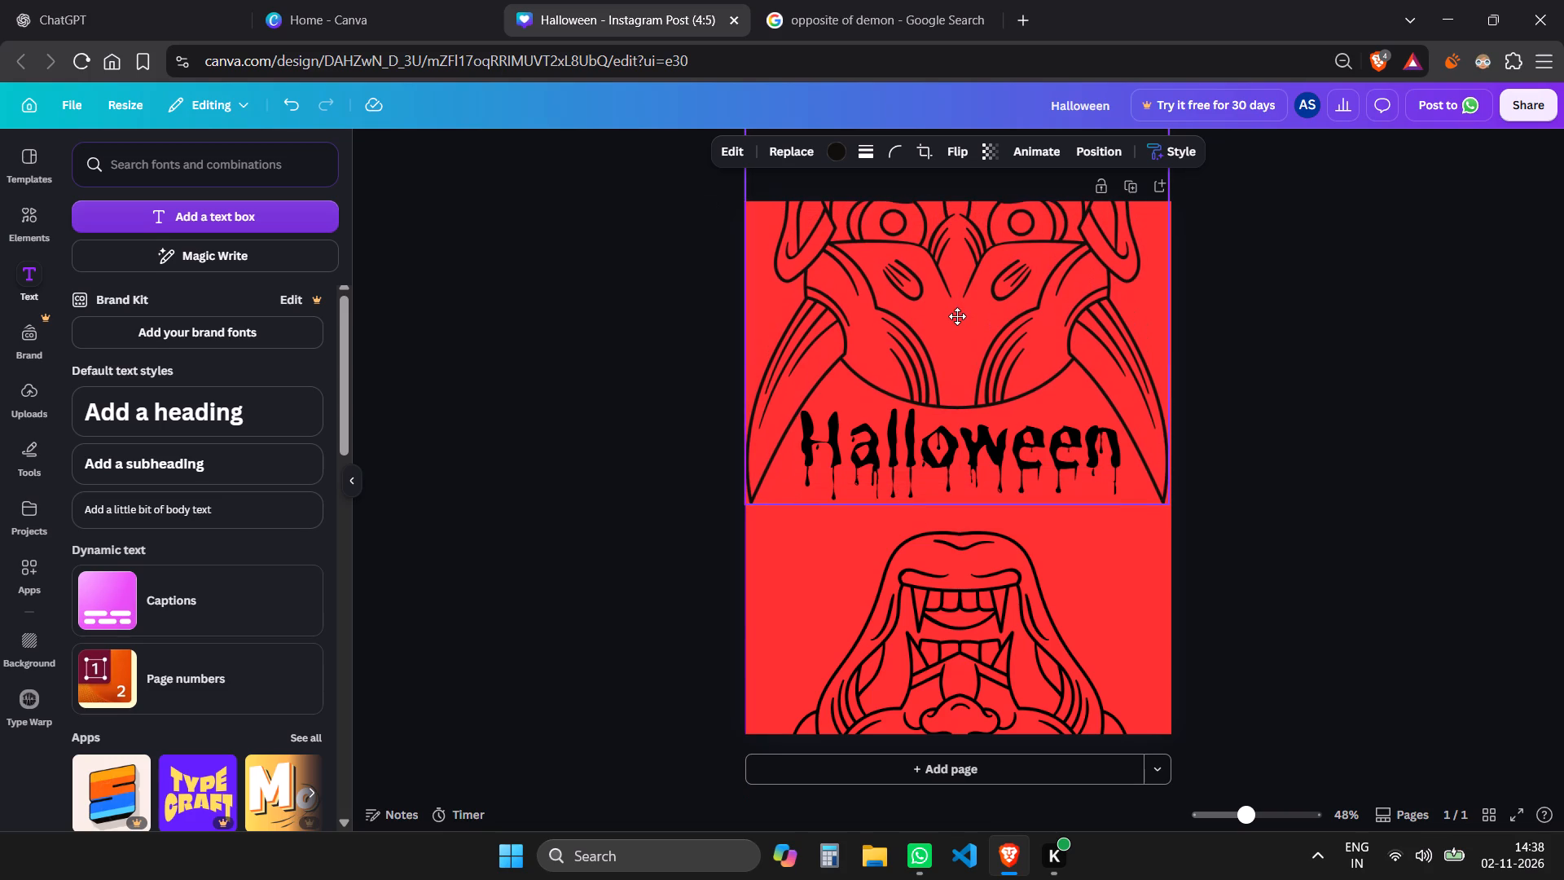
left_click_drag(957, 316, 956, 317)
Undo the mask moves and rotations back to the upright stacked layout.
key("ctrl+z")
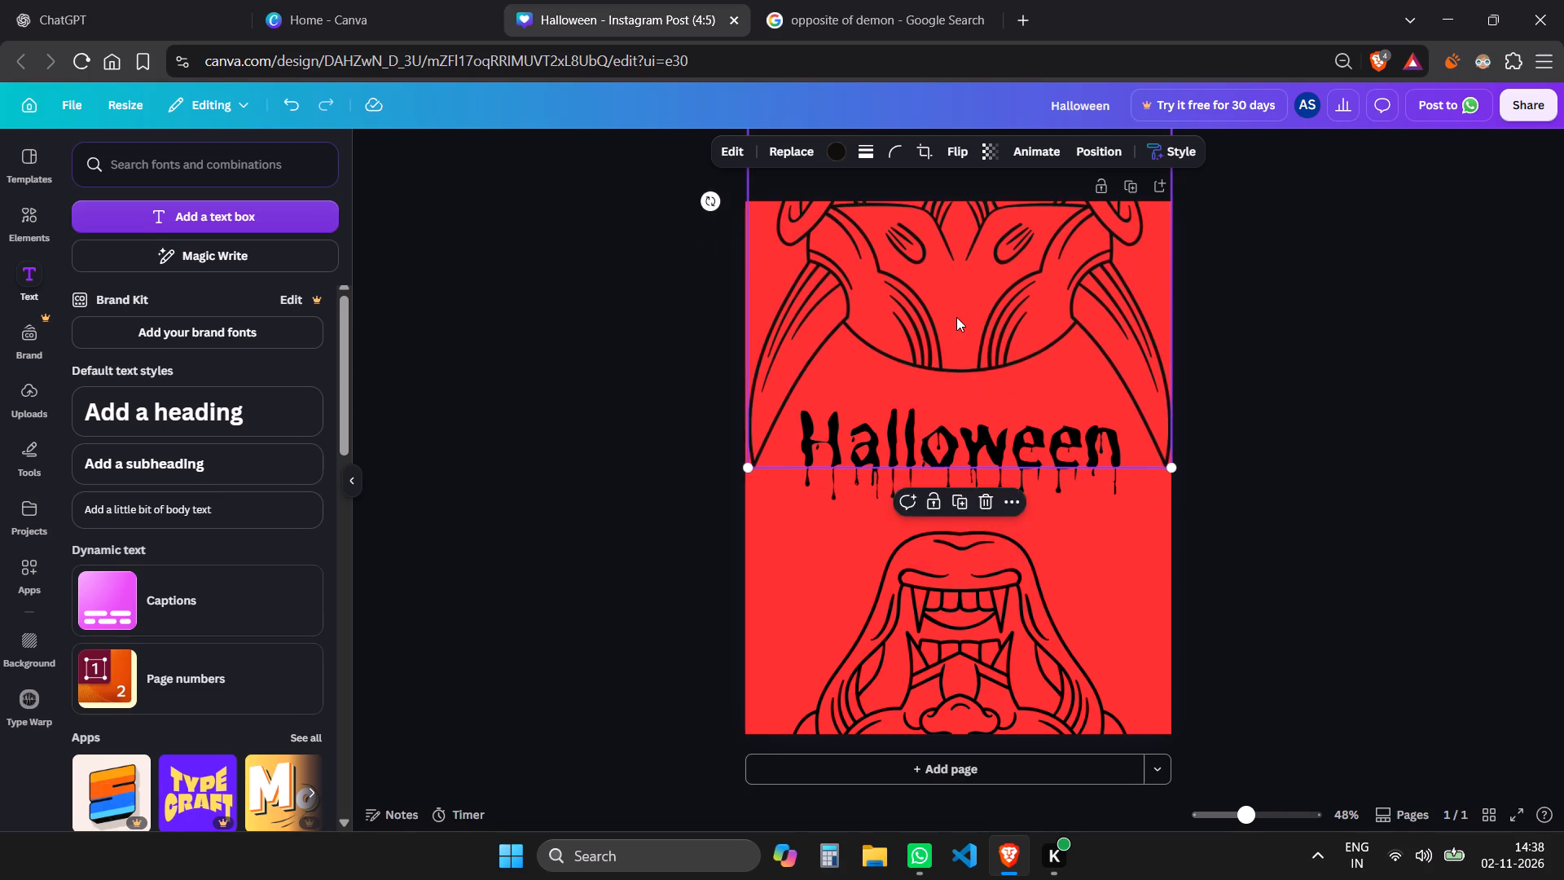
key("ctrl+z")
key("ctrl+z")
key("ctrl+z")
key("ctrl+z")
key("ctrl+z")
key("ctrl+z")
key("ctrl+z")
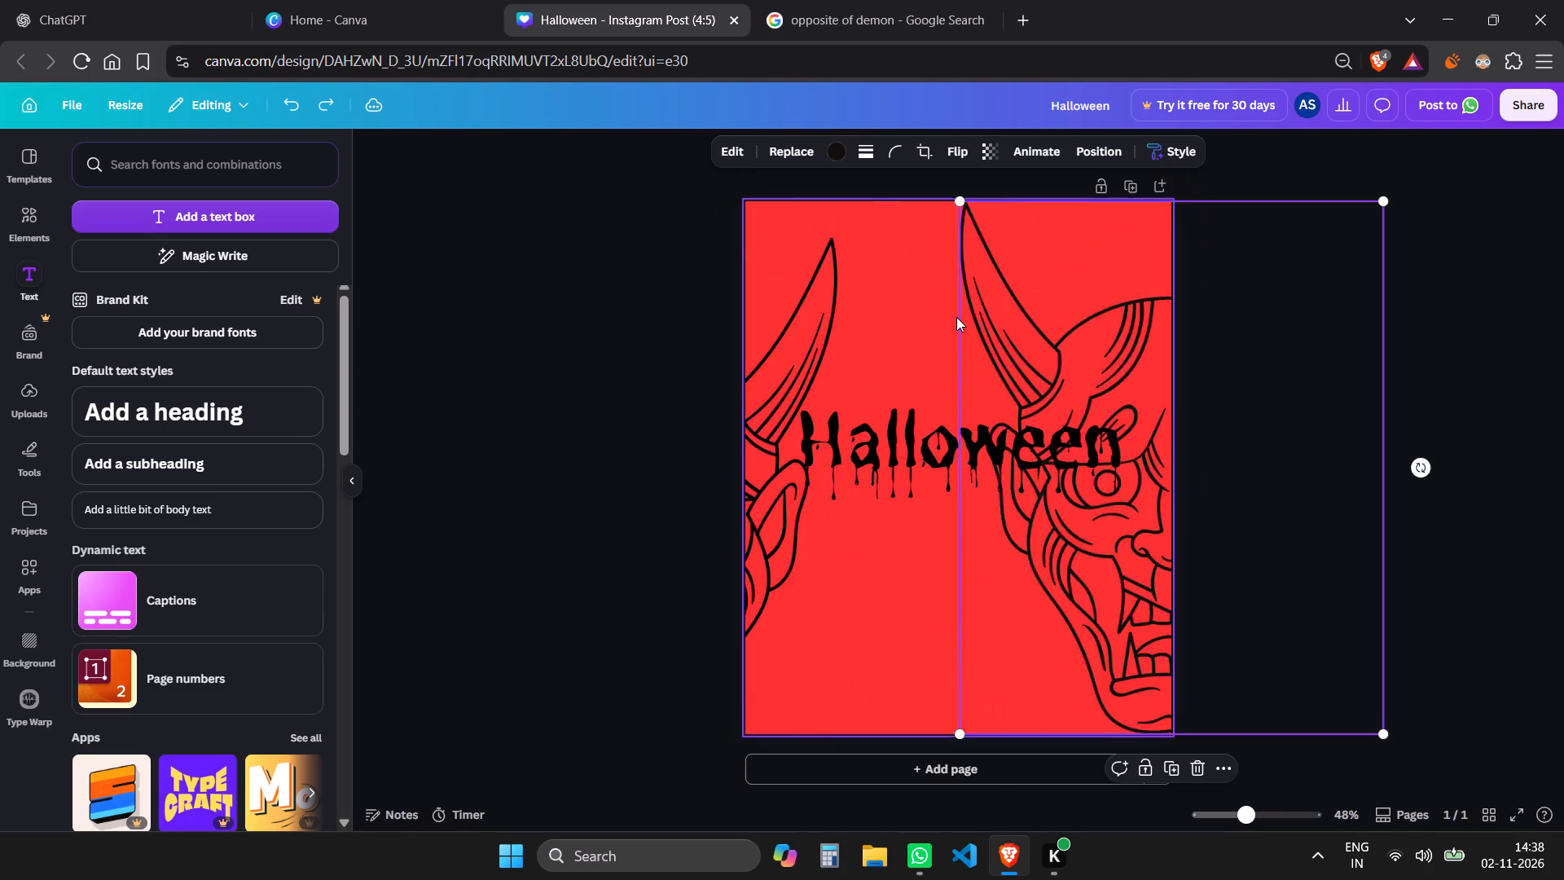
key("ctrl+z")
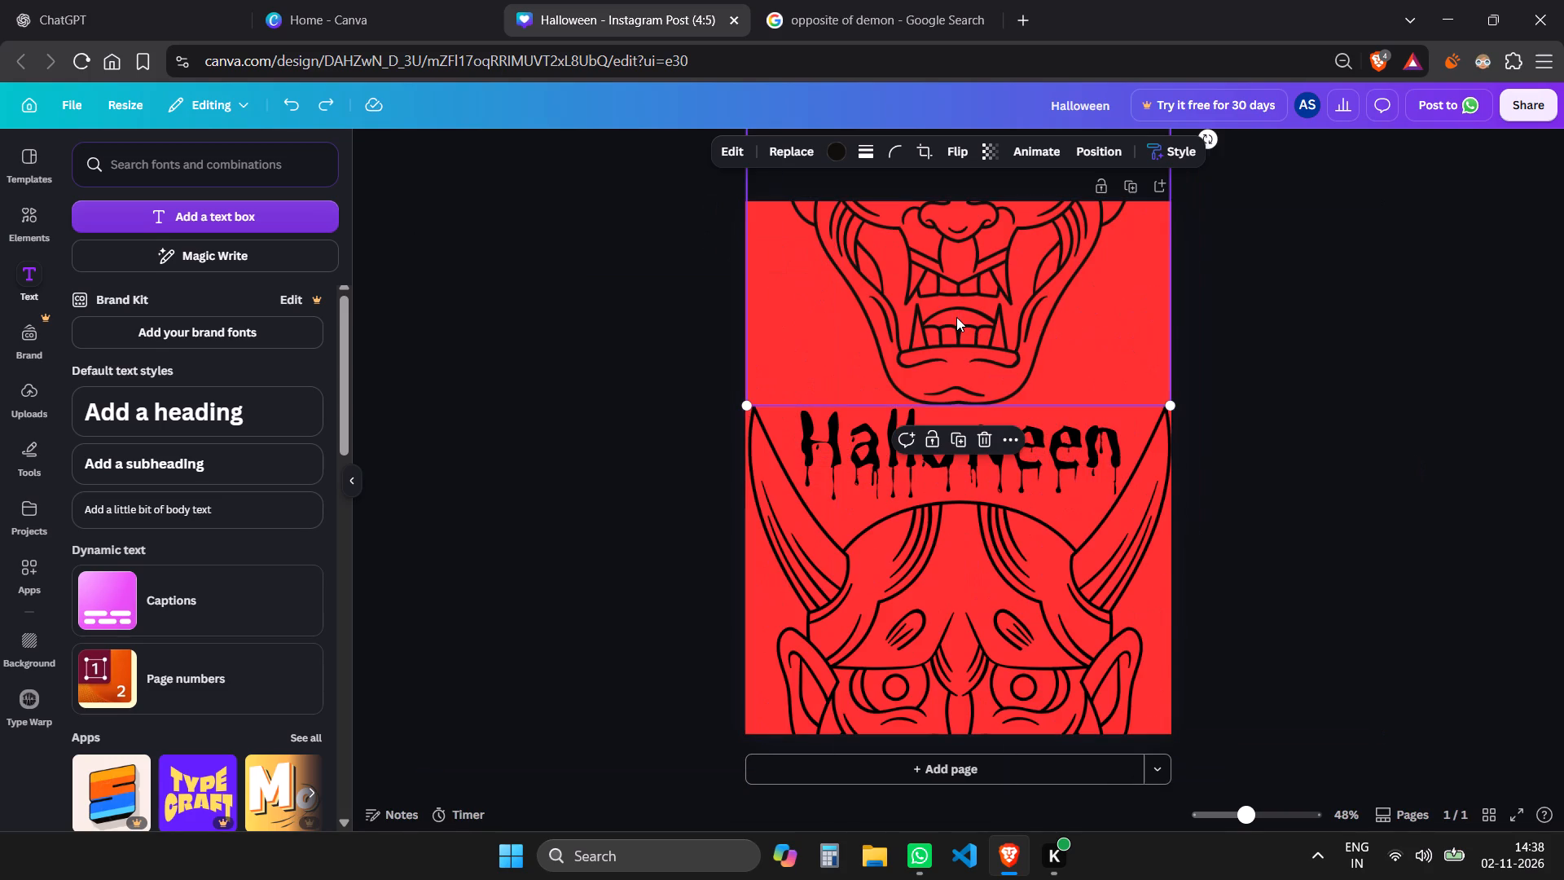
Nudge the lower mask slightly left to line up with the upper mask.
left_click(1296, 557)
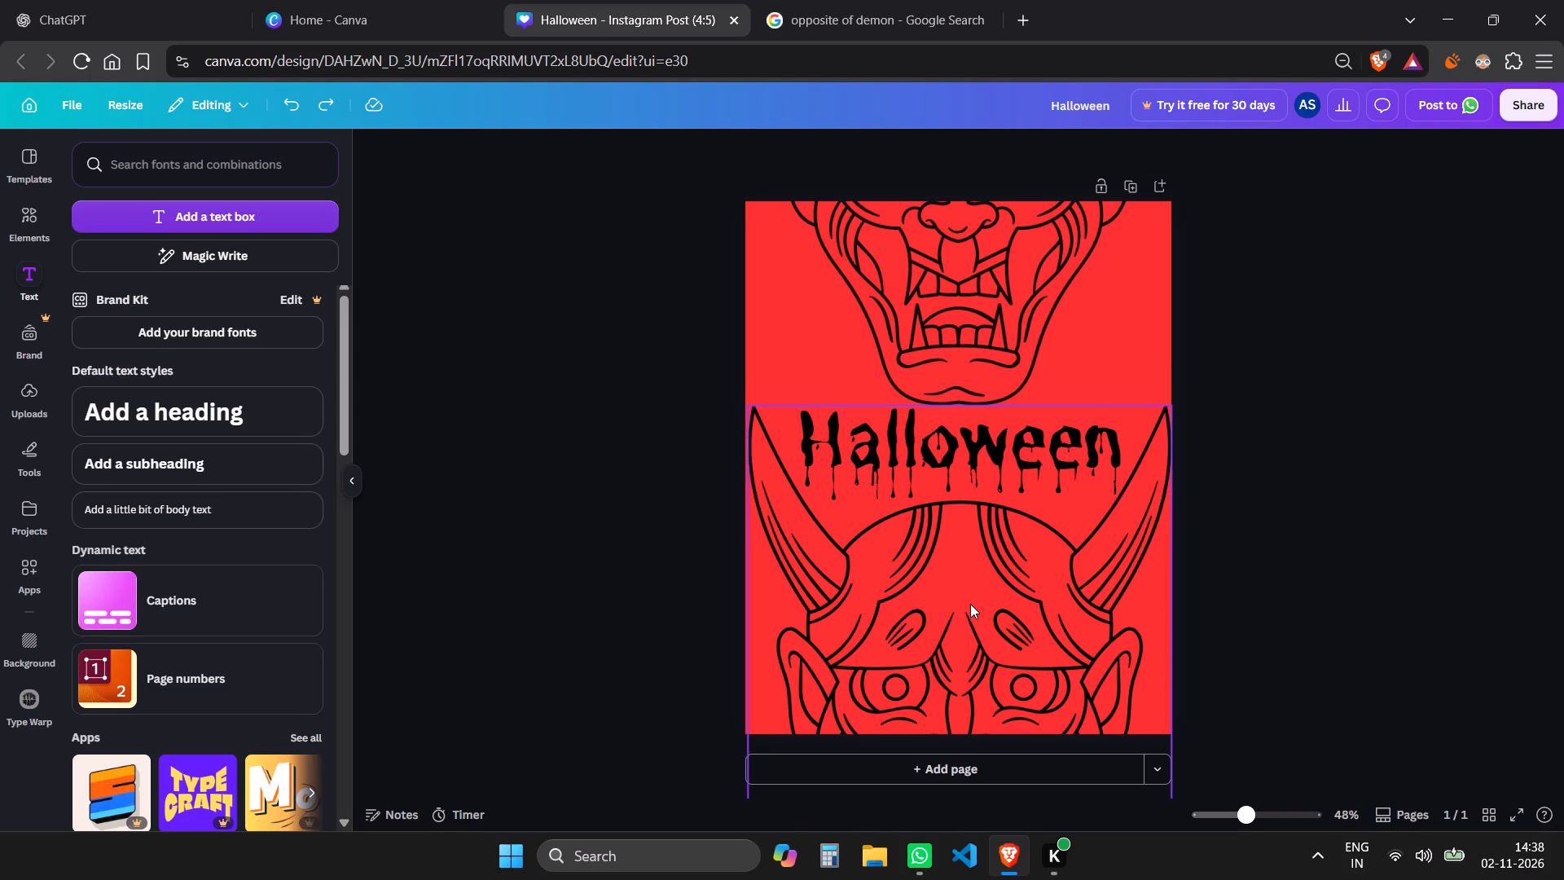
left_click(907, 644)
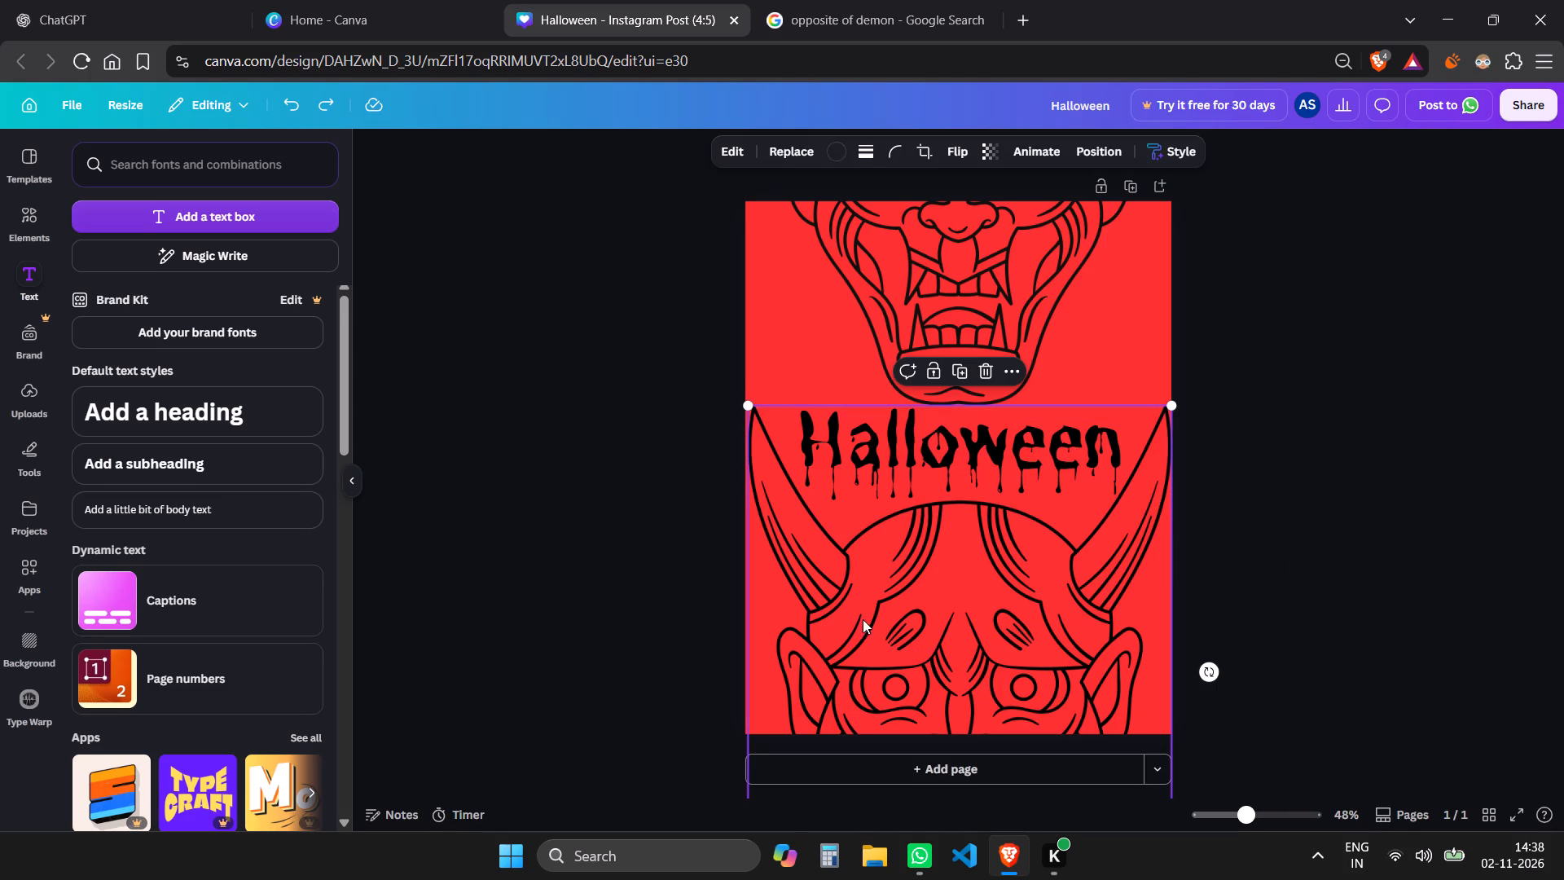
left_click(924, 562)
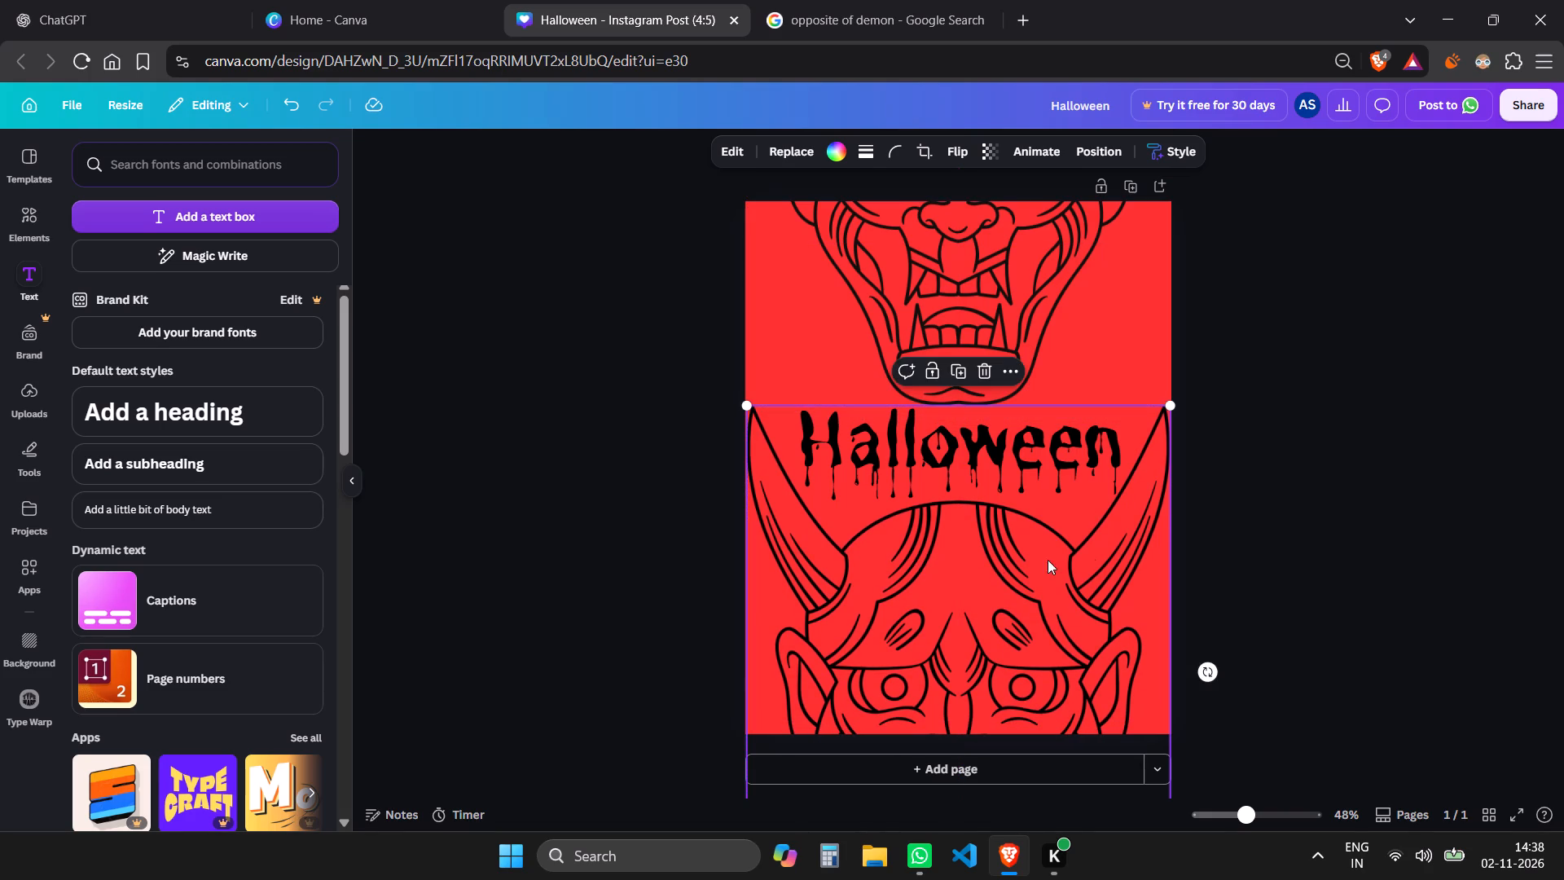
left_click(1236, 533)
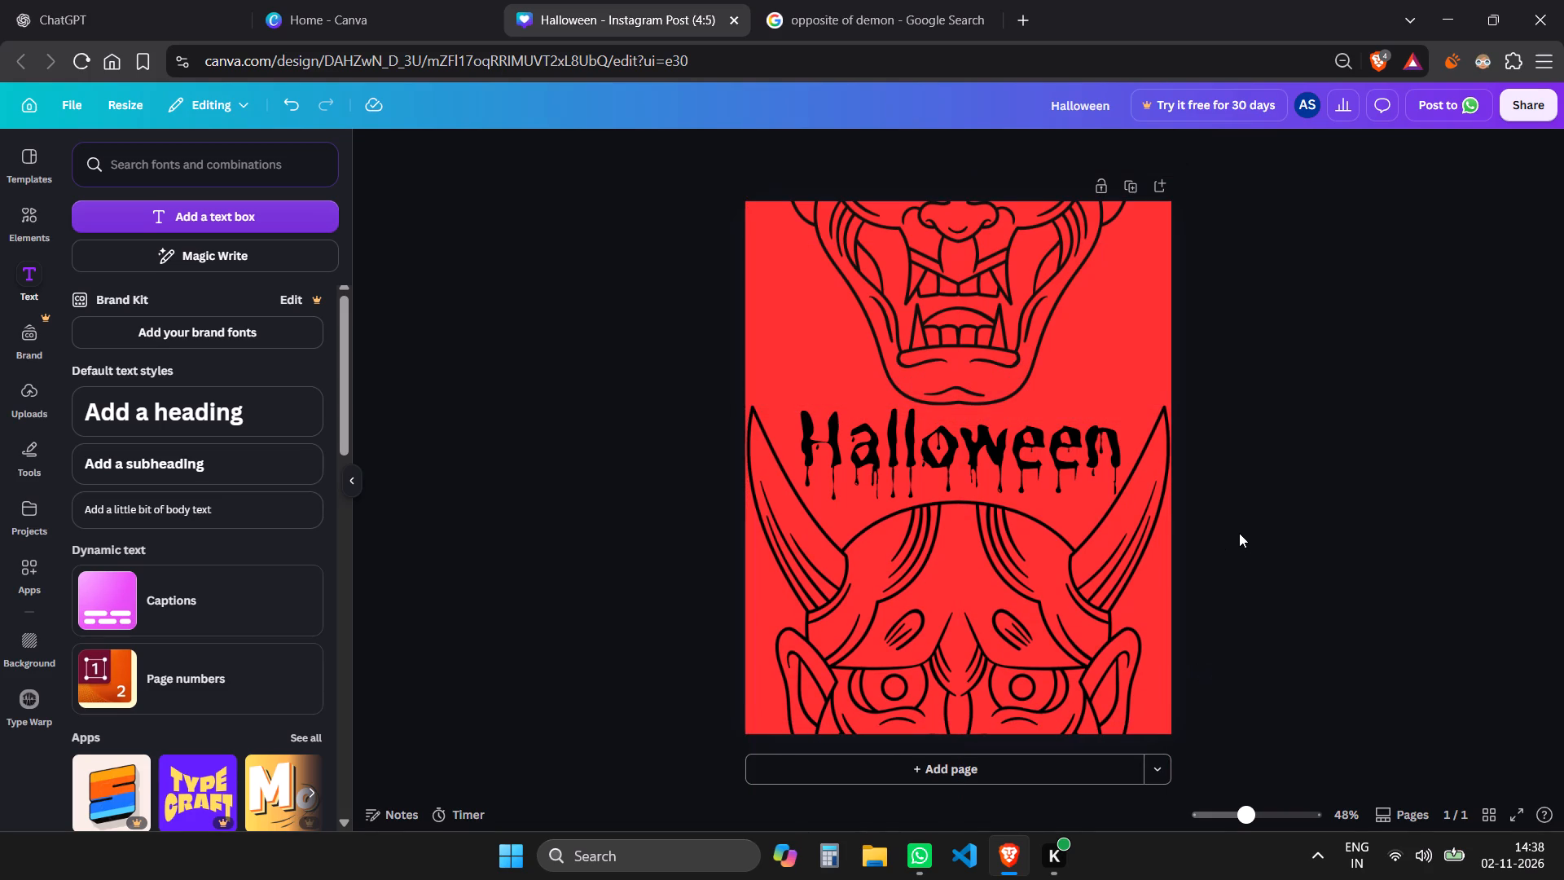
Nudge the upper mask slightly upward, keeping it horizontally aligned.
left_click(1000, 240)
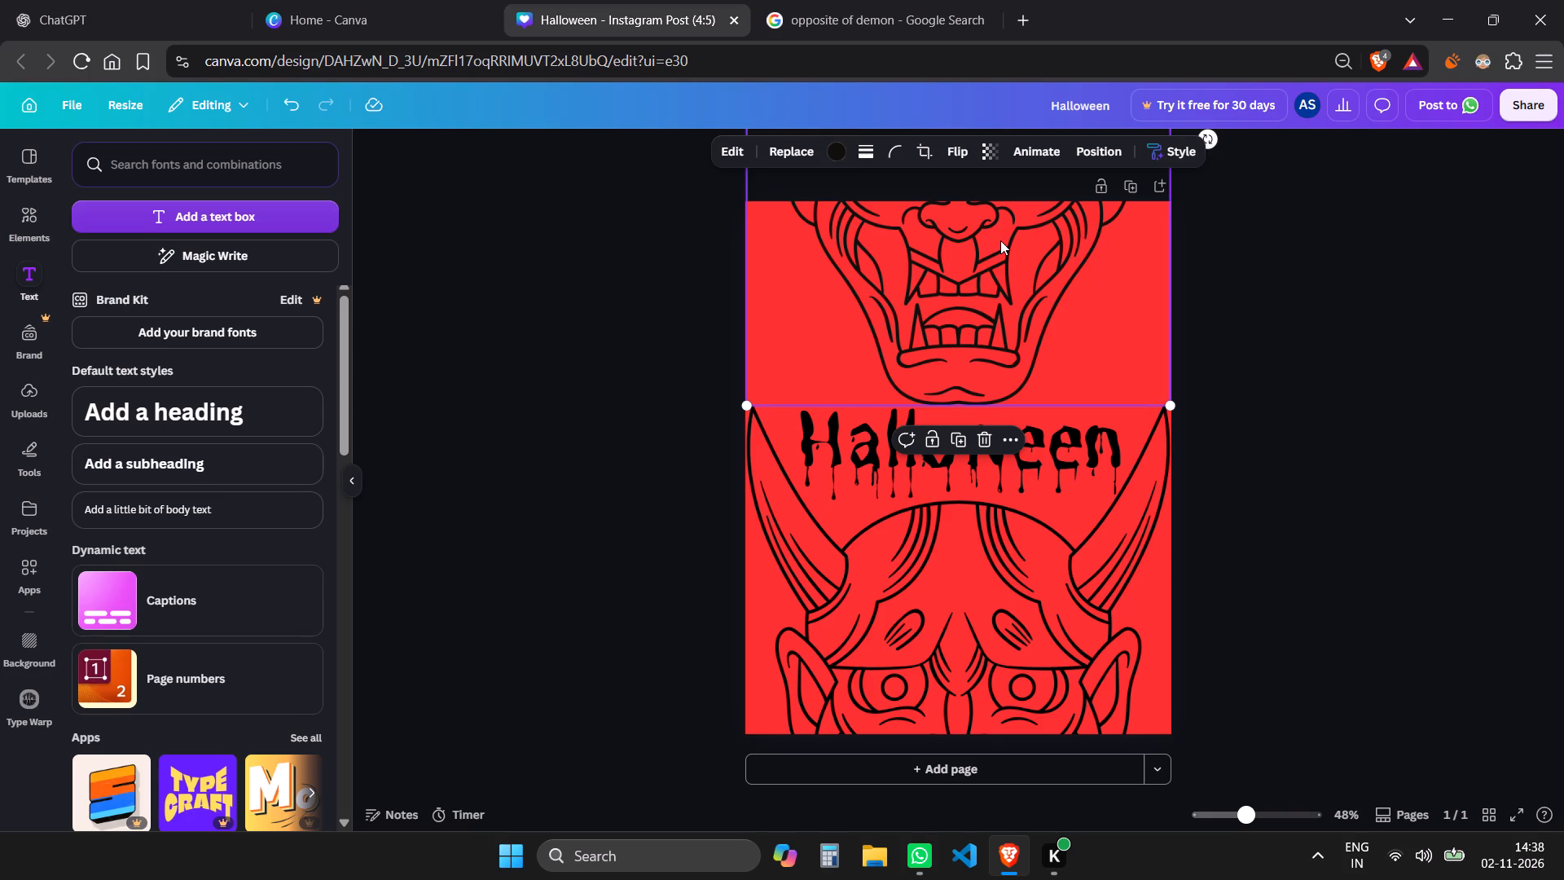
left_click(994, 261)
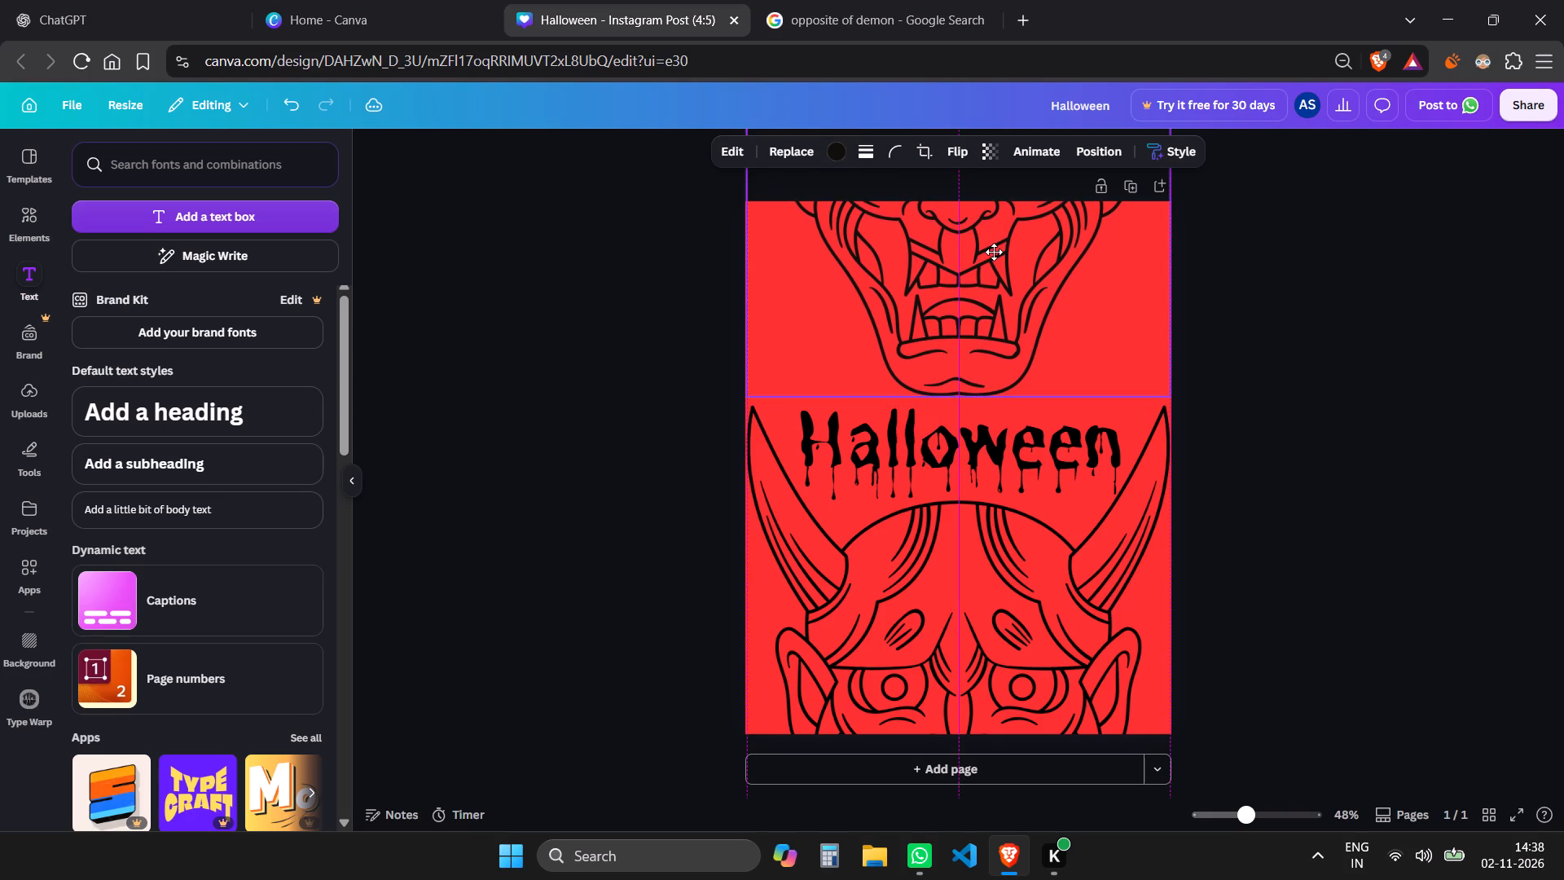
left_click(1382, 233)
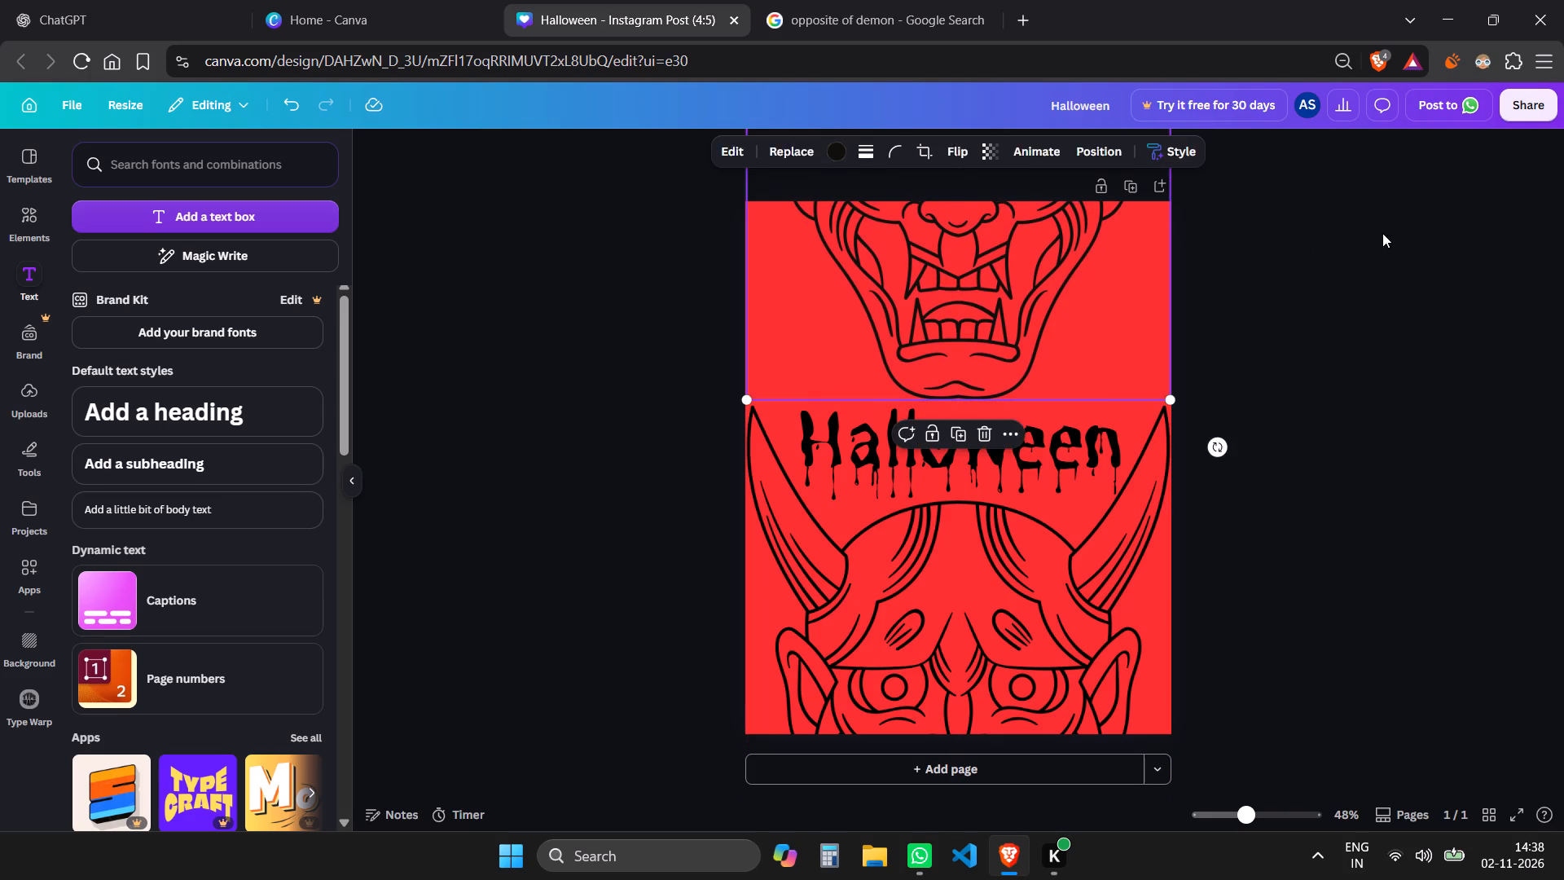
Nudge the Halloween text slightly up, keeping it horizontally centred between the masks.
left_click_drag(1005, 452, 1007, 442)
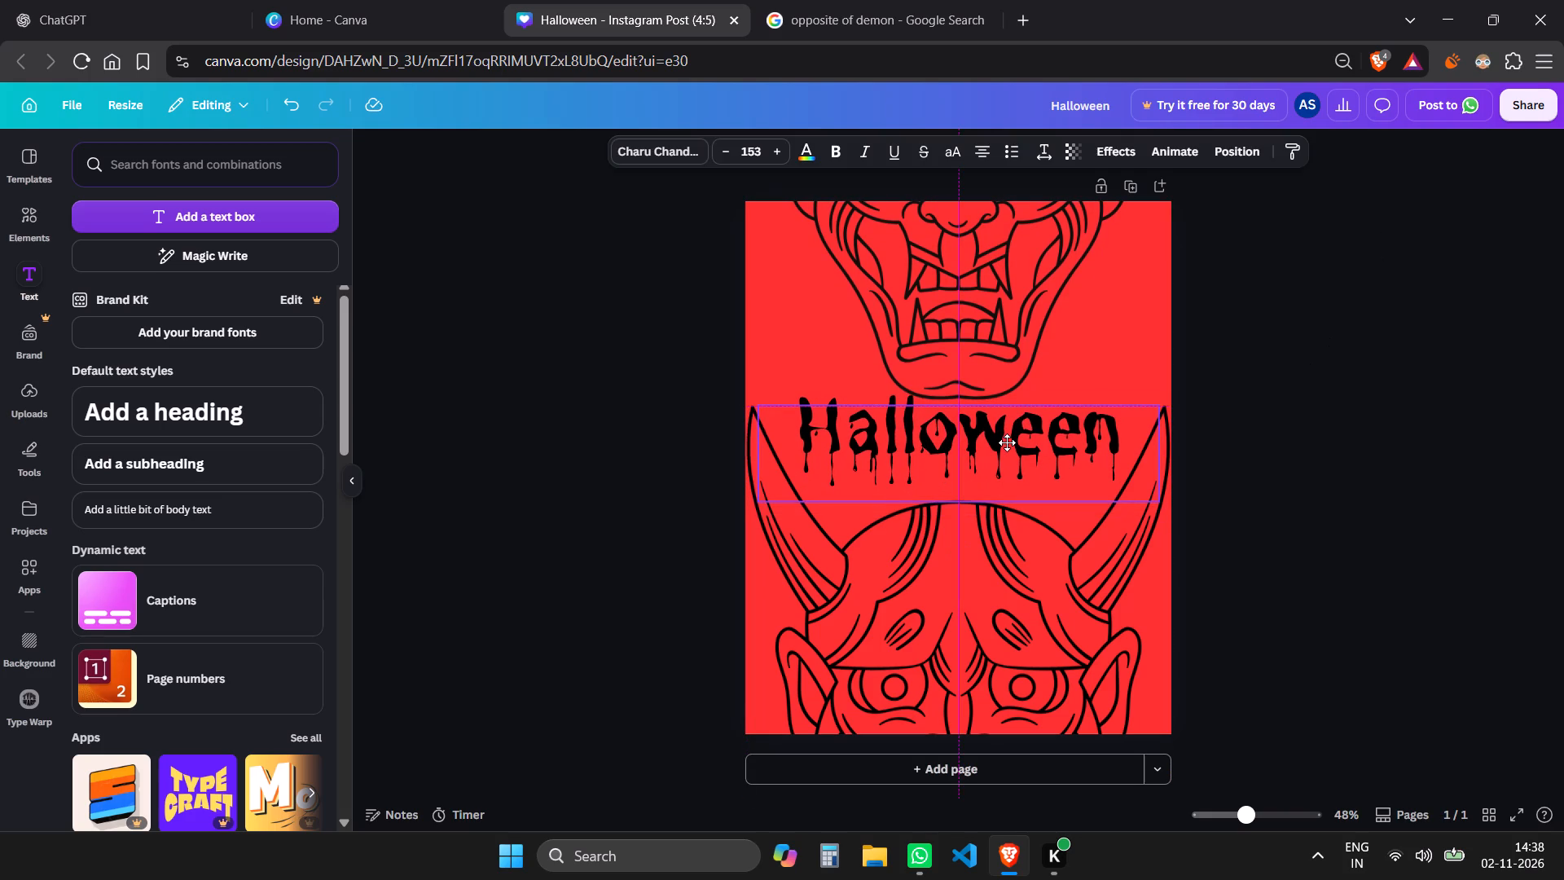
left_click_drag(1007, 442, 1008, 445)
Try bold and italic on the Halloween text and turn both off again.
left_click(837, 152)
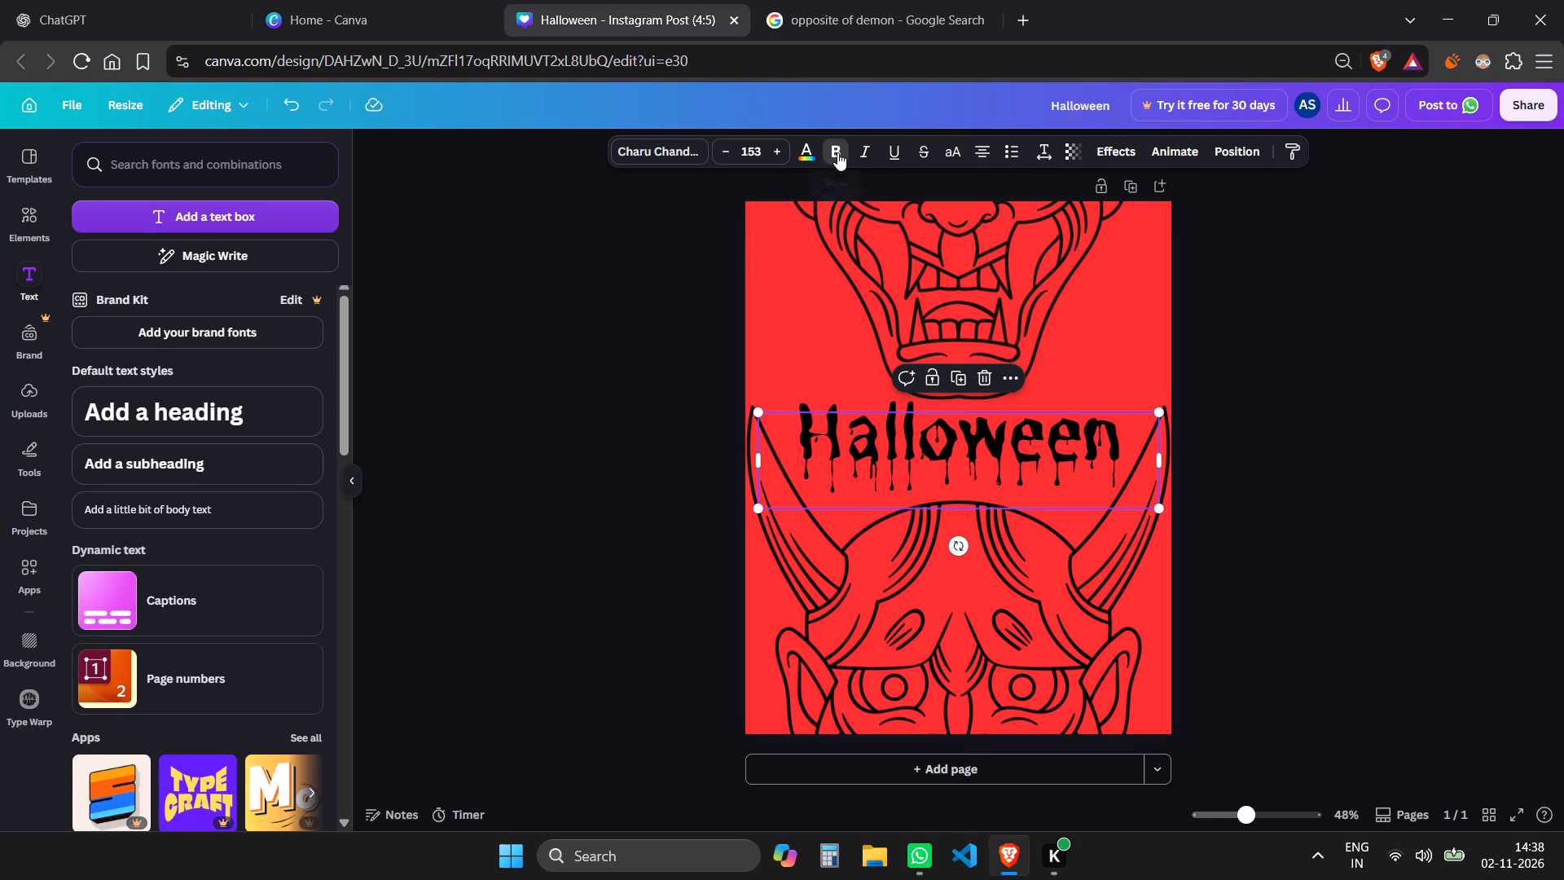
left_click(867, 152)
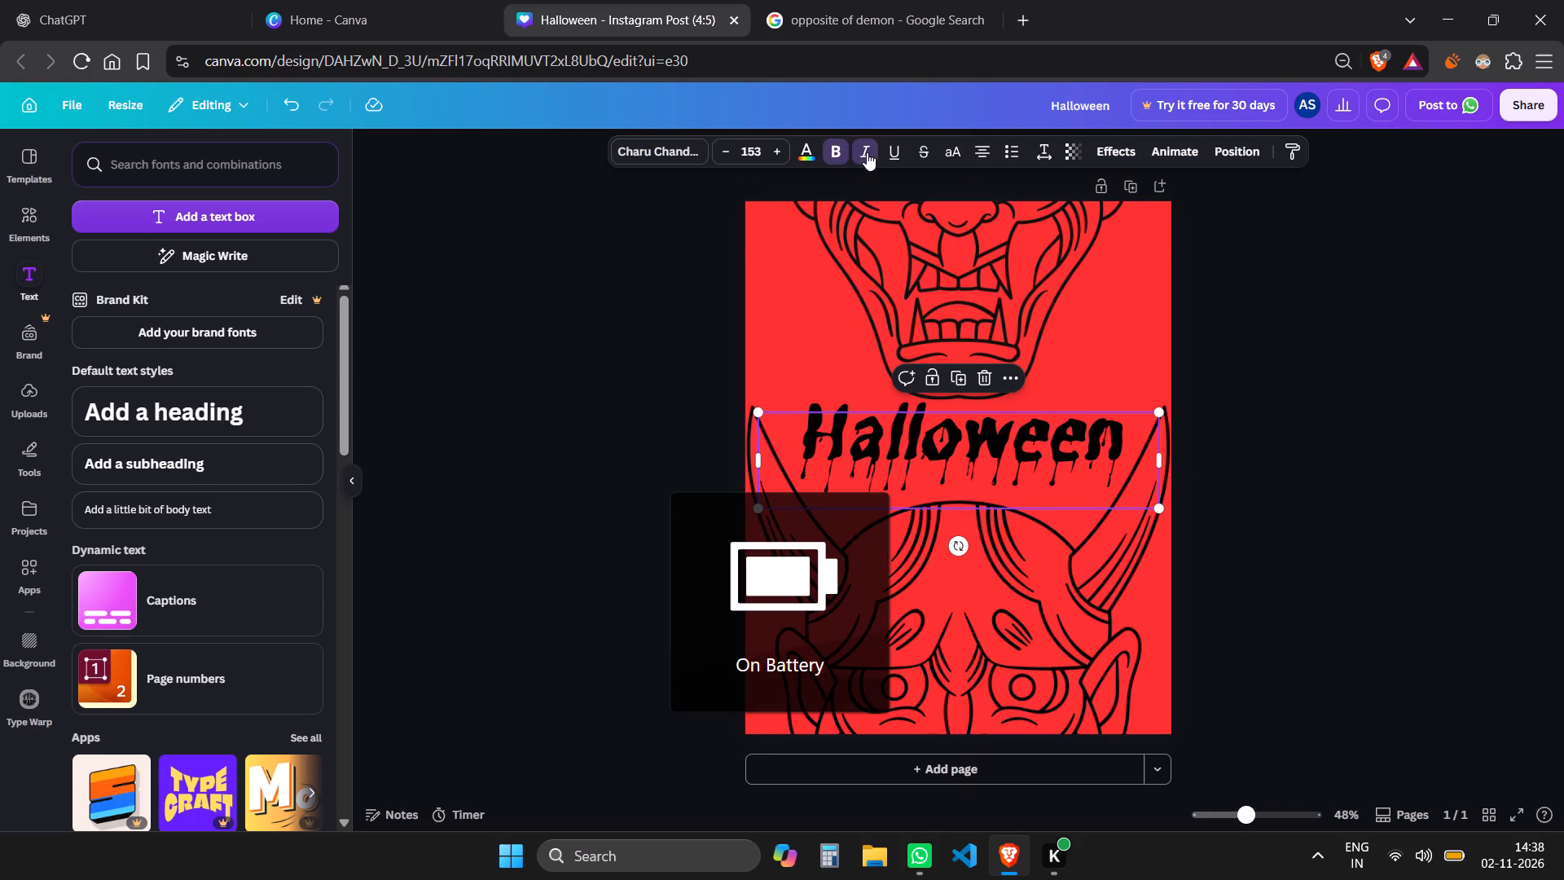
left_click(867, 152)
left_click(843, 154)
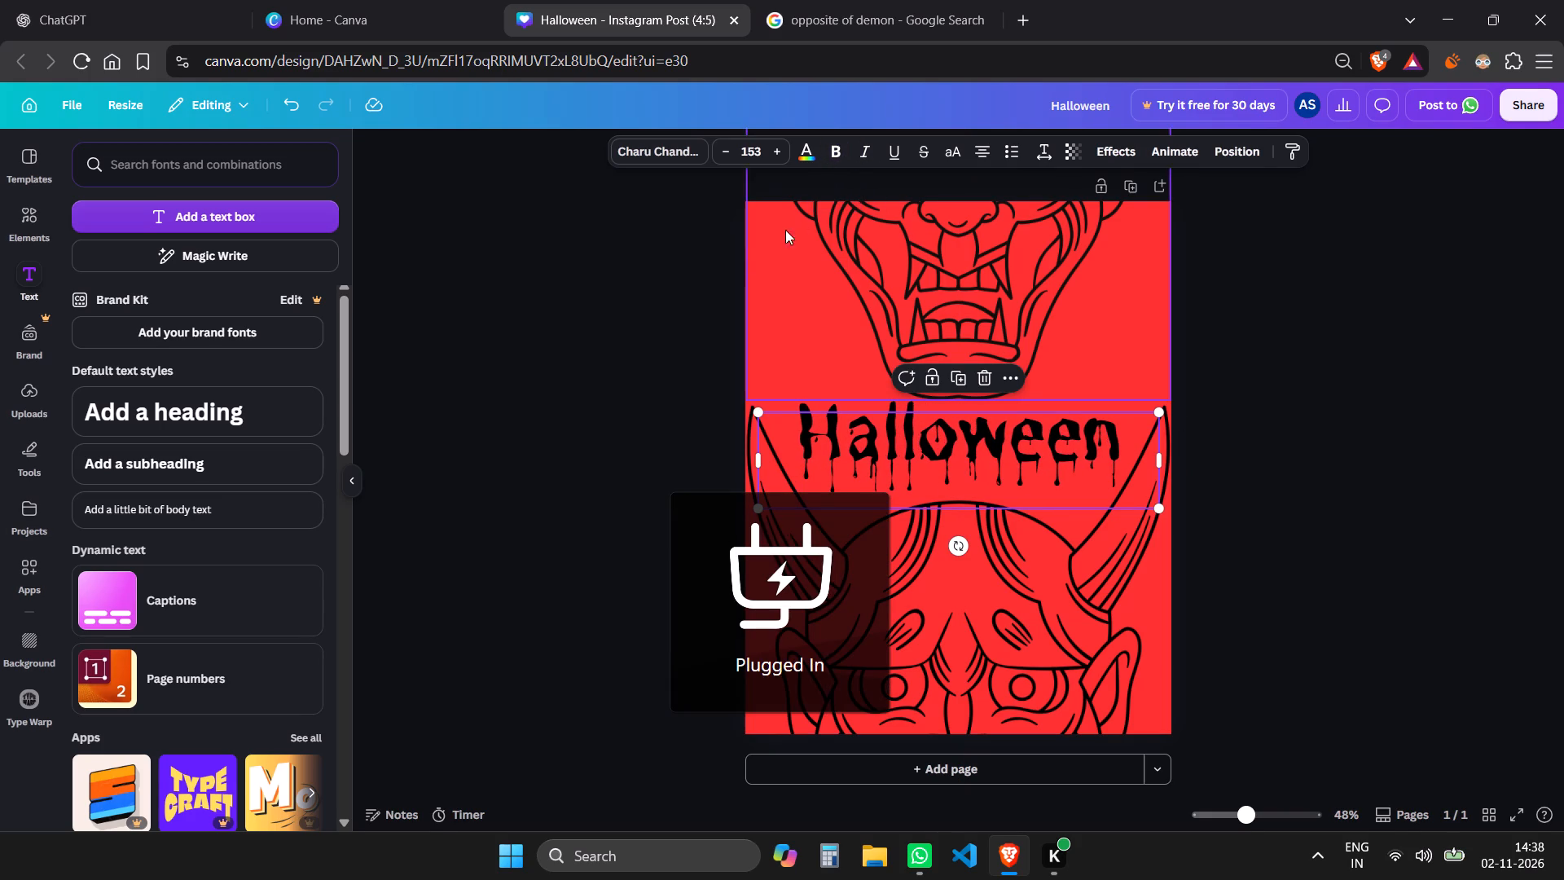
Search the fonts for "blood" to look for alternatives for the Halloween text, and clear the search.
left_click(257, 169)
left_click(647, 149)
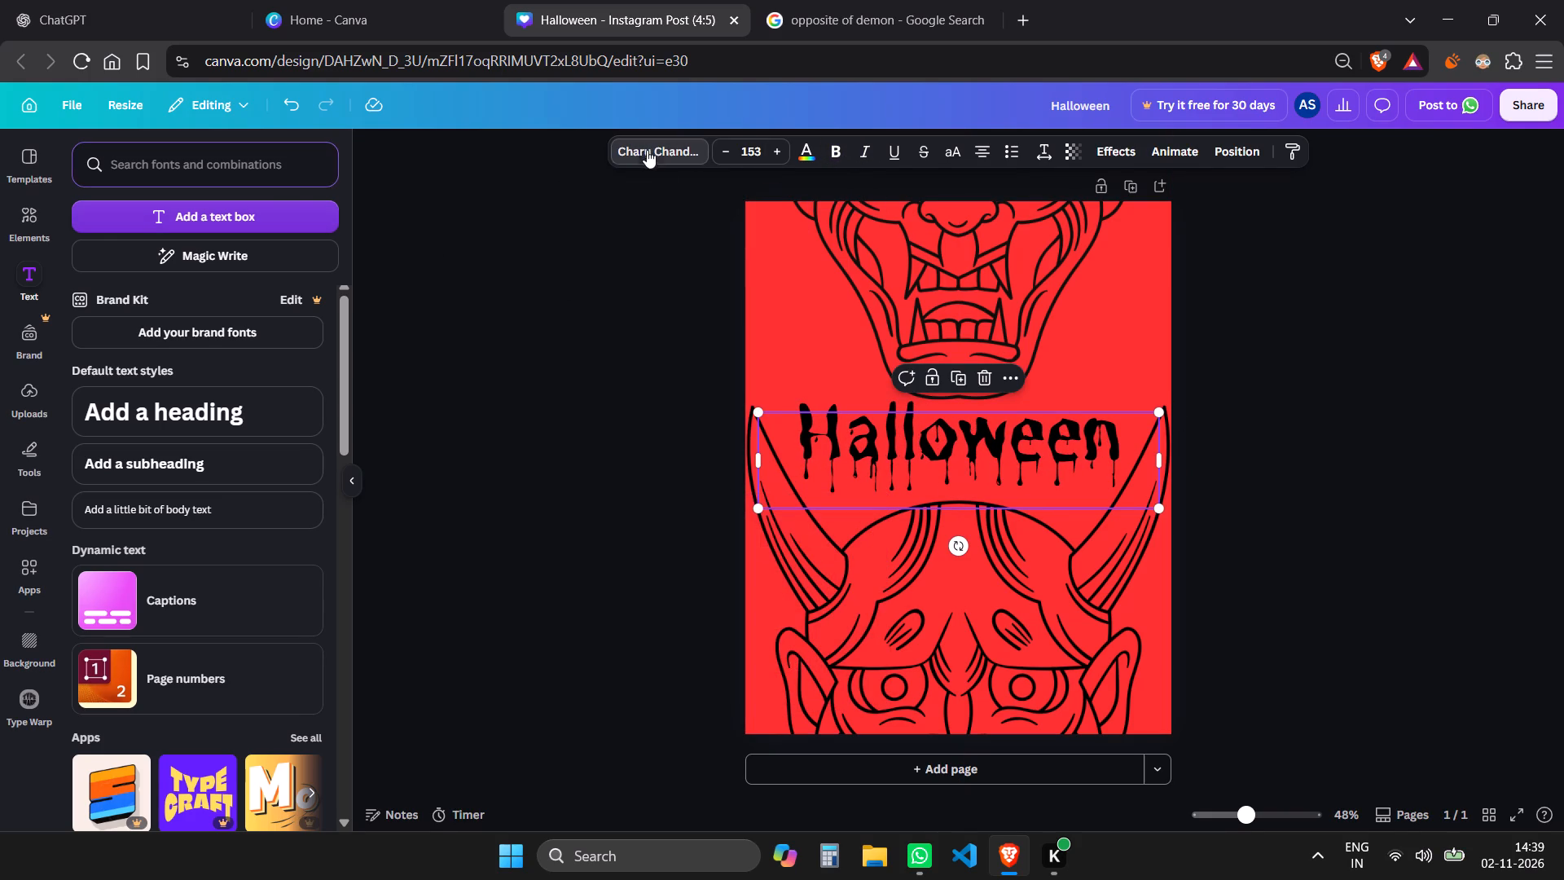
left_click(298, 230)
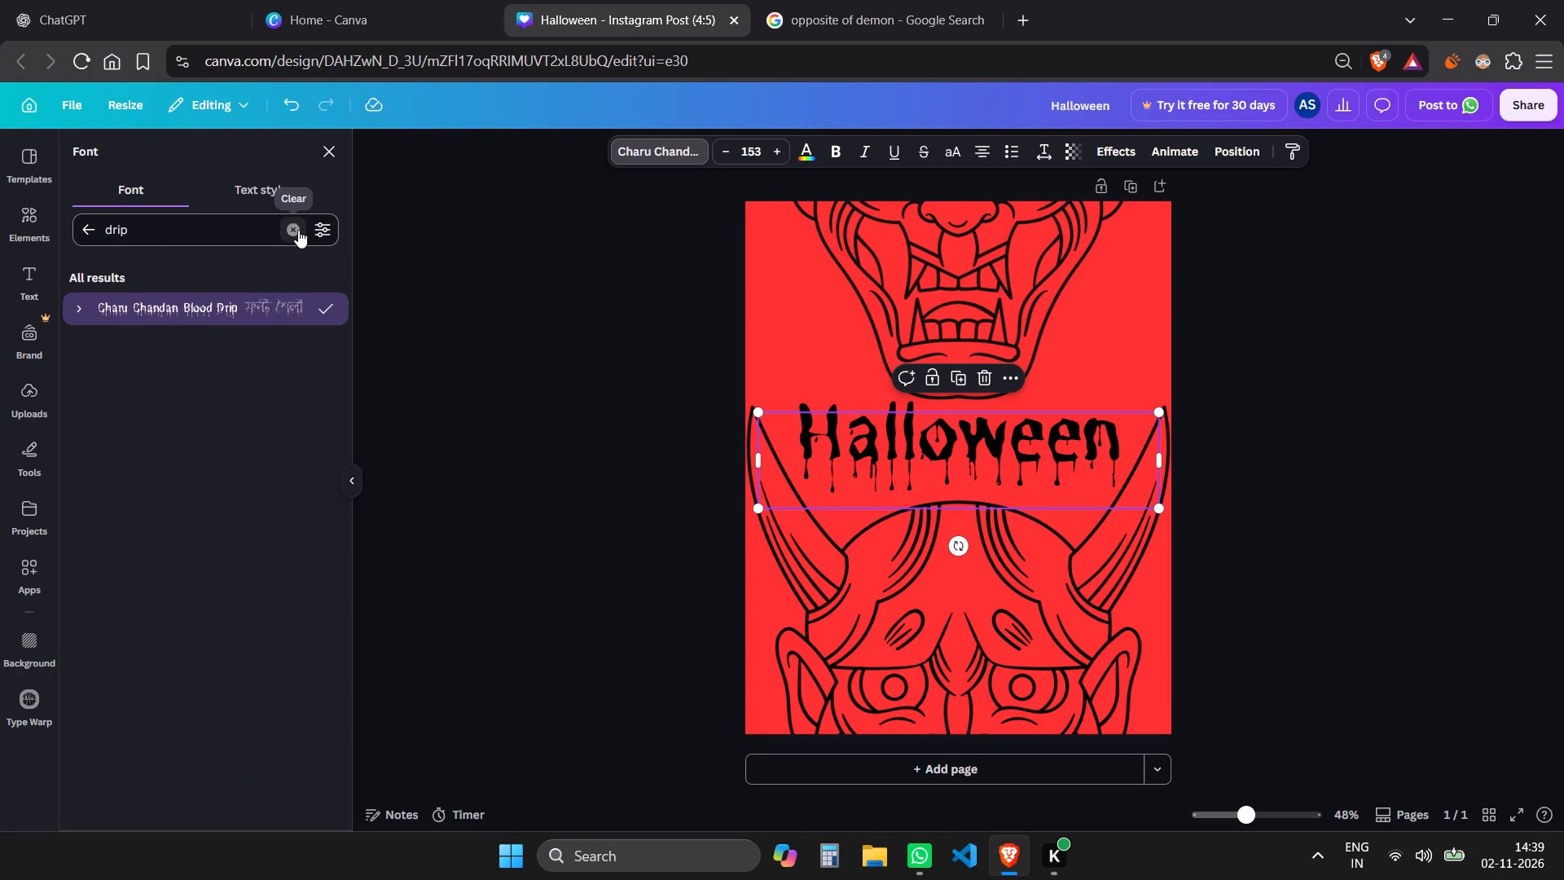
type("blood")
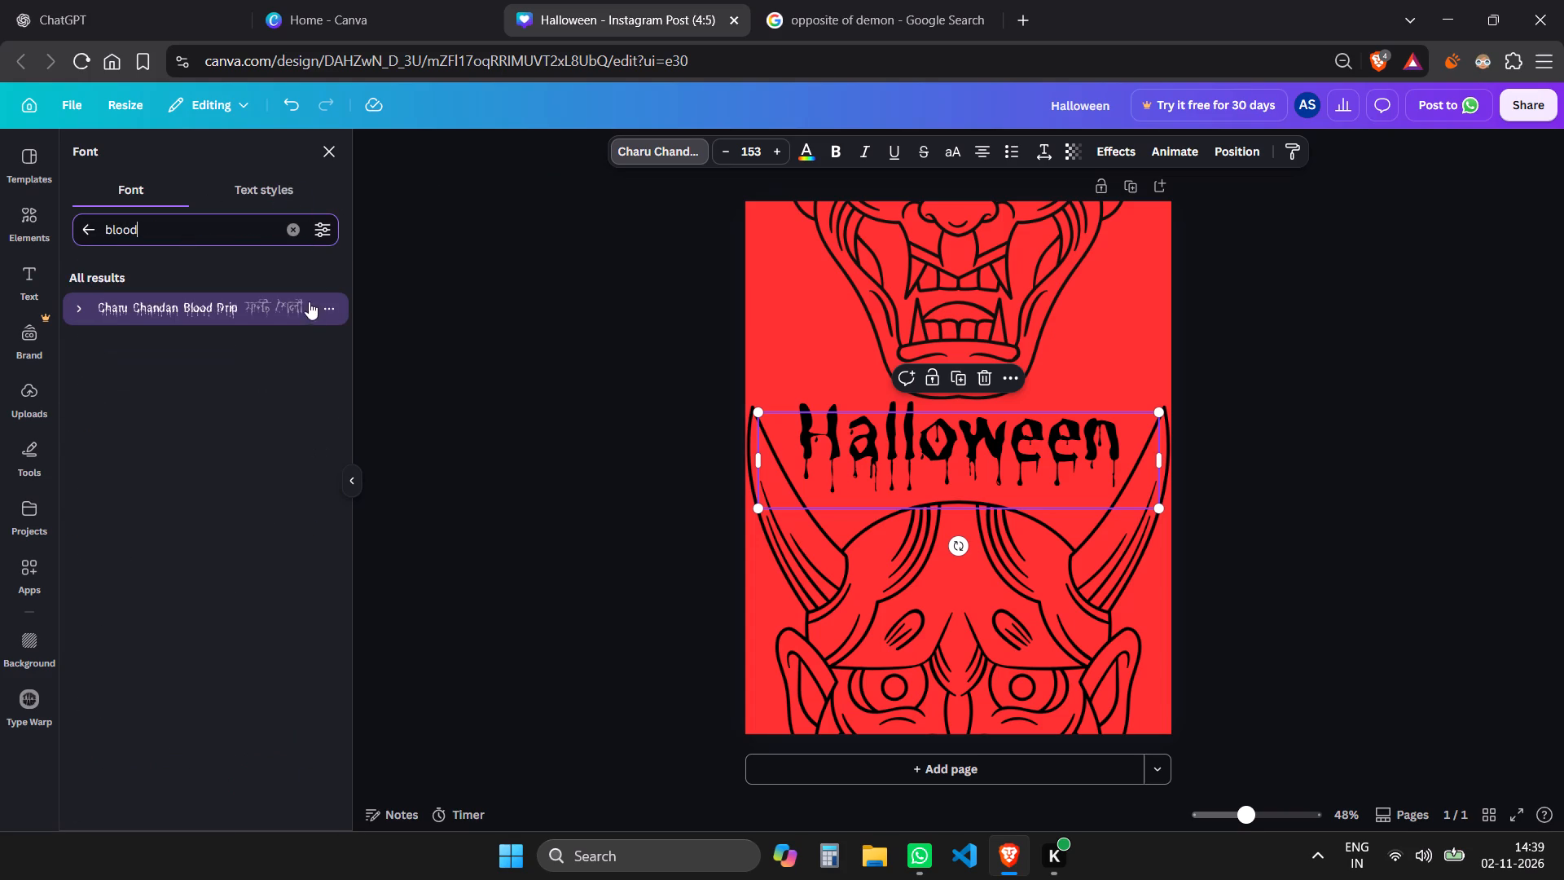
left_click(288, 229)
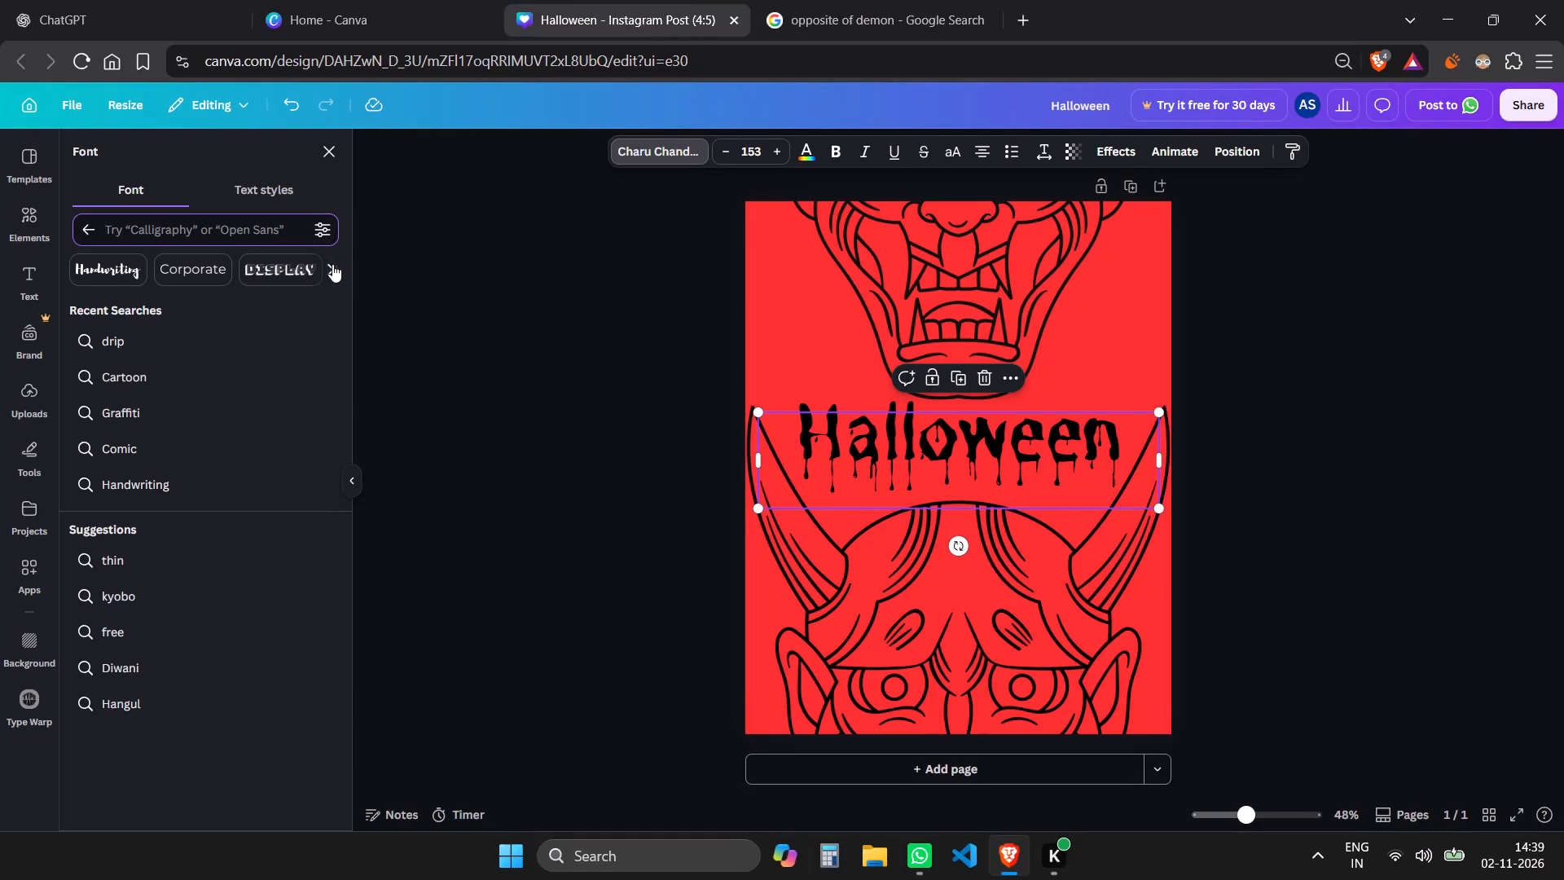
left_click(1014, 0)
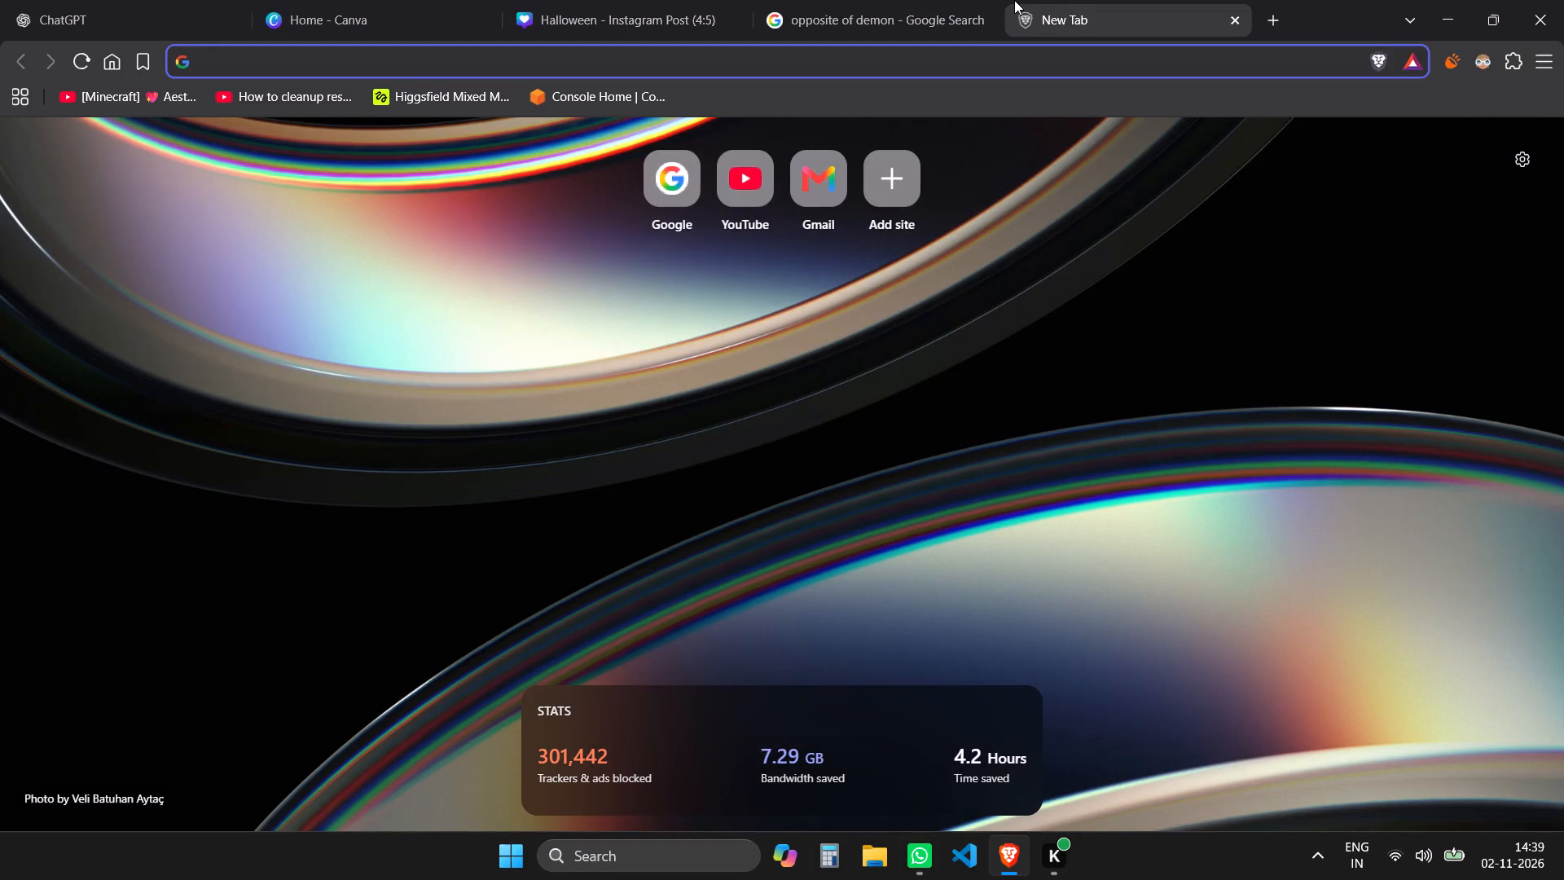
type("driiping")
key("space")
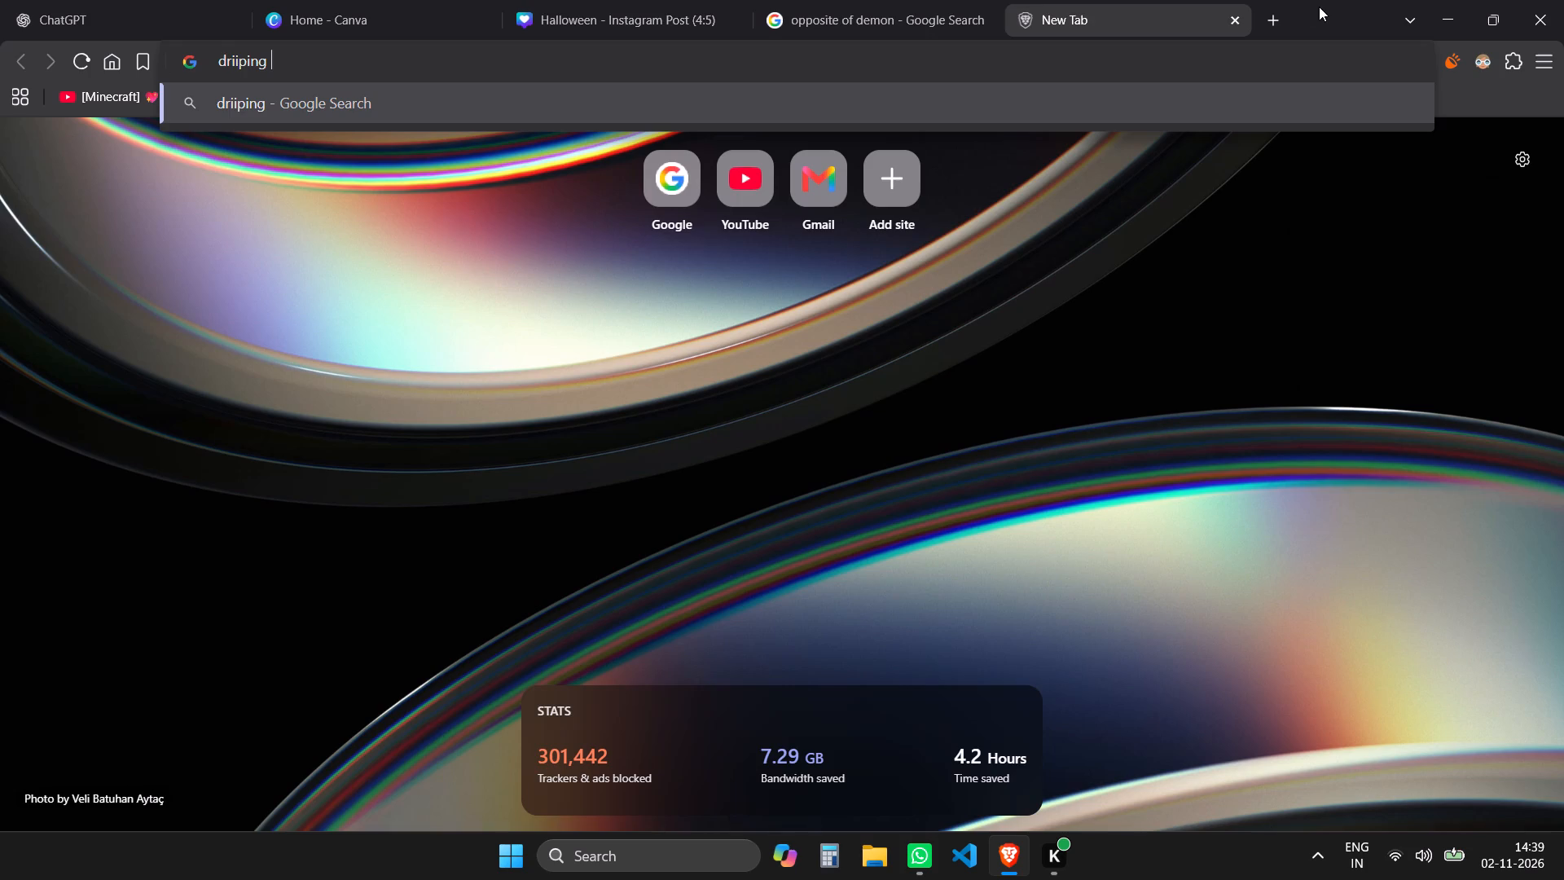
Search the web for "jatayu brother" in a separate new tab, look at the answer, and close that tab.
left_click(1278, 0)
type("jatayu")
key("space")
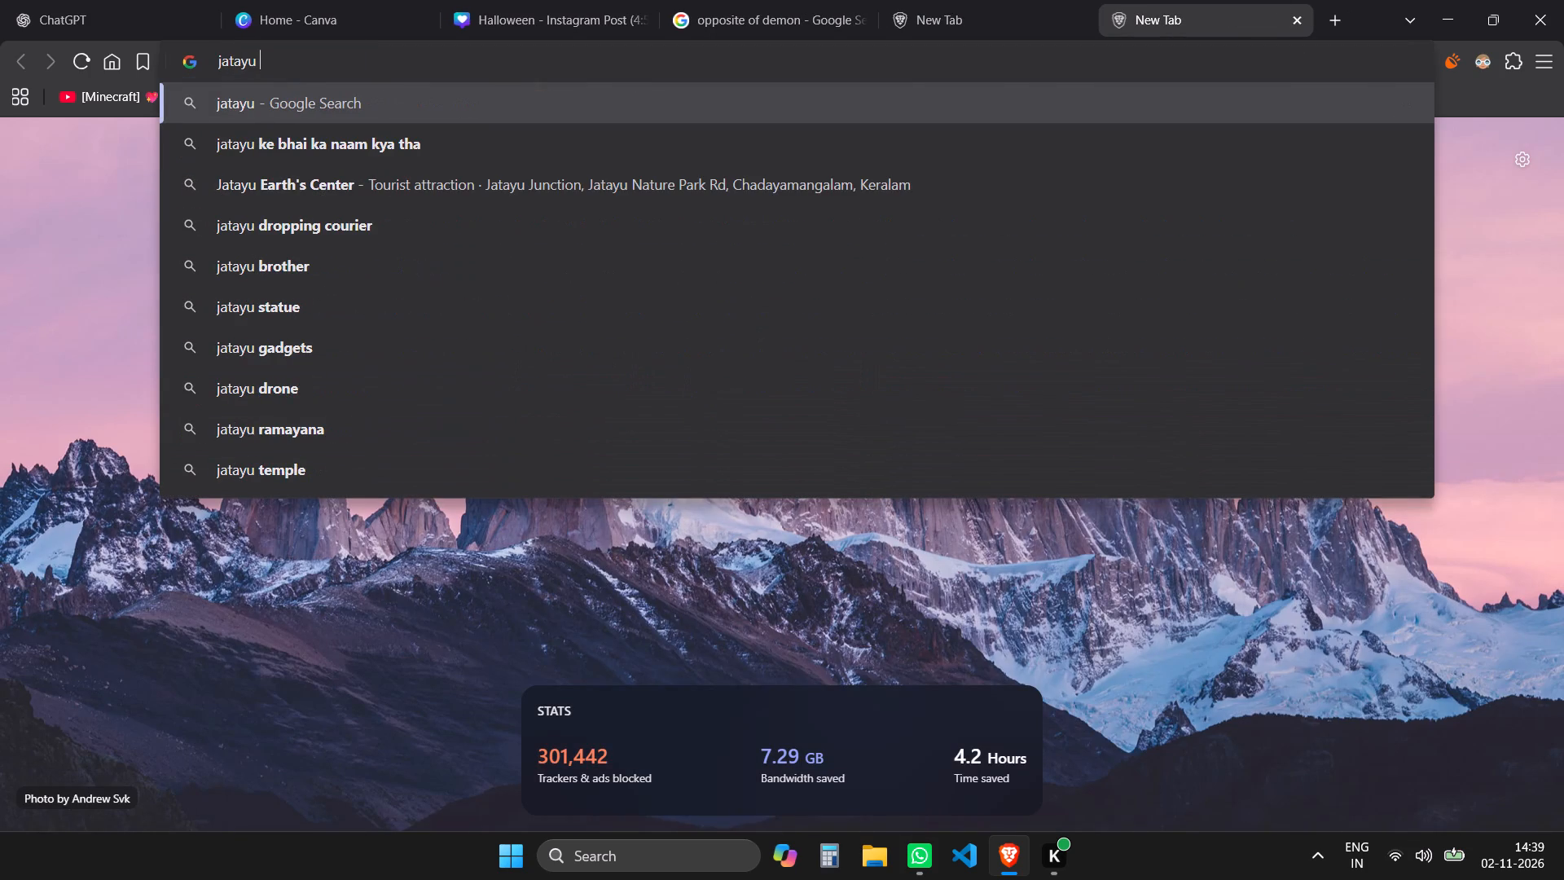
type("rb")
key("BackSpace")
key("BackSpace")
type("br")
key("Return")
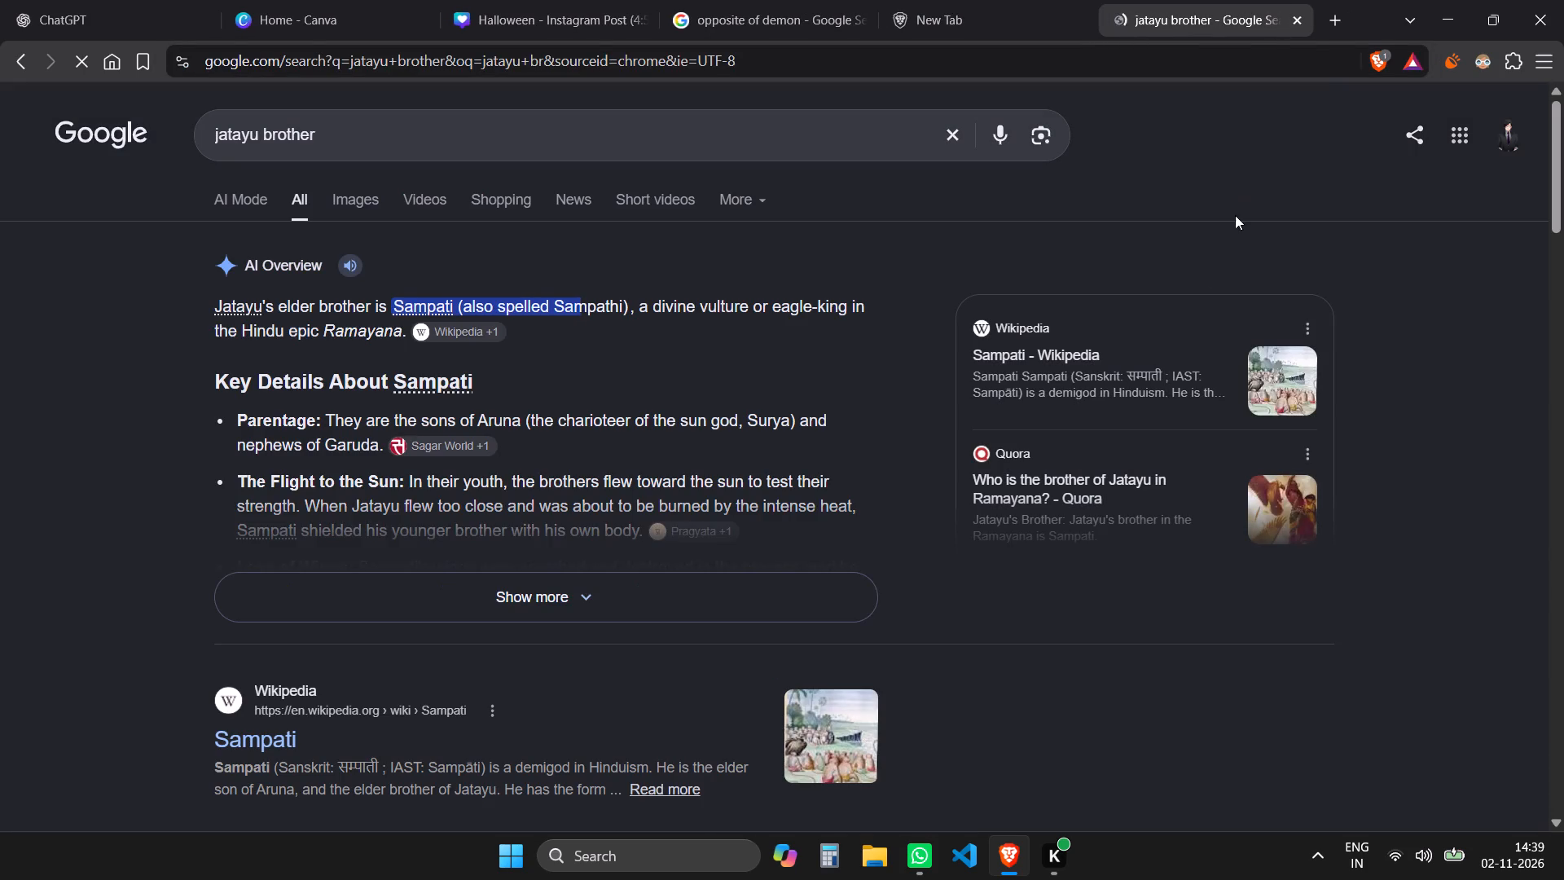
left_click(1299, 24)
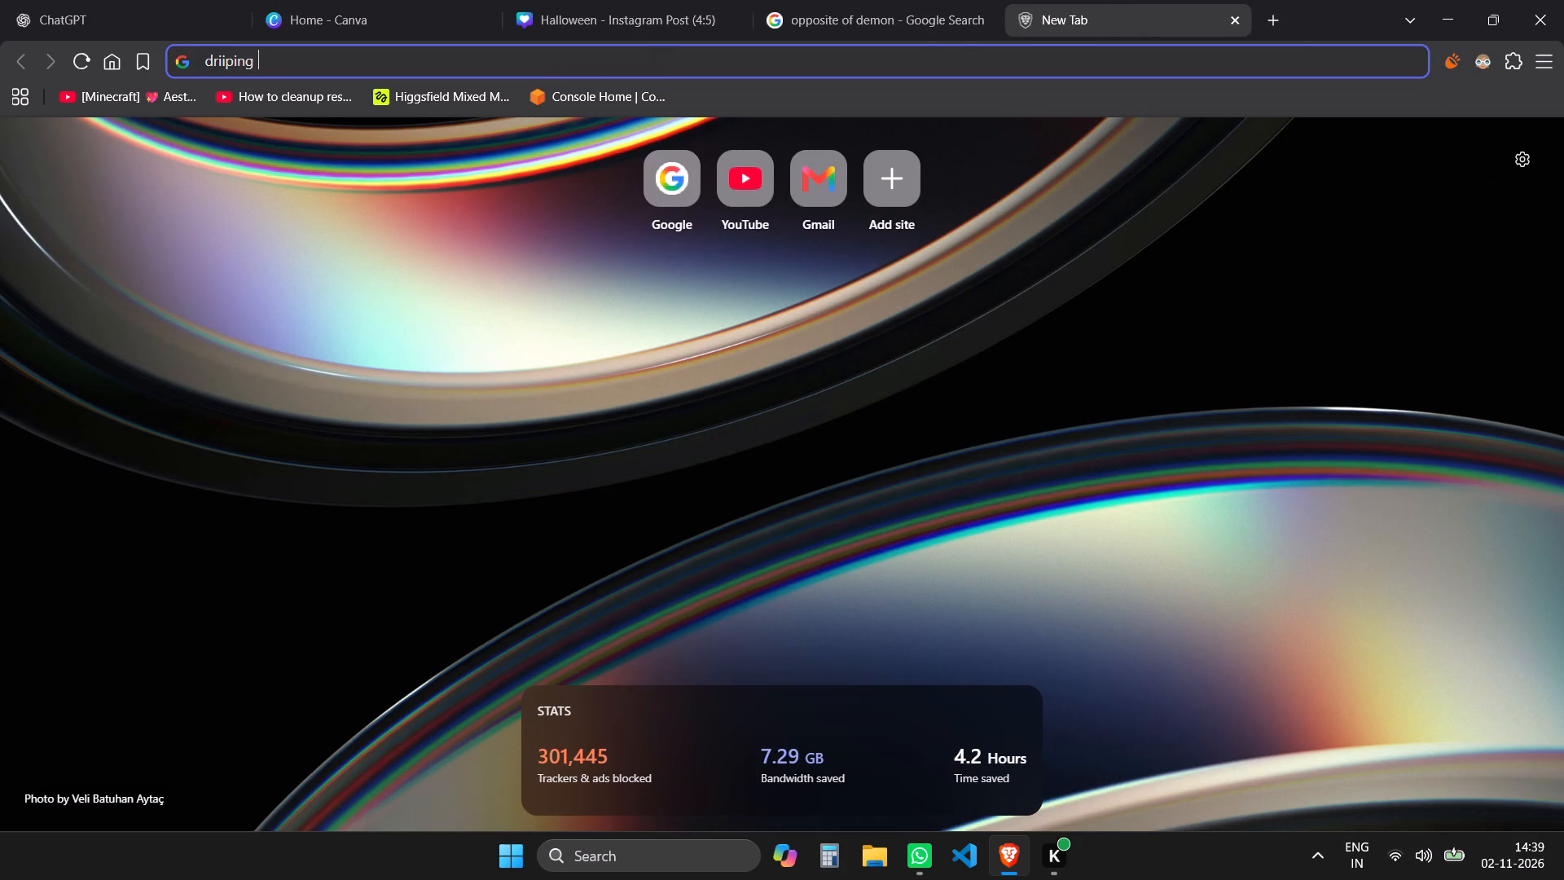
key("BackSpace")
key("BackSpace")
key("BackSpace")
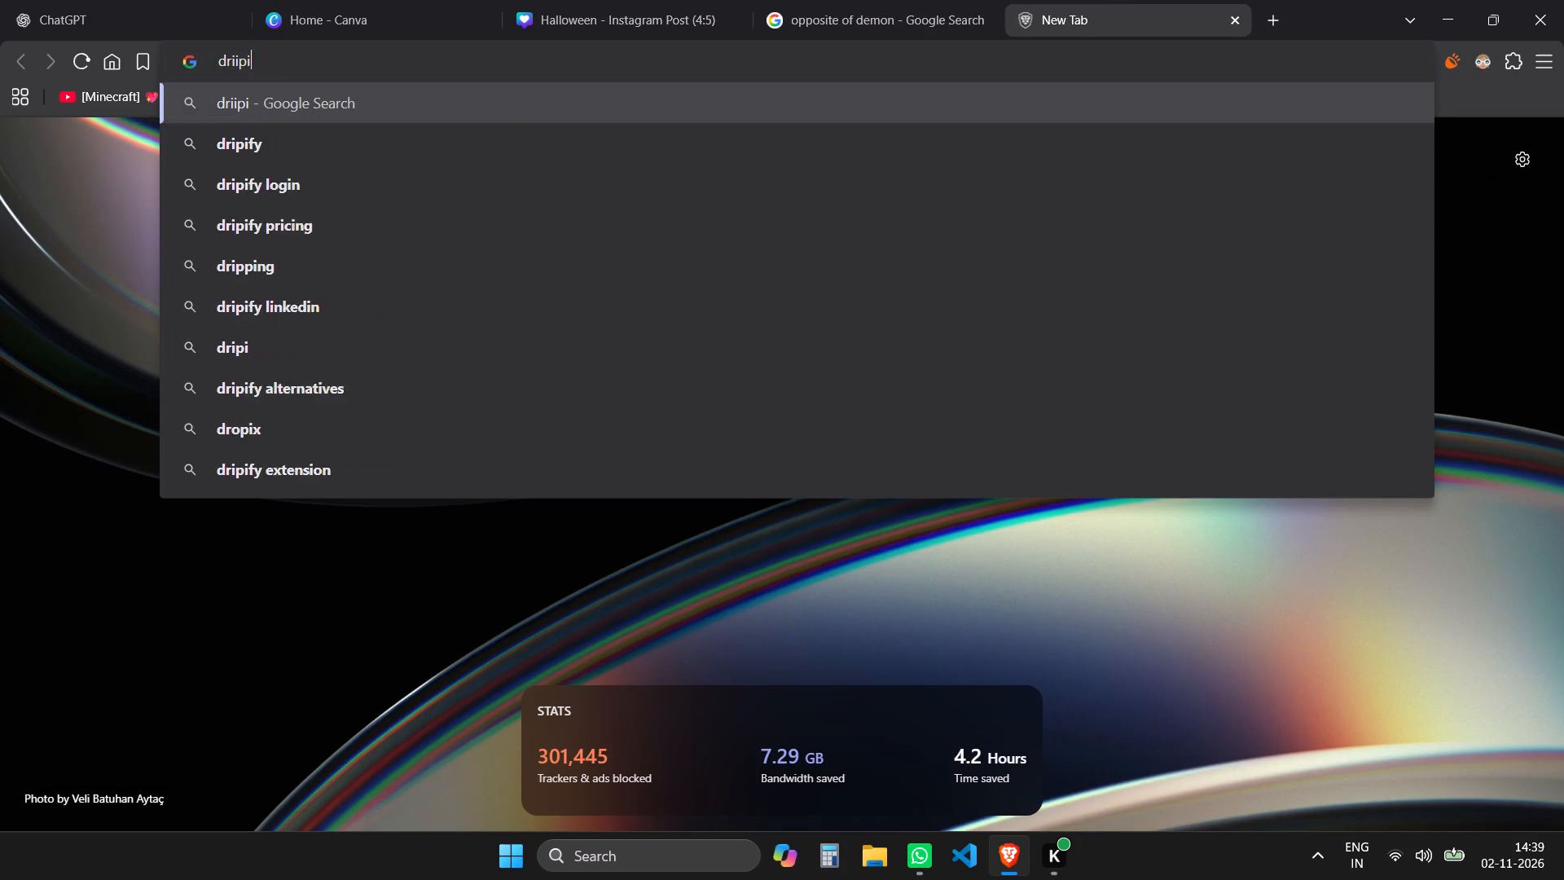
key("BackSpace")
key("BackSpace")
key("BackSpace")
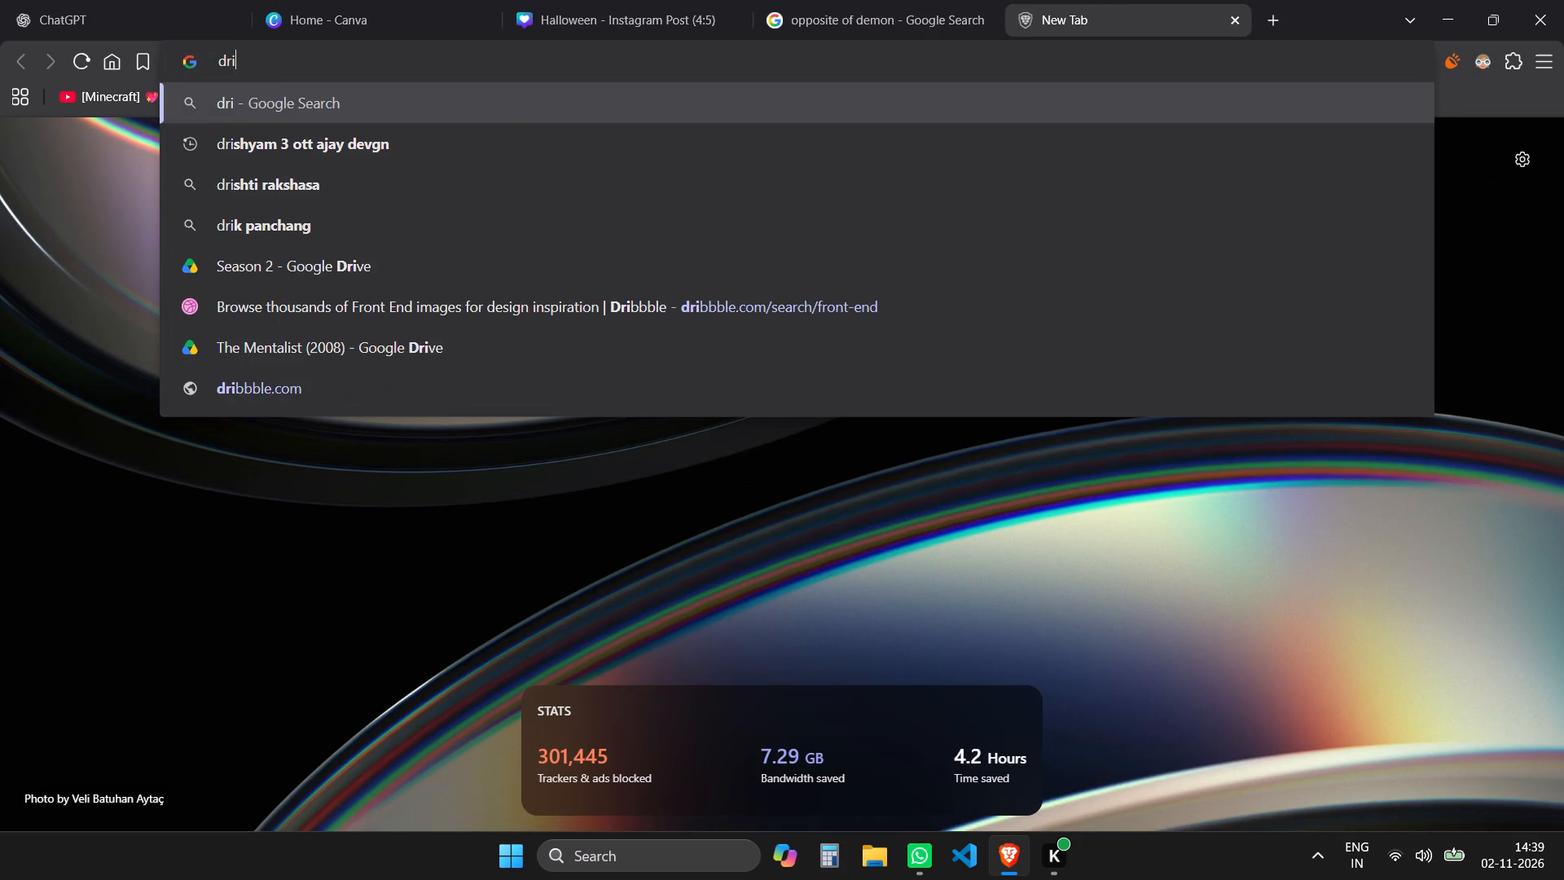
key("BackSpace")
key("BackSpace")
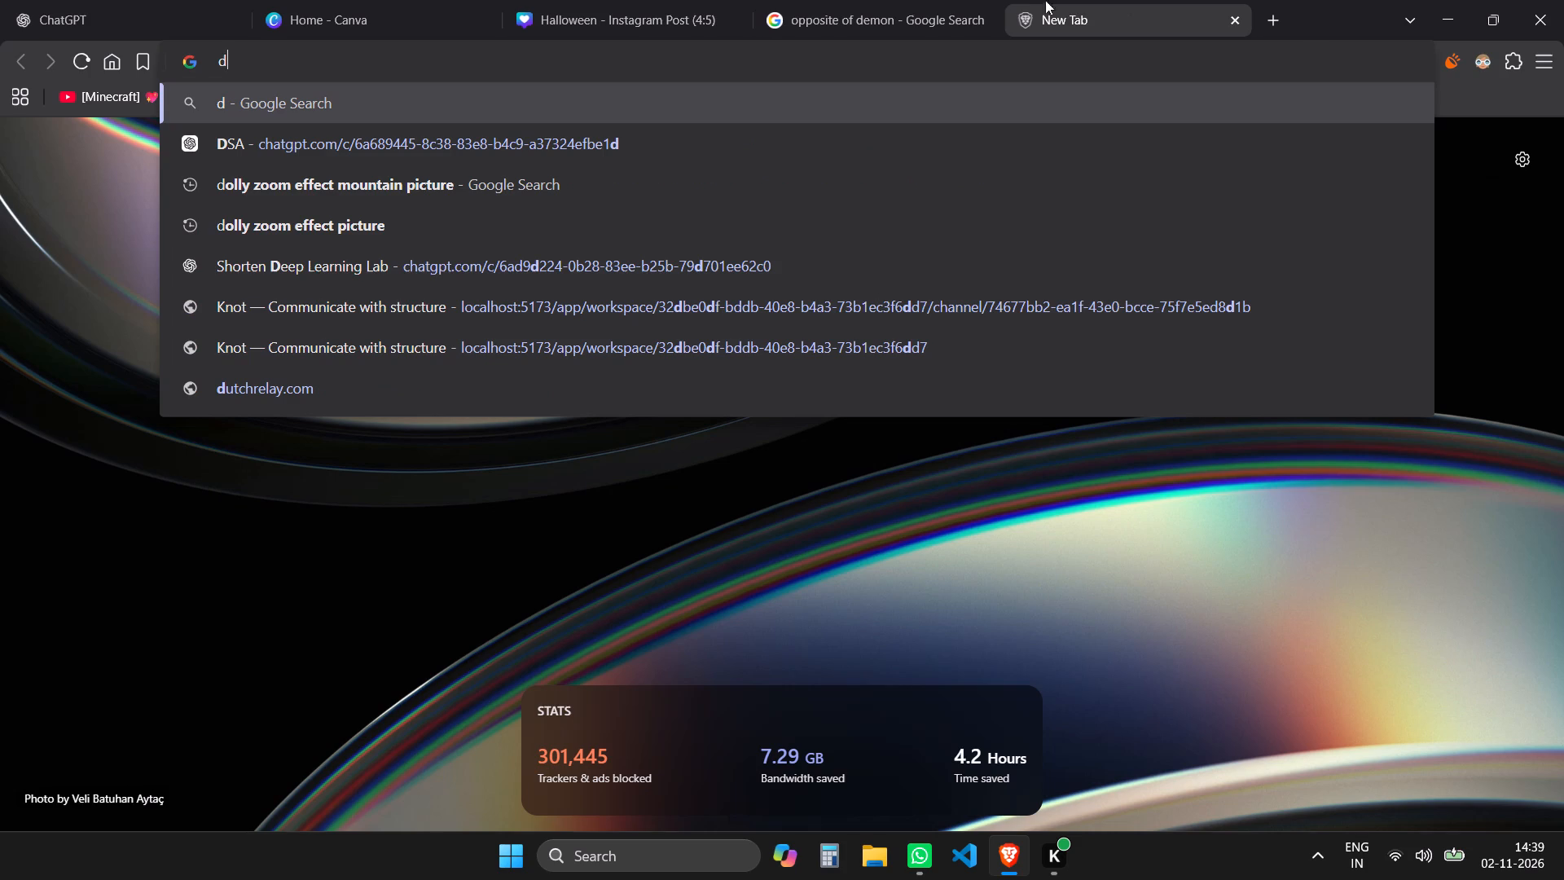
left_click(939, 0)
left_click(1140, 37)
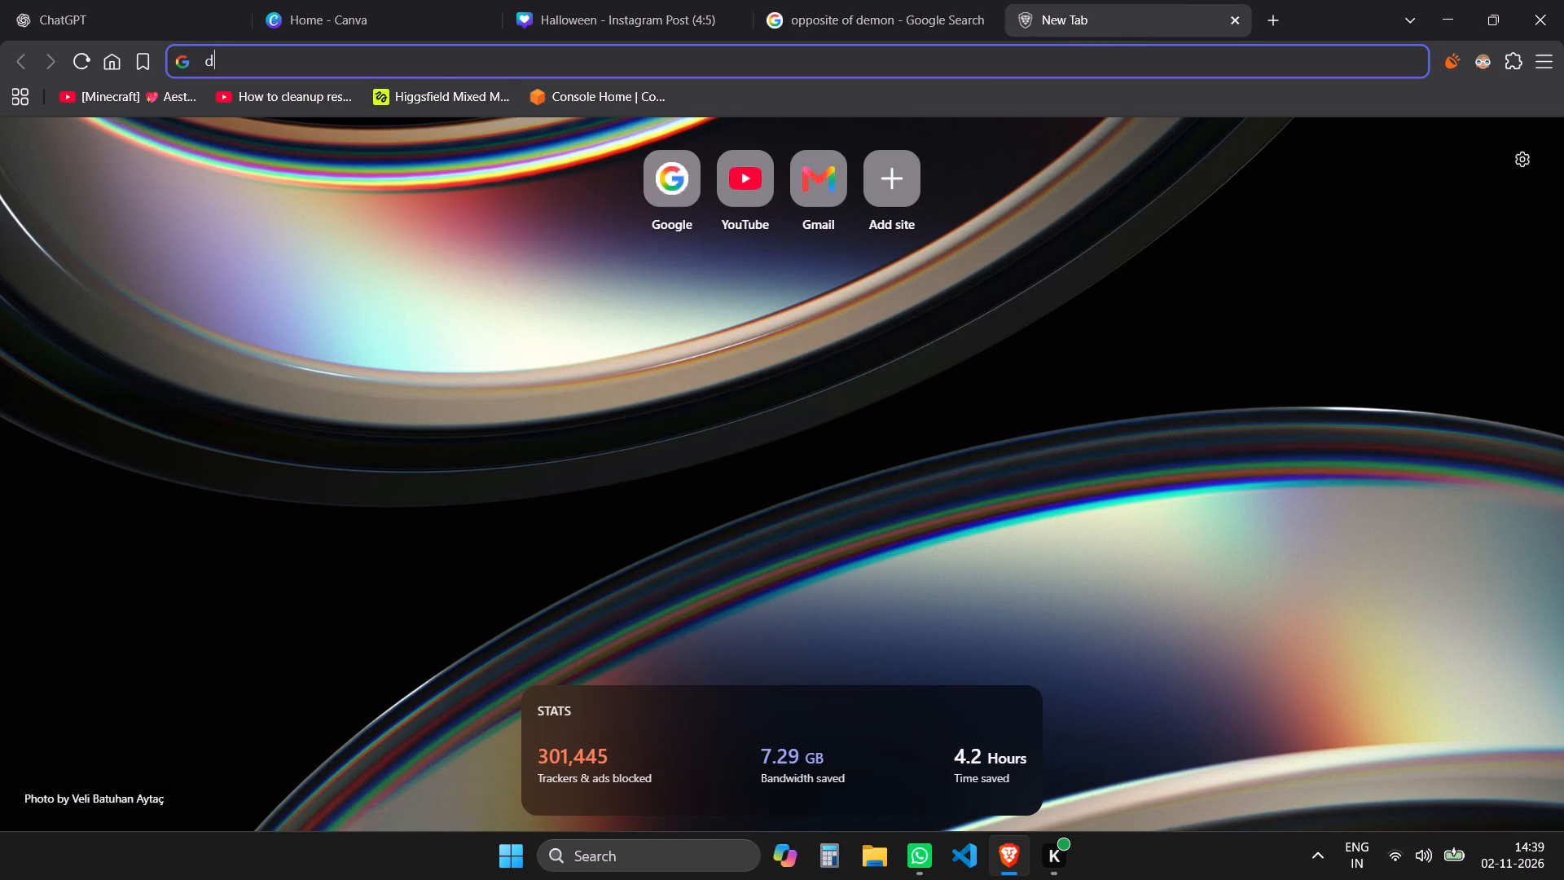
Search Google for "dripping font" in the existing search tab, replacing the old query.
left_click(890, 32)
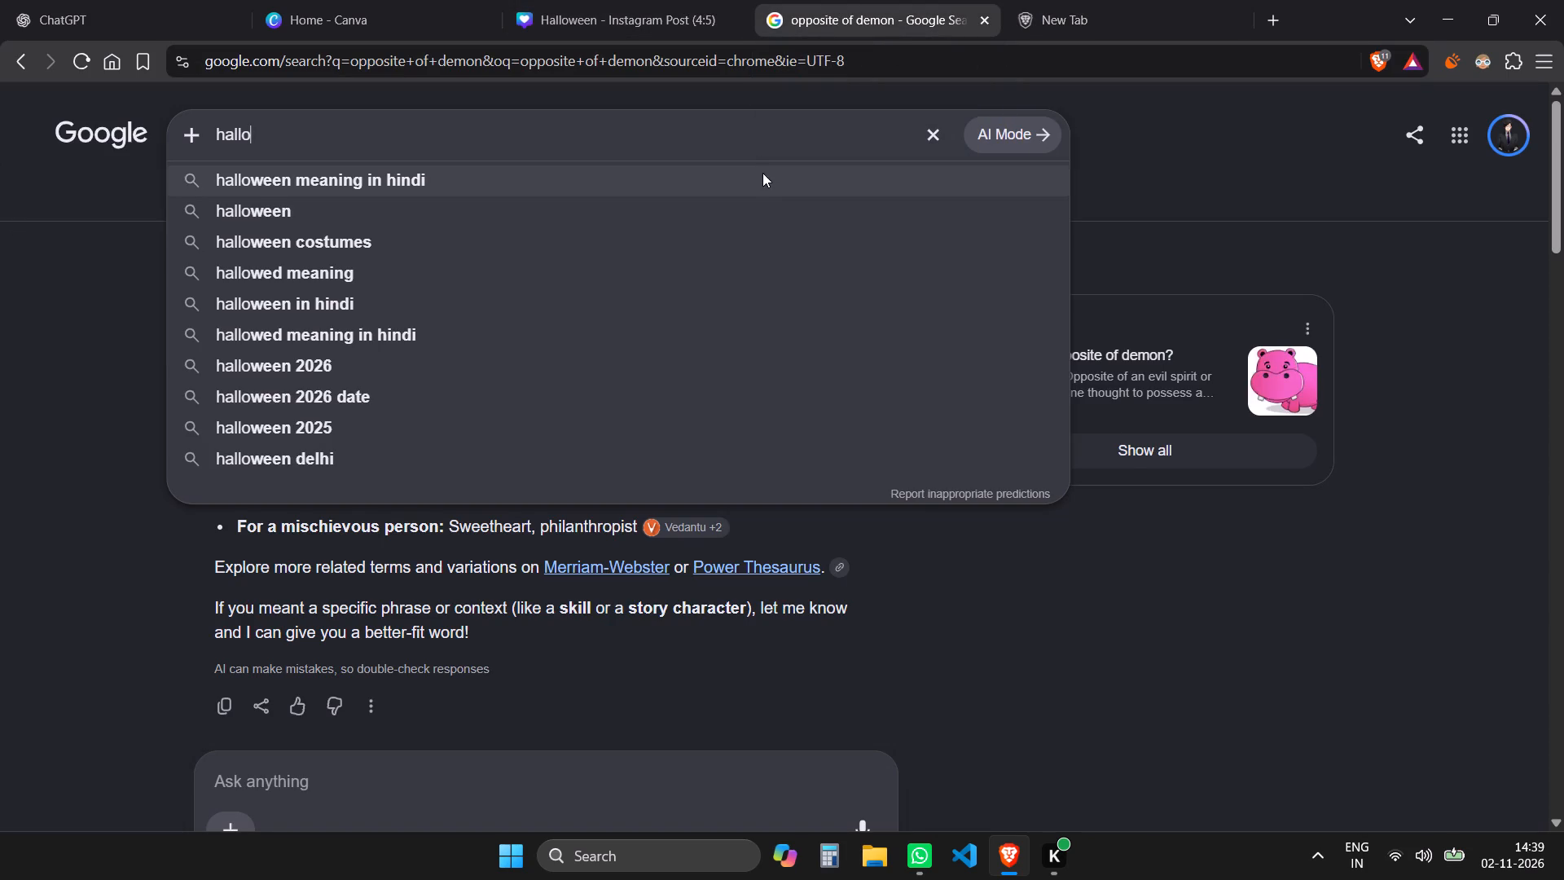
left_click(936, 147)
type("drippin")
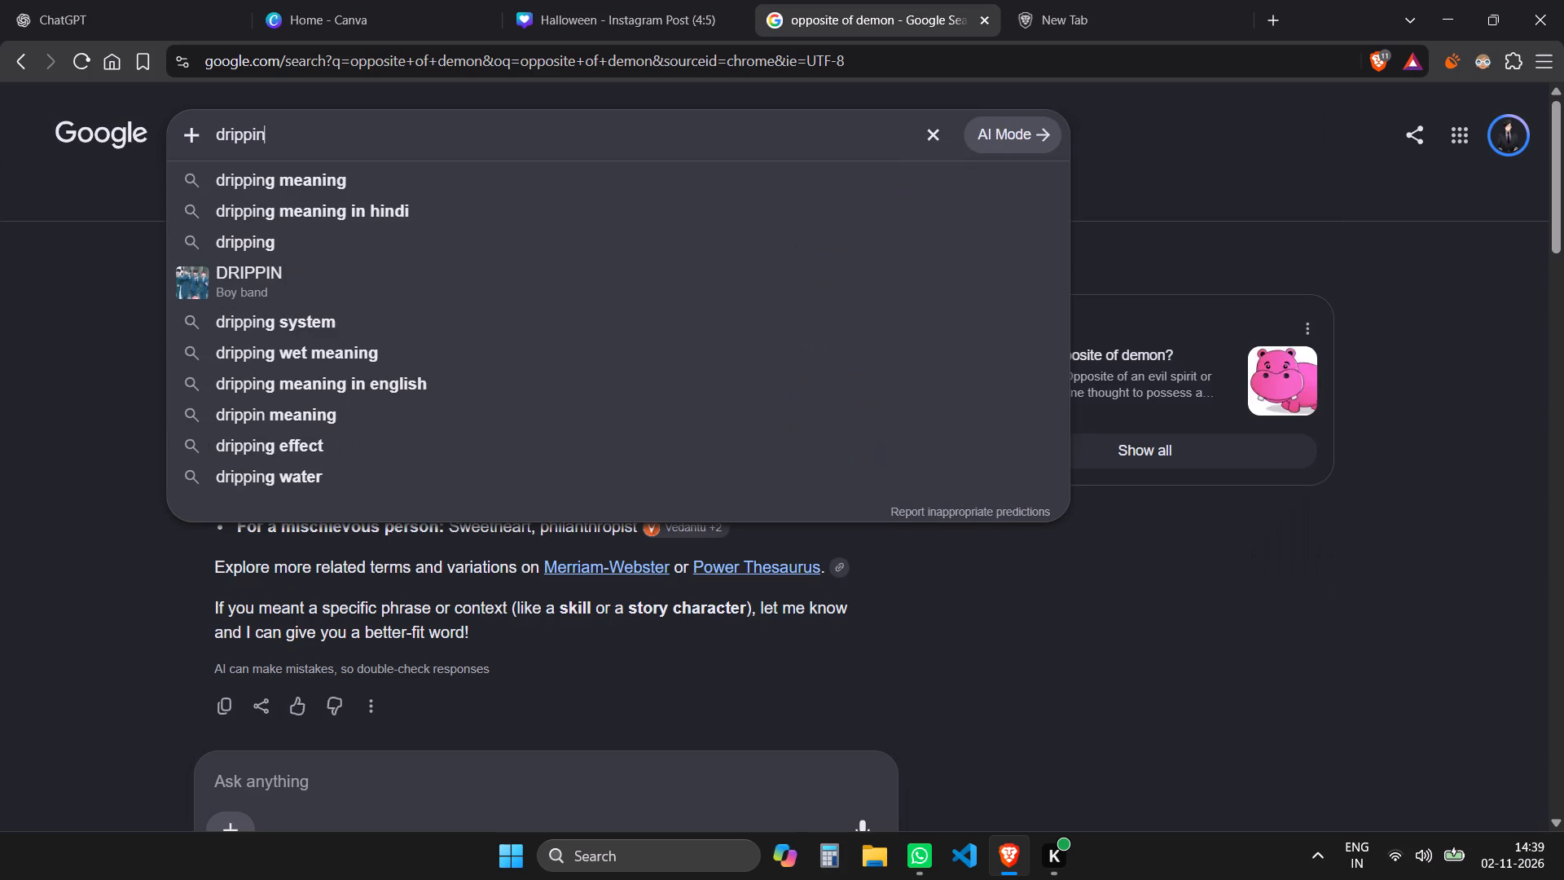
type("g")
key("space")
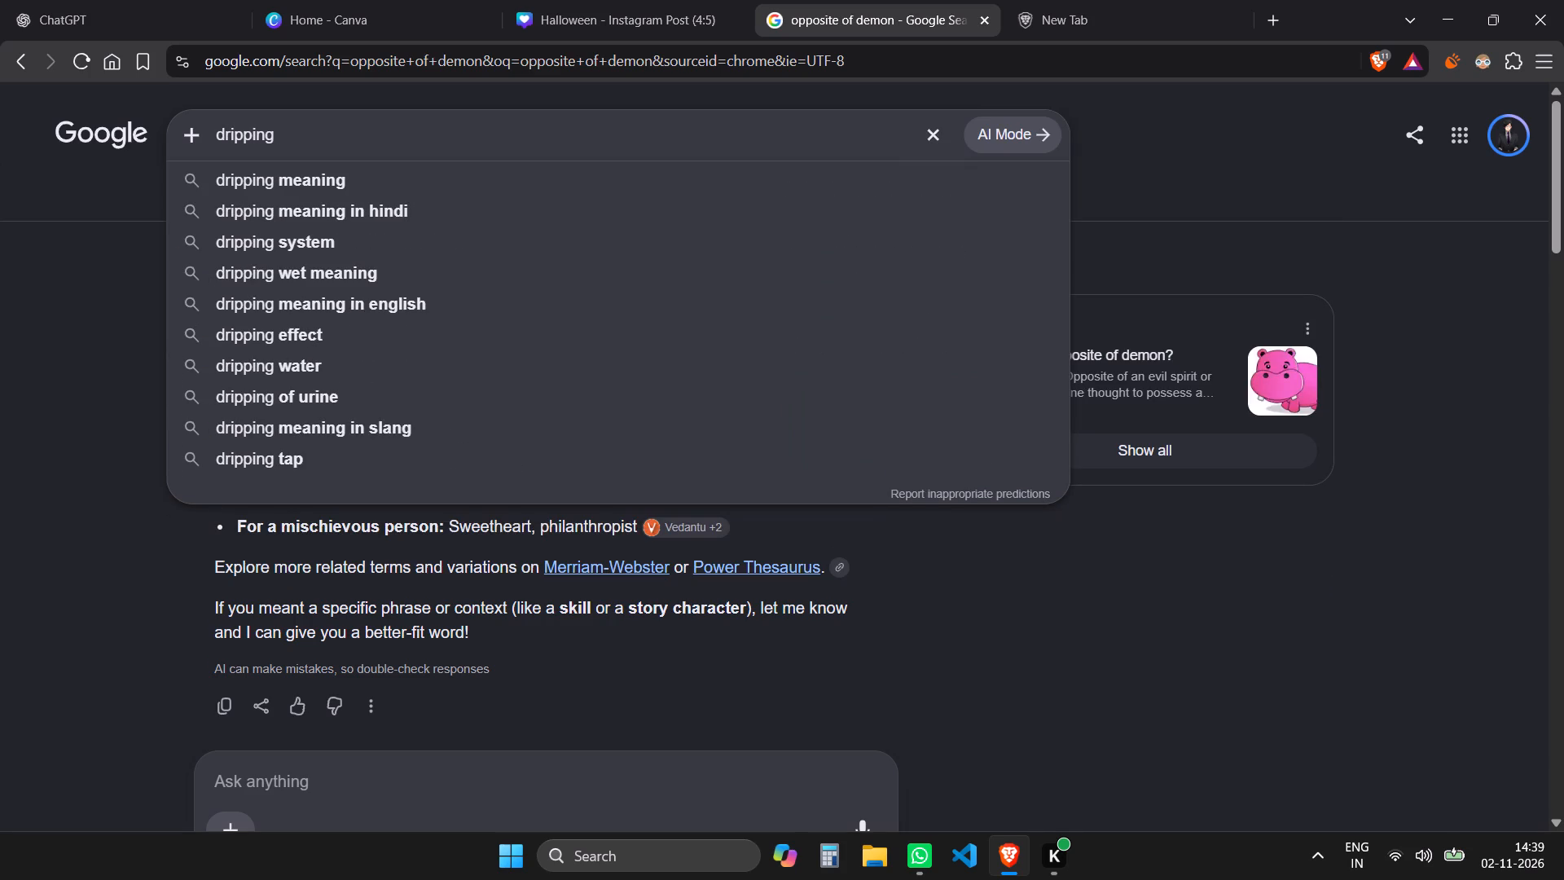
type("font")
key("Return")
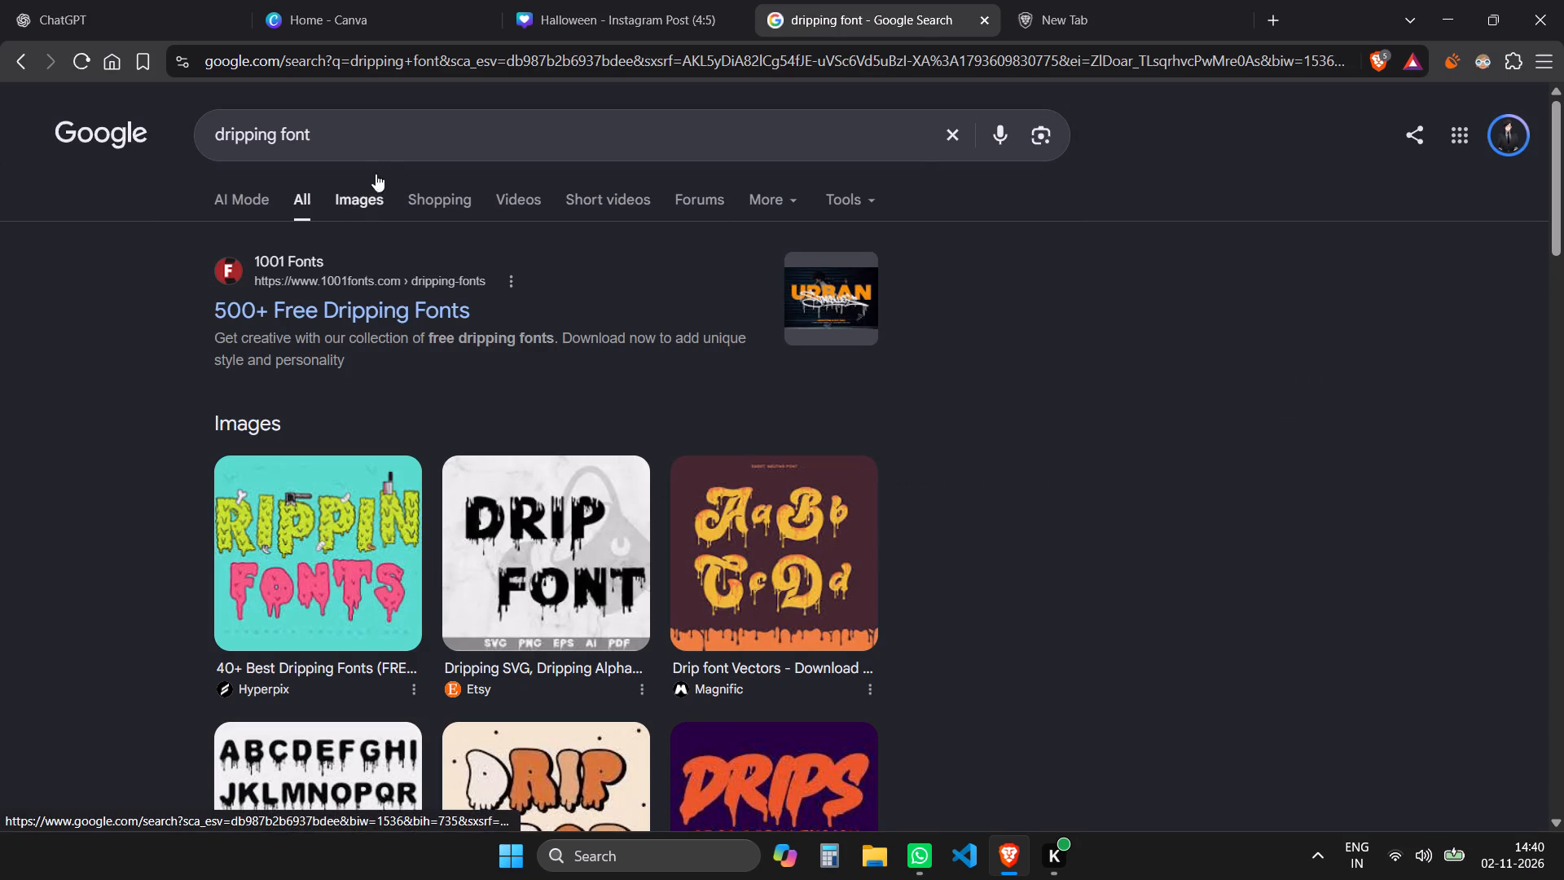
Refine the search to "dripping font for halloween" and examine the image results and the overview for font names.
left_click(389, 150)
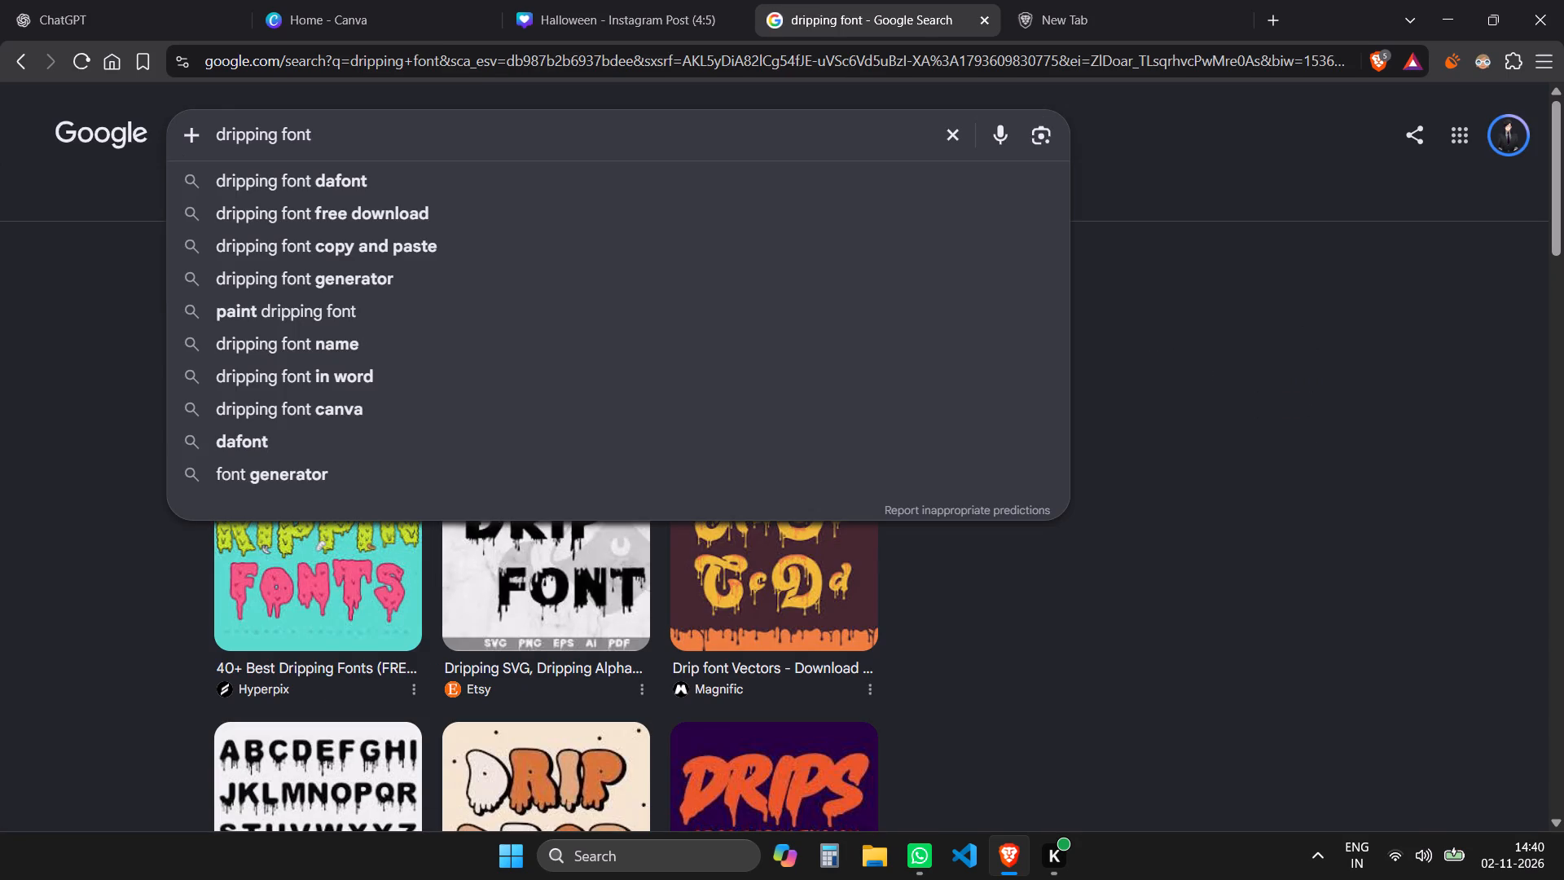
key("space")
type("g")
key("BackSpace")
type("for")
key("space")
type("ha")
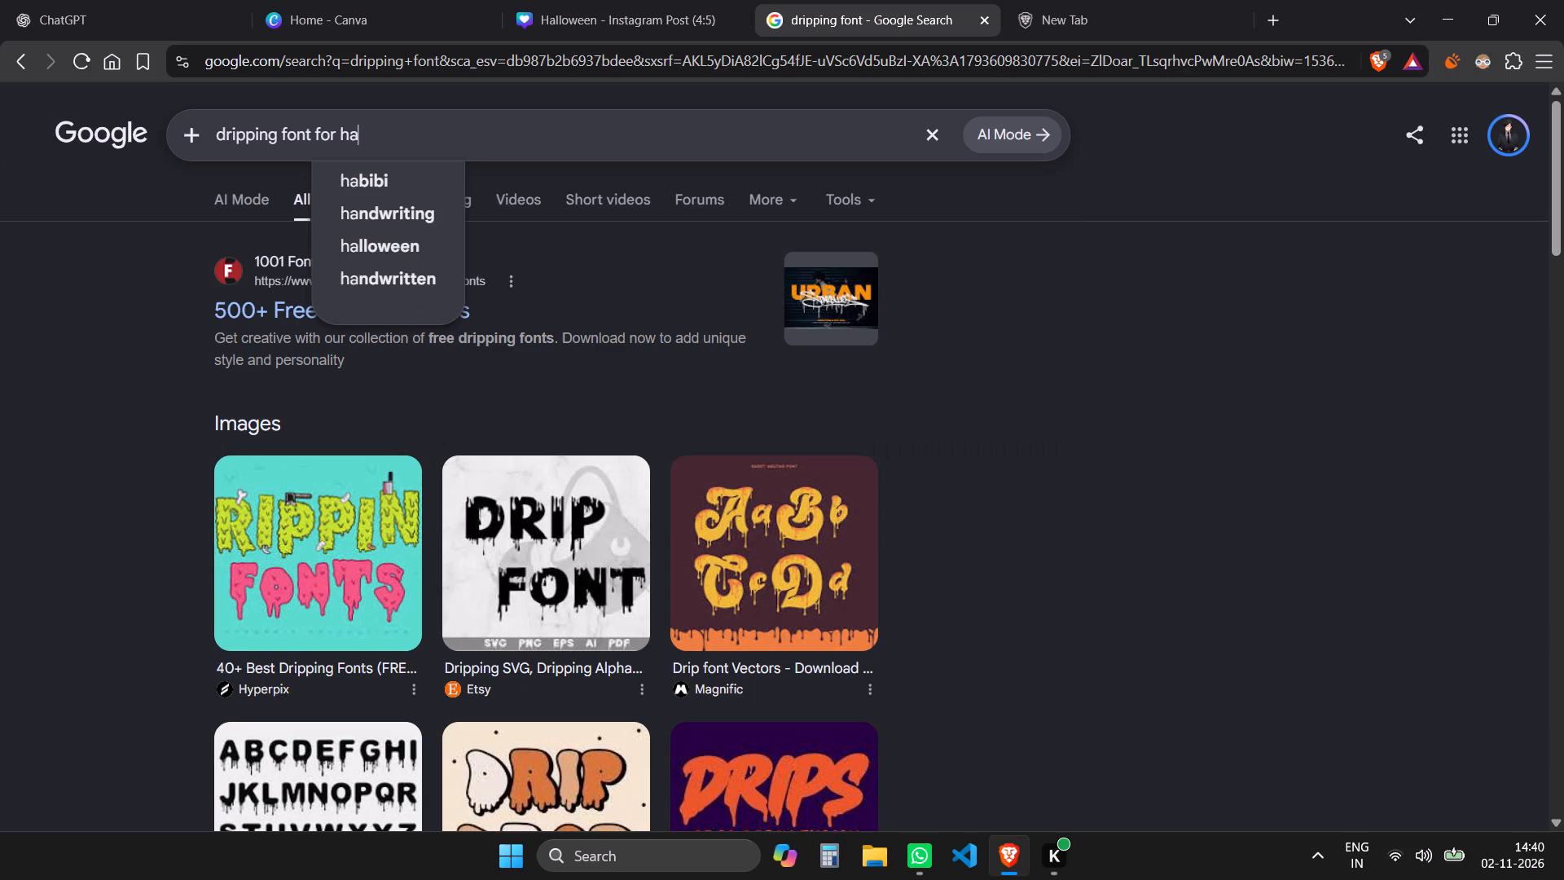
key("Down")
key("Down")
key("Down")
key("Down")
key("Up")
key("Return")
left_click(359, 205)
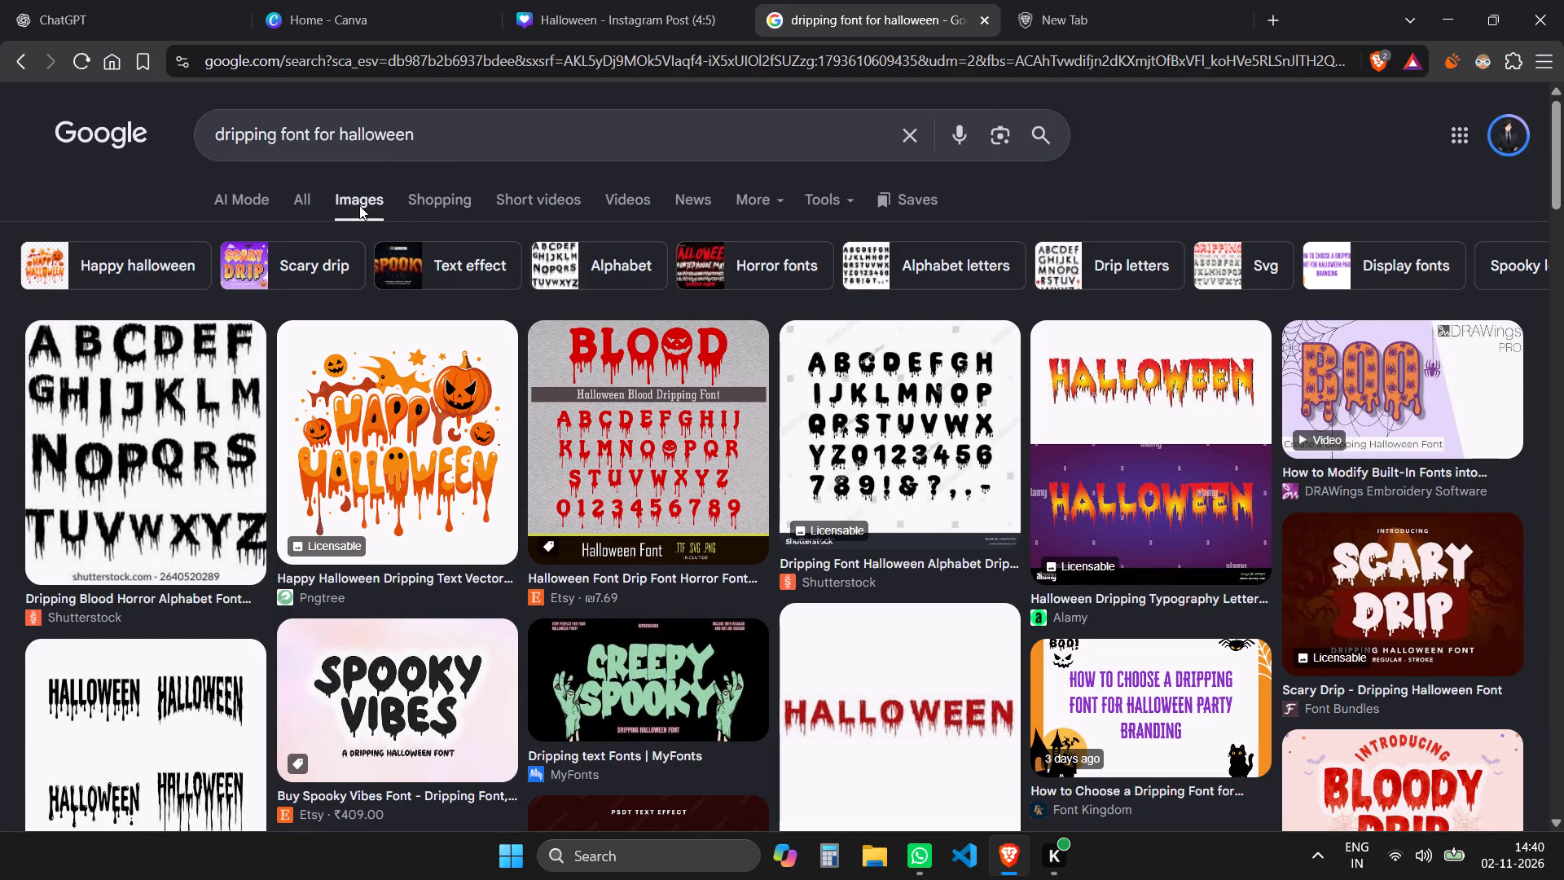
left_click(313, 207)
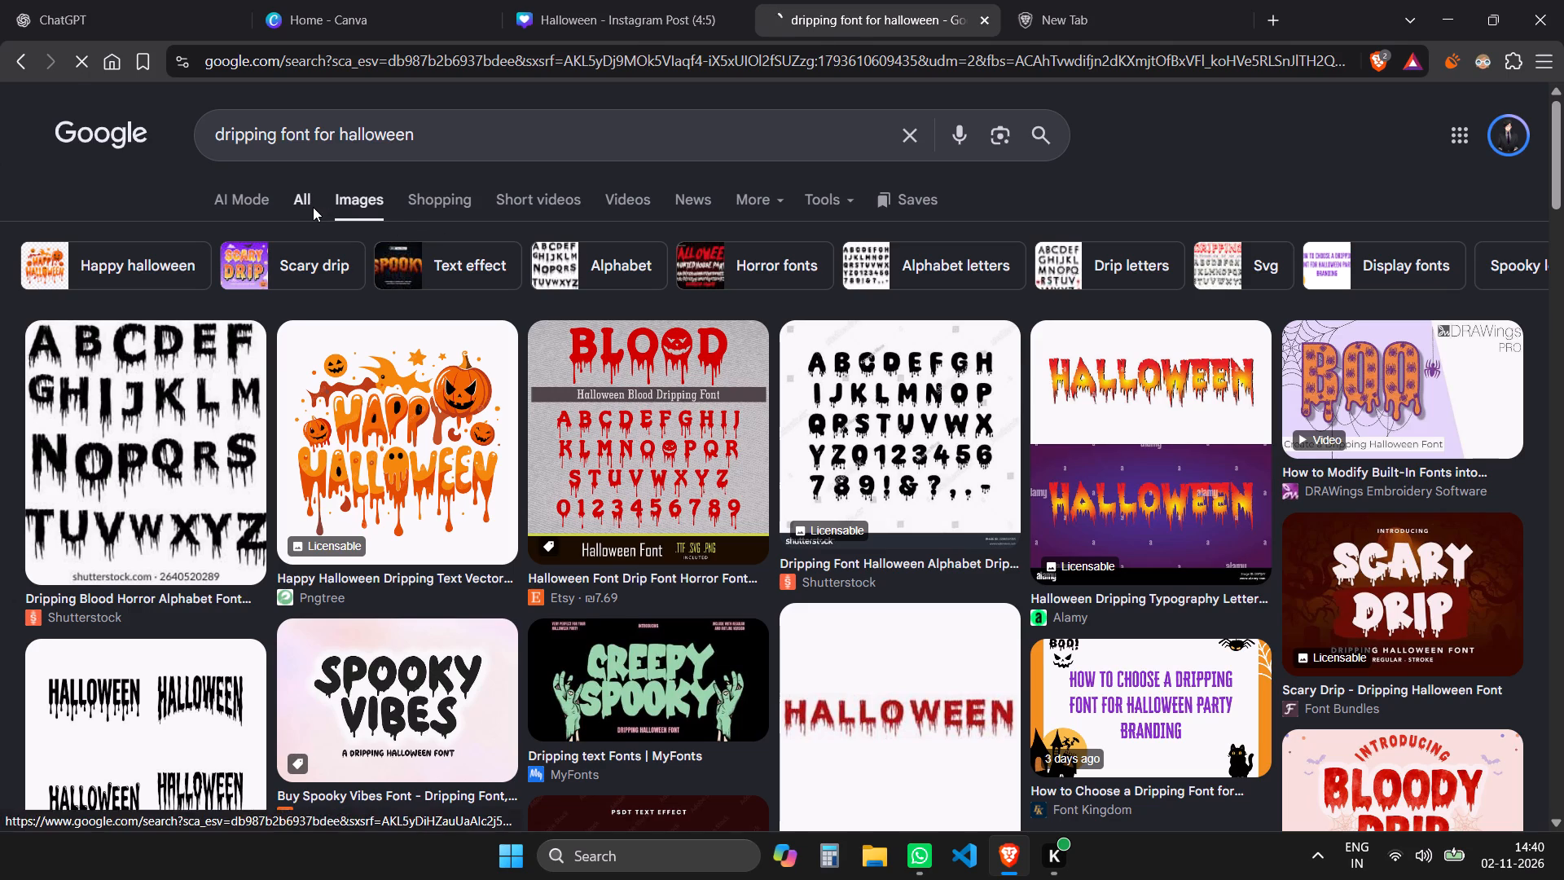
scroll(313, 207, "down", 4)
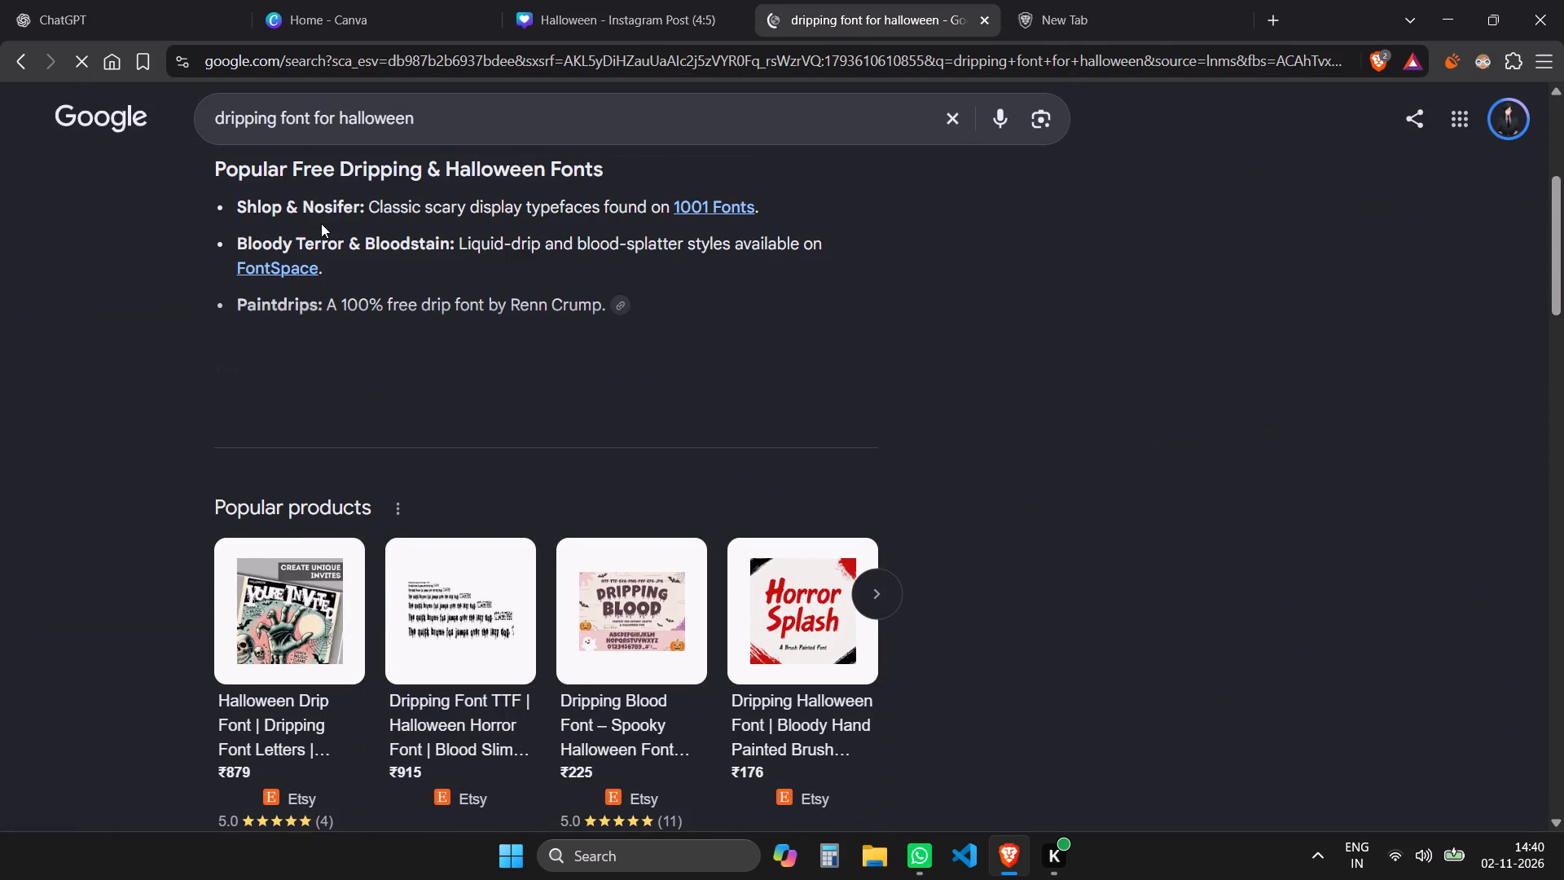
left_click(386, 407)
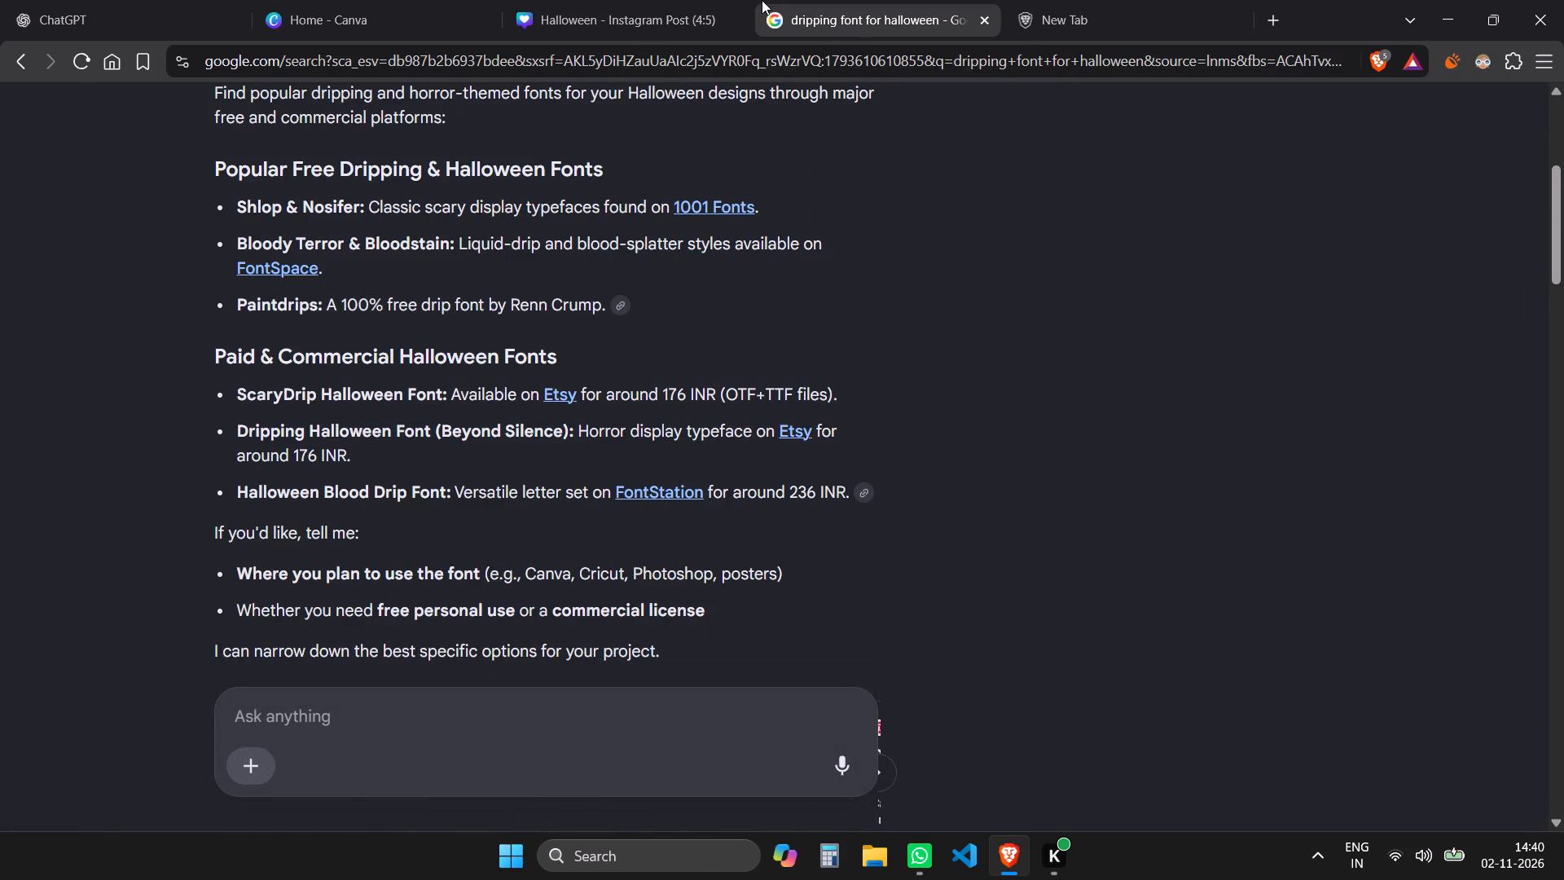
Return to the Canva design and set the Halloween text's font to Shlop.
left_click(1088, 0)
left_click(699, 0)
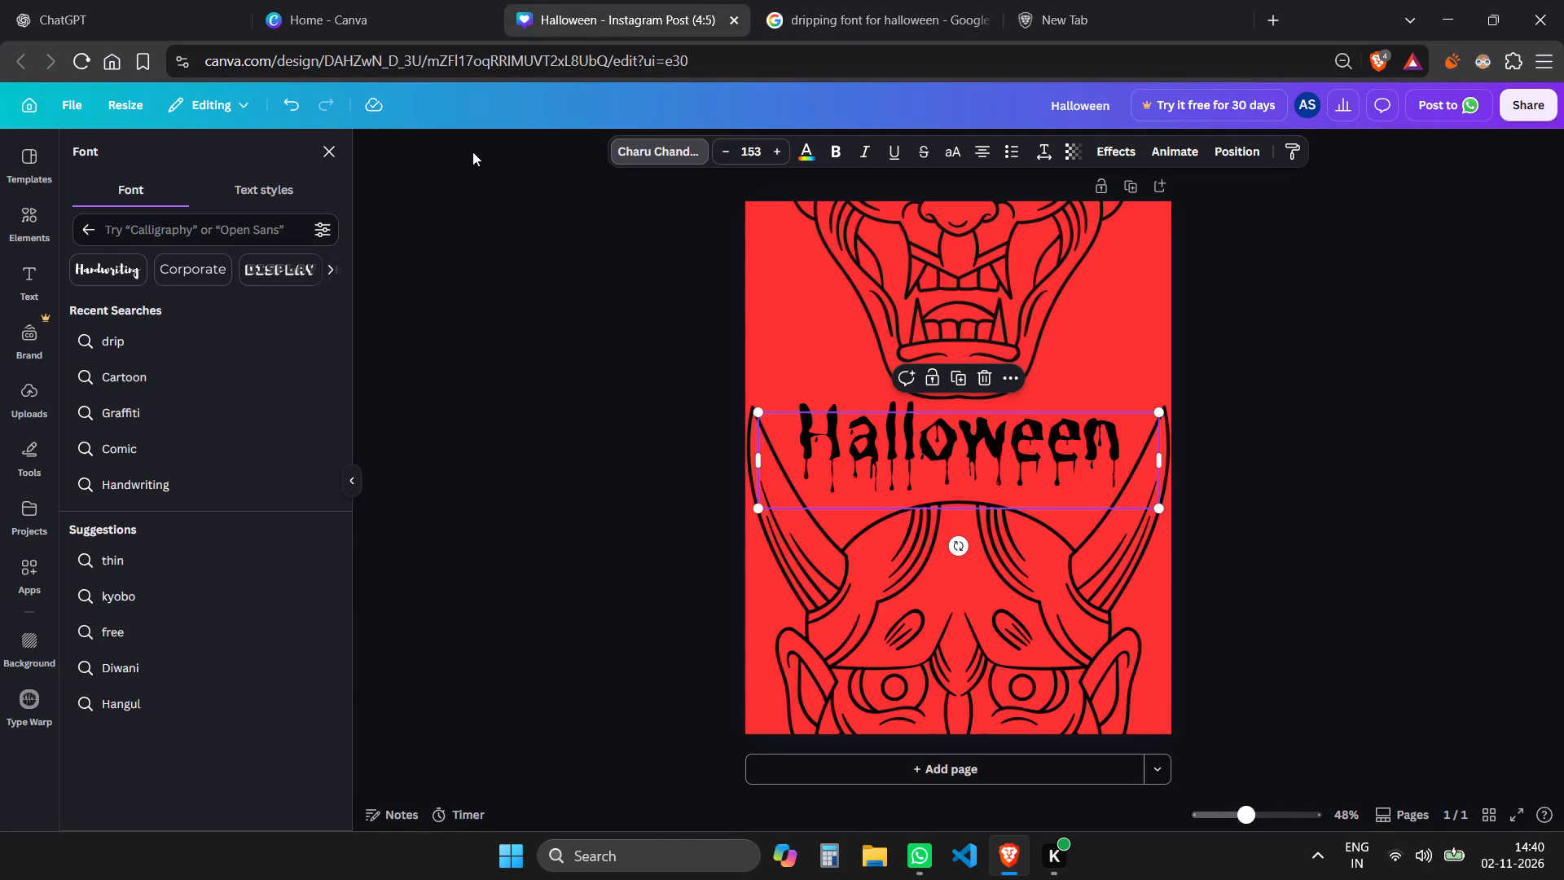
left_click(244, 227)
type("shlop")
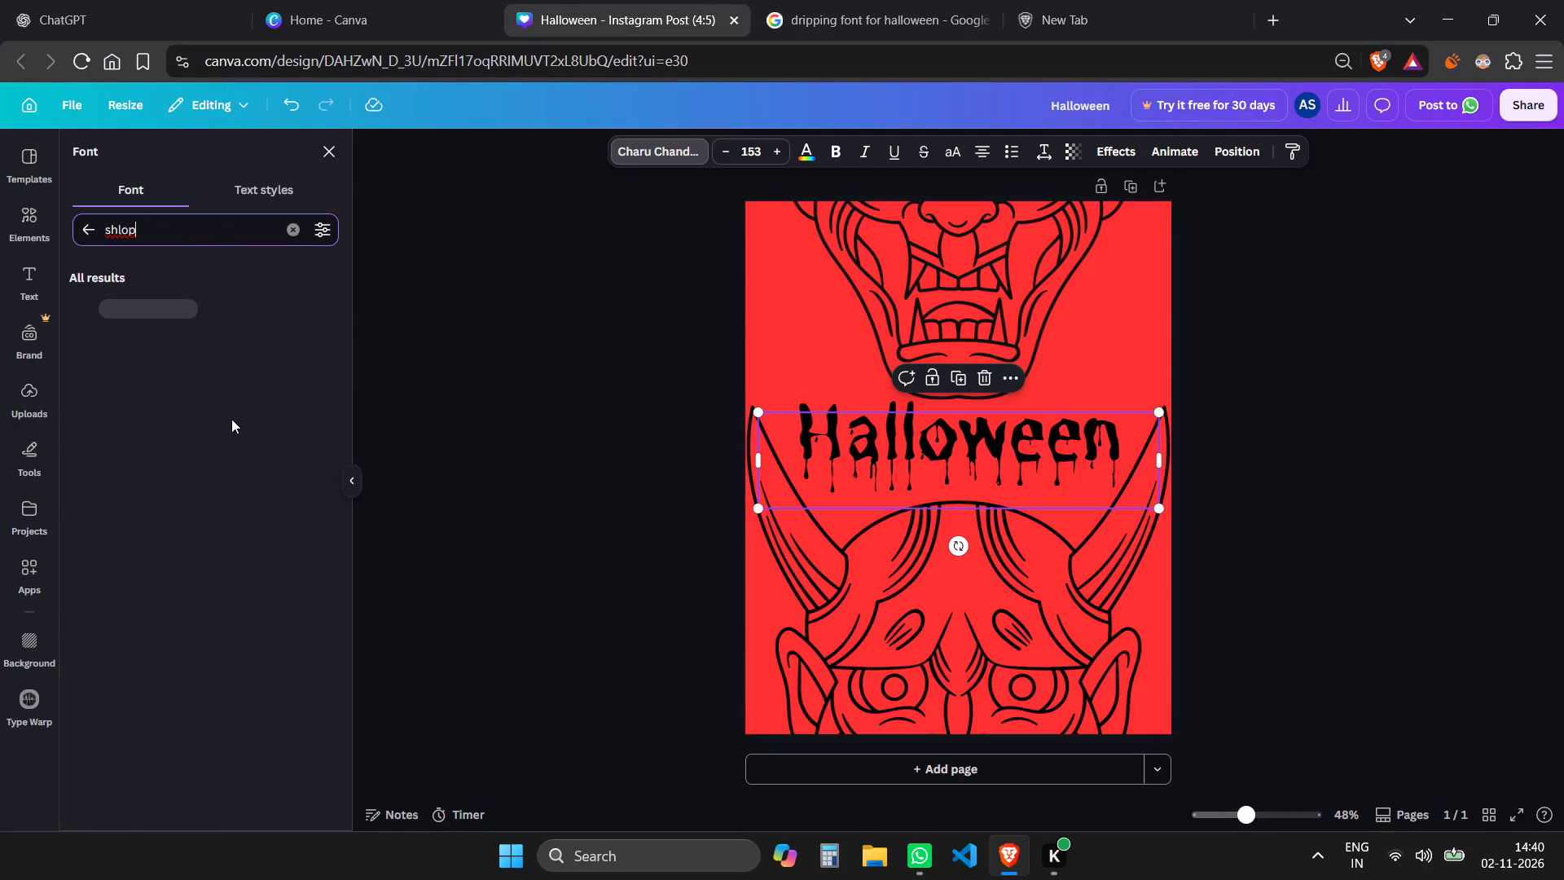
left_click(178, 305)
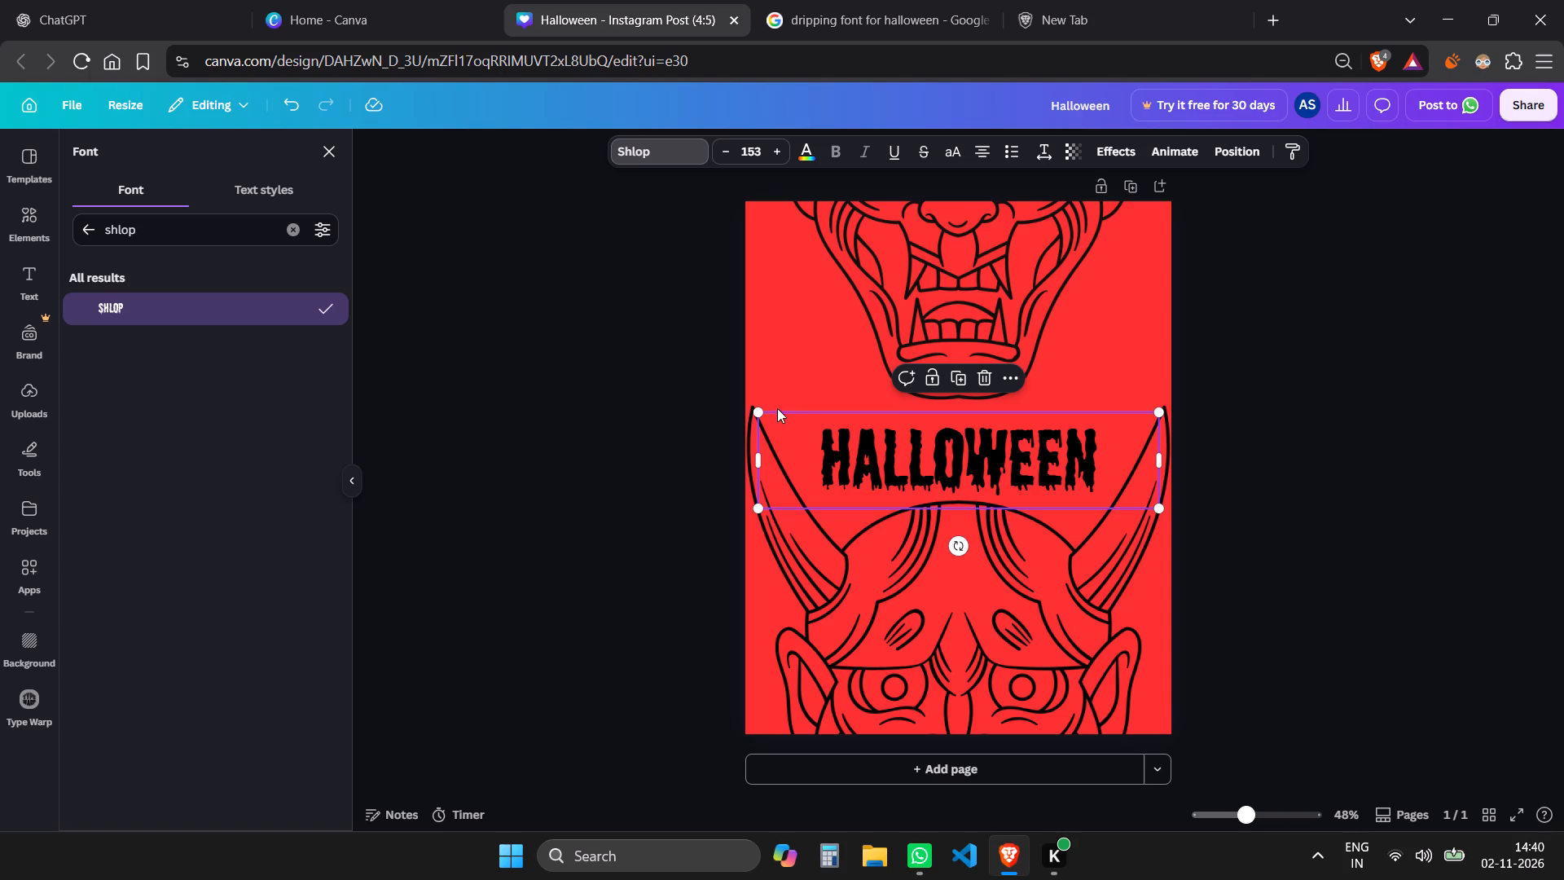
Enlarge the Halloween text to about size 171 and recentre it horizontally between the masks.
left_click_drag(757, 416, 716, 375)
left_click_drag(911, 454, 913, 454)
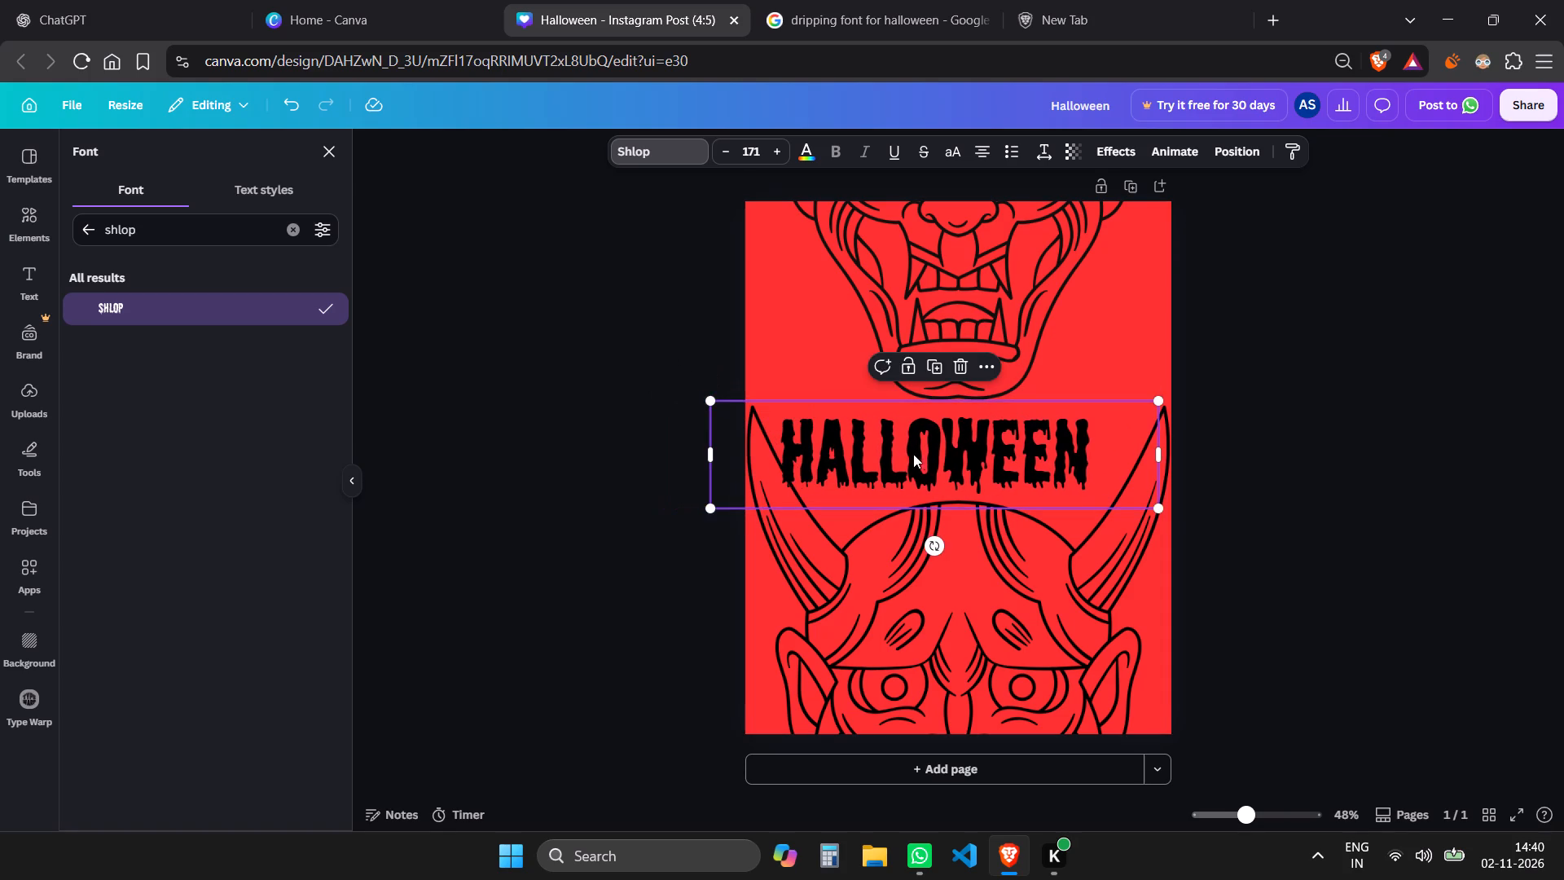
left_click_drag(913, 454, 938, 455)
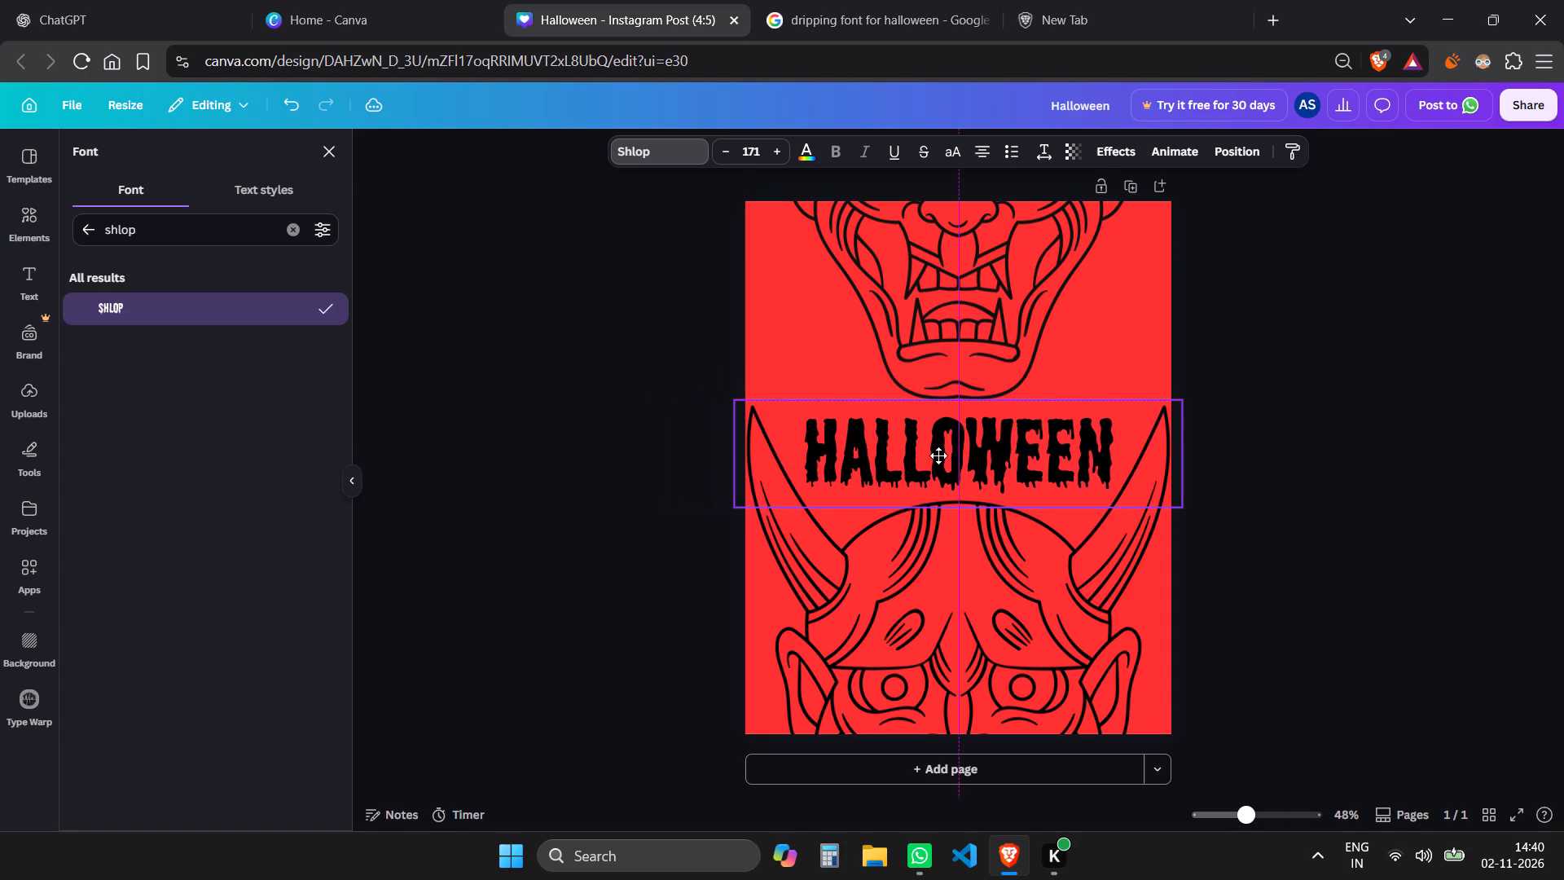
left_click_drag(938, 455, 938, 454)
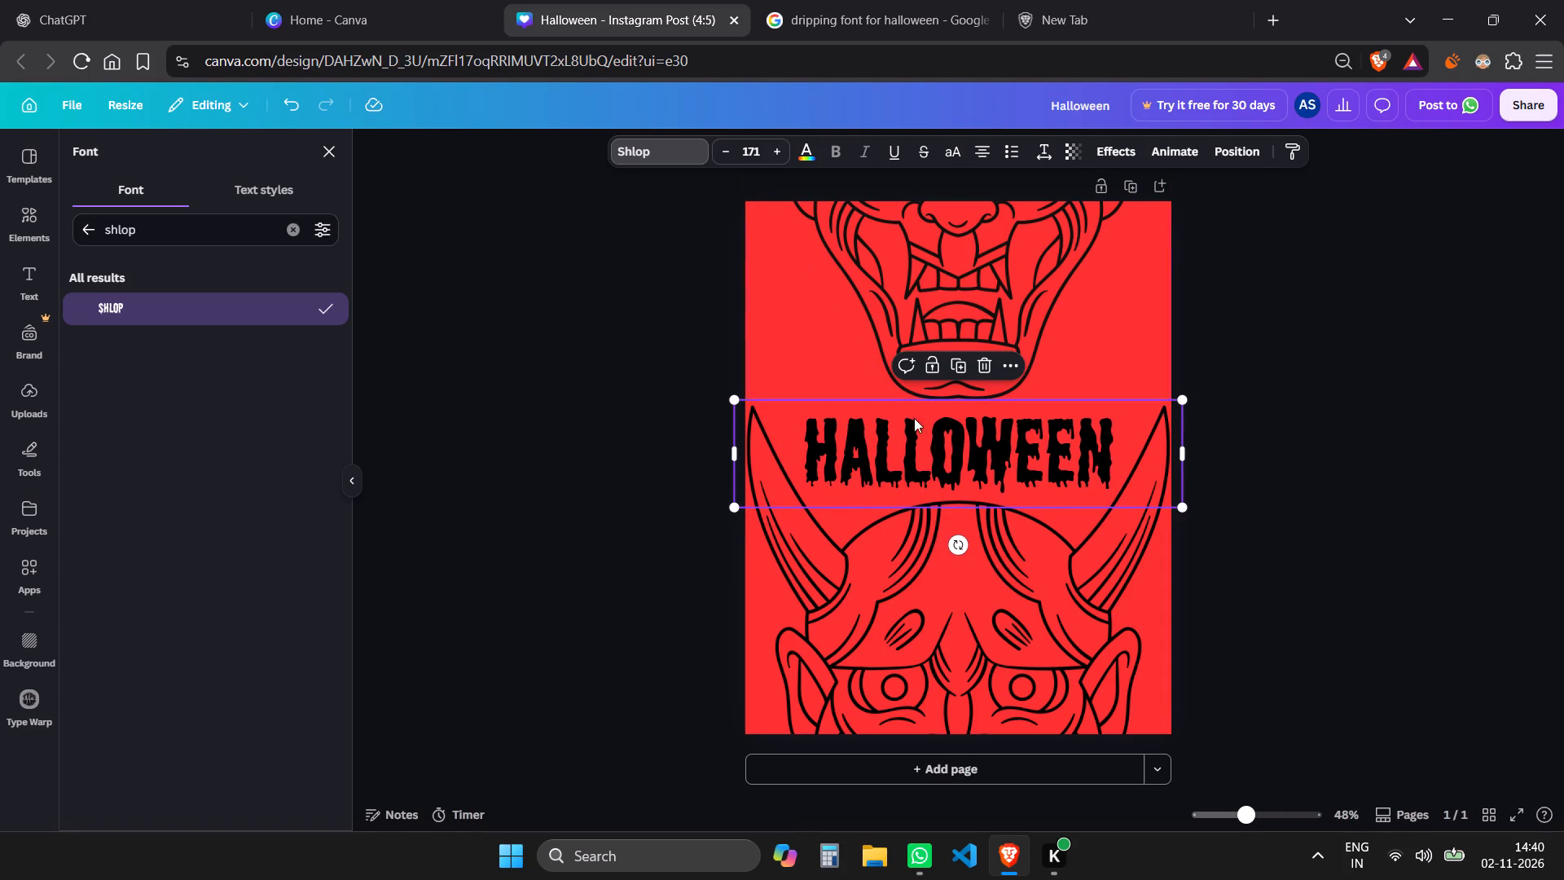
Recolour the Halloween text to a custom dark red, #7B0000, after trying the default reds.
left_click(812, 156)
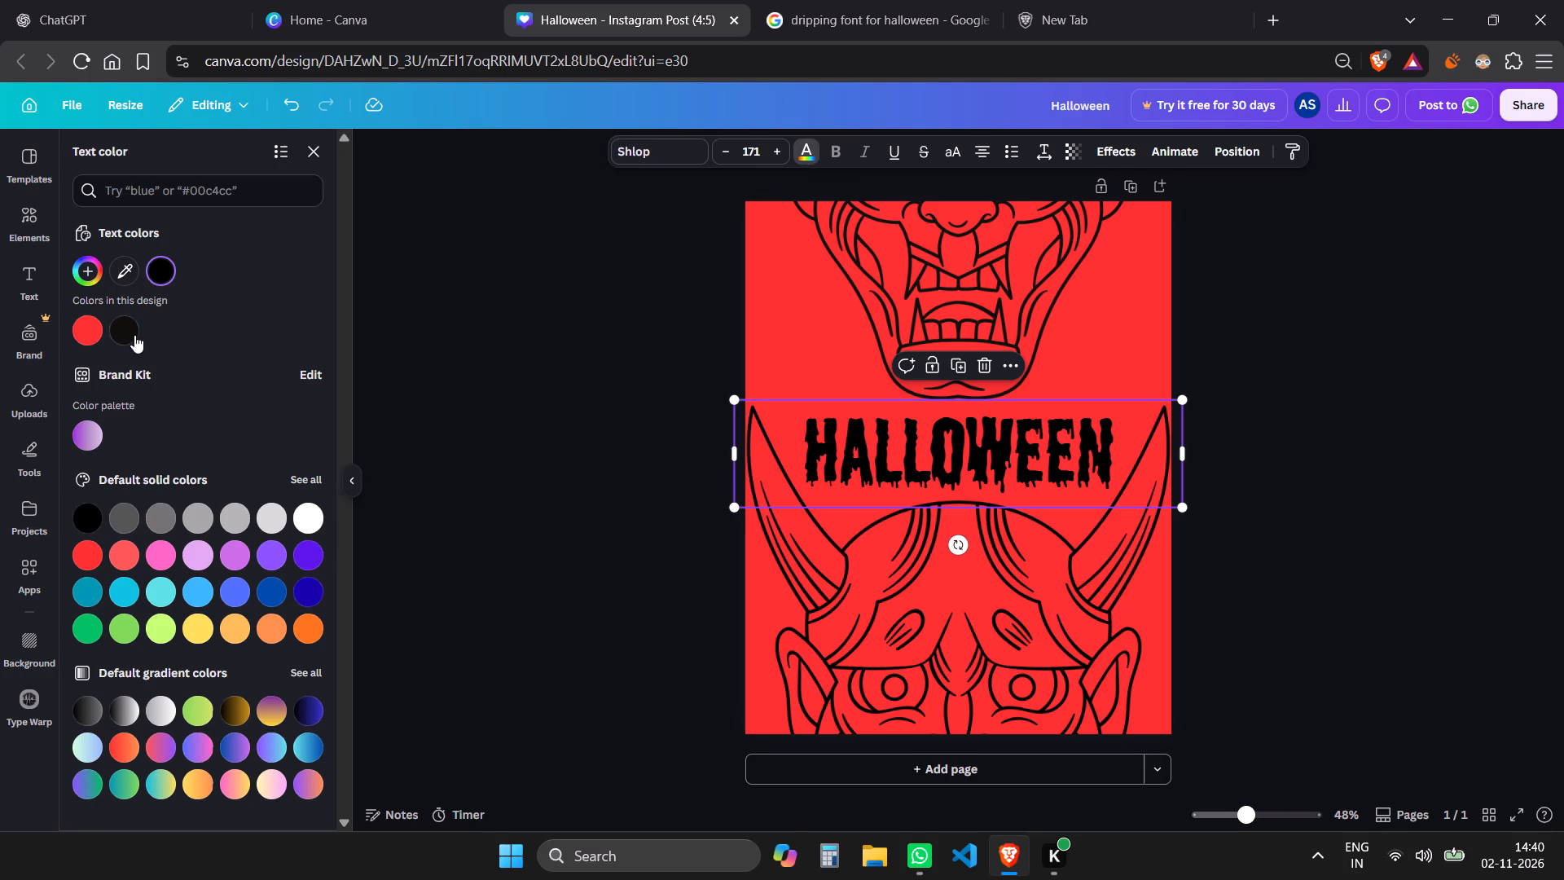
left_click(125, 553)
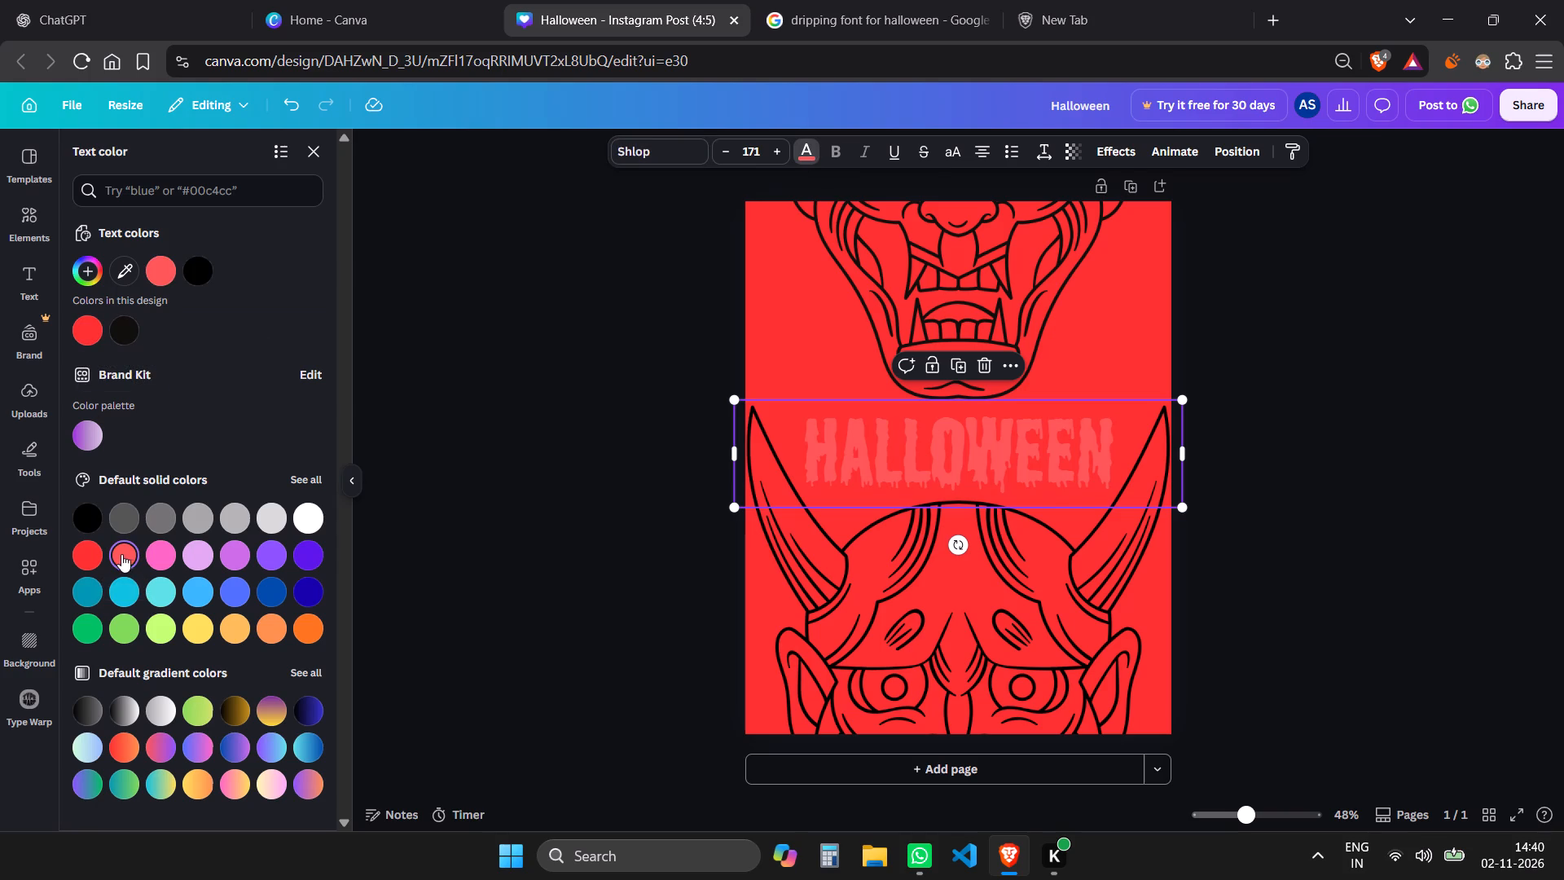
left_click(94, 559)
left_click(127, 557)
left_click(86, 275)
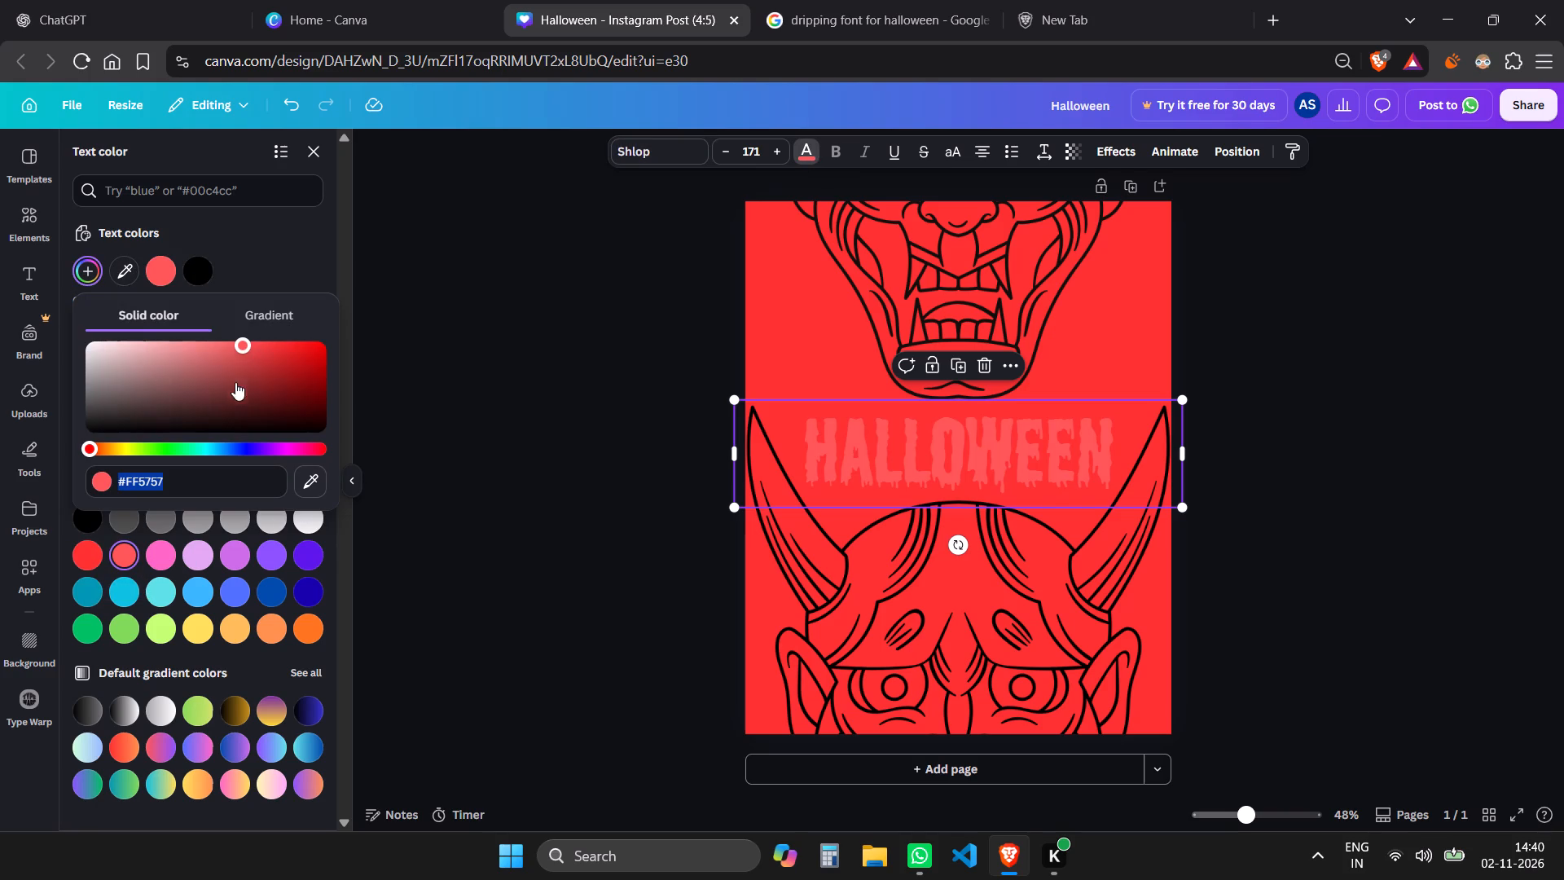
left_click_drag(242, 345, 352, 389)
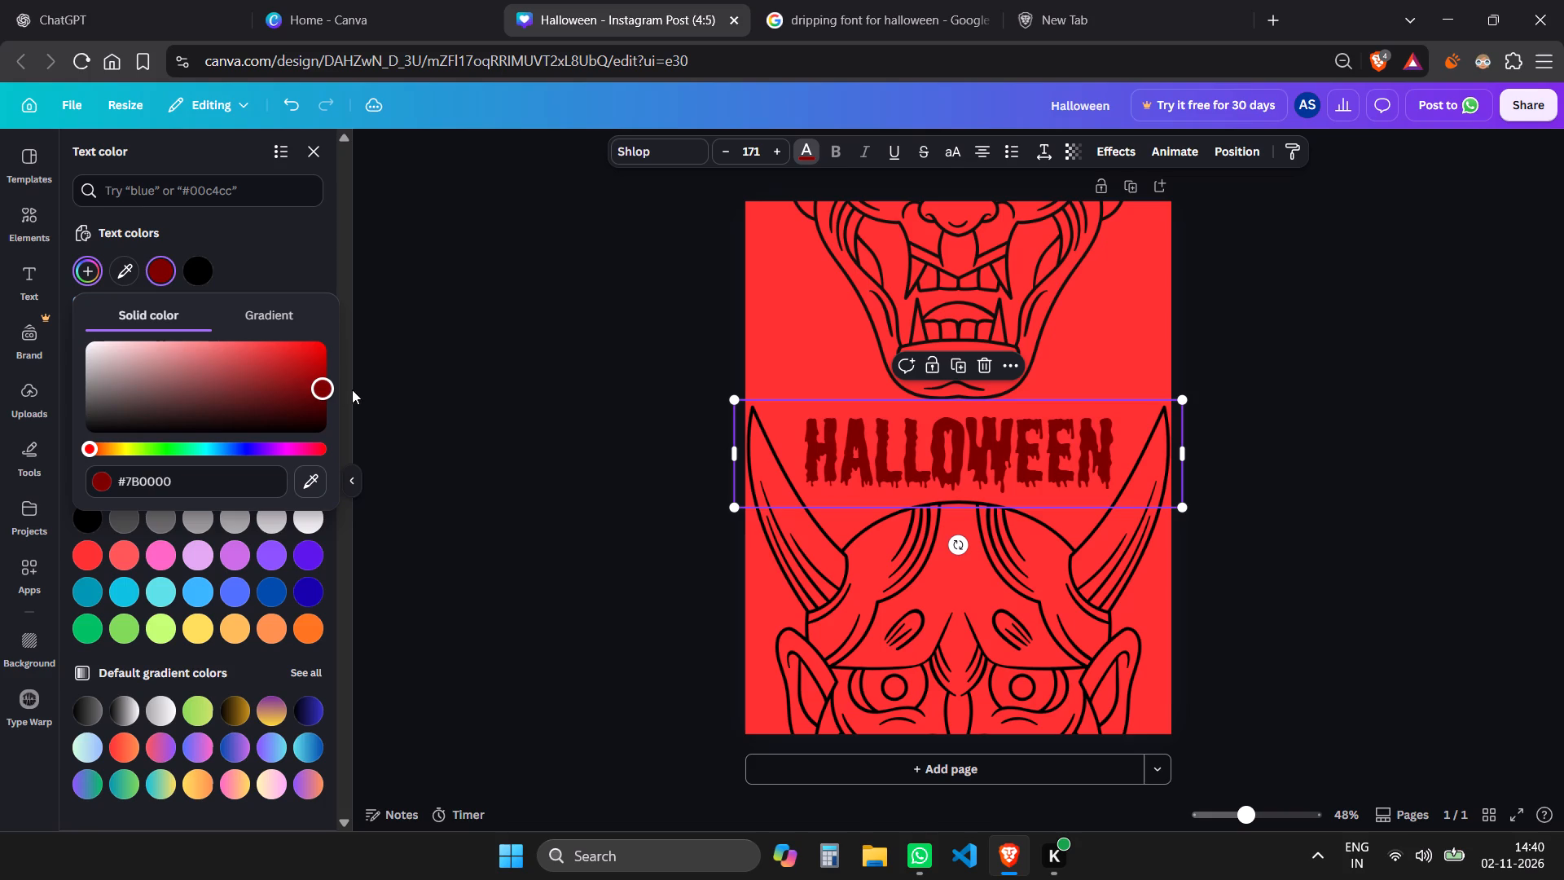
left_click_drag(352, 389, 367, 389)
left_click(789, 314)
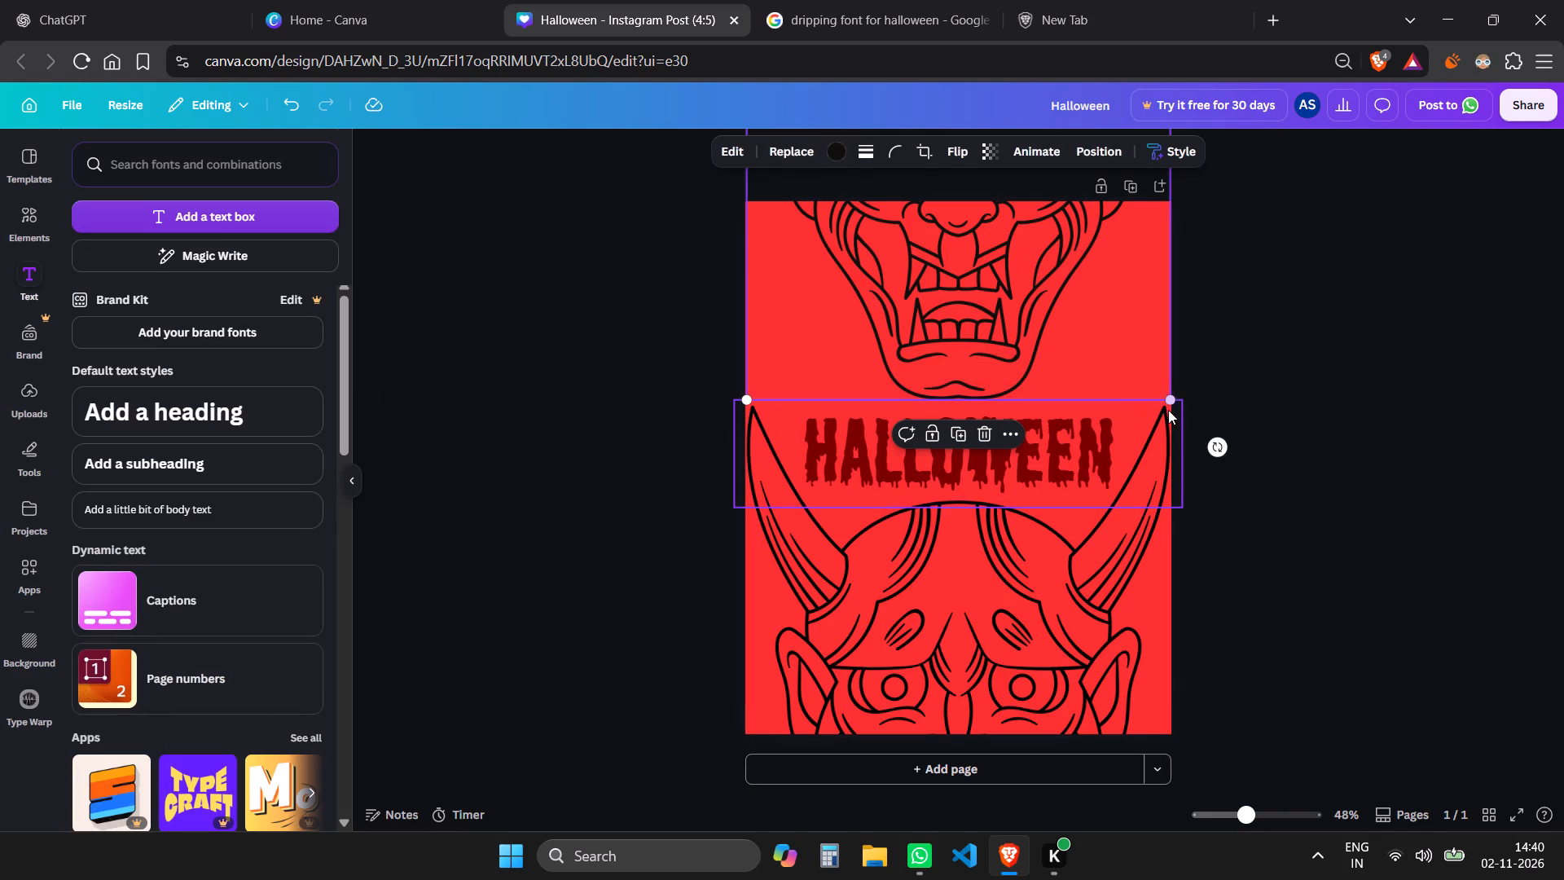
left_click(588, 397)
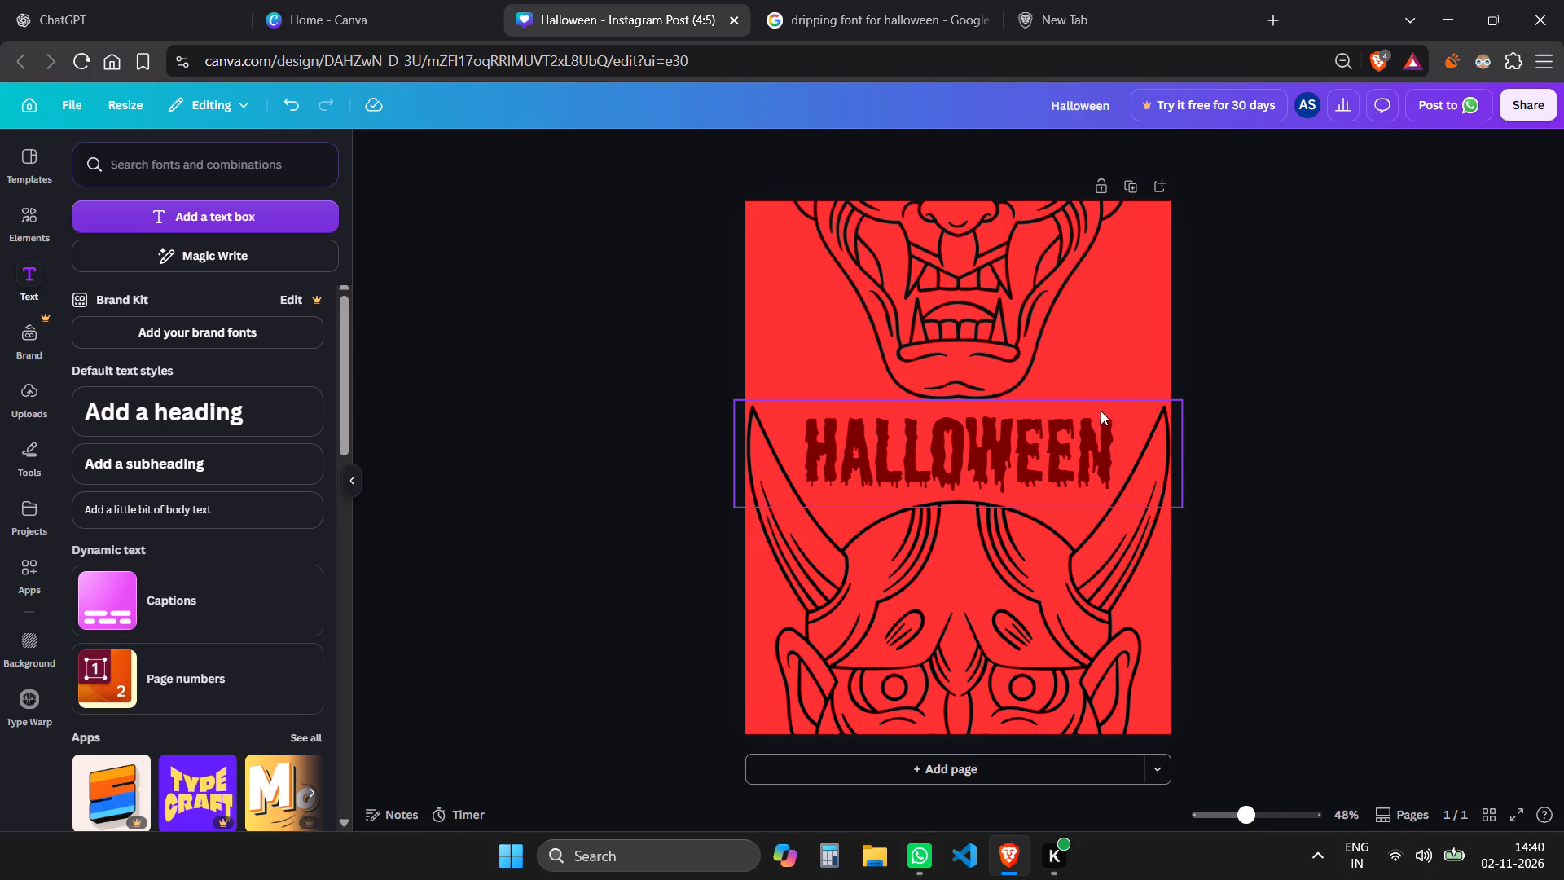
Narrow the Halloween text box to fit closely around the word and recentre it horizontally between the two masks.
left_click(1082, 420)
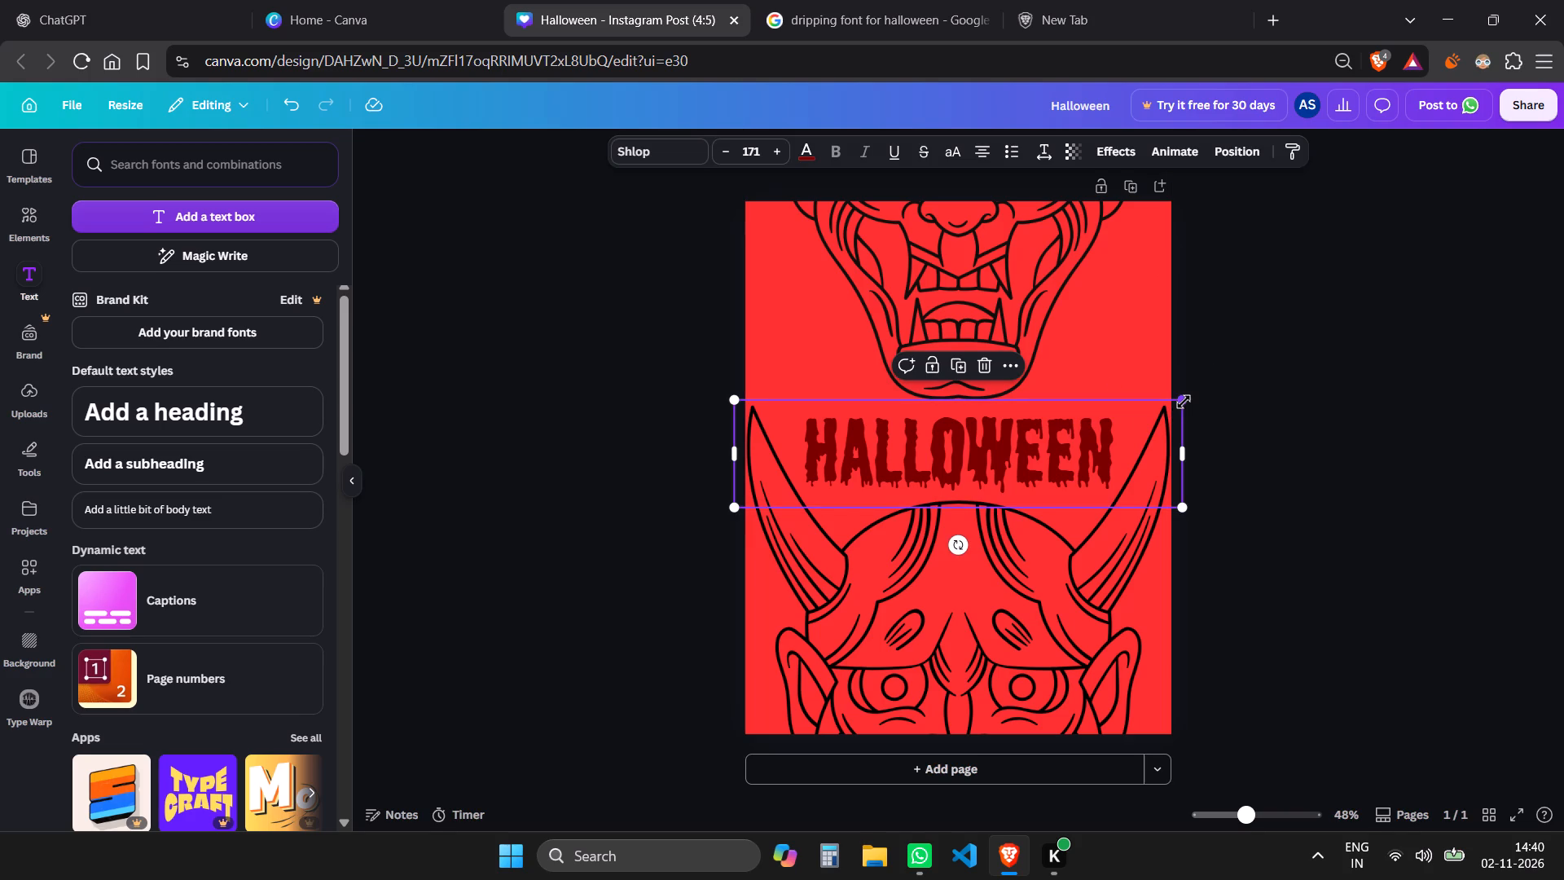
left_click_drag(1183, 455, 1105, 463)
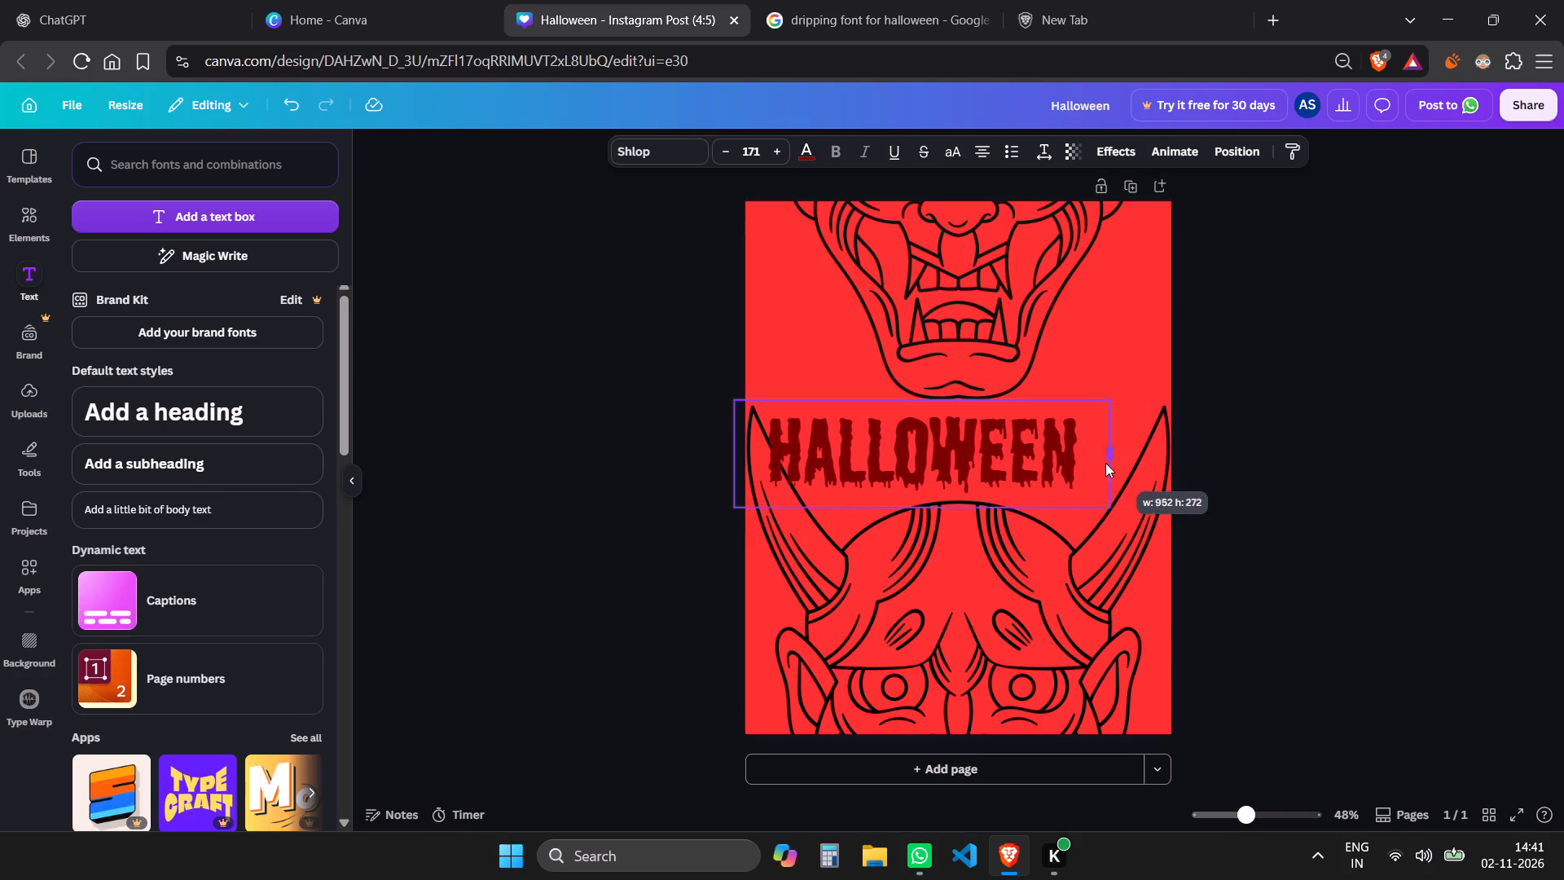
left_click_drag(1105, 463, 1081, 465)
left_click_drag(930, 455, 970, 456)
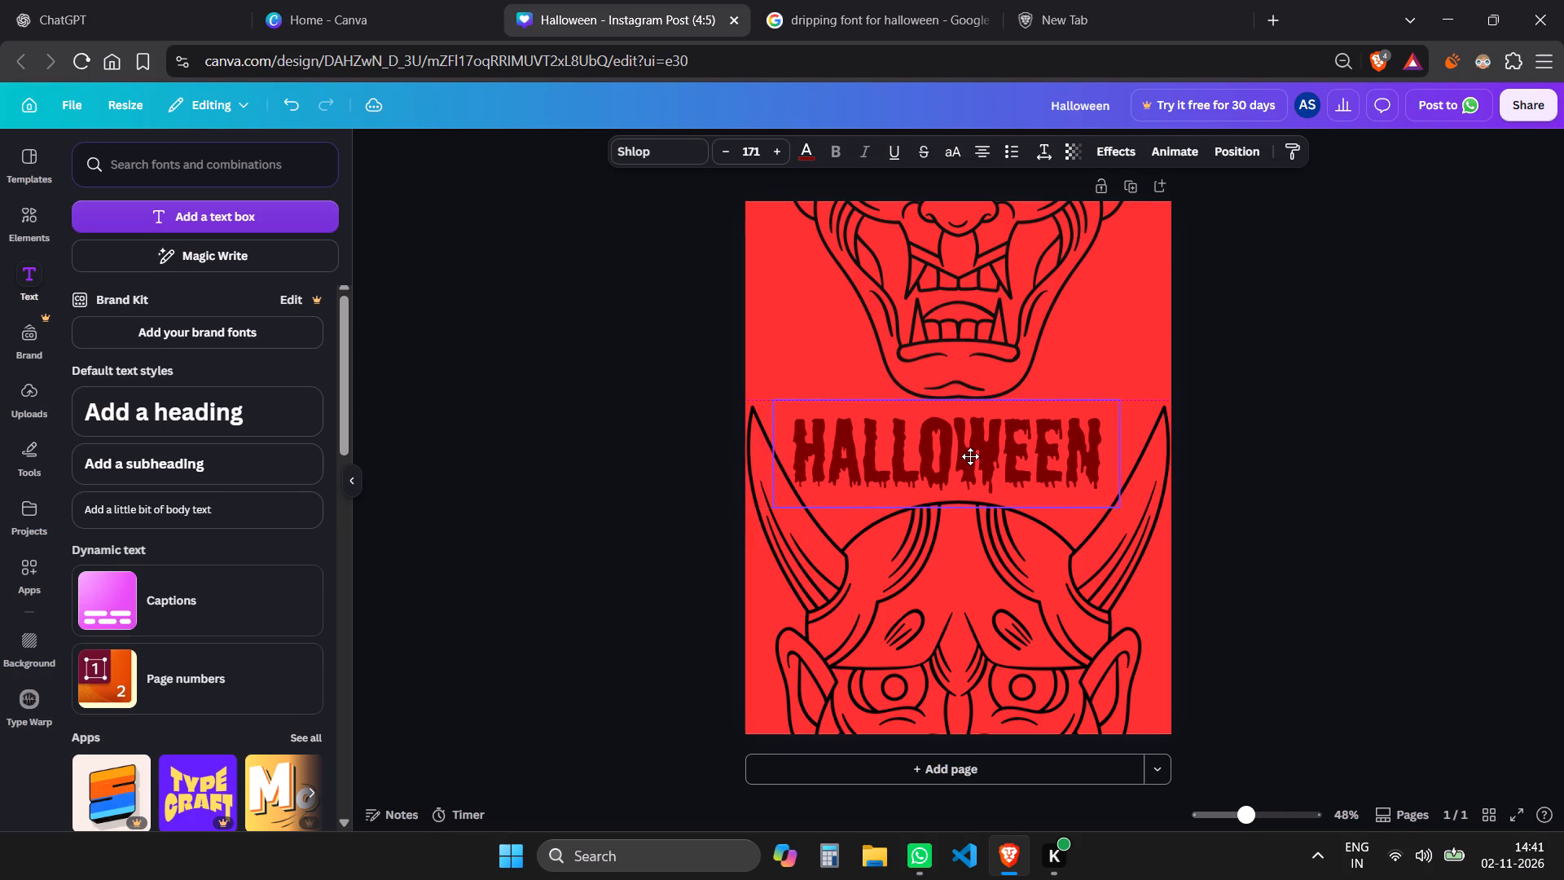
left_click_drag(970, 456, 980, 456)
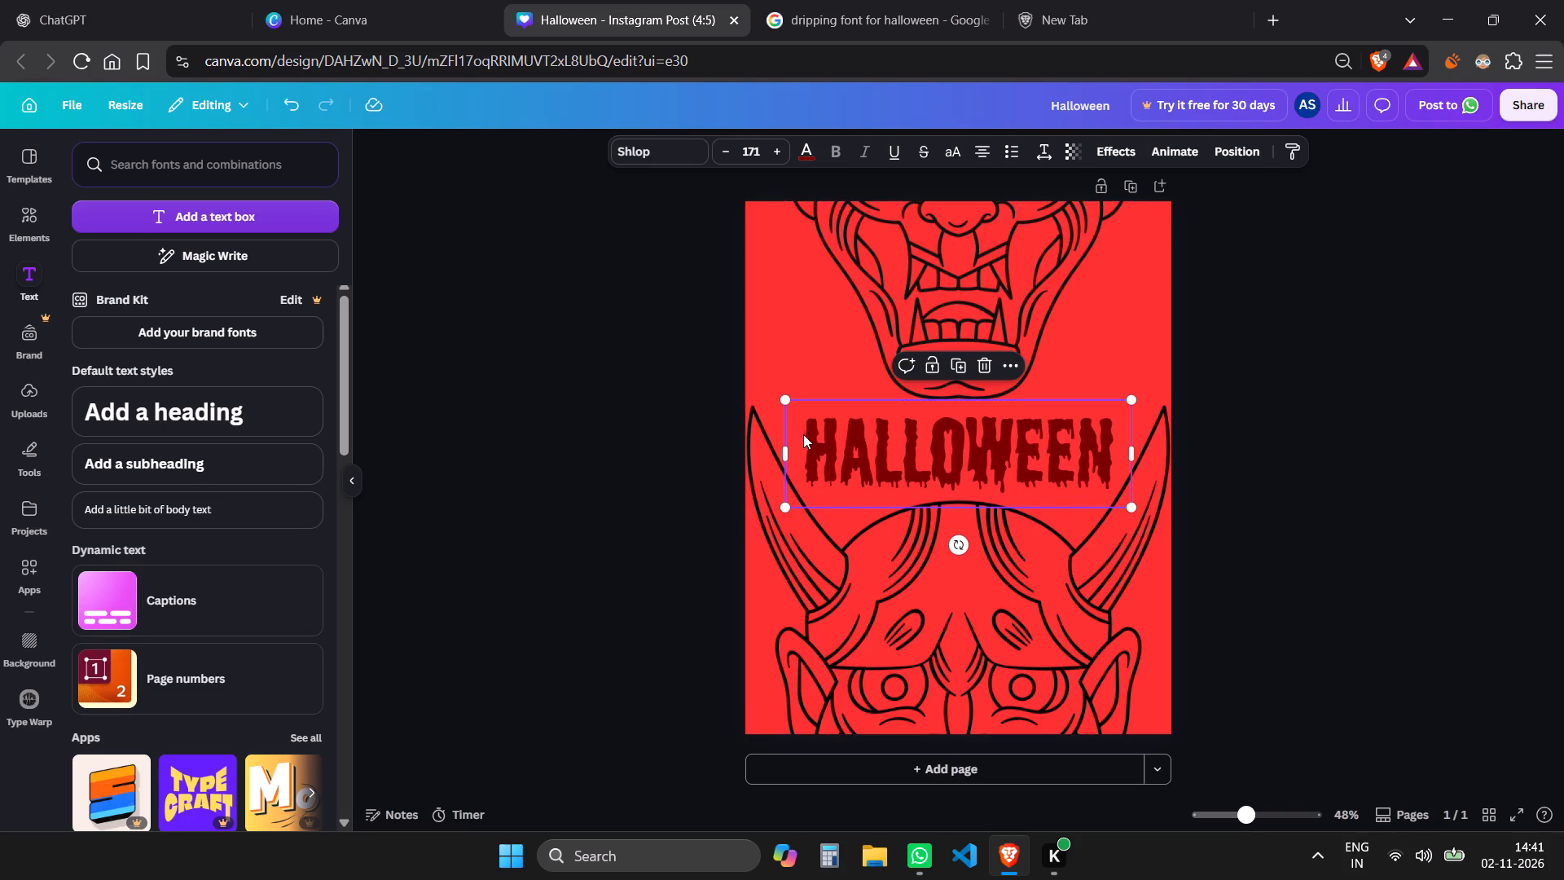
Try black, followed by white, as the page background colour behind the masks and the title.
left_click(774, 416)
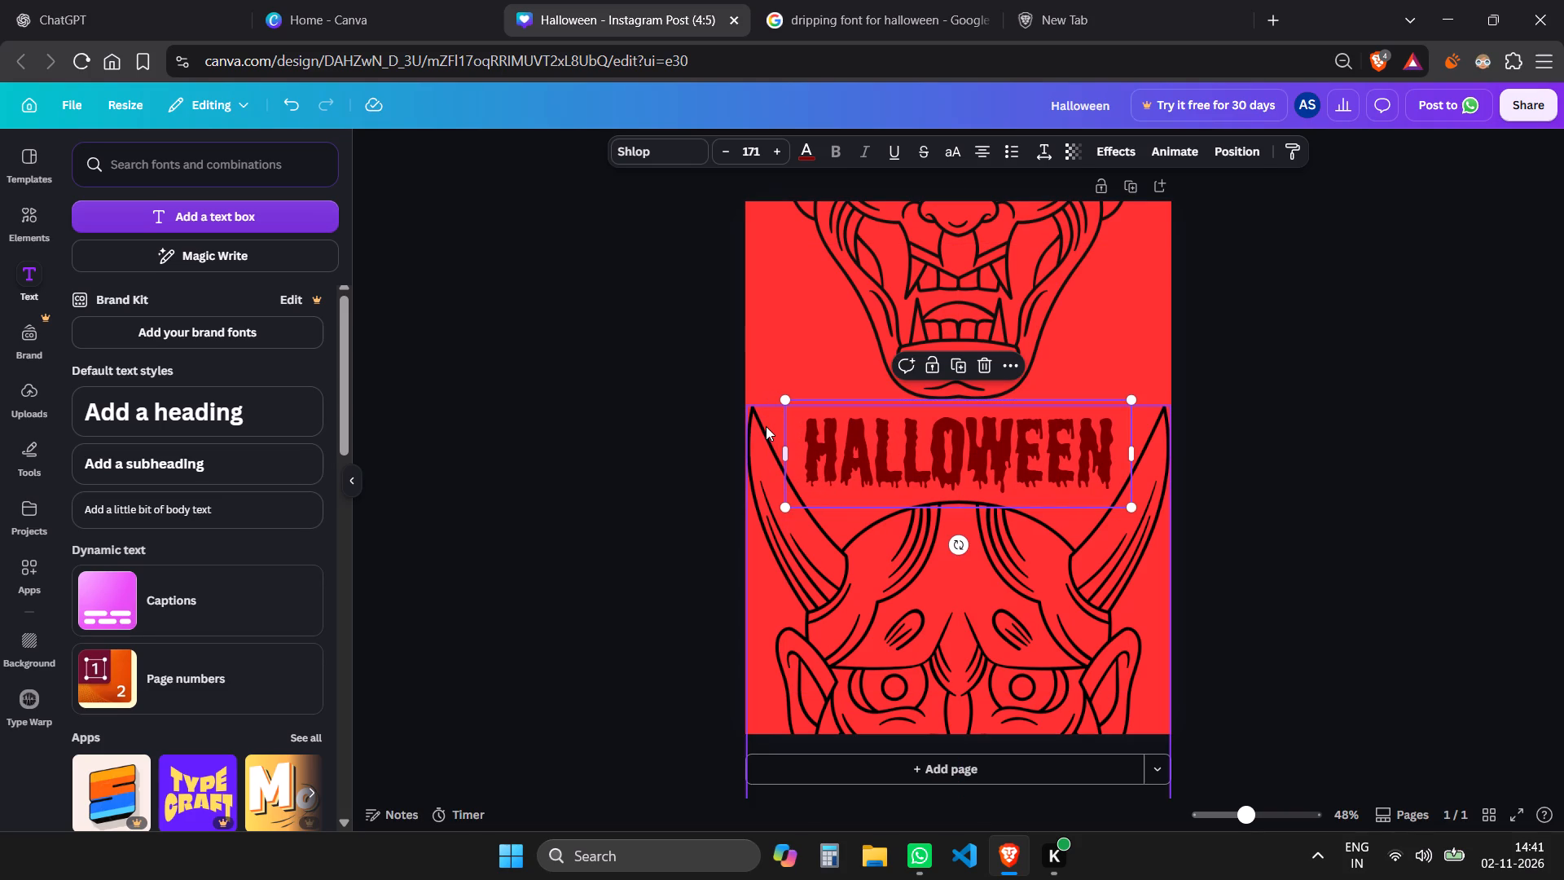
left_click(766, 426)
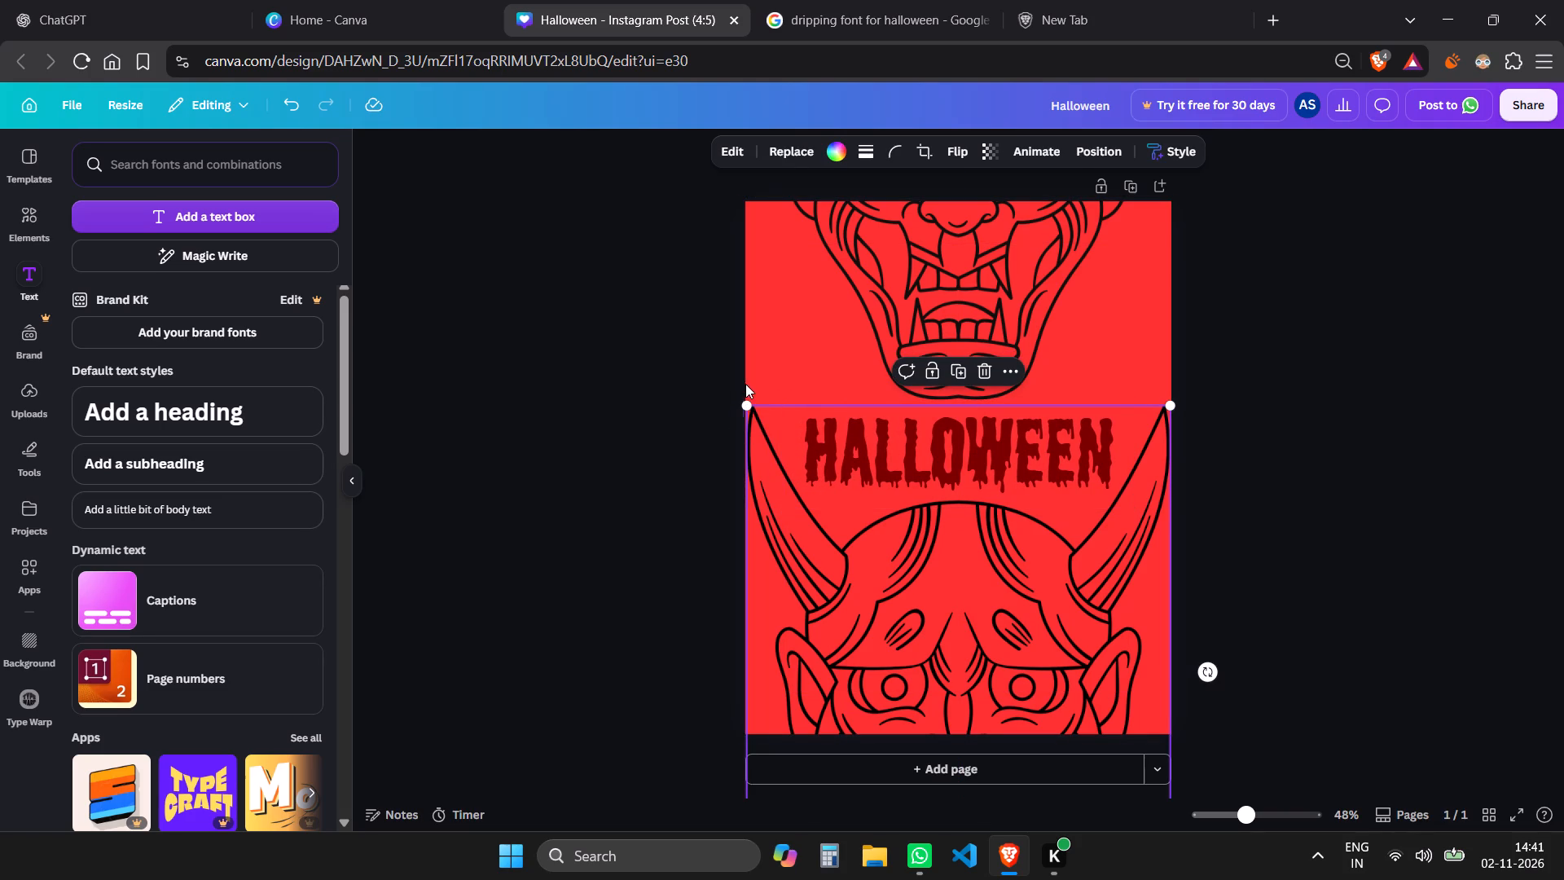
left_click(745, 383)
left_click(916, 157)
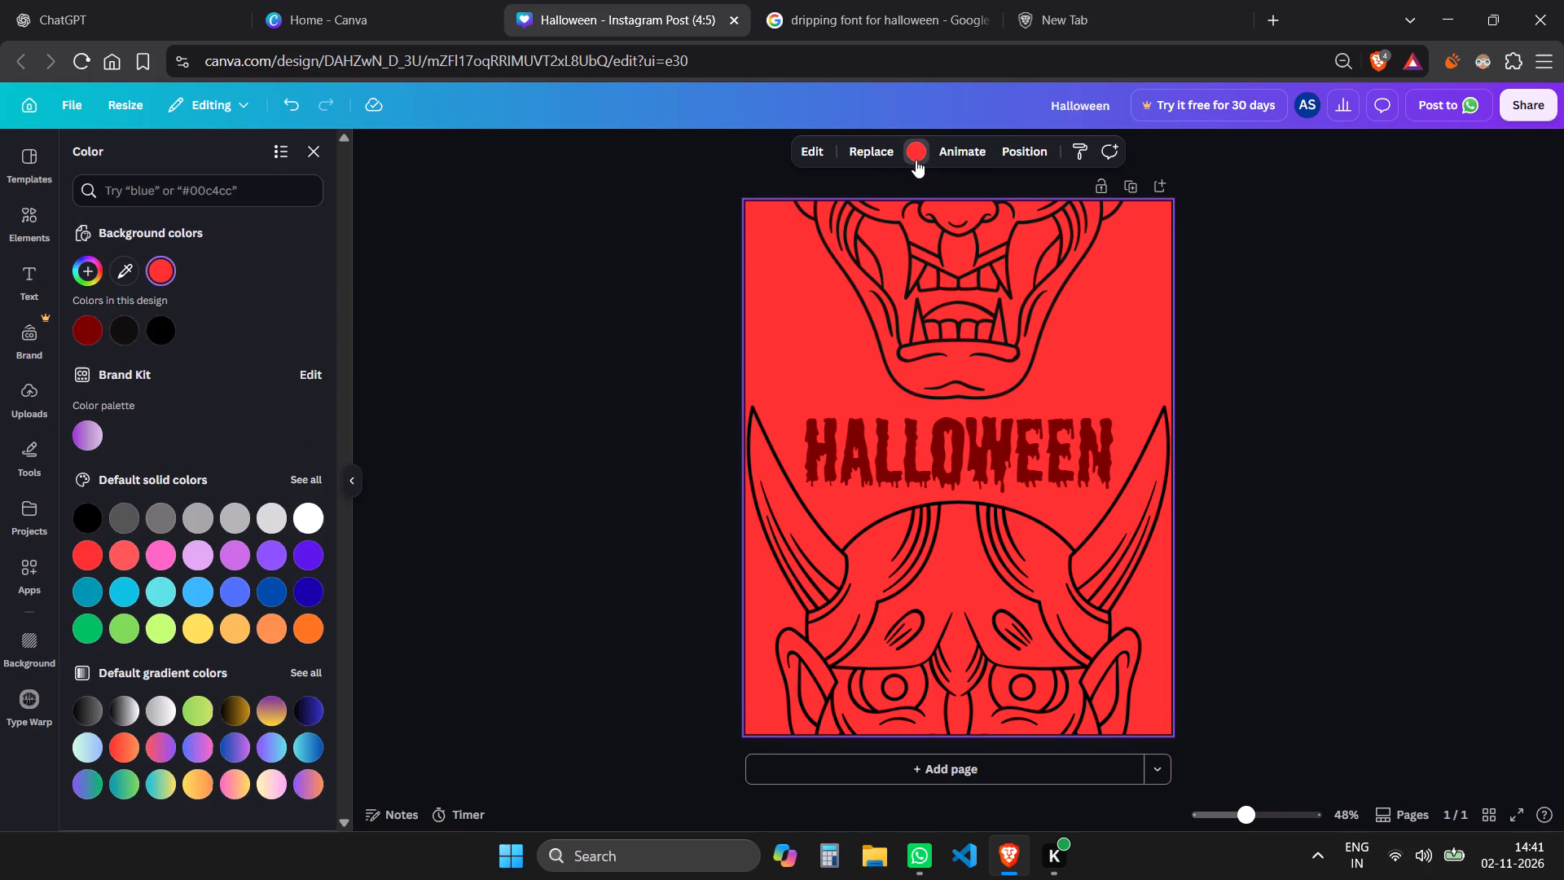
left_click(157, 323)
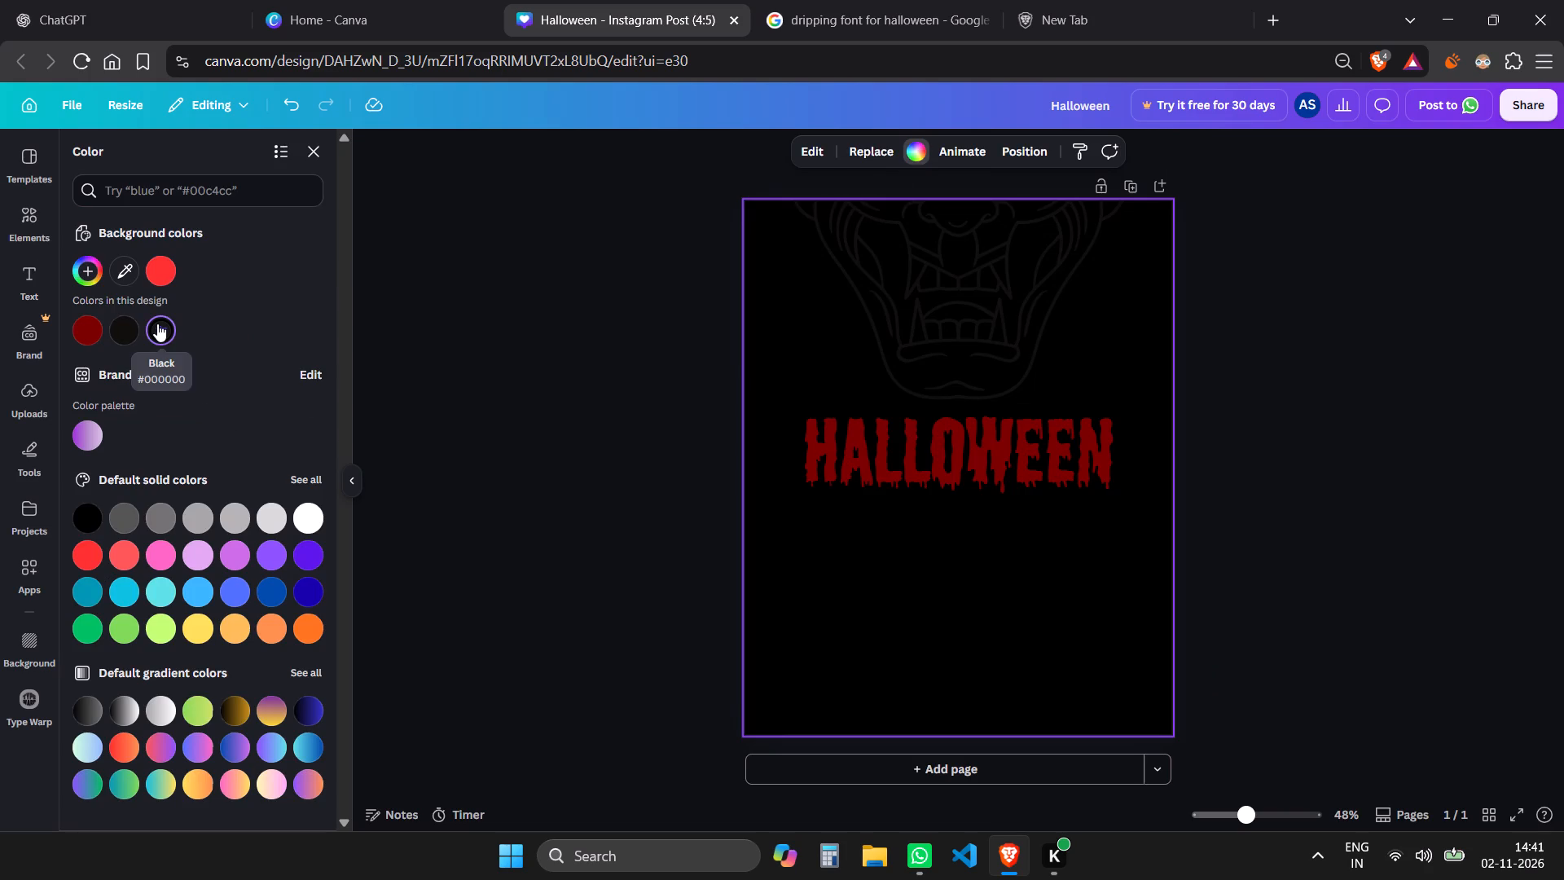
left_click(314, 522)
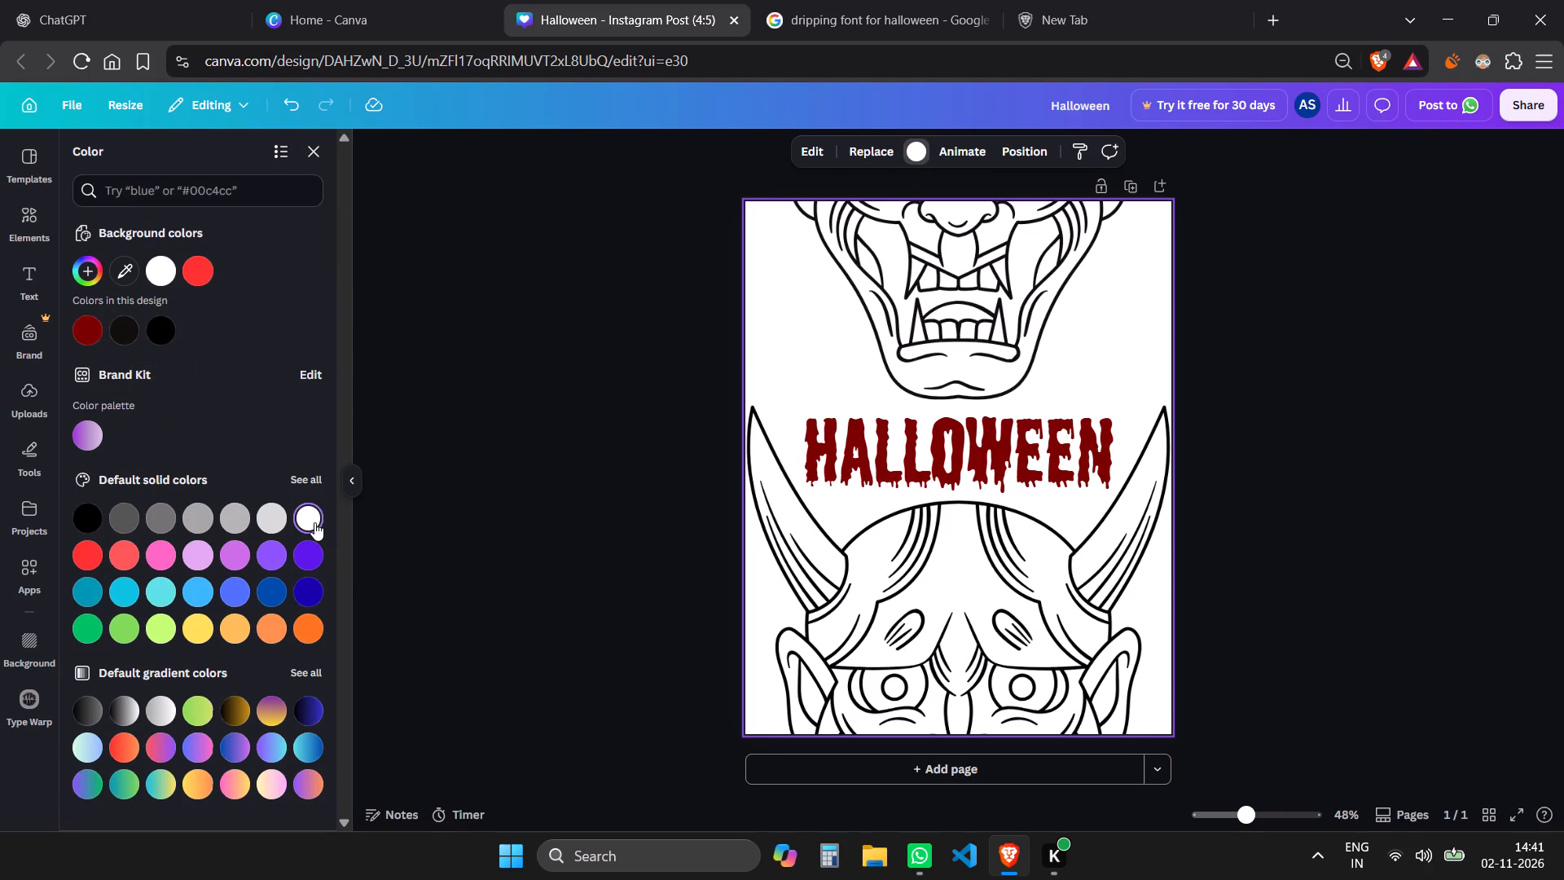
Recolour the upper demon mask from its near-black shade to the pure black already used in the design.
left_click(954, 344)
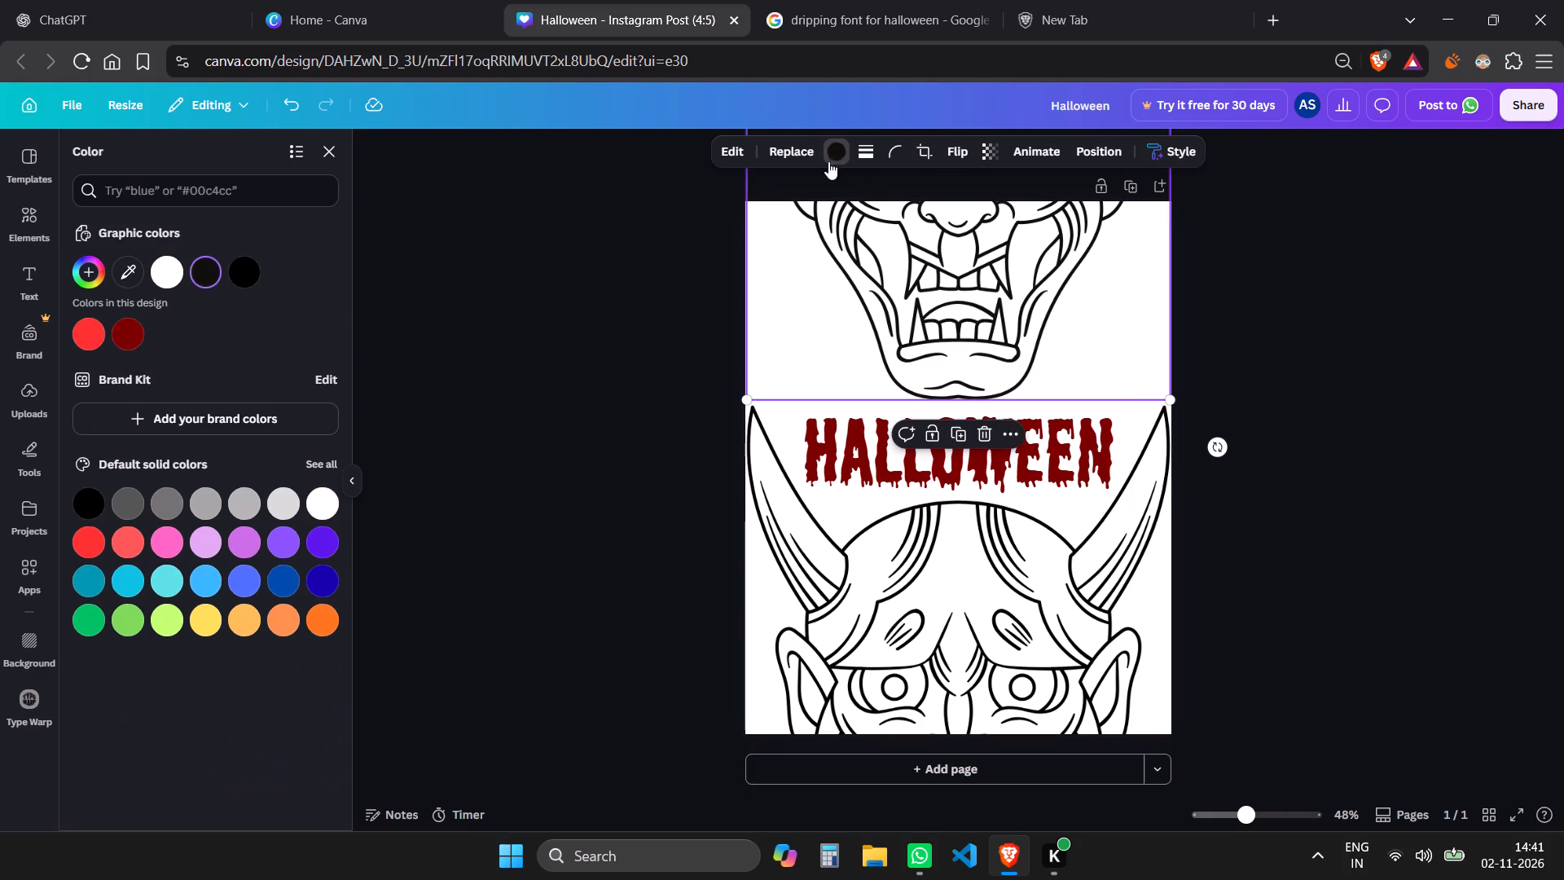
left_click(835, 154)
left_click(842, 147)
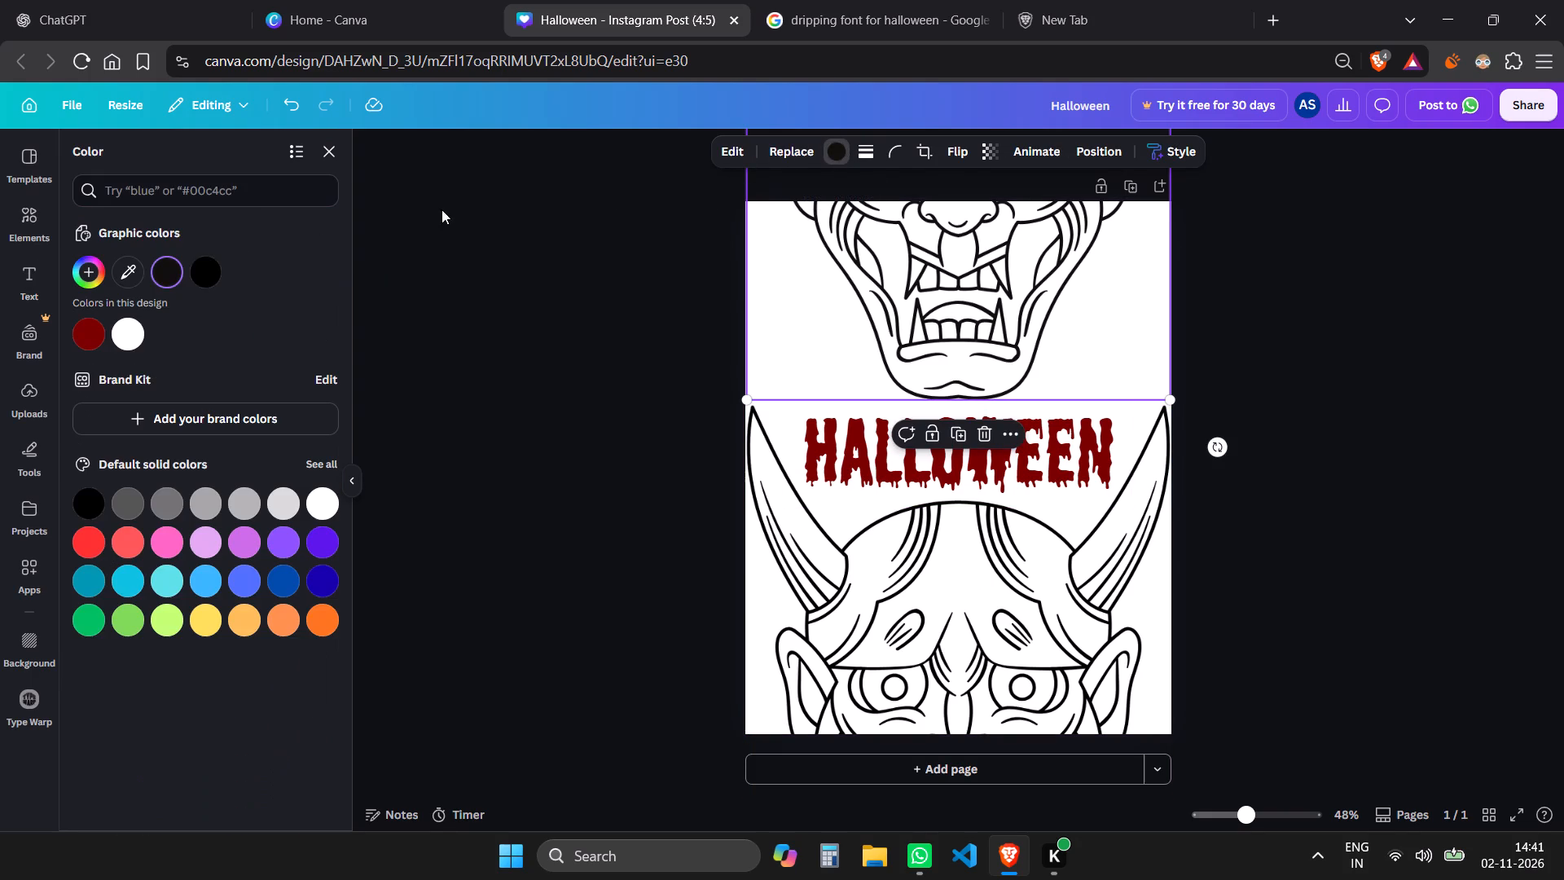
left_click(210, 281)
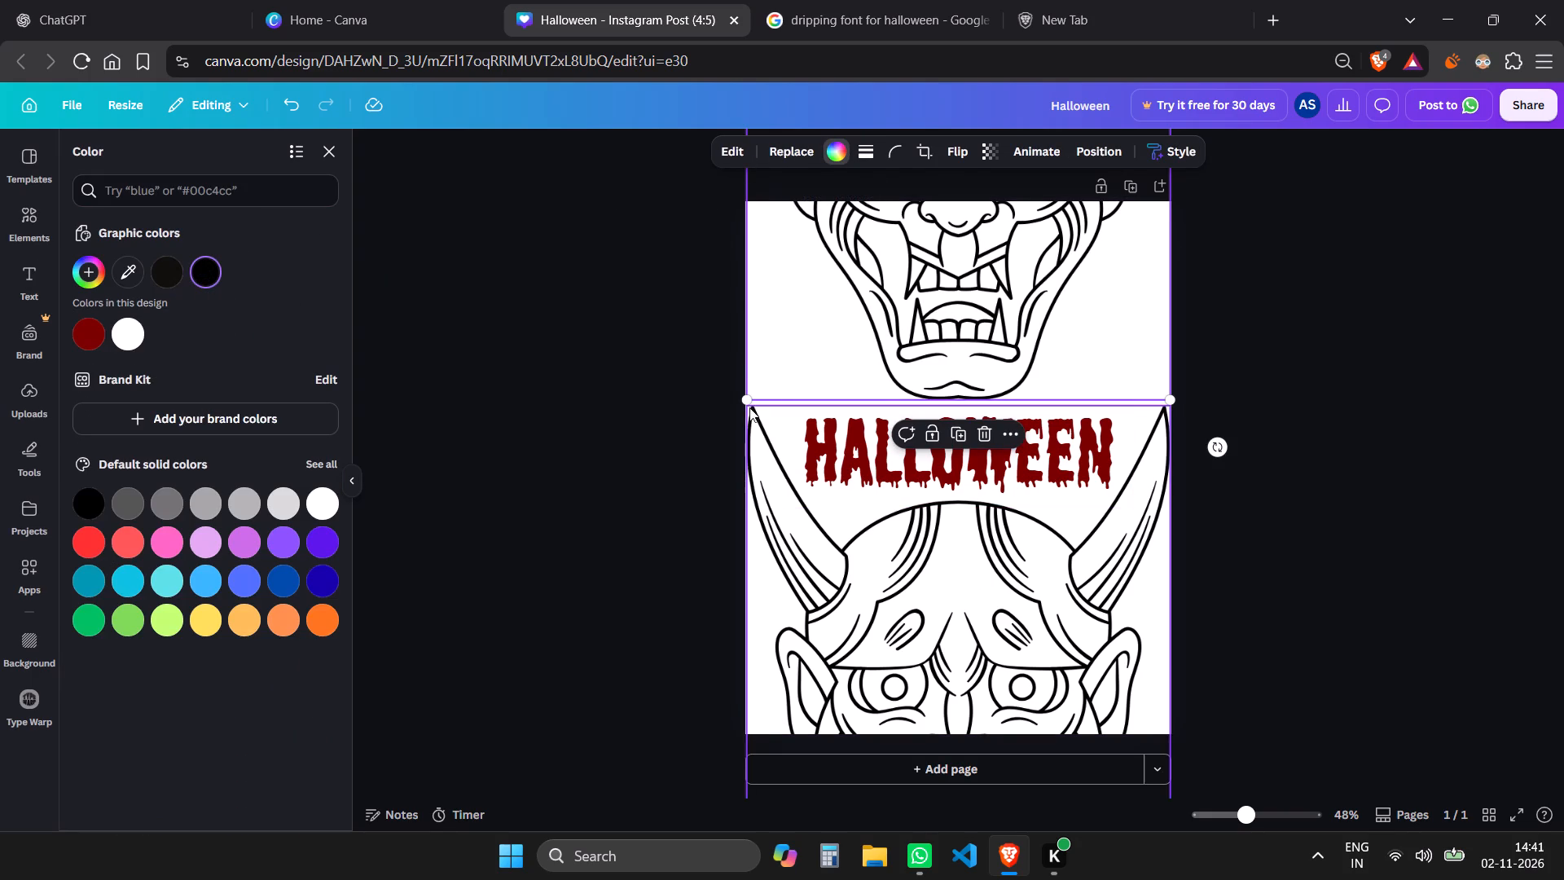
Set the page background to a custom very dark red, #520000, after trying lighter and darker reds.
left_click(745, 418)
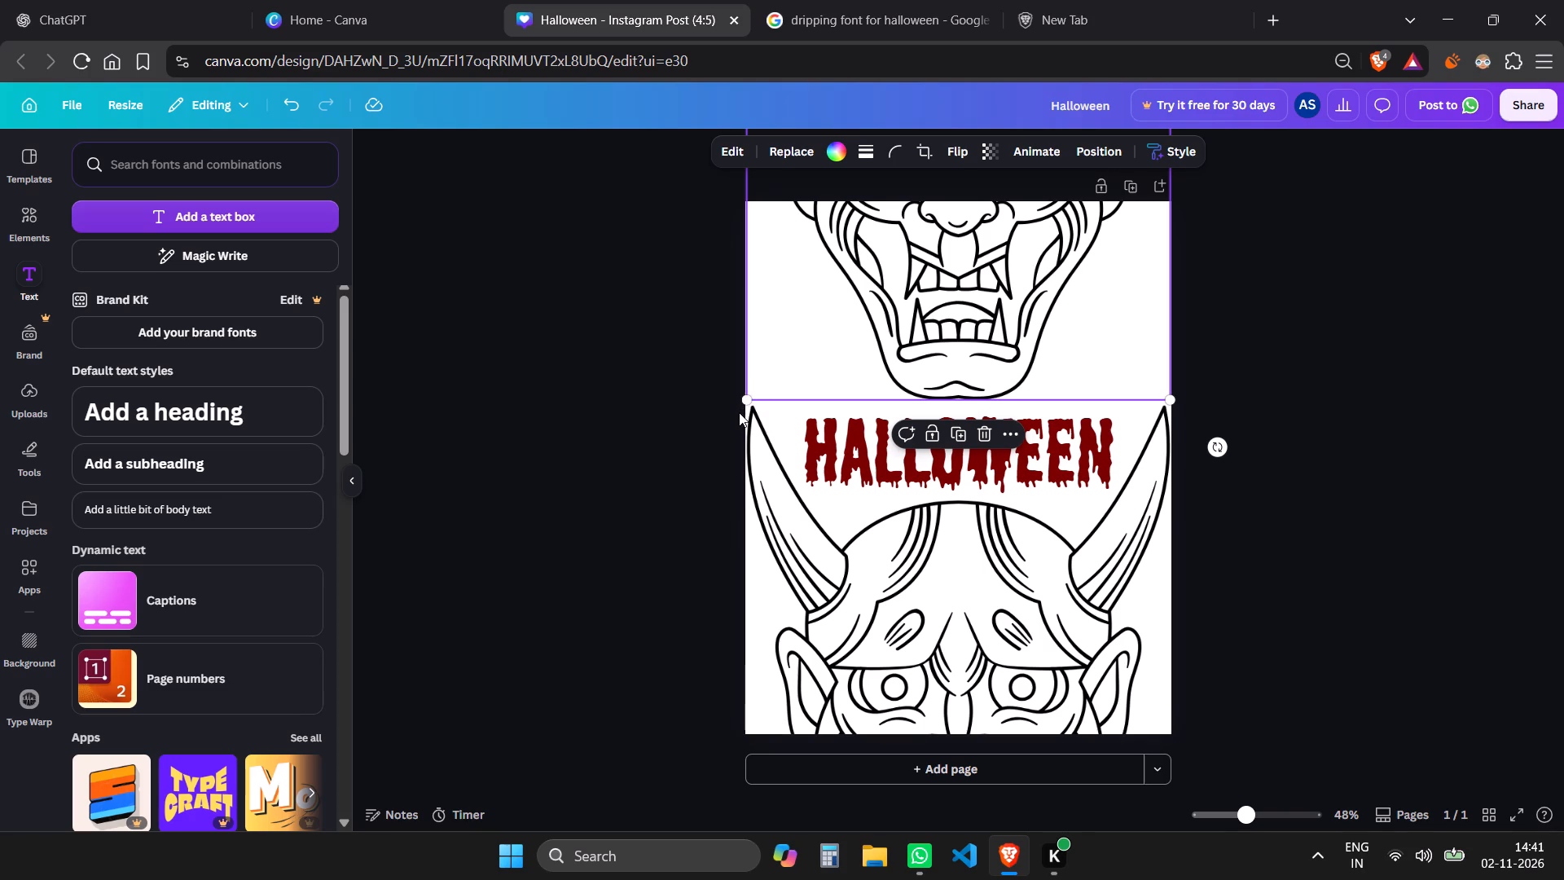
left_click(745, 420)
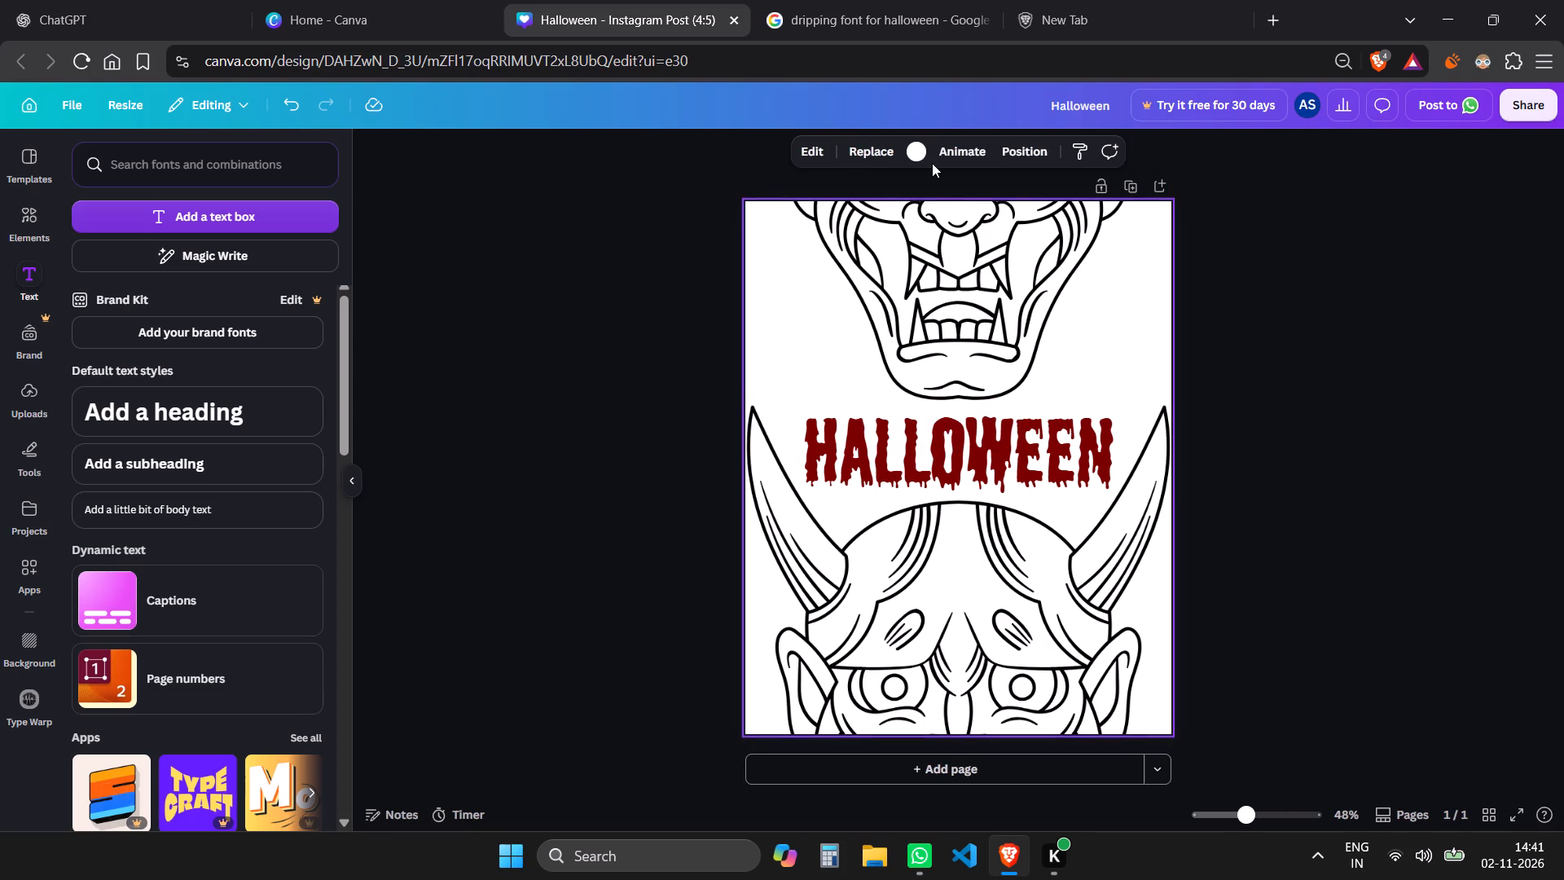
left_click(916, 154)
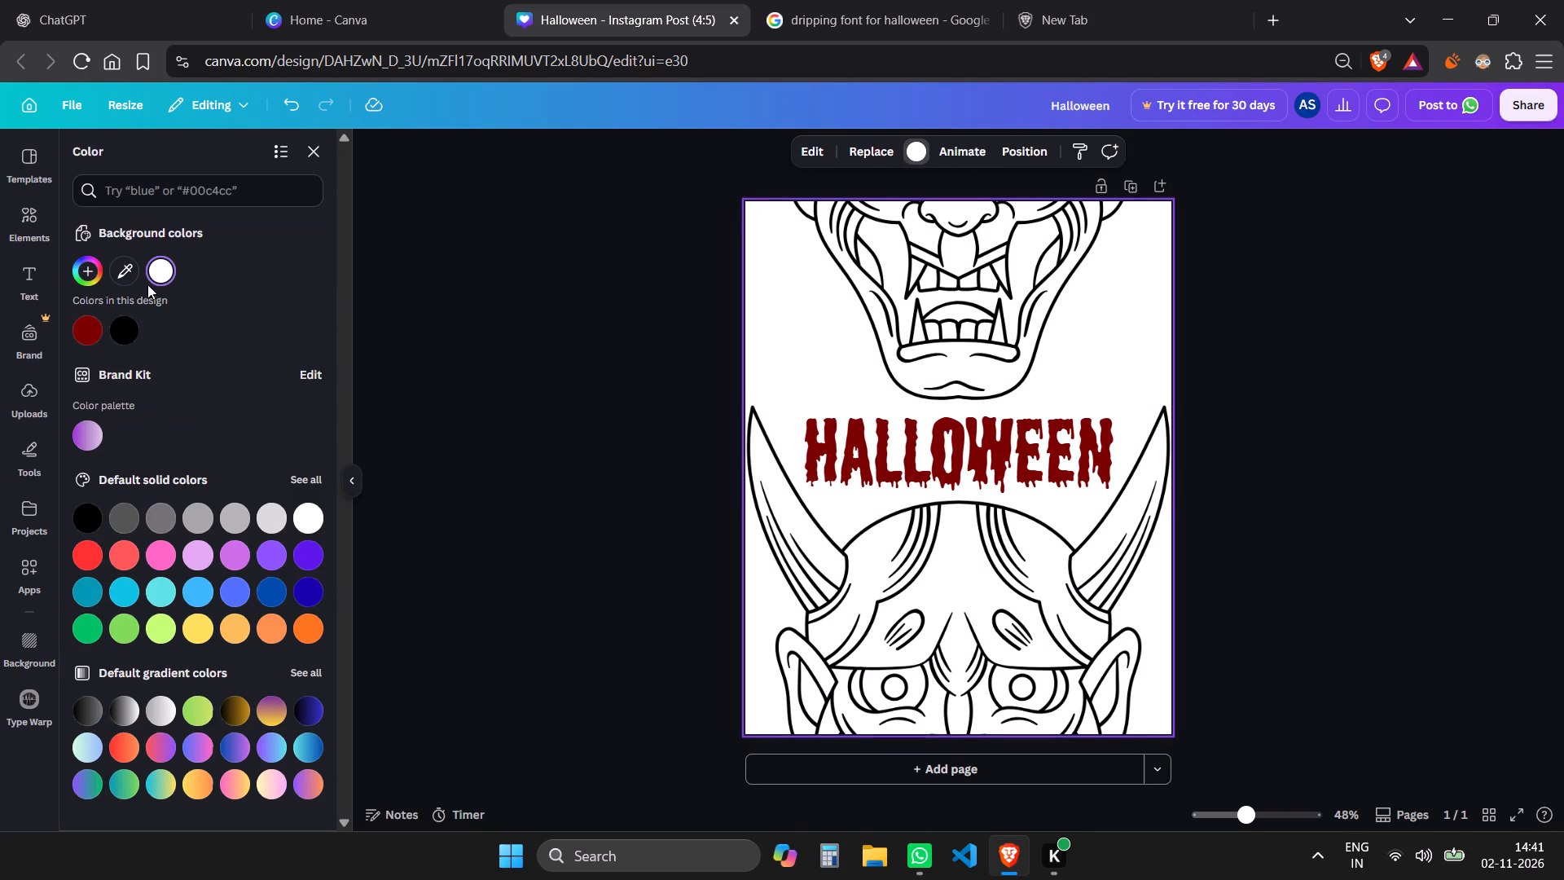
left_click(83, 262)
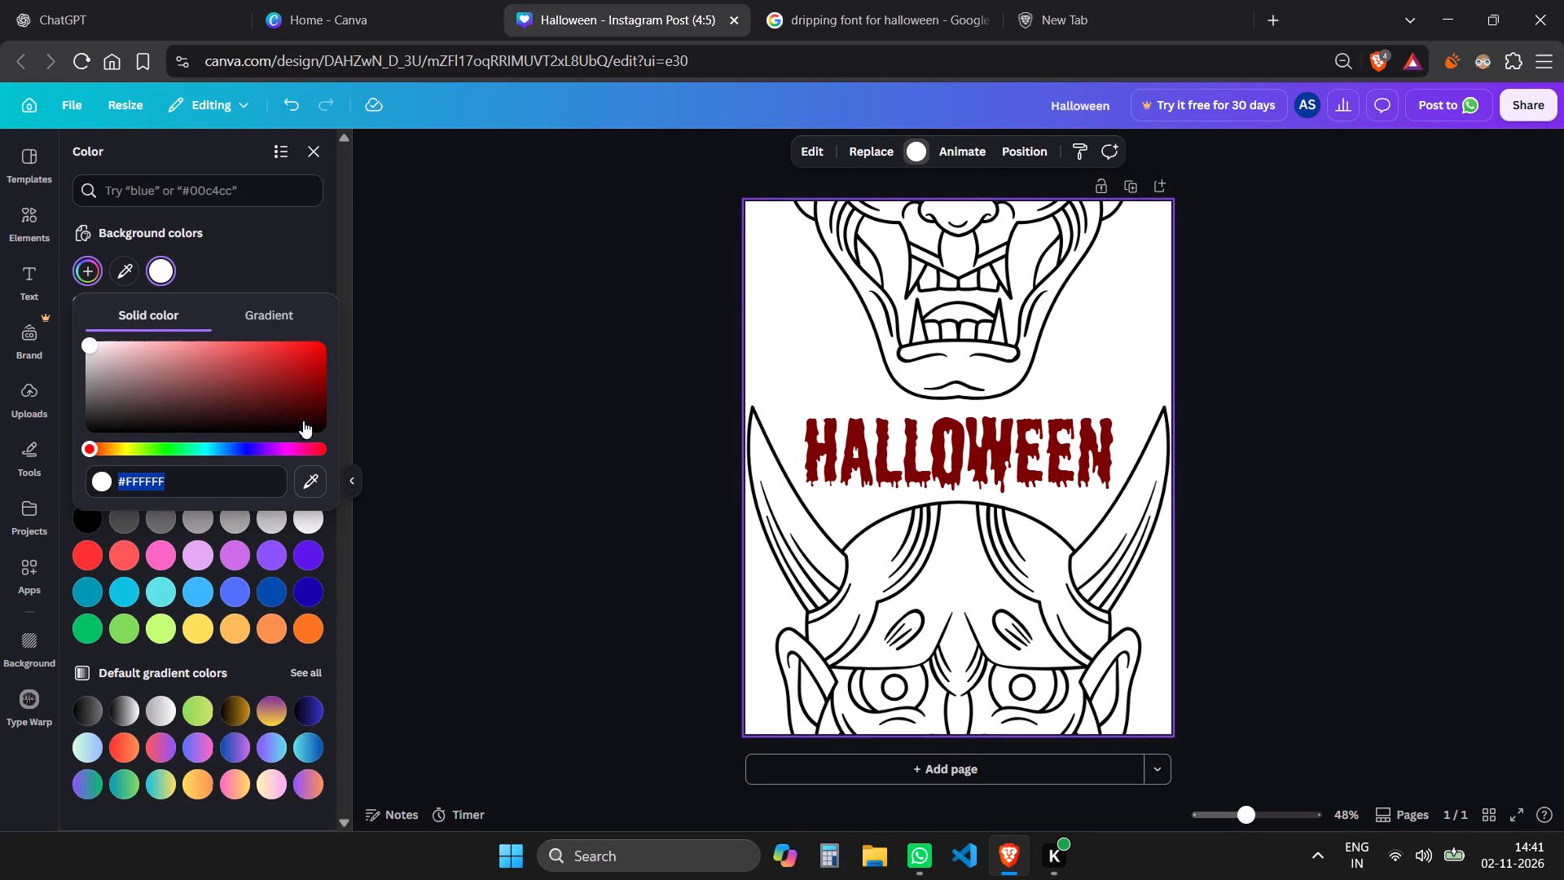
left_click_drag(93, 342, 249, 416)
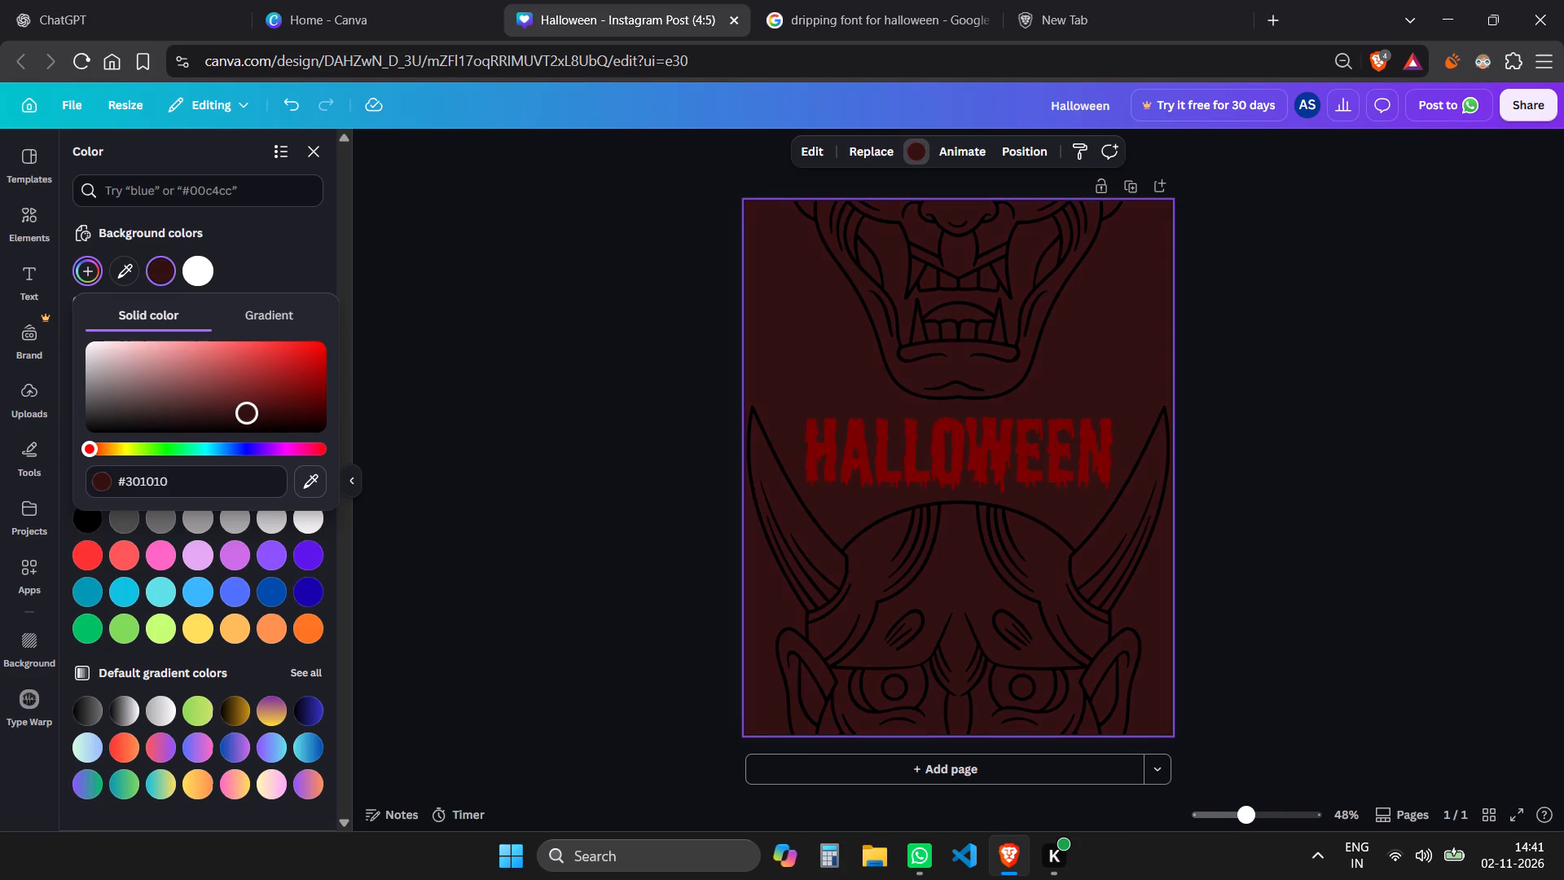
left_click_drag(249, 416, 244, 363)
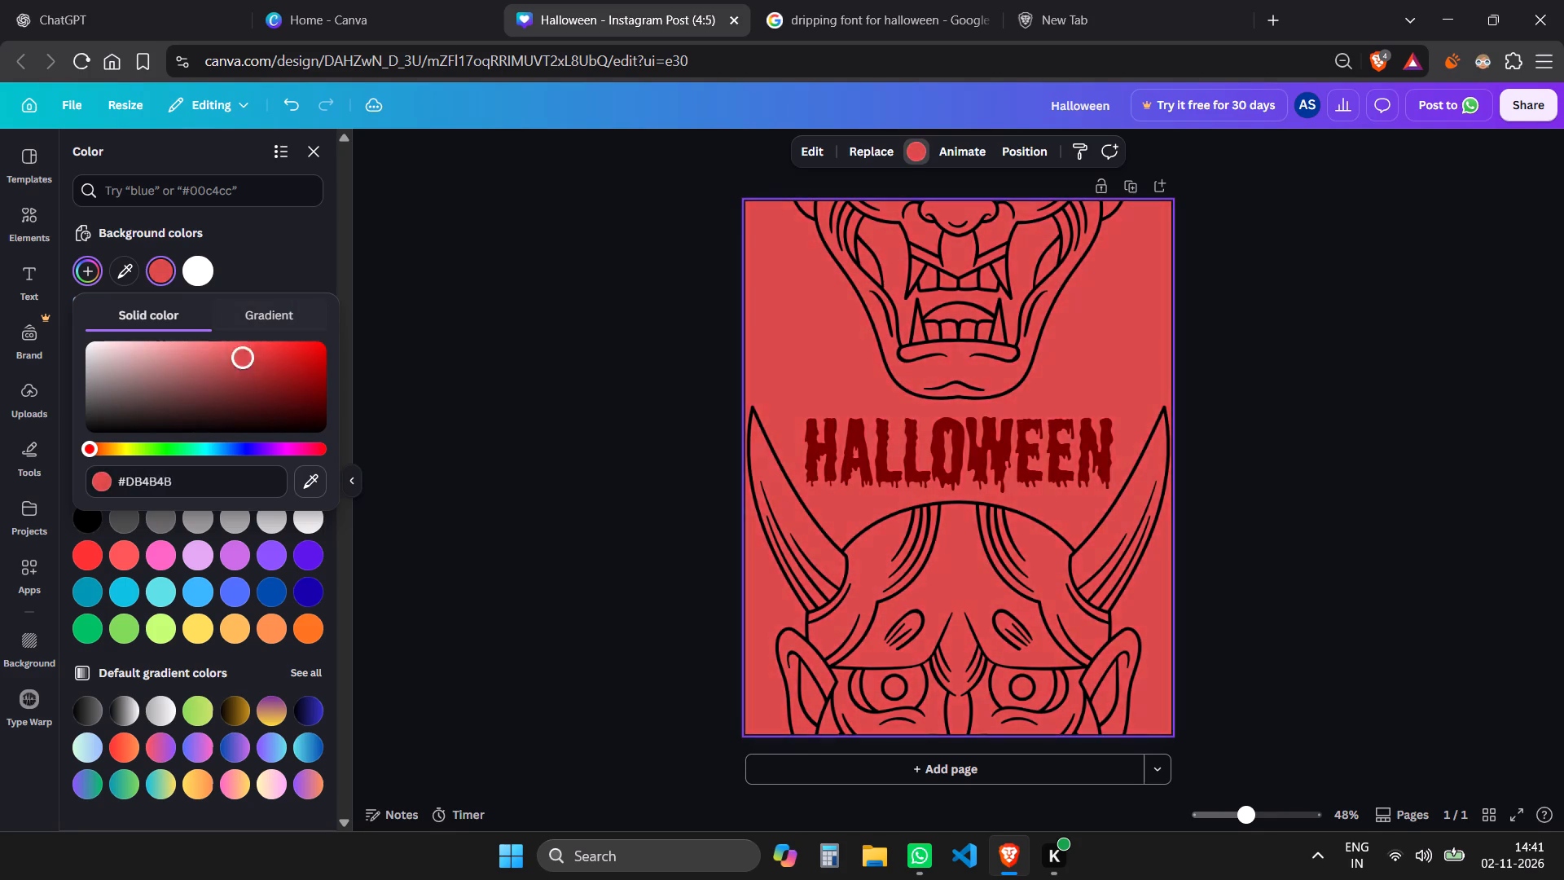
left_click_drag(244, 363, 156, 407)
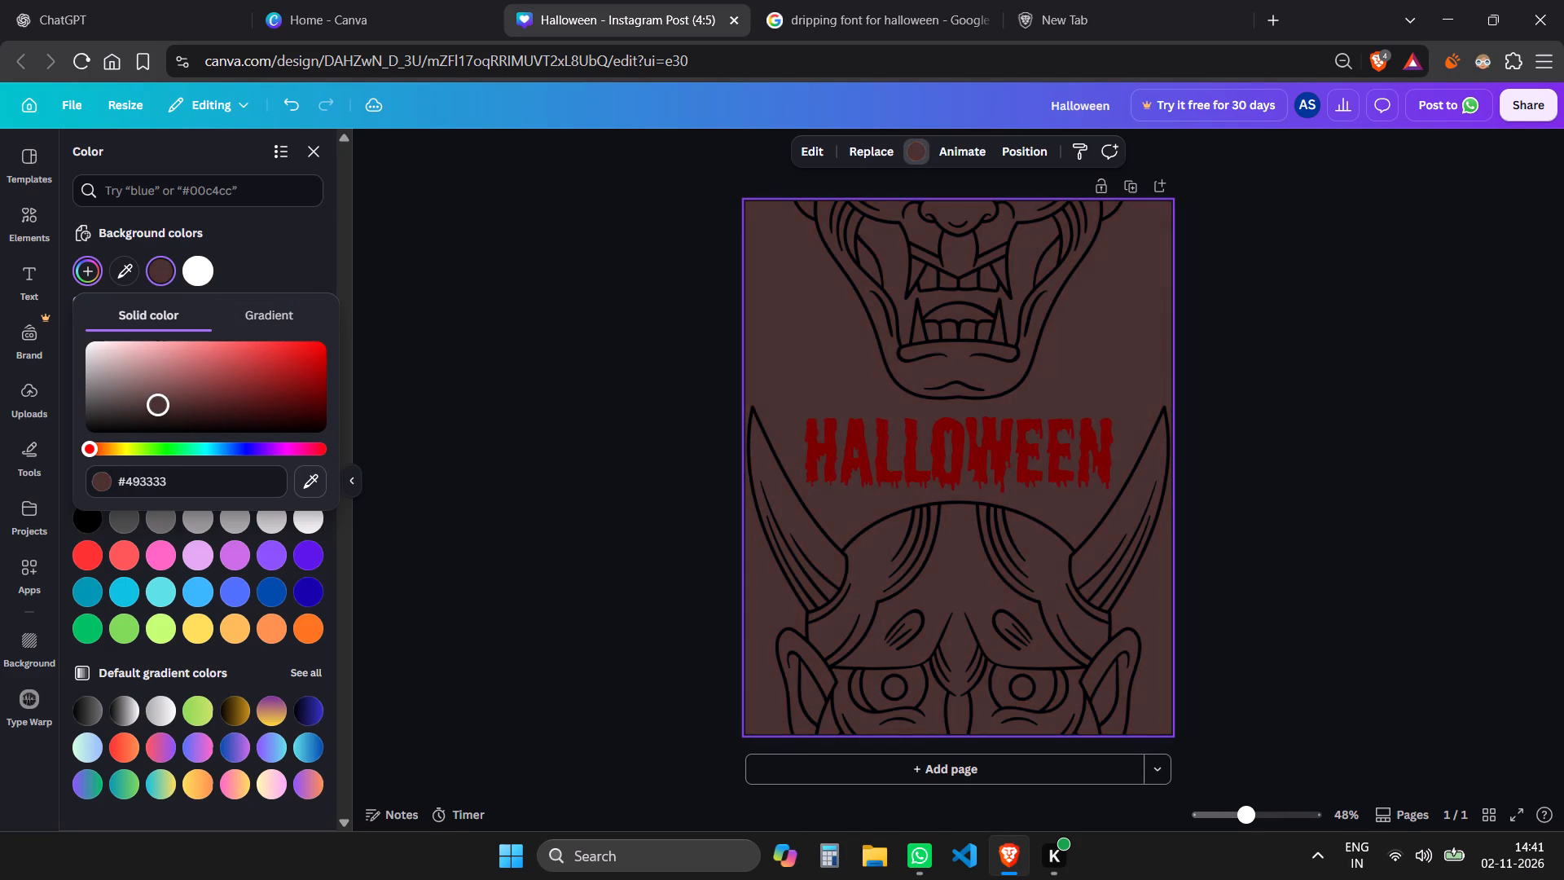
left_click_drag(156, 407, 327, 420)
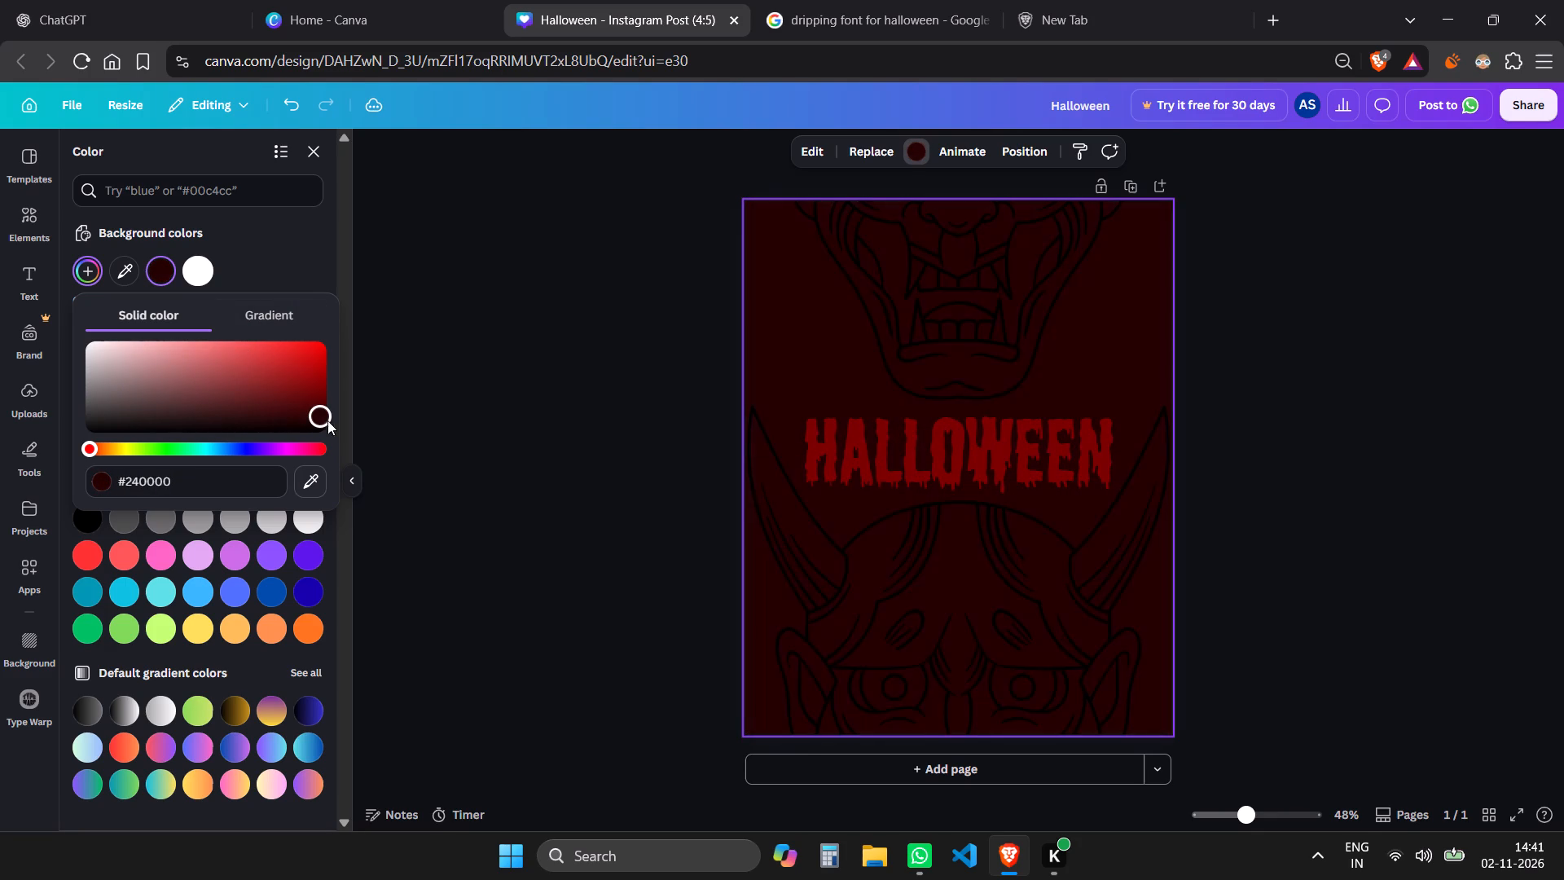
left_click_drag(327, 420, 367, 417)
left_click_drag(367, 417, 374, 404)
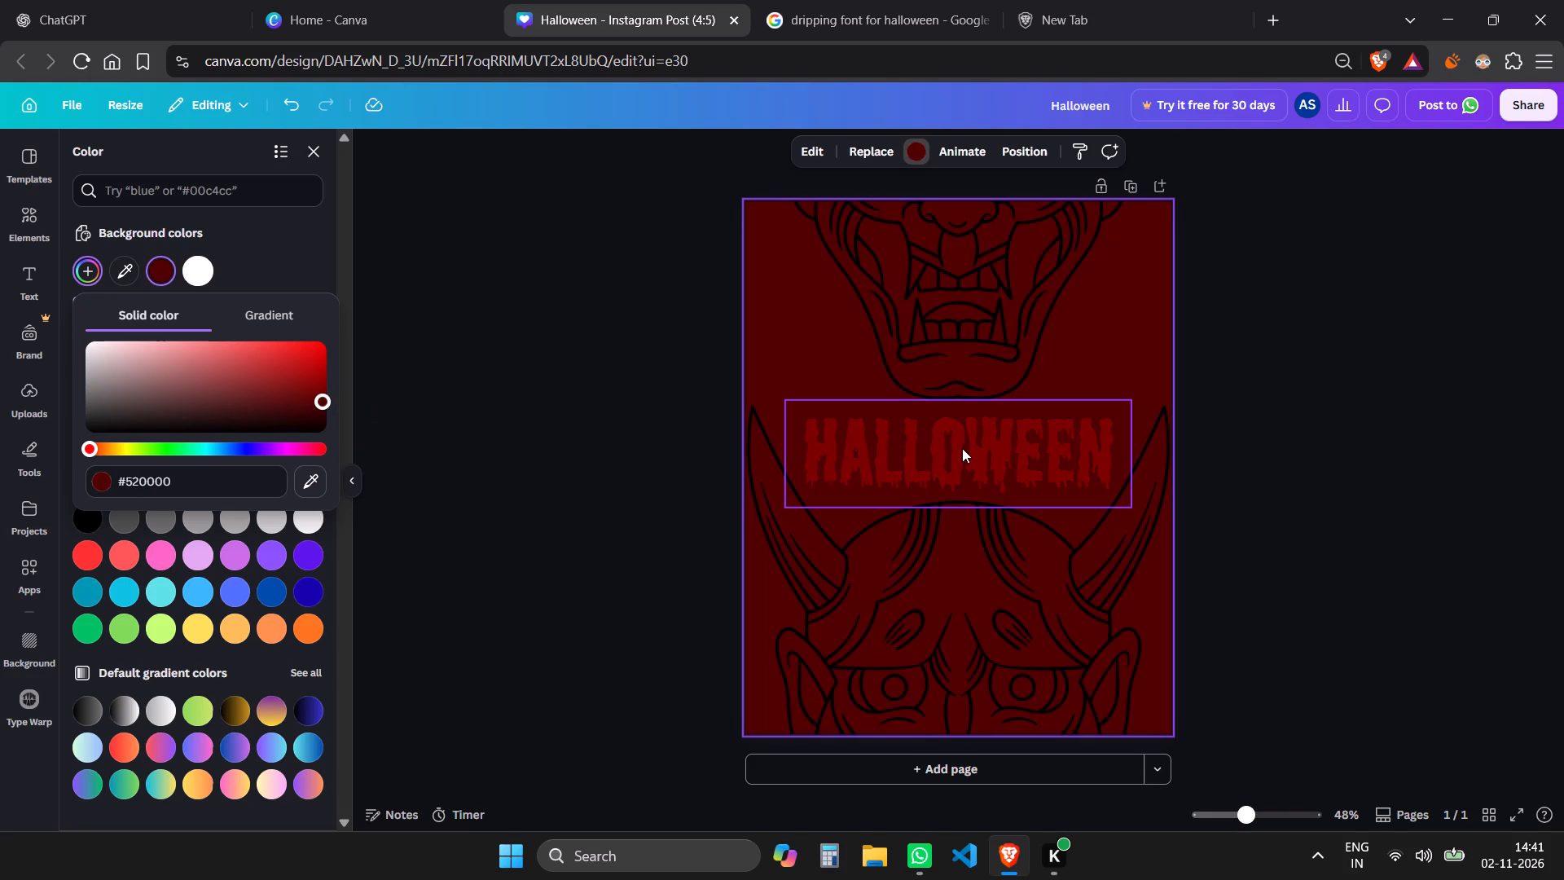
Recolour the Halloween text to a custom dark orange, after trying paler oranges and white, and deselect it.
left_click(964, 448)
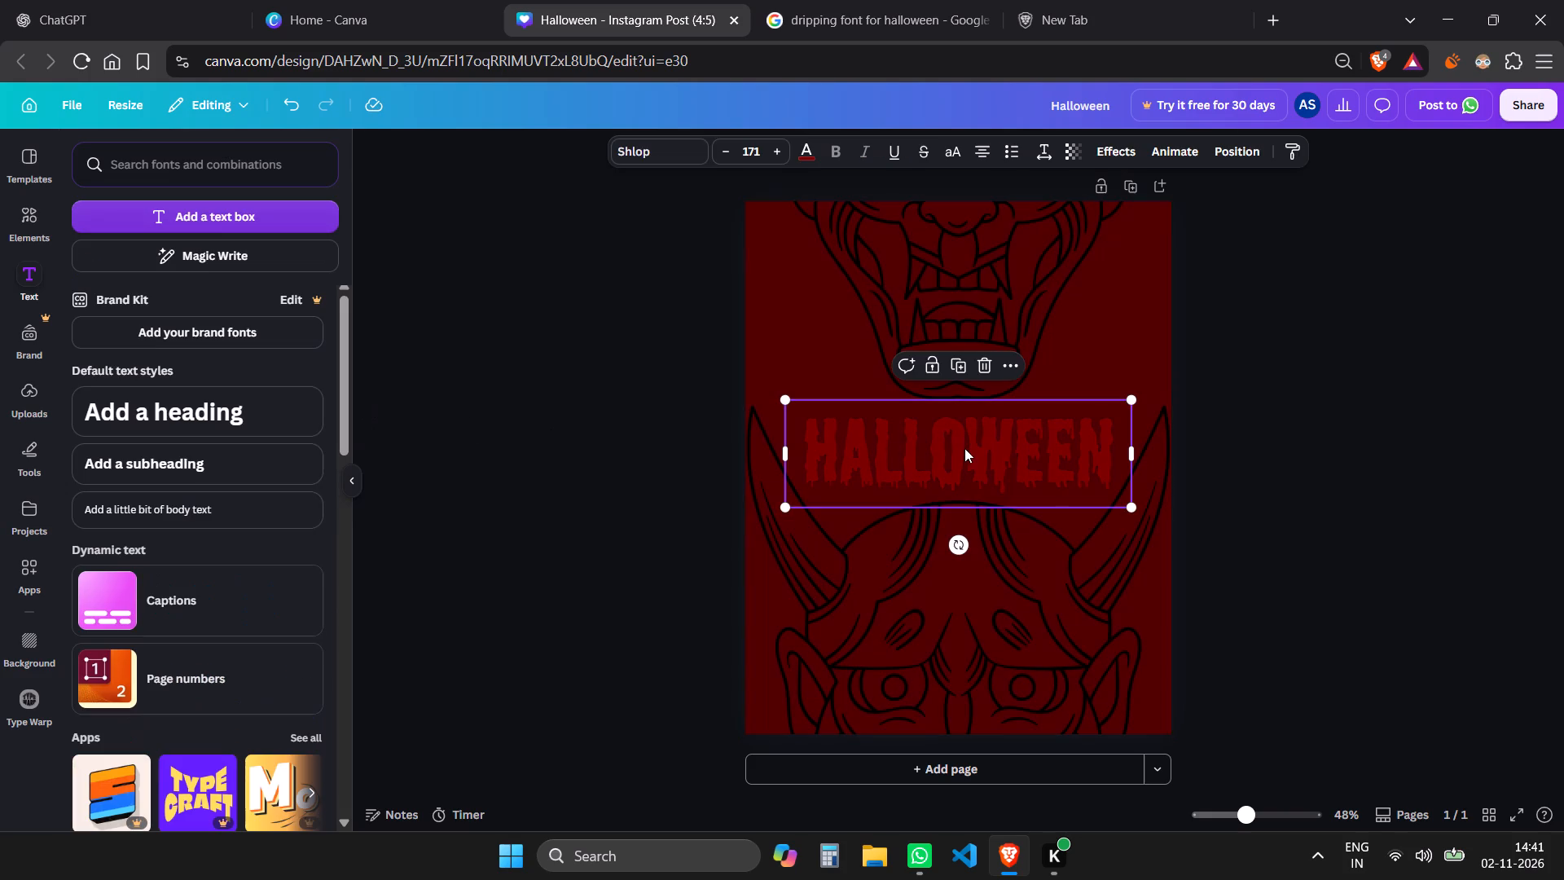
left_click(806, 151)
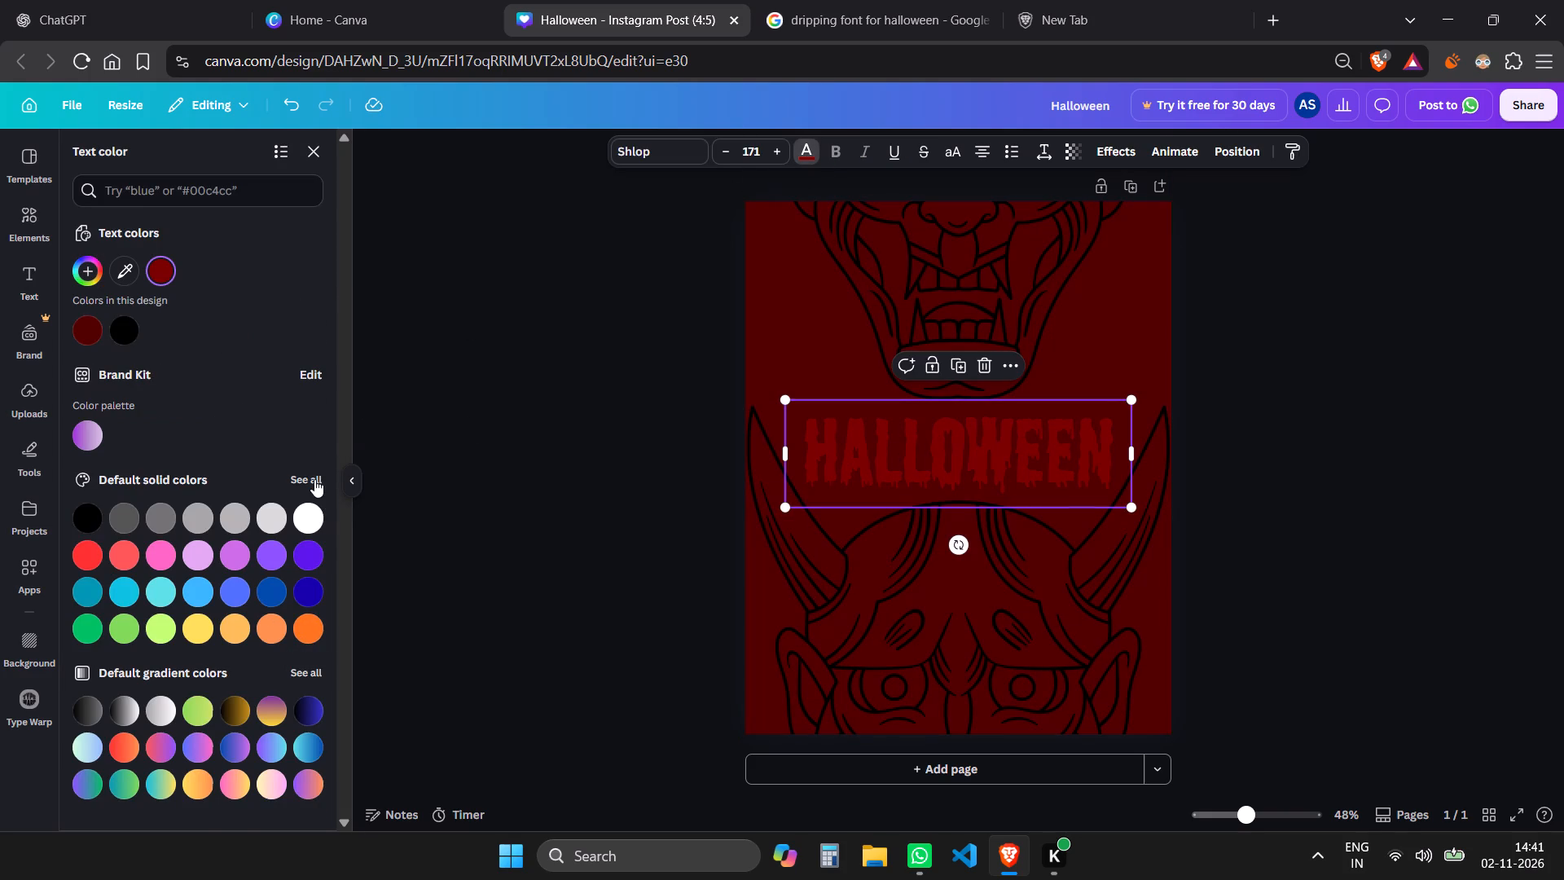
left_click(314, 479)
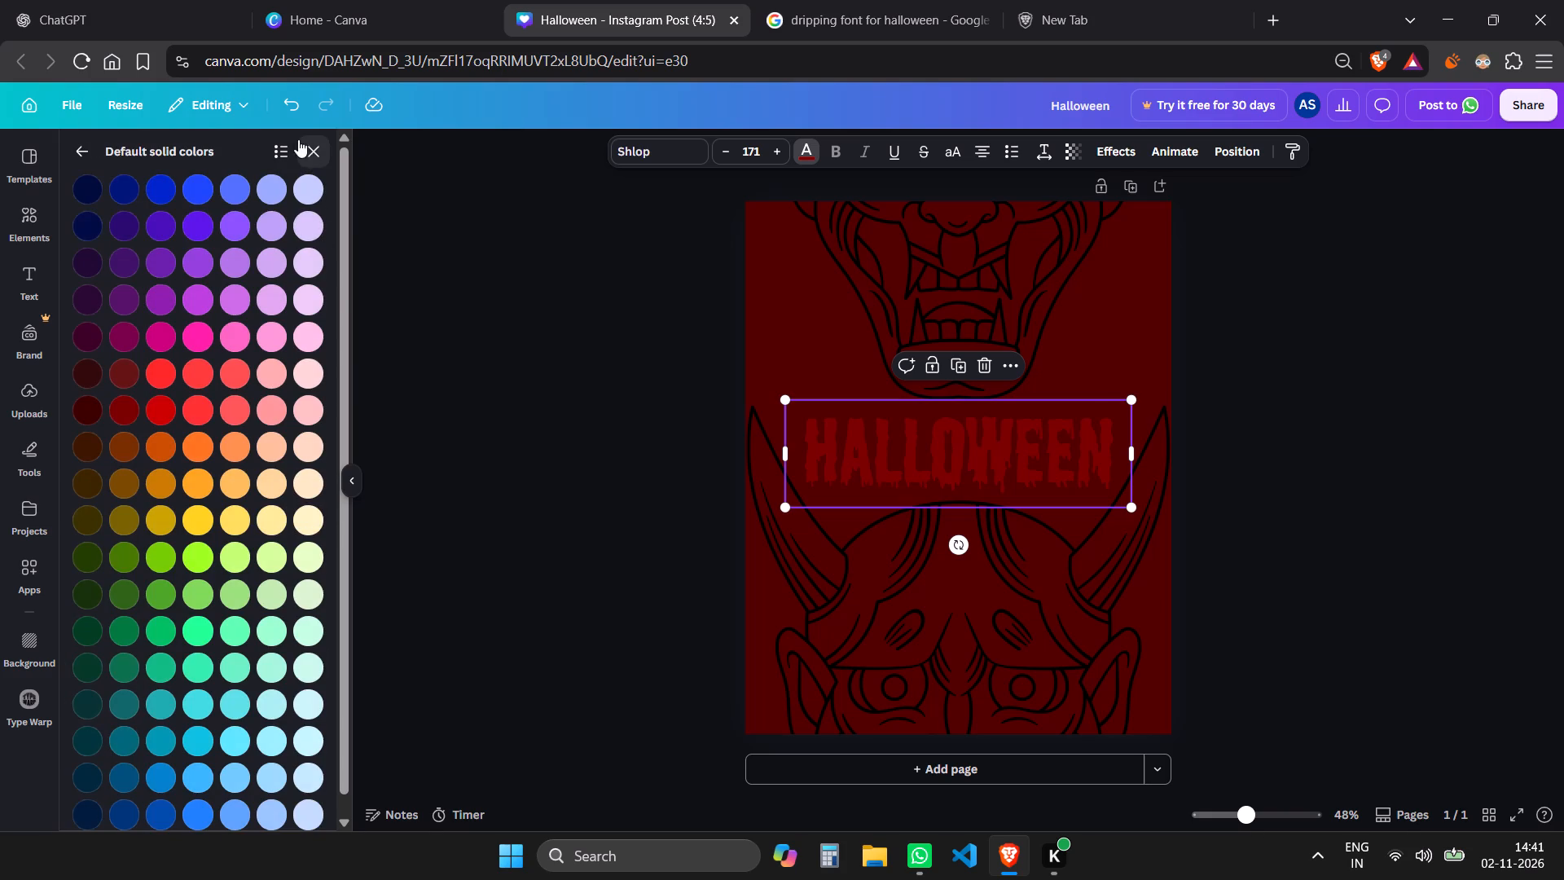
left_click(325, 149)
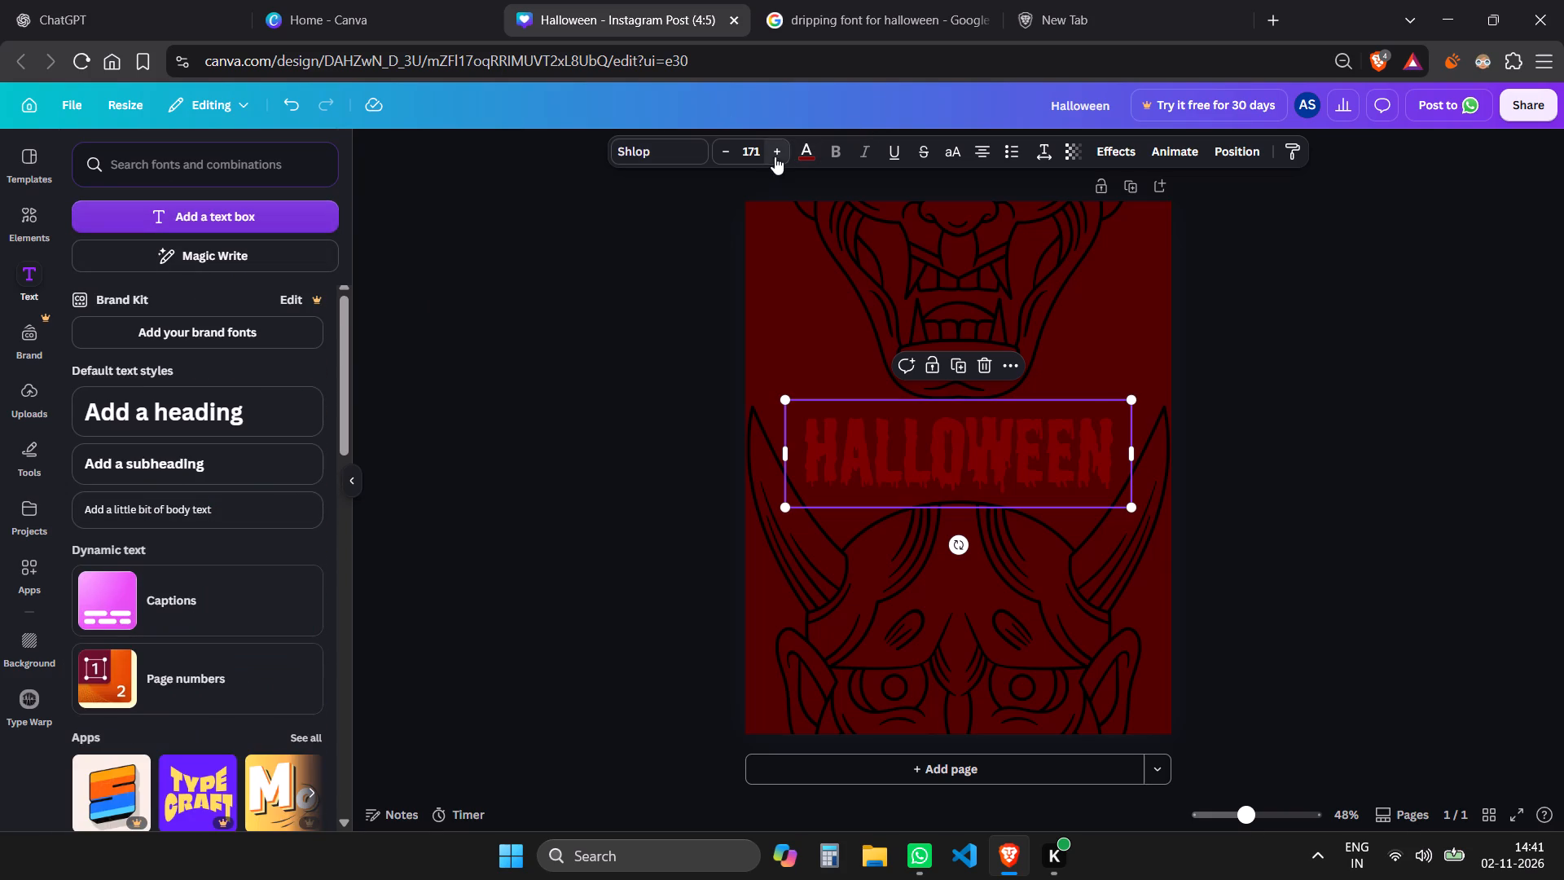
left_click(799, 156)
left_click(91, 271)
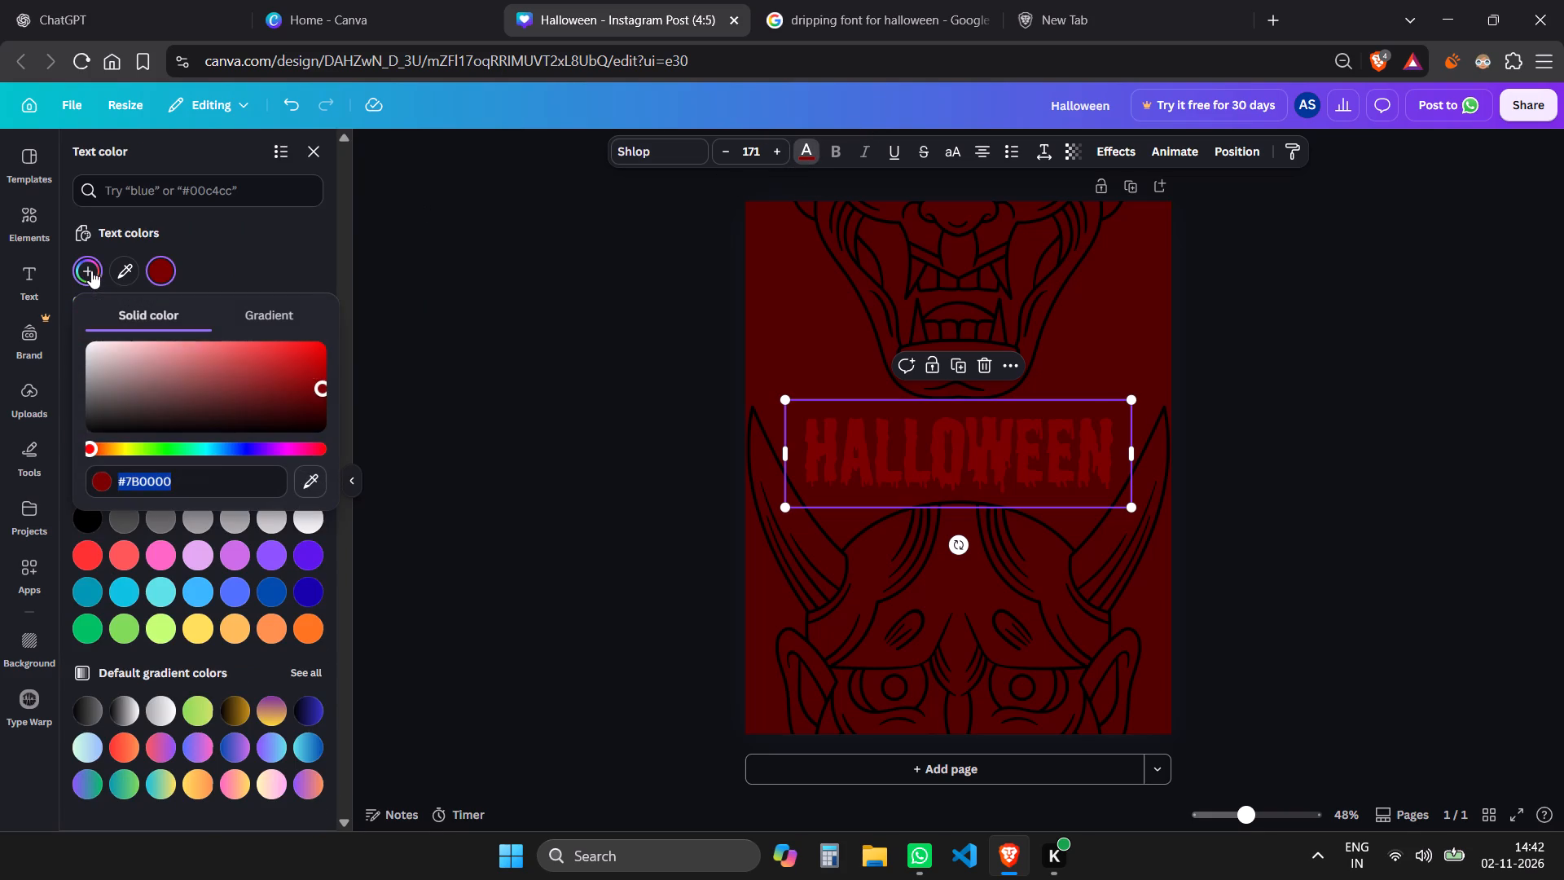
left_click(108, 451)
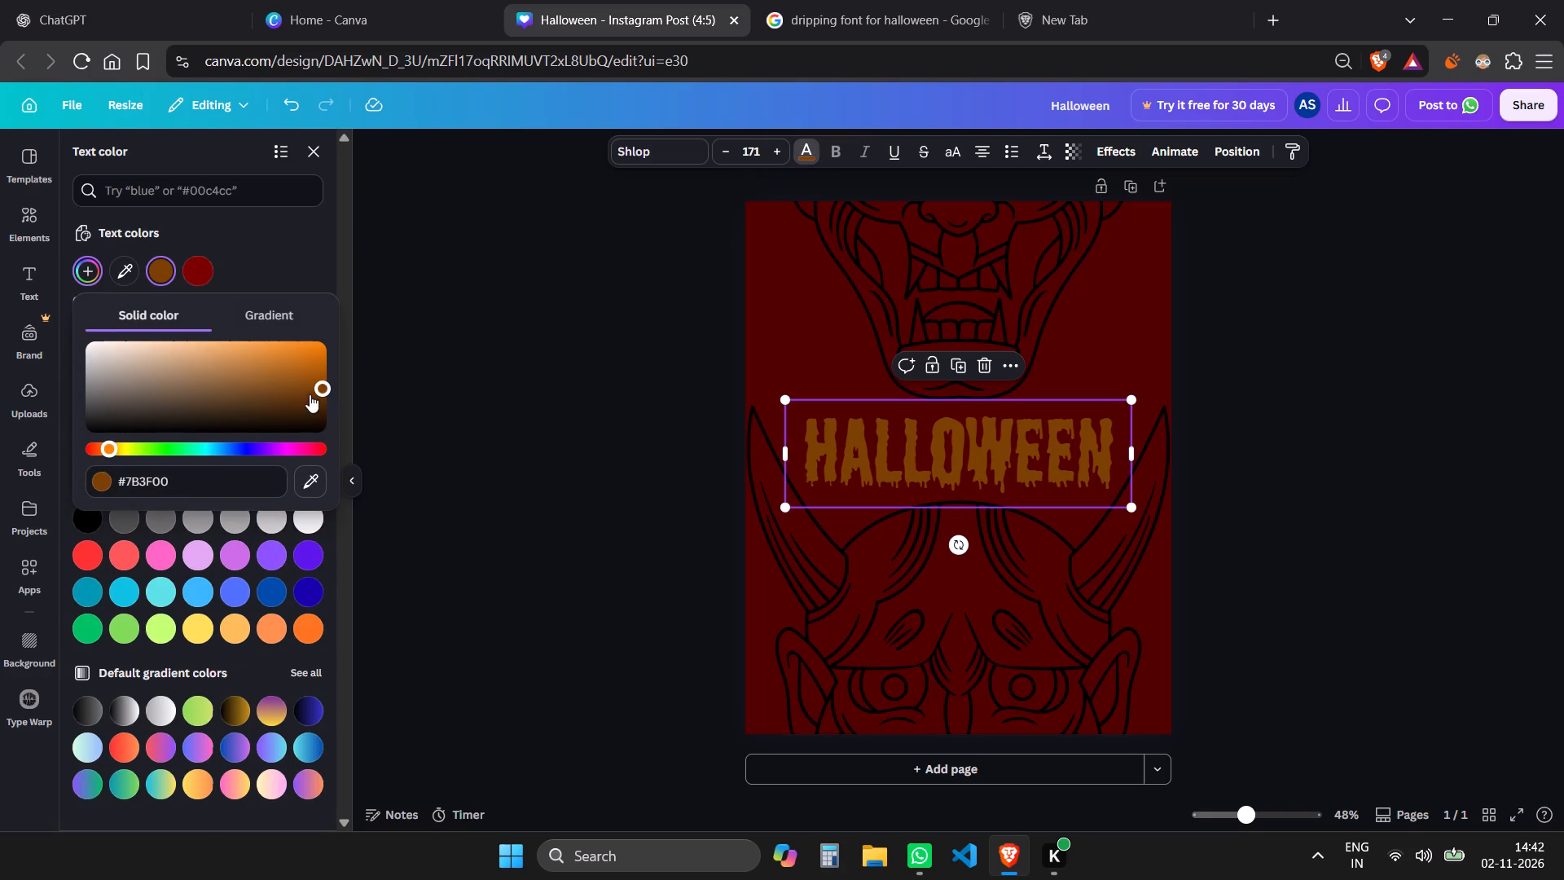
left_click_drag(320, 386, 248, 330)
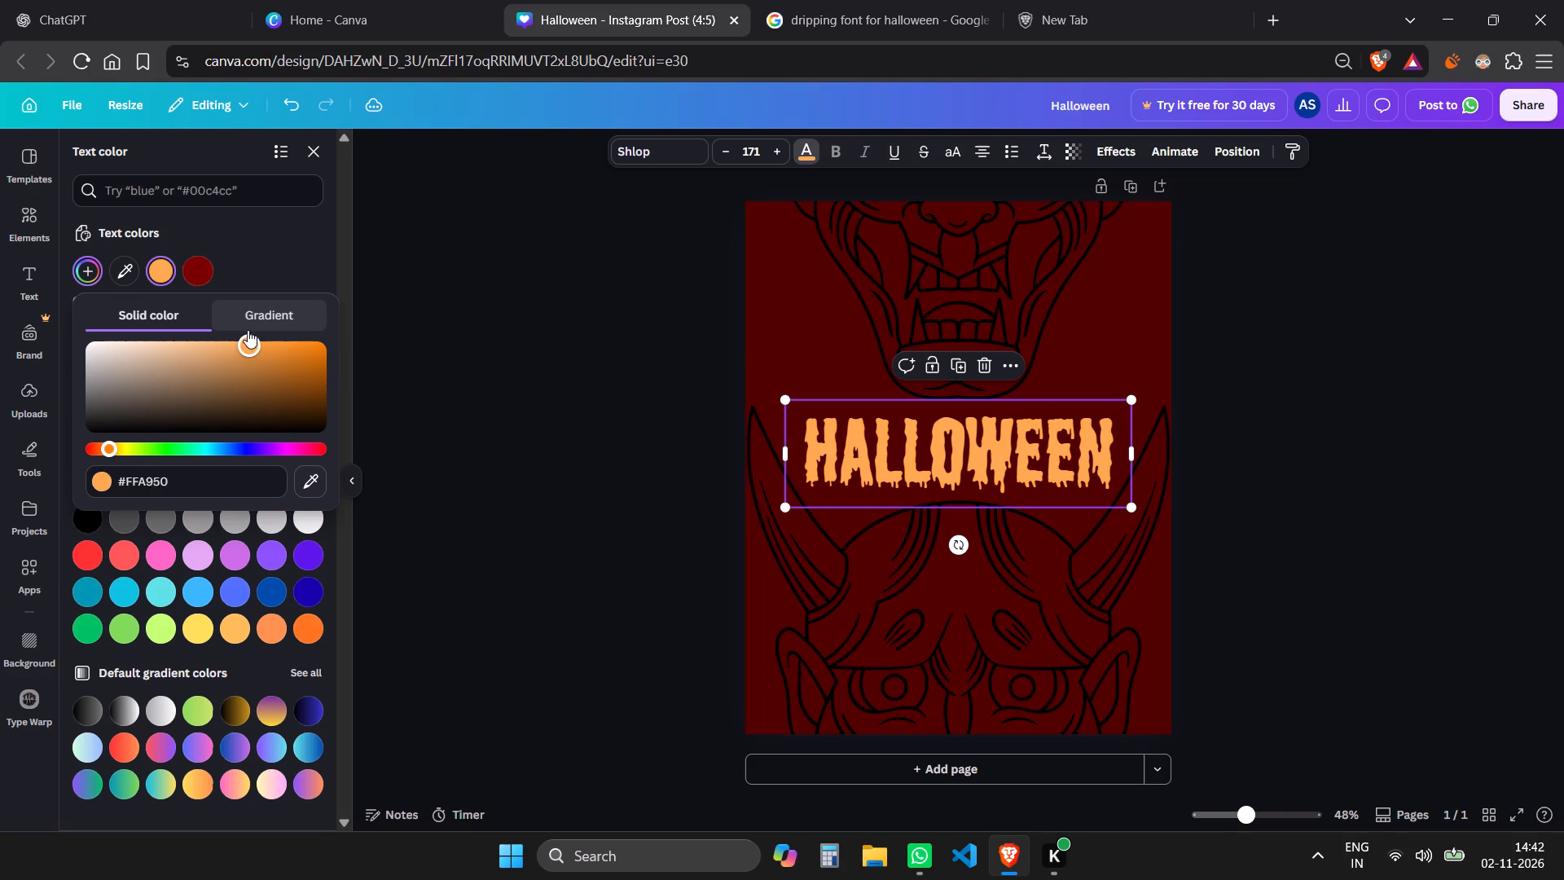
left_click_drag(248, 330, 206, 334)
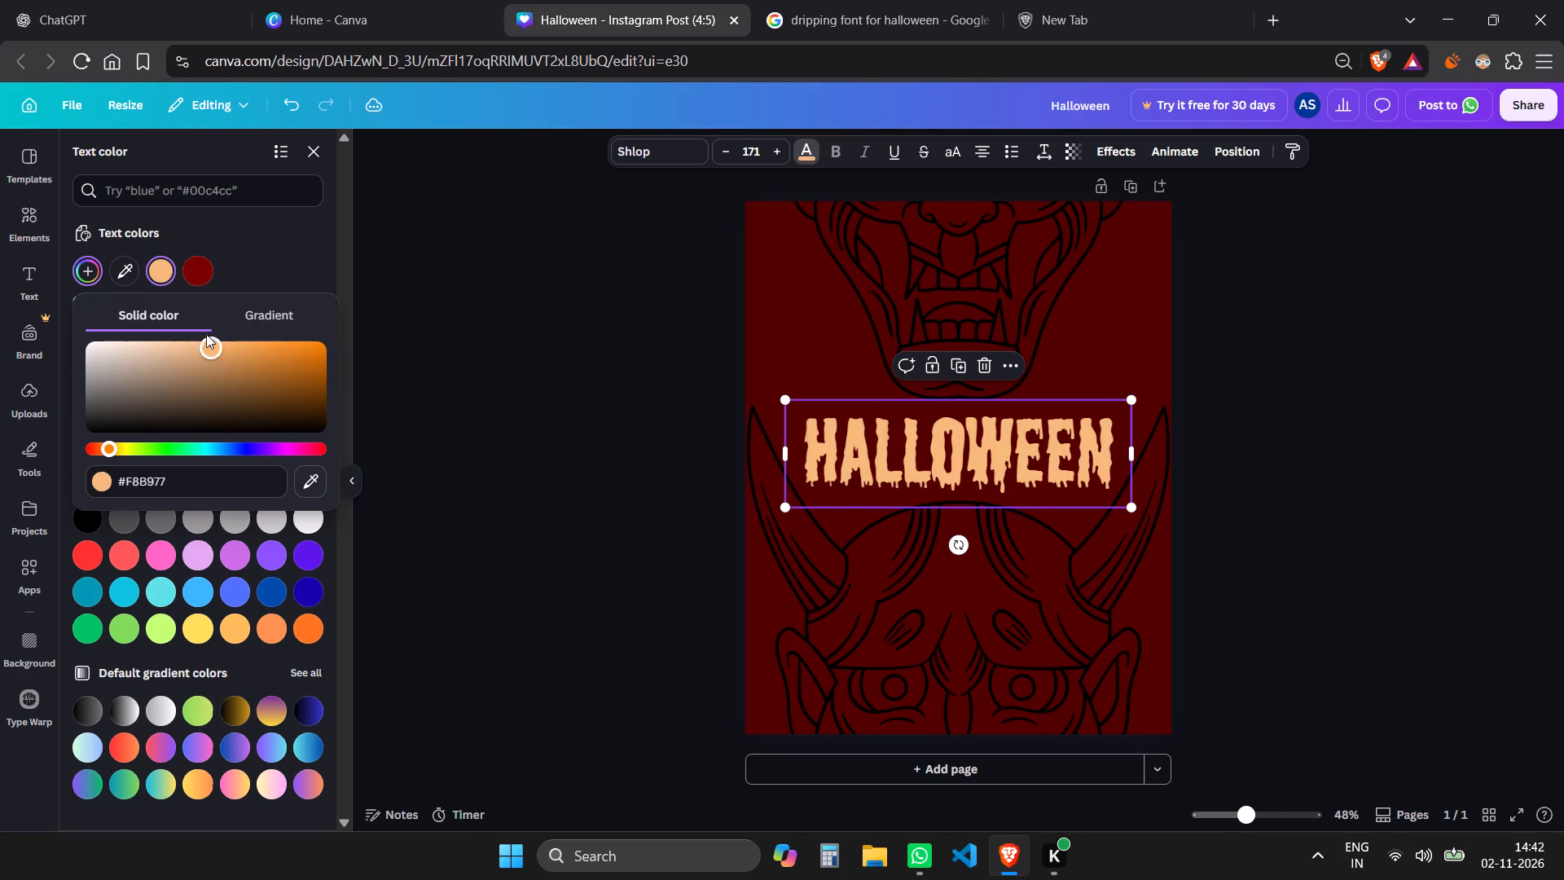
left_click_drag(206, 334, 1, 268)
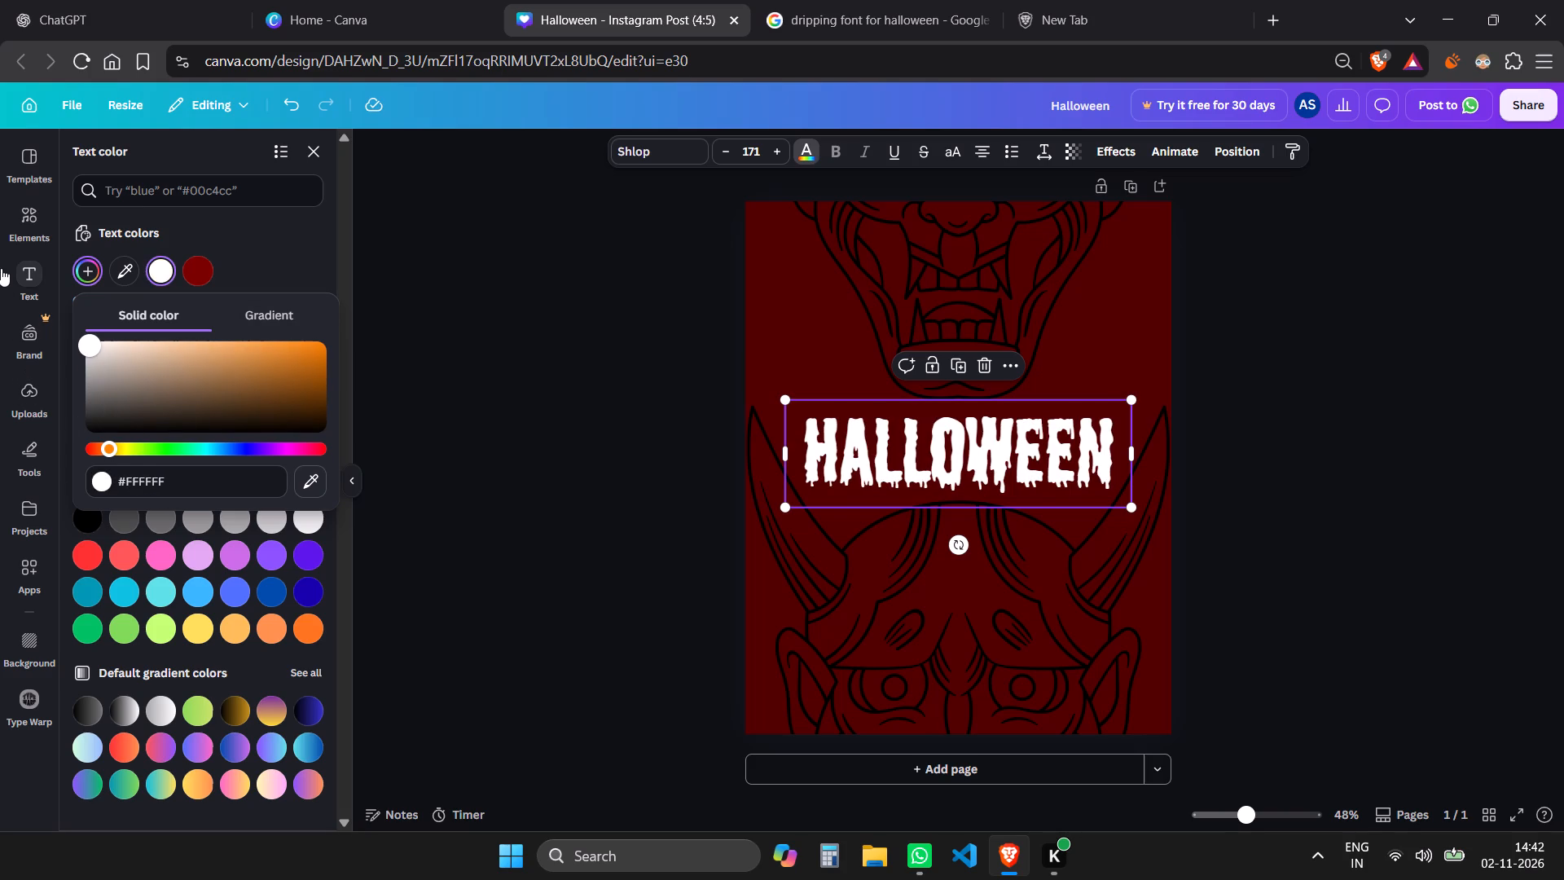
left_click_drag(1, 268, 254, 274)
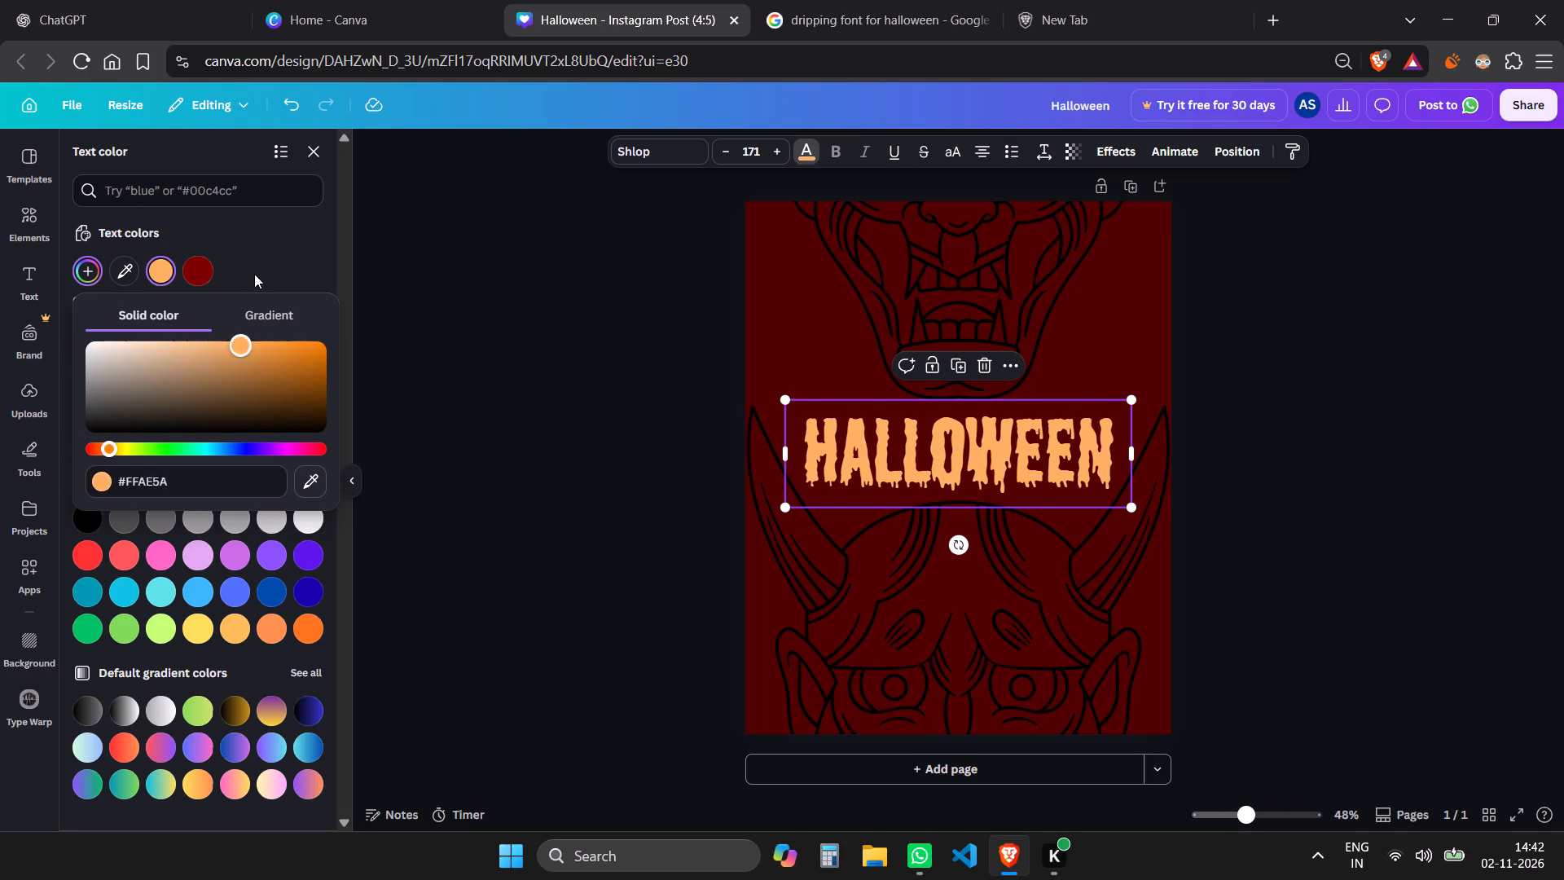
left_click_drag(254, 274, 397, 376)
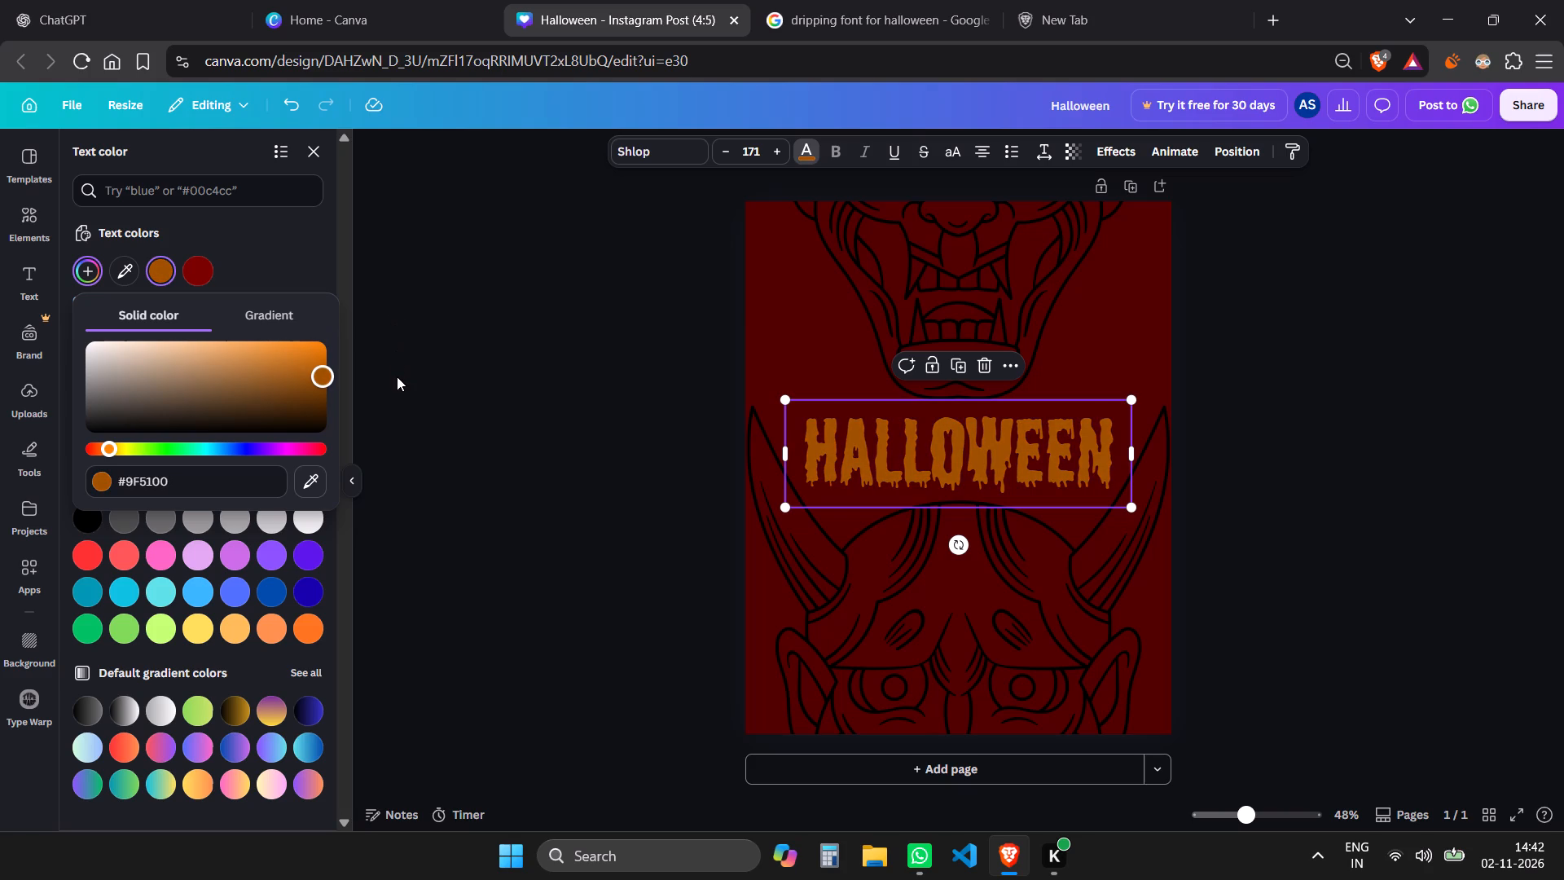
left_click_drag(397, 376, 401, 367)
left_click(1297, 494)
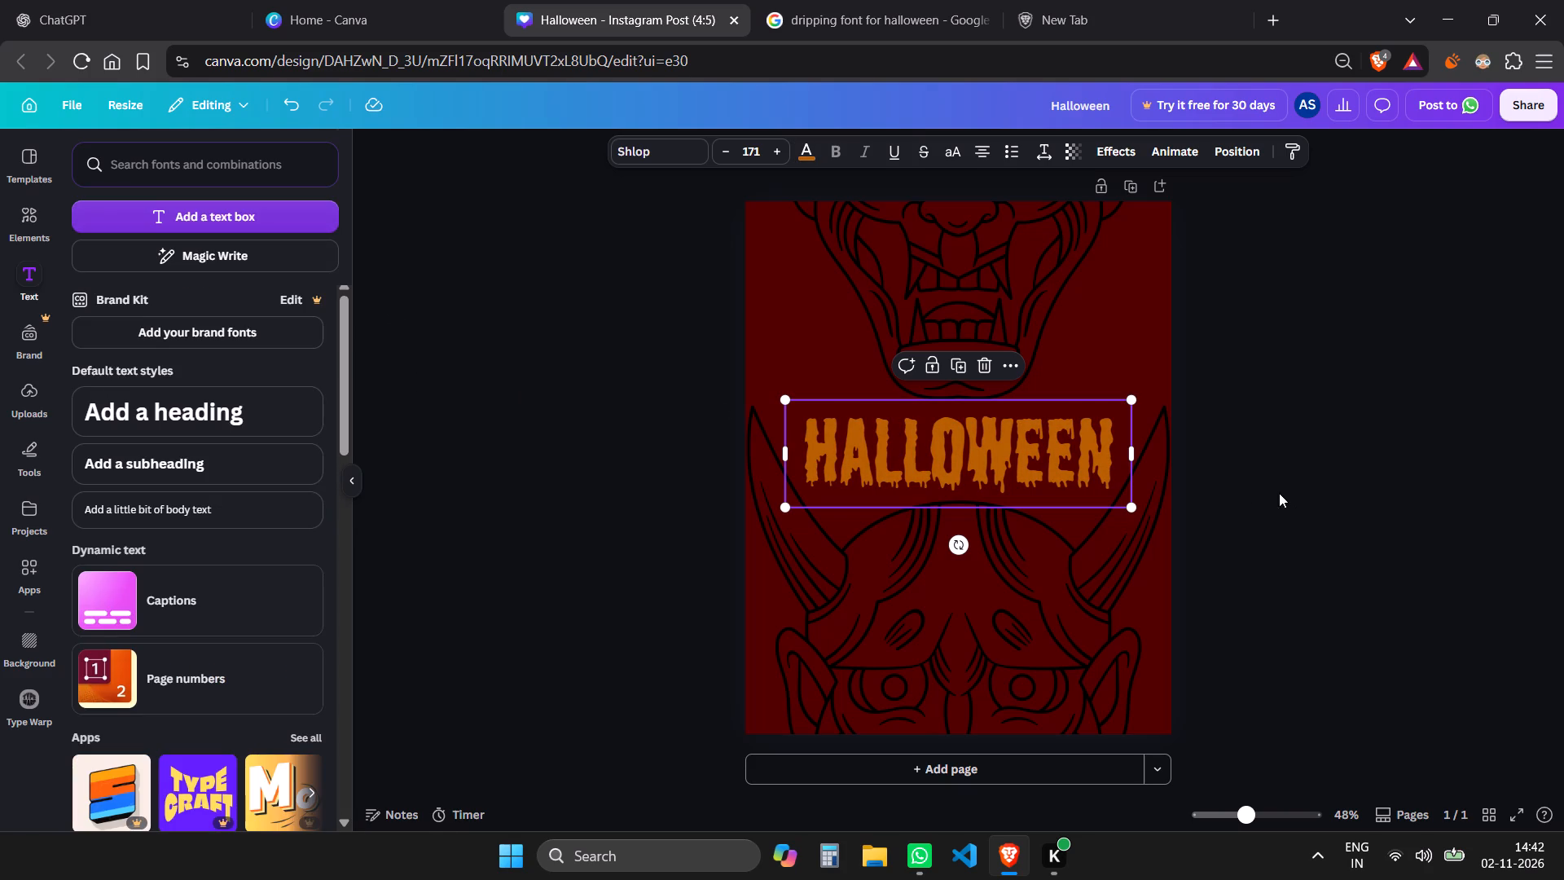
left_click(1254, 401)
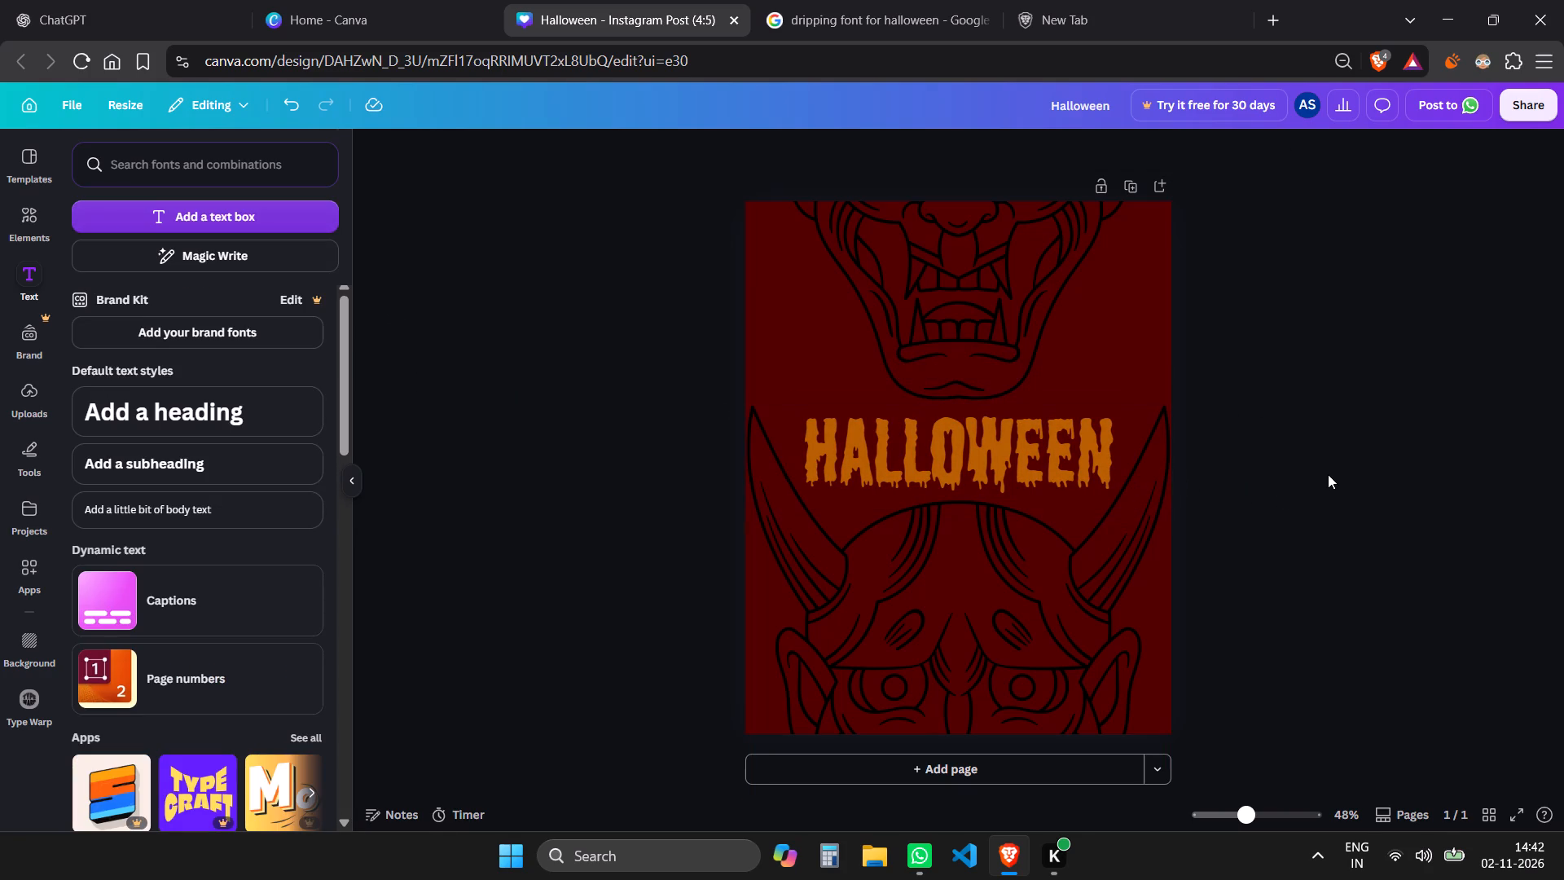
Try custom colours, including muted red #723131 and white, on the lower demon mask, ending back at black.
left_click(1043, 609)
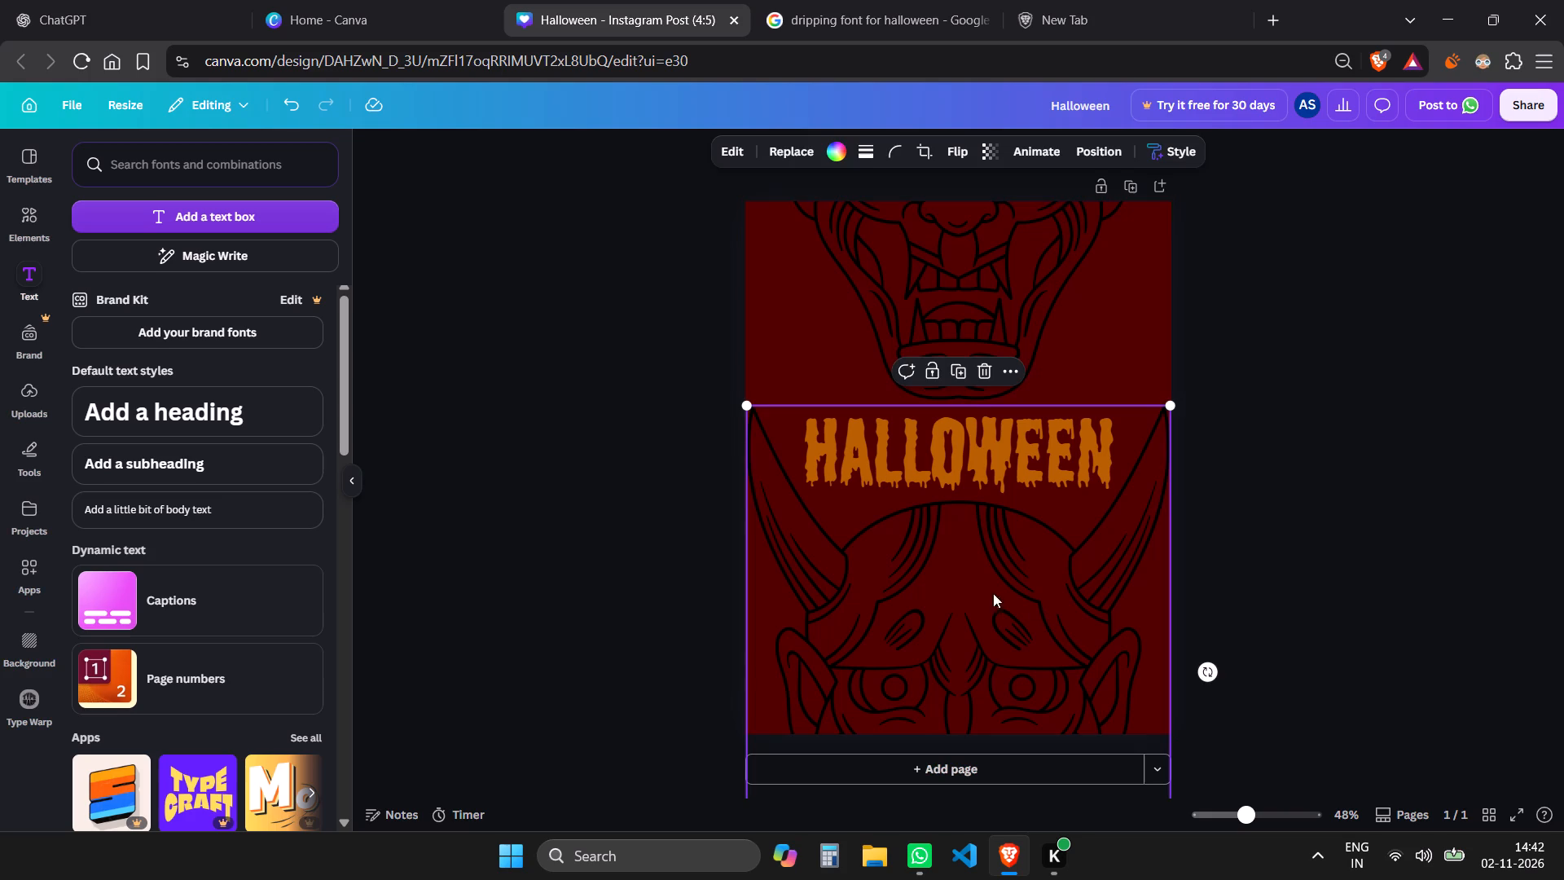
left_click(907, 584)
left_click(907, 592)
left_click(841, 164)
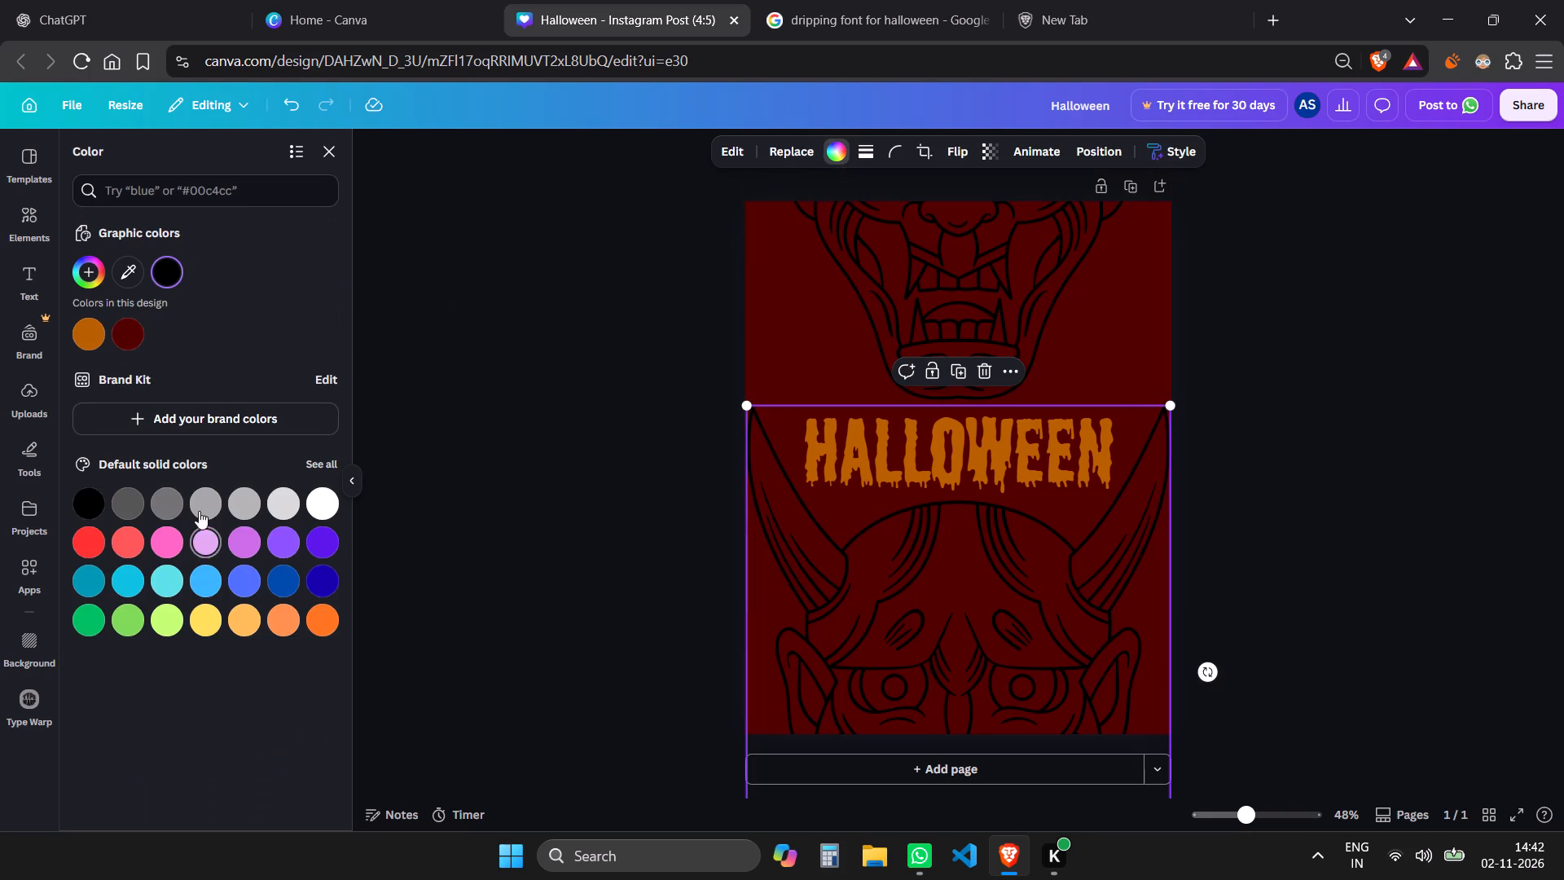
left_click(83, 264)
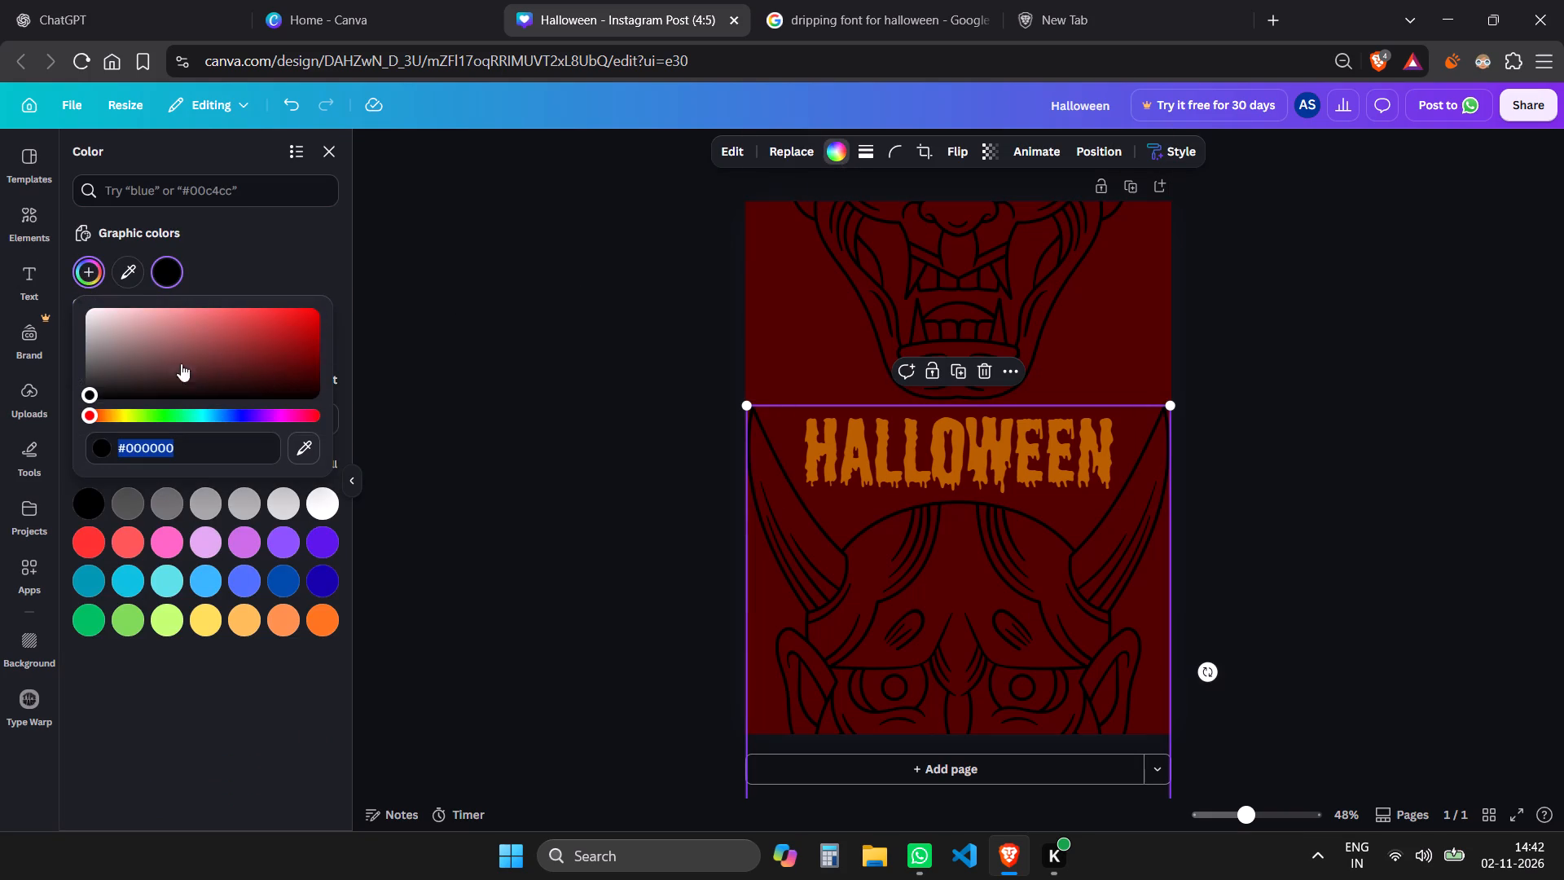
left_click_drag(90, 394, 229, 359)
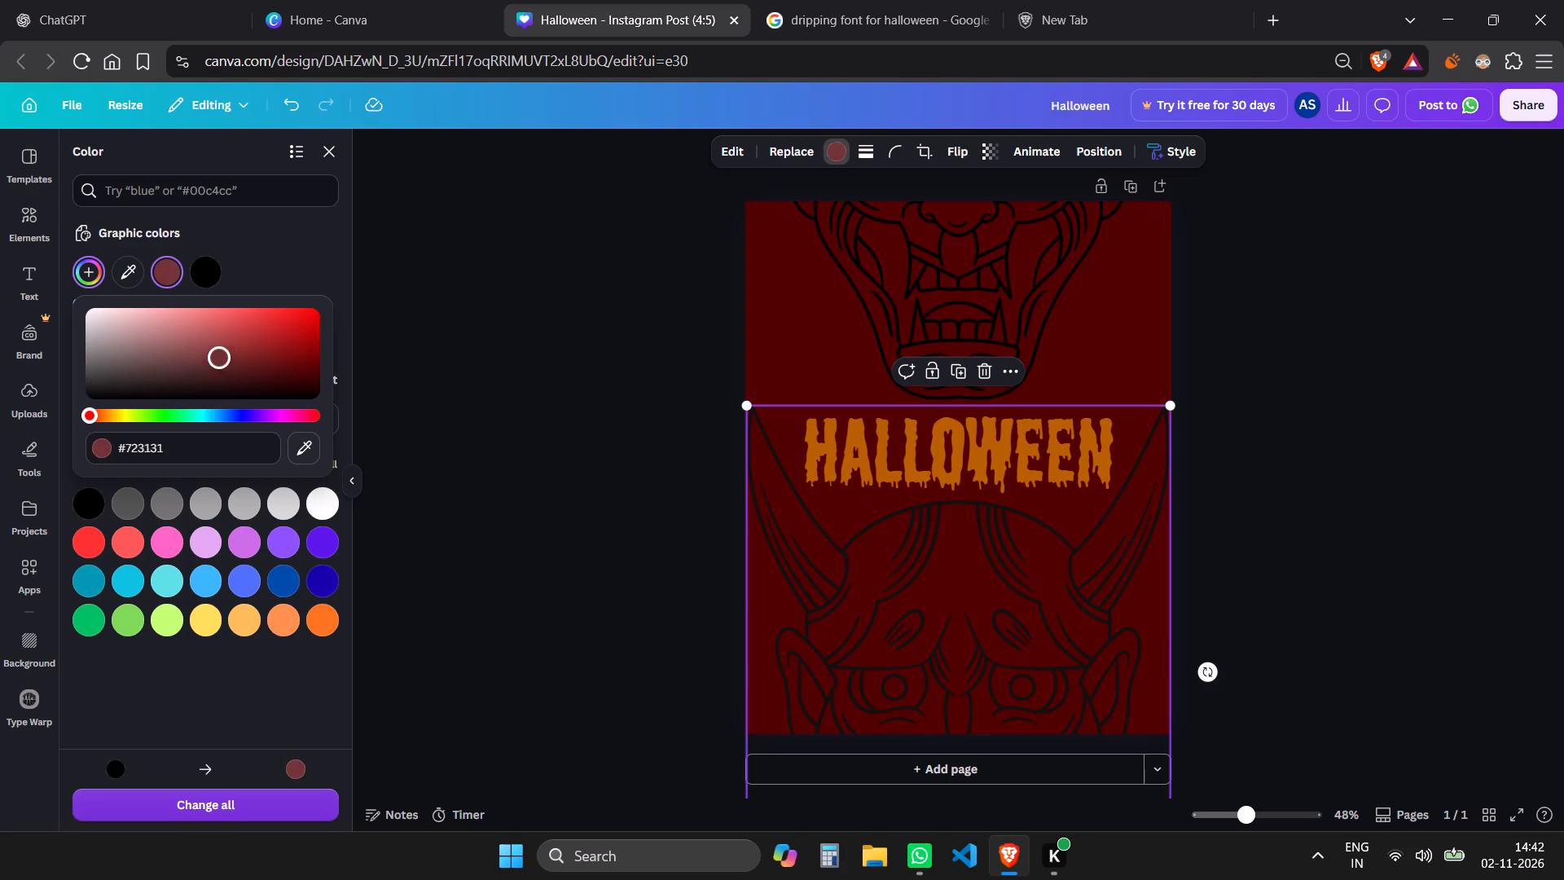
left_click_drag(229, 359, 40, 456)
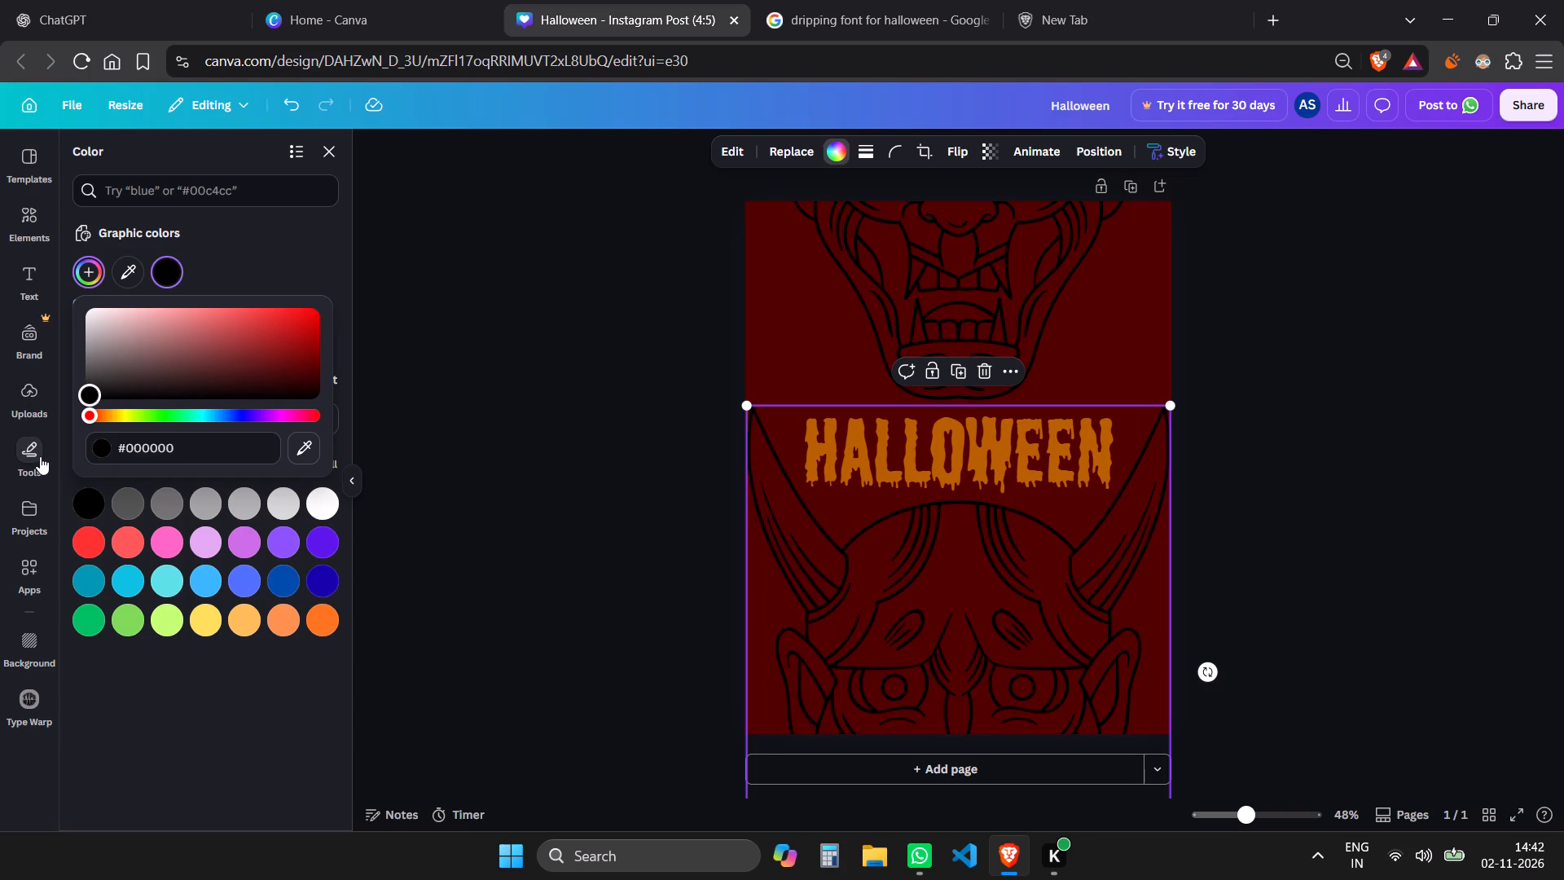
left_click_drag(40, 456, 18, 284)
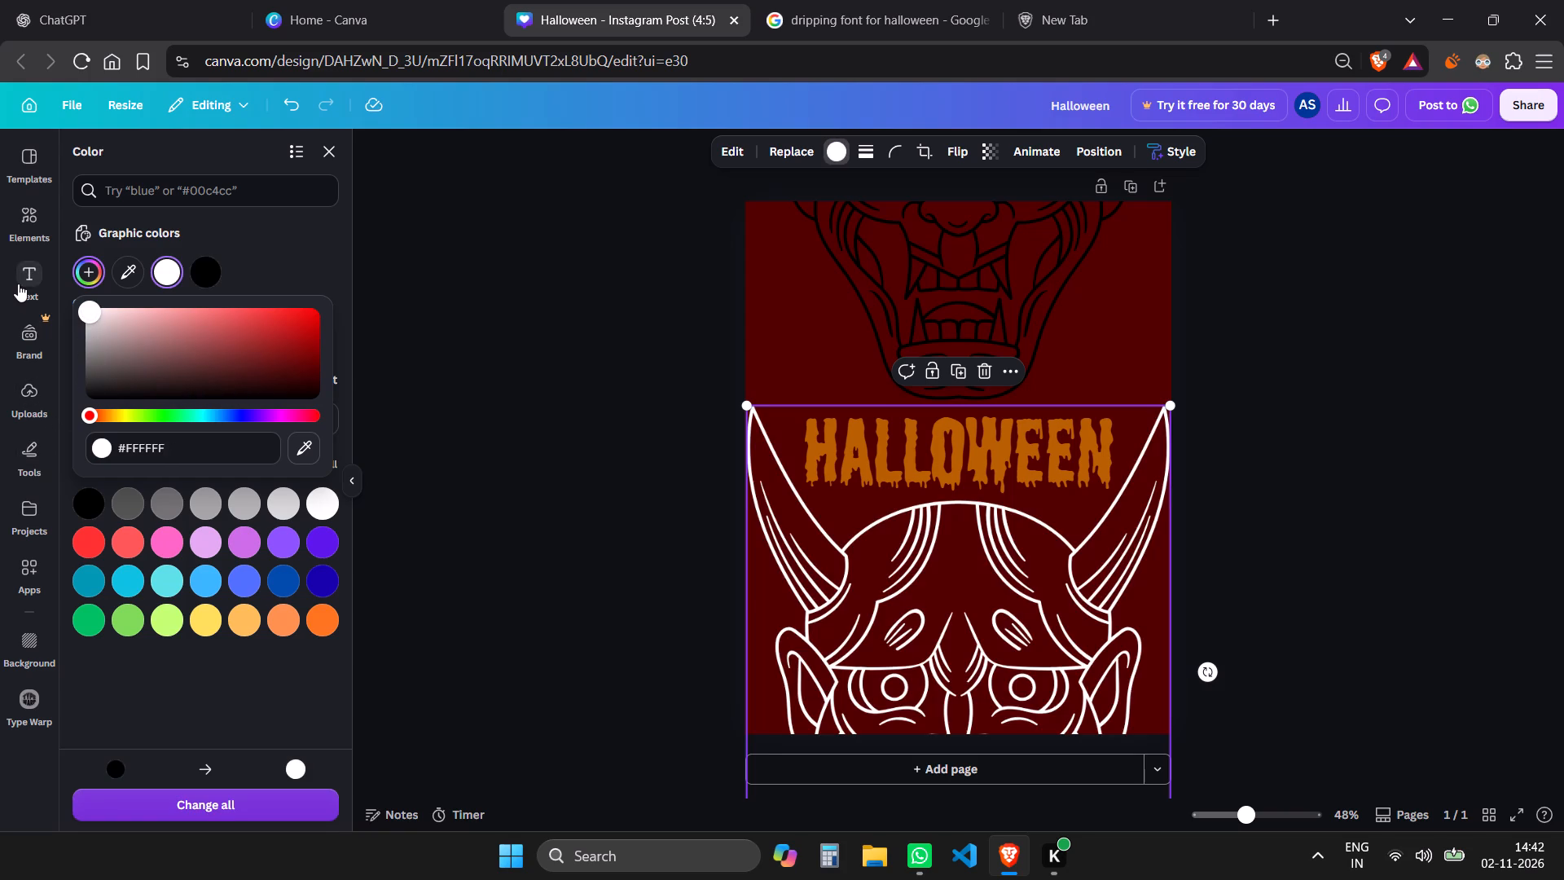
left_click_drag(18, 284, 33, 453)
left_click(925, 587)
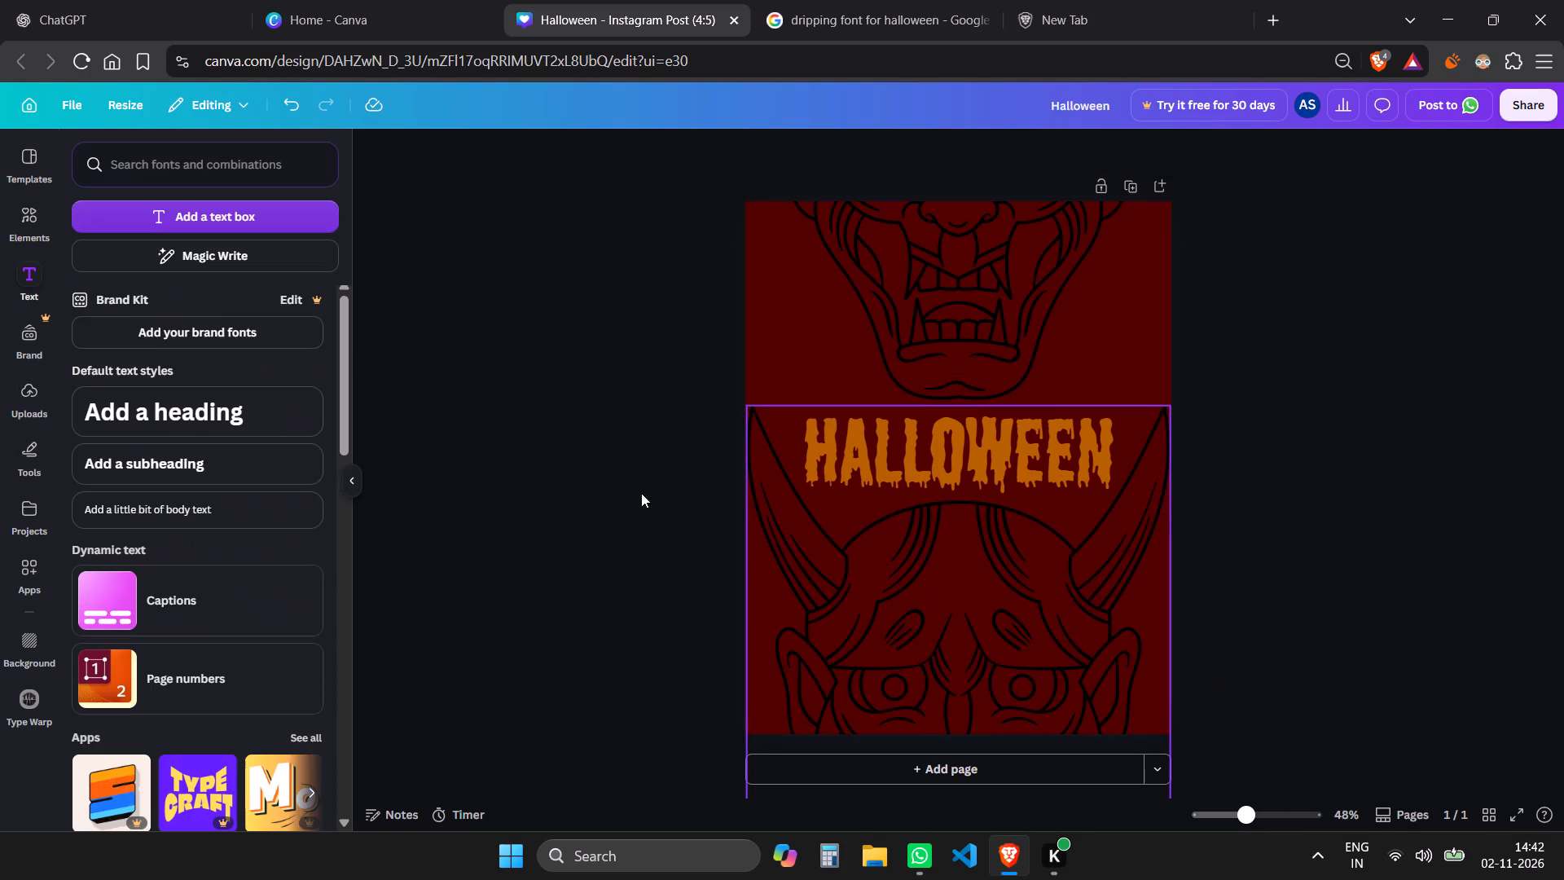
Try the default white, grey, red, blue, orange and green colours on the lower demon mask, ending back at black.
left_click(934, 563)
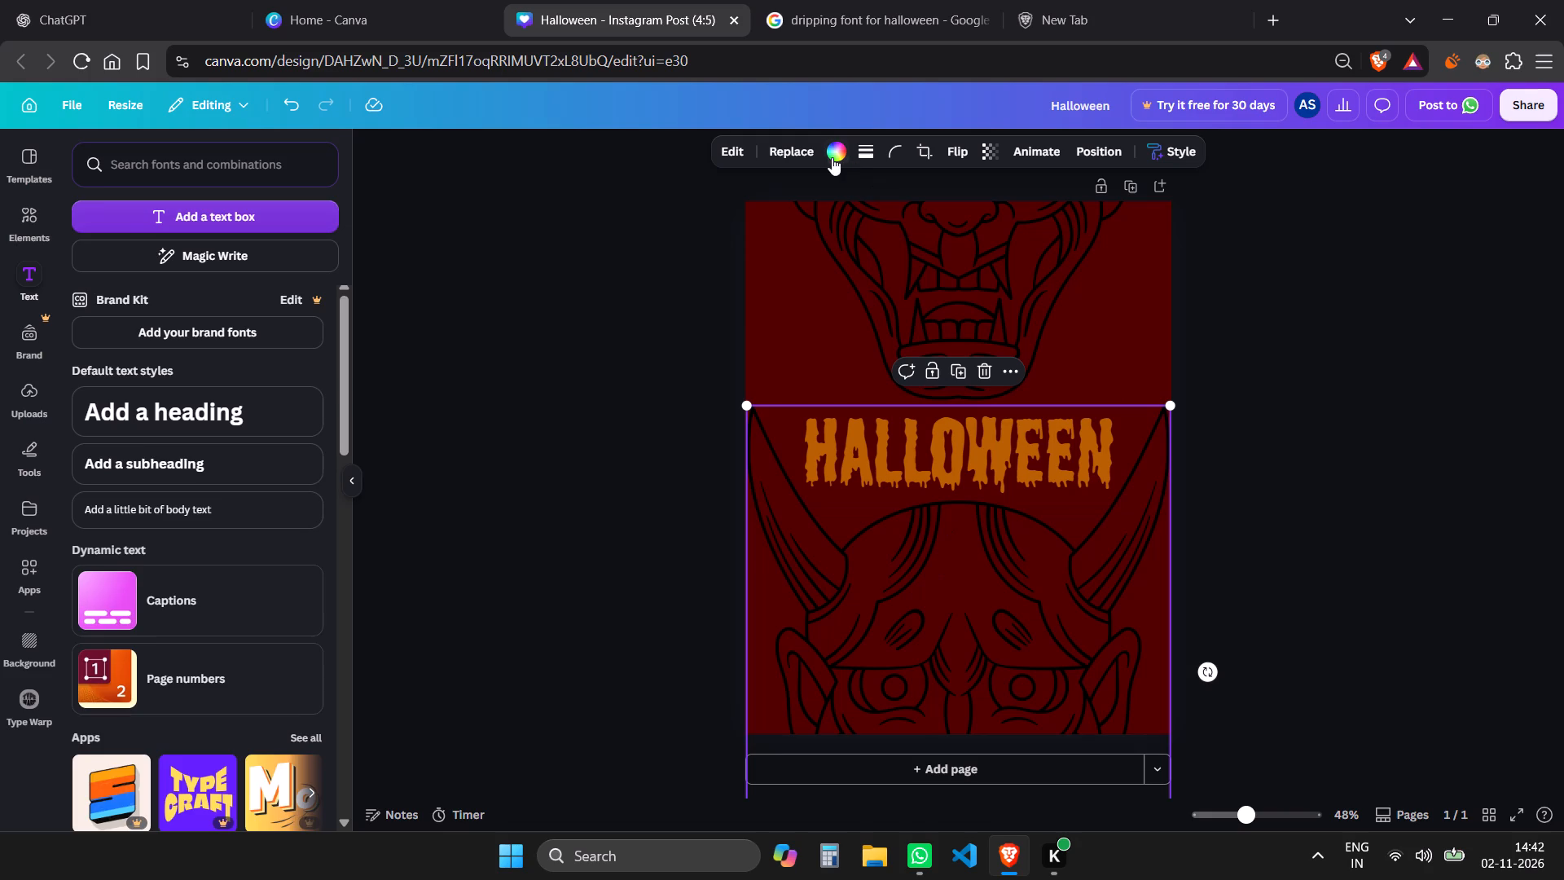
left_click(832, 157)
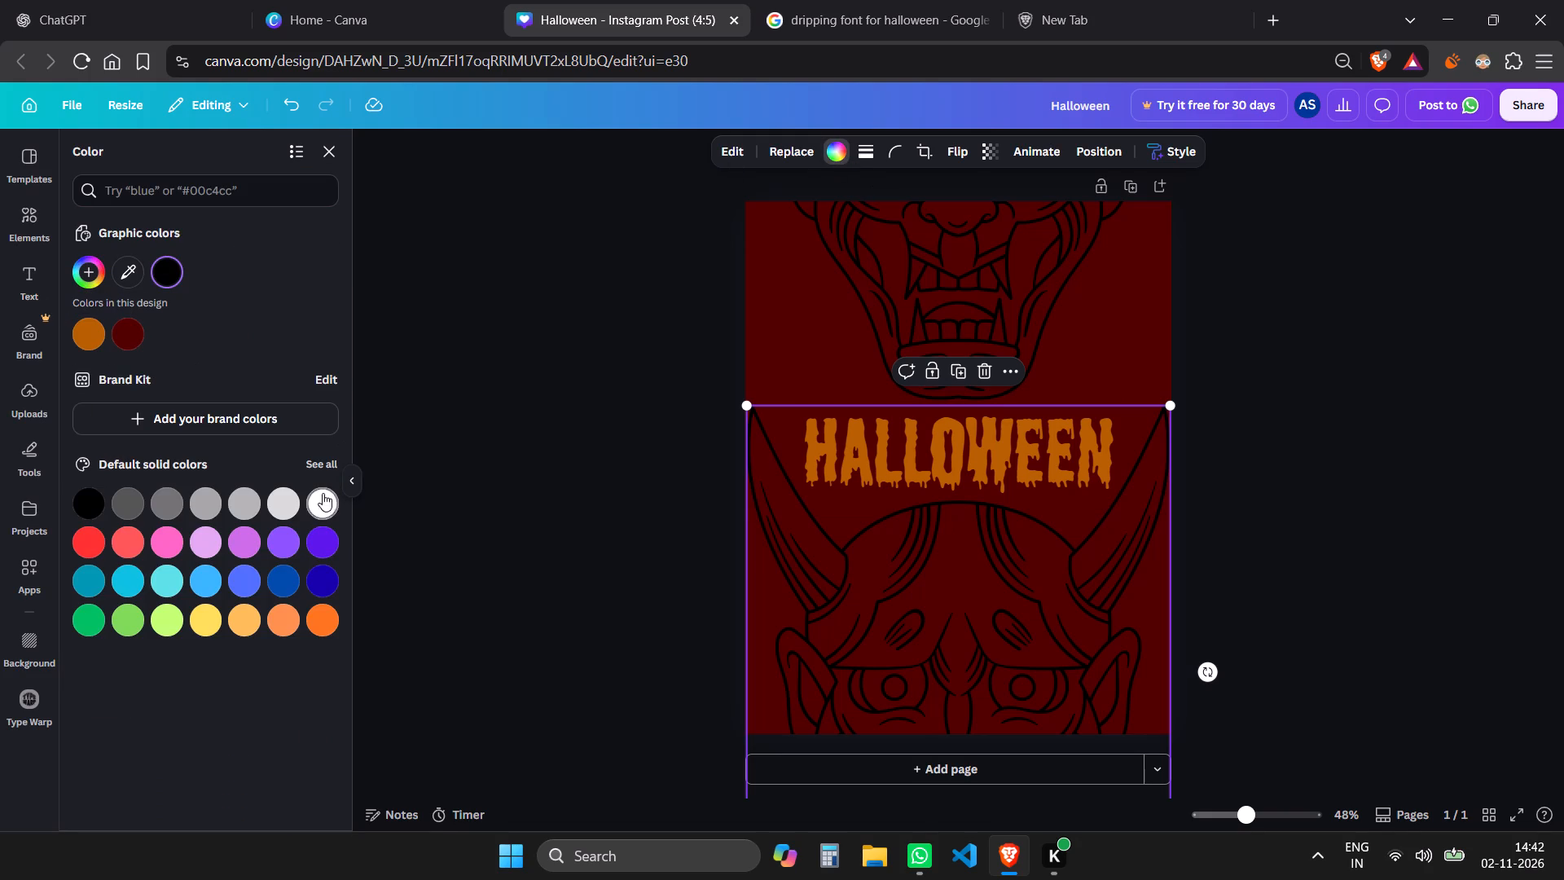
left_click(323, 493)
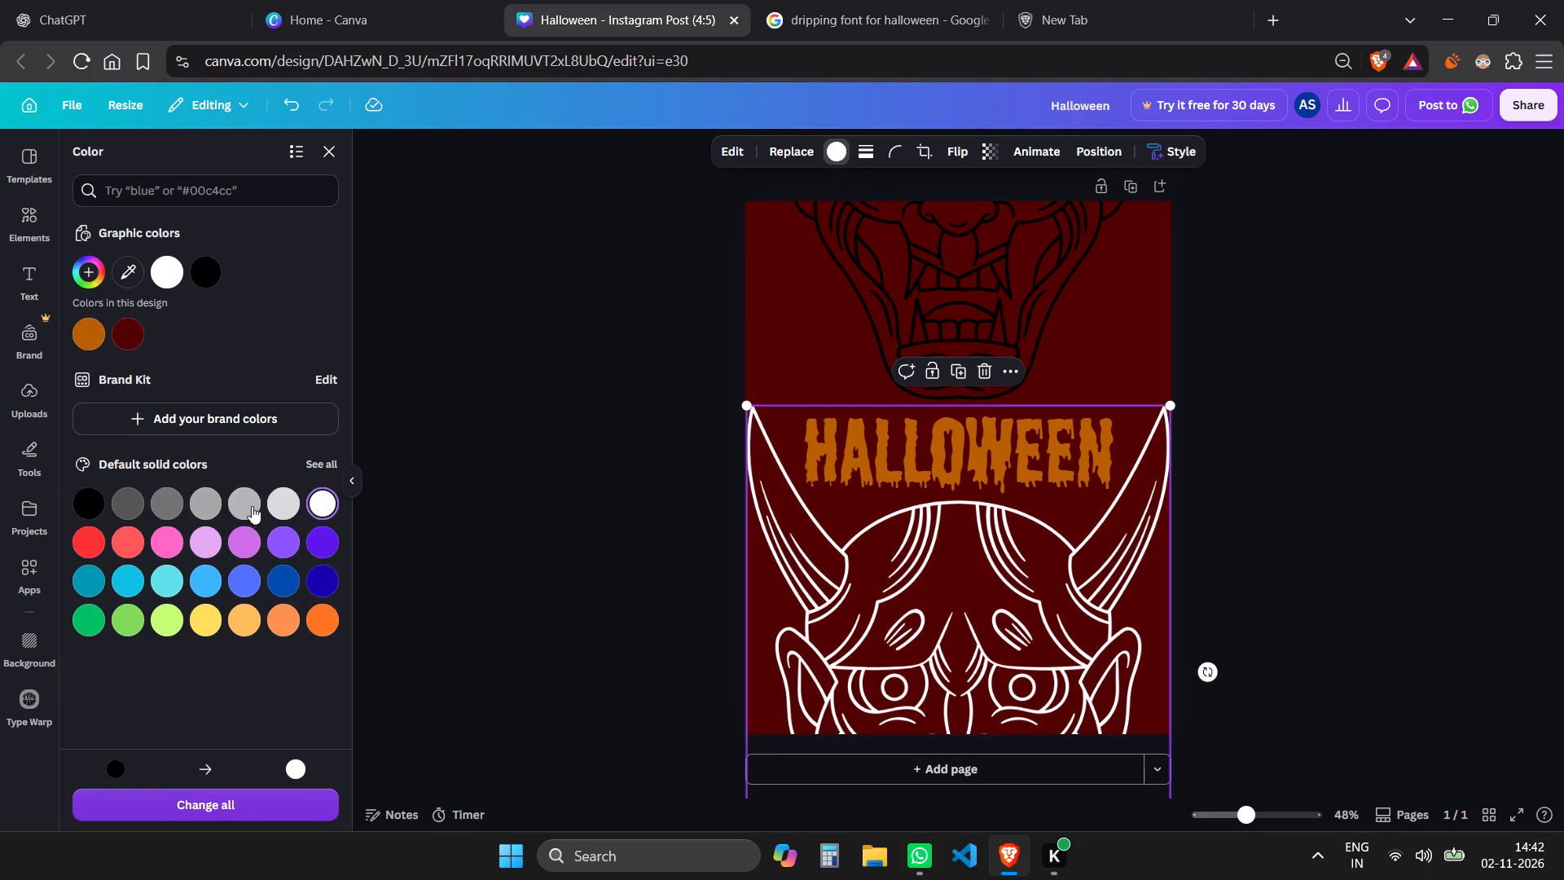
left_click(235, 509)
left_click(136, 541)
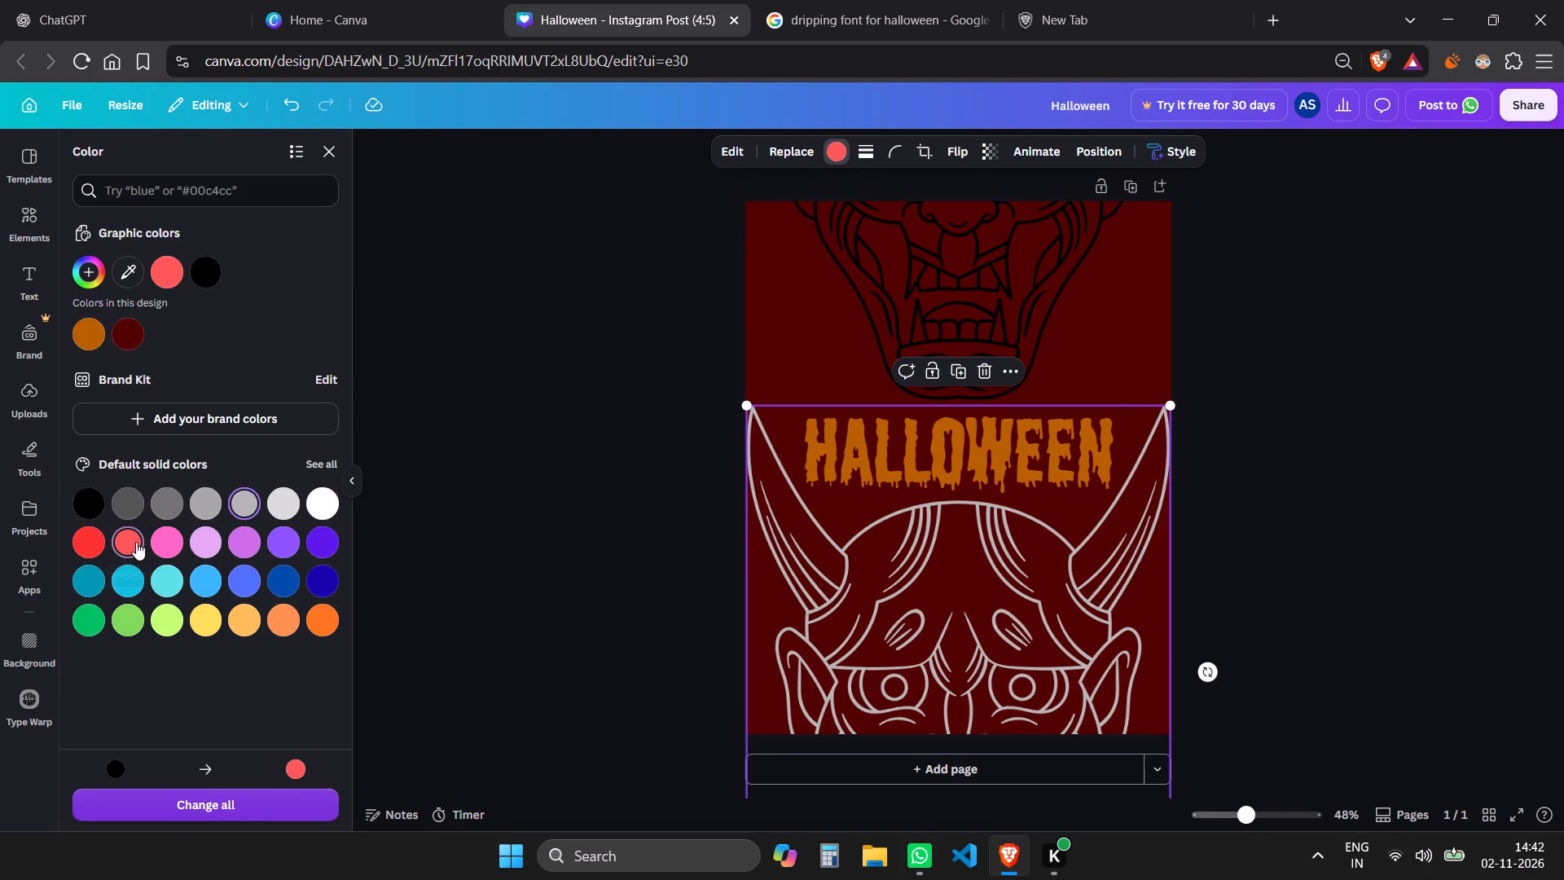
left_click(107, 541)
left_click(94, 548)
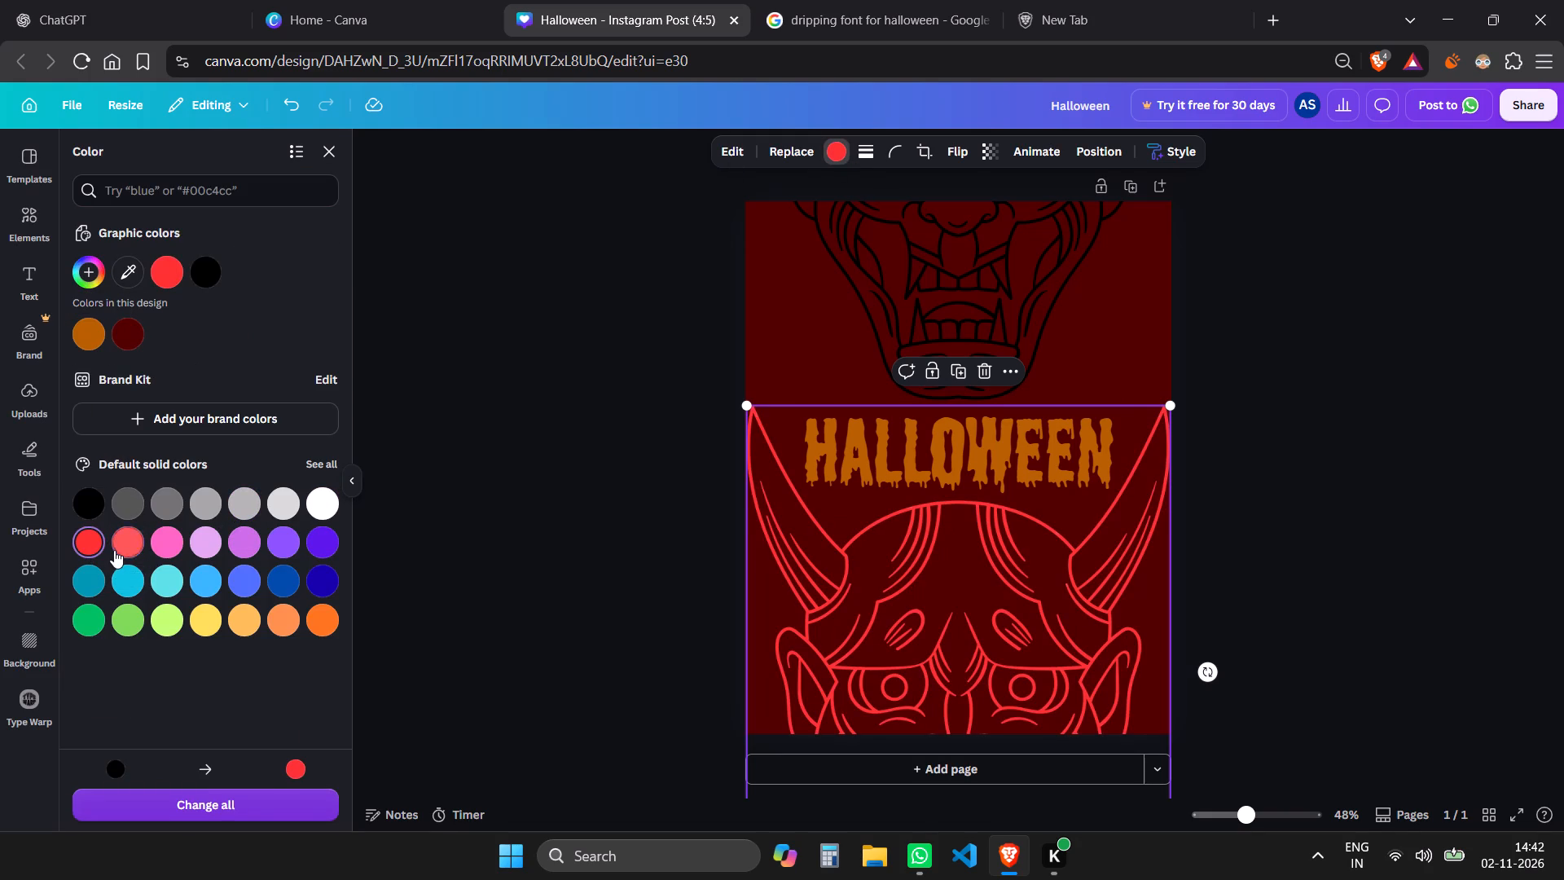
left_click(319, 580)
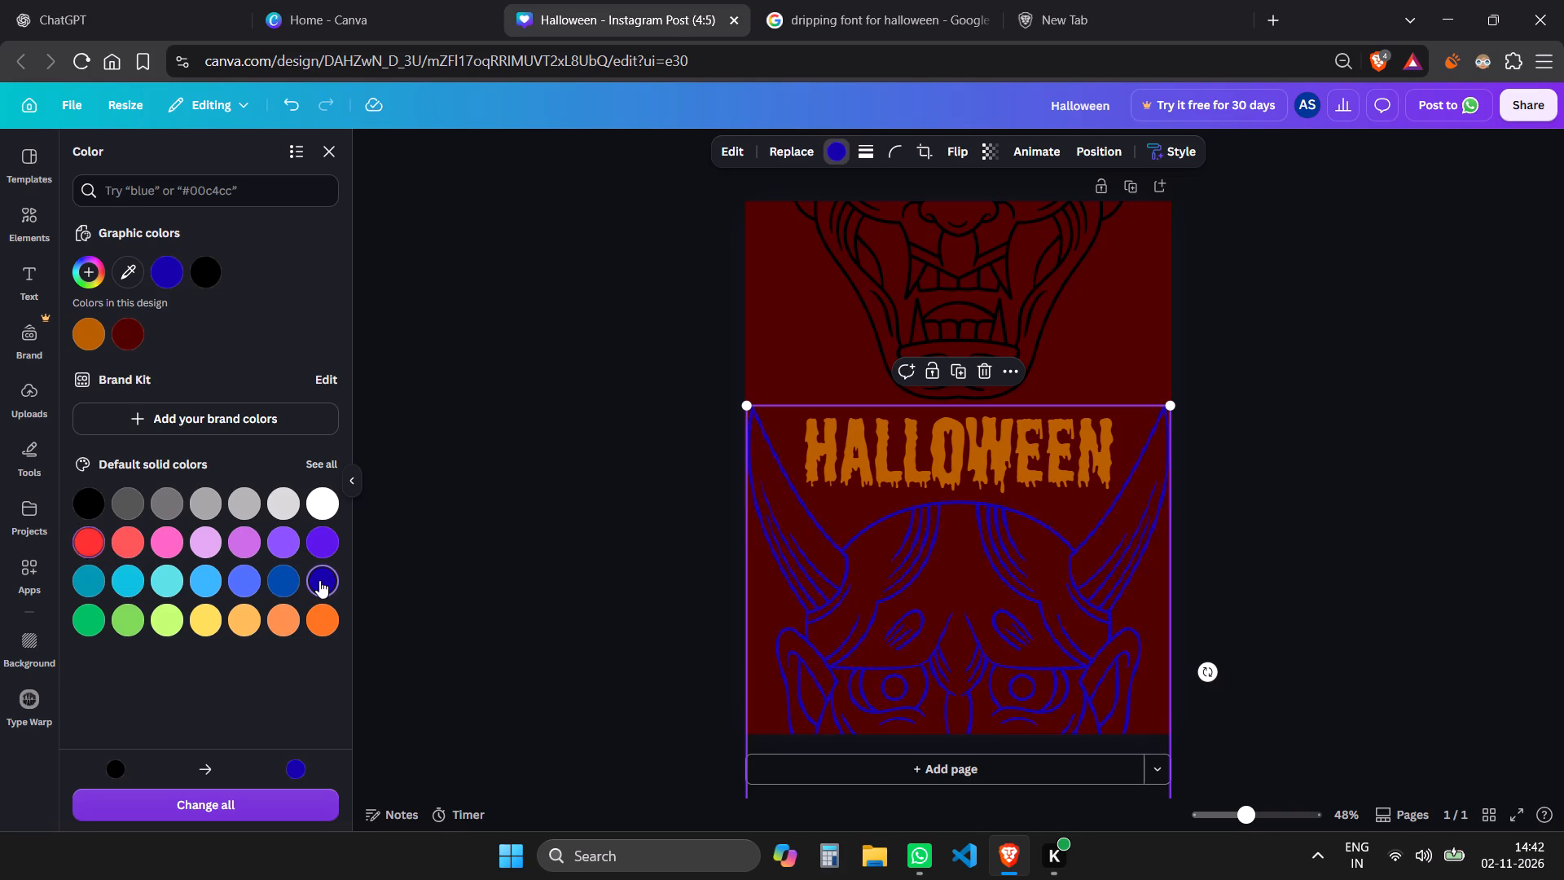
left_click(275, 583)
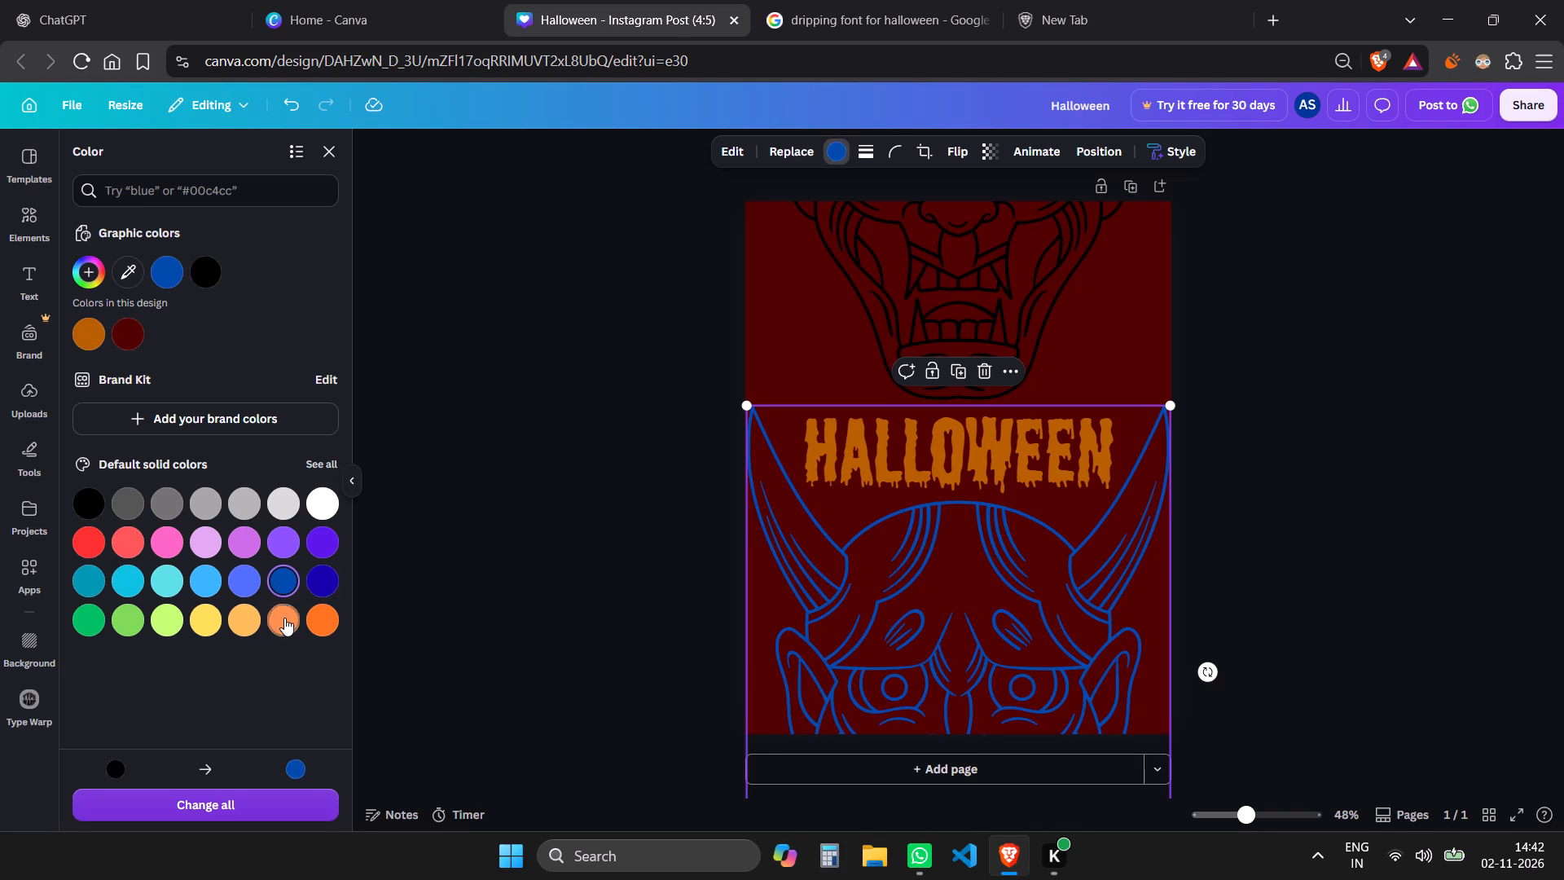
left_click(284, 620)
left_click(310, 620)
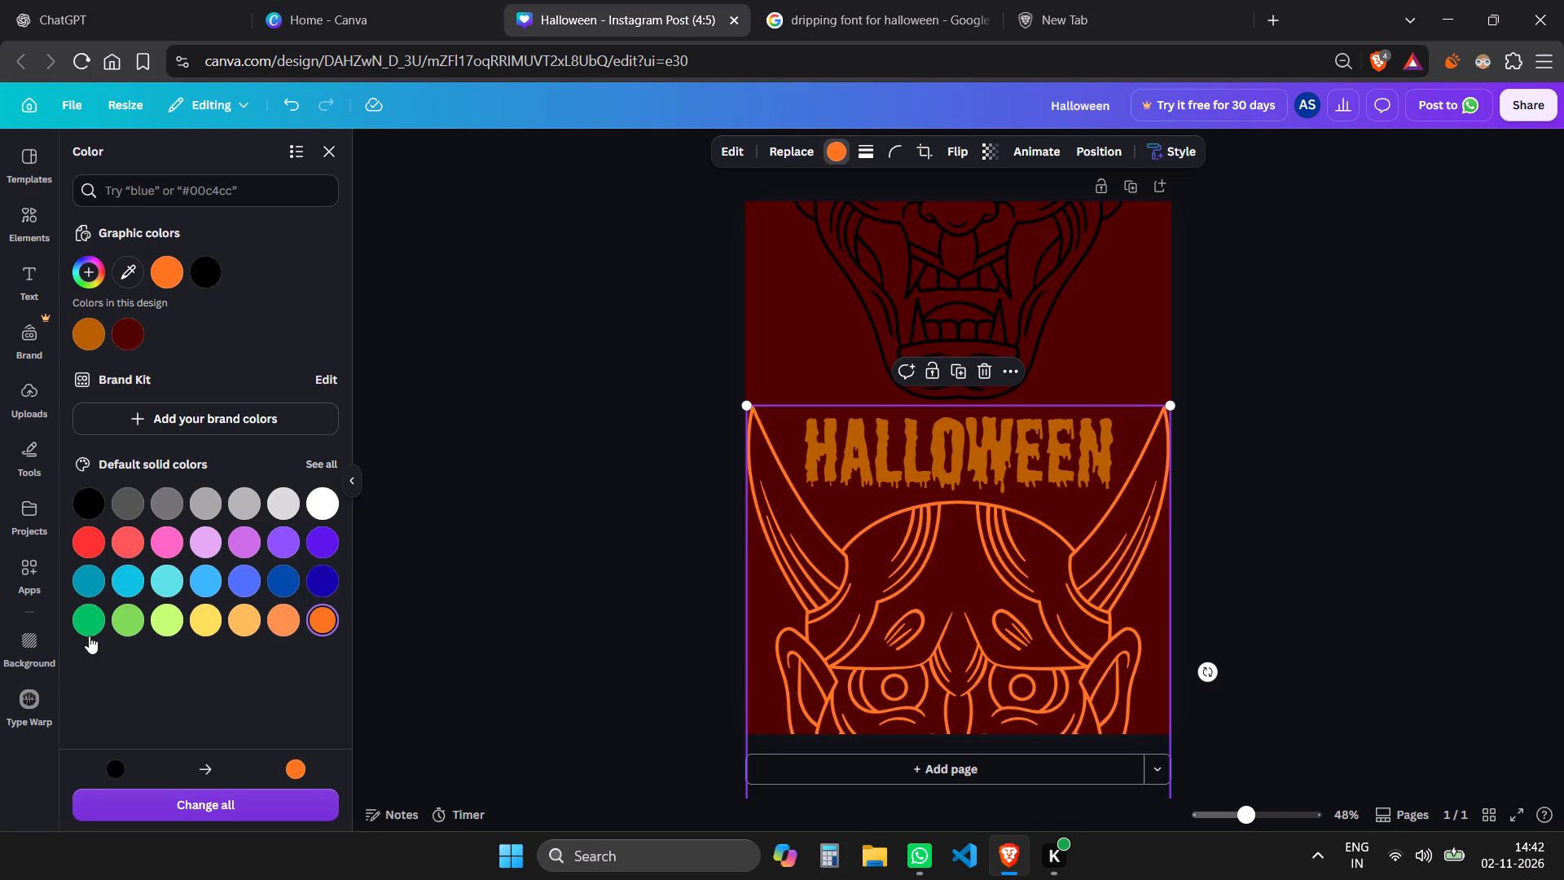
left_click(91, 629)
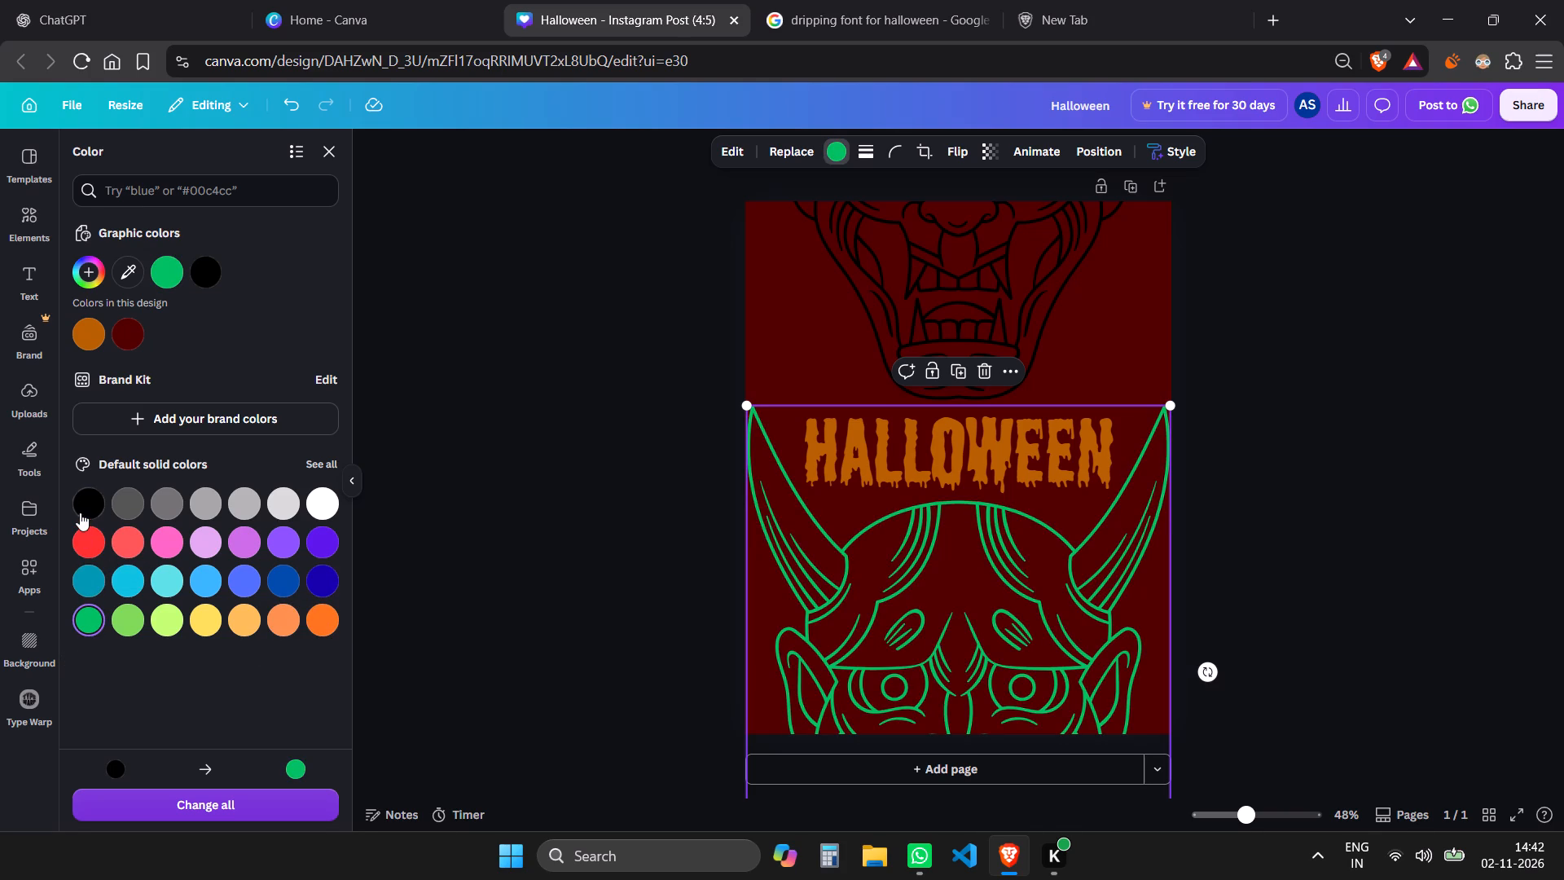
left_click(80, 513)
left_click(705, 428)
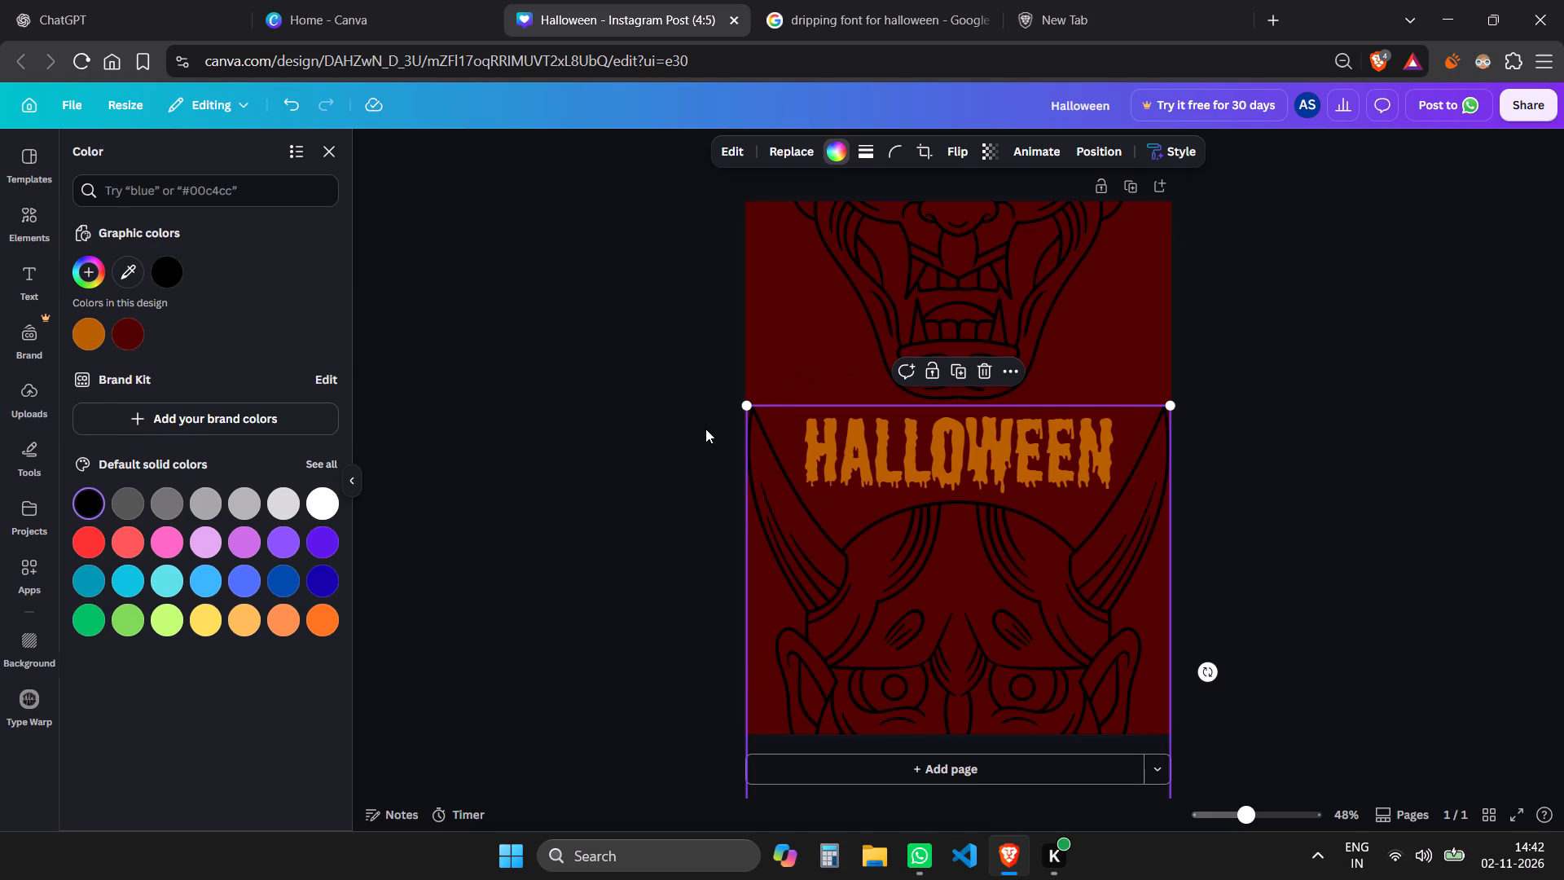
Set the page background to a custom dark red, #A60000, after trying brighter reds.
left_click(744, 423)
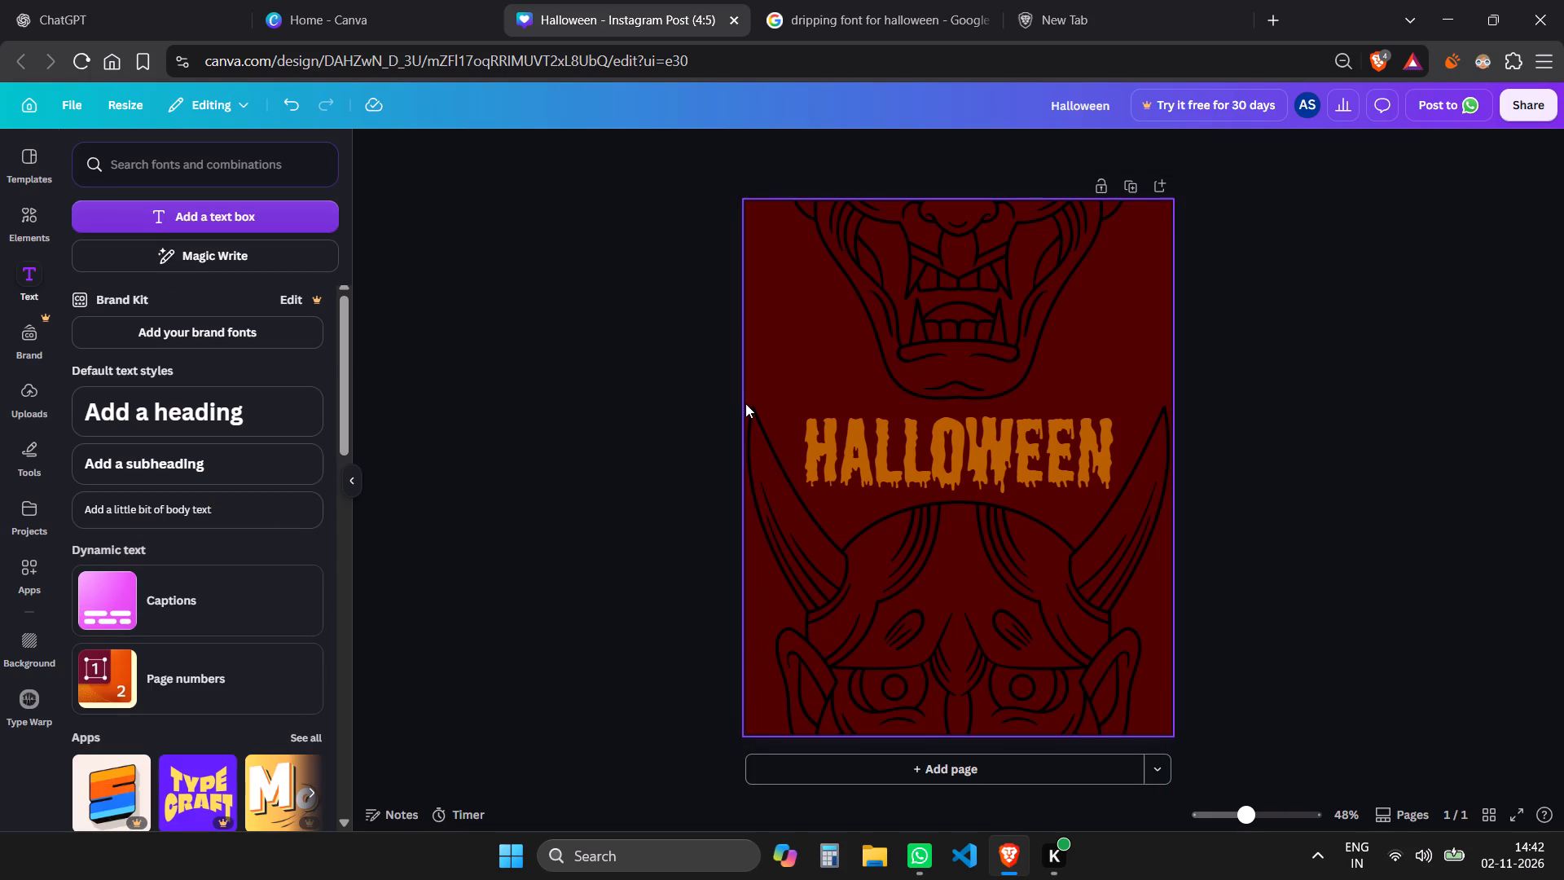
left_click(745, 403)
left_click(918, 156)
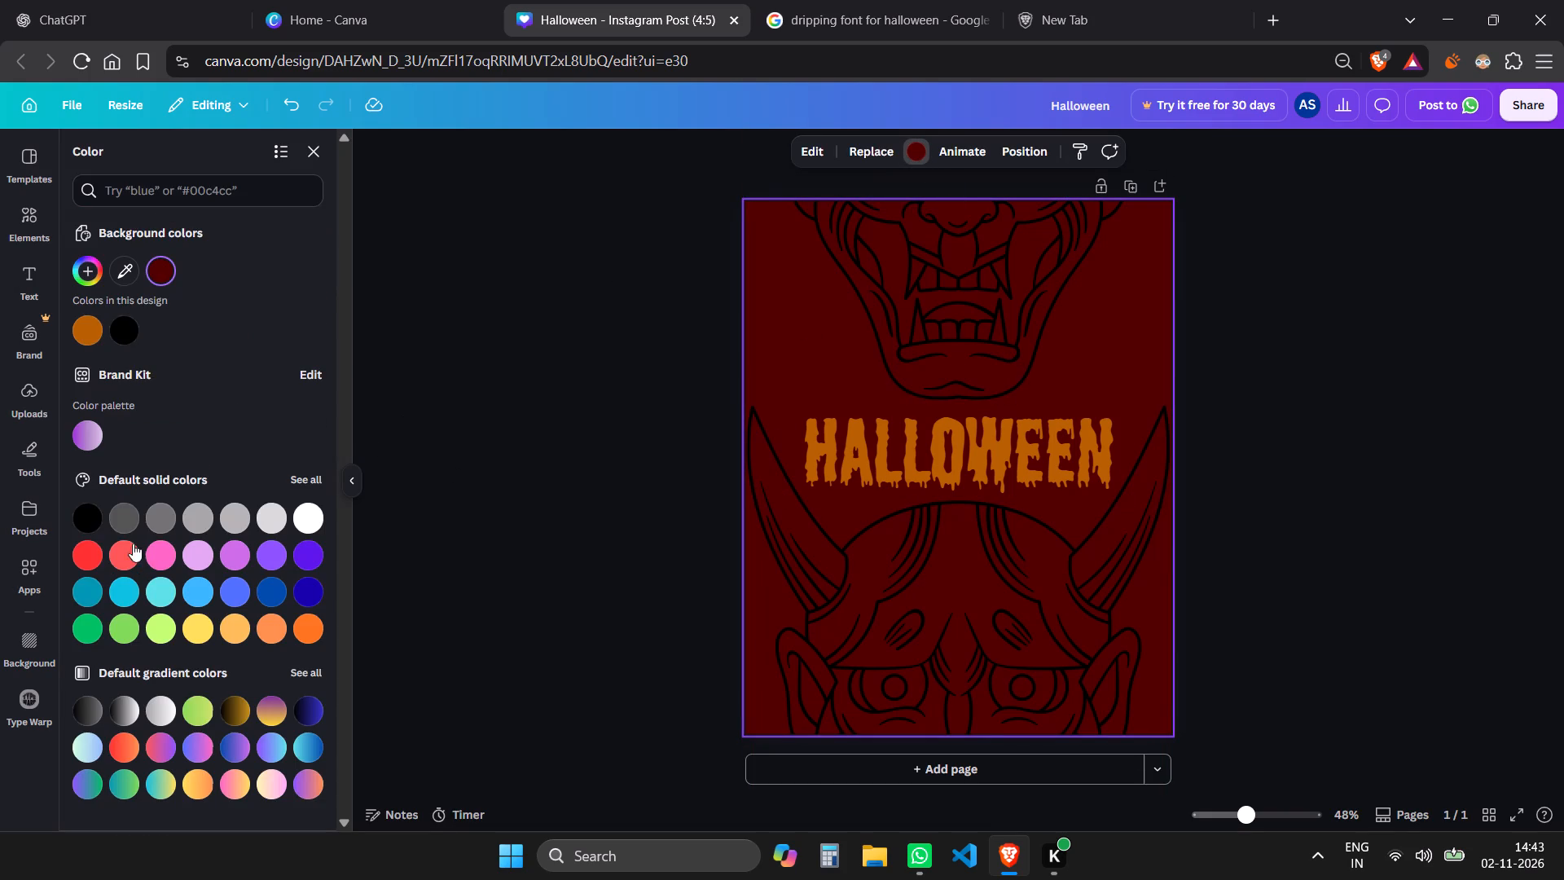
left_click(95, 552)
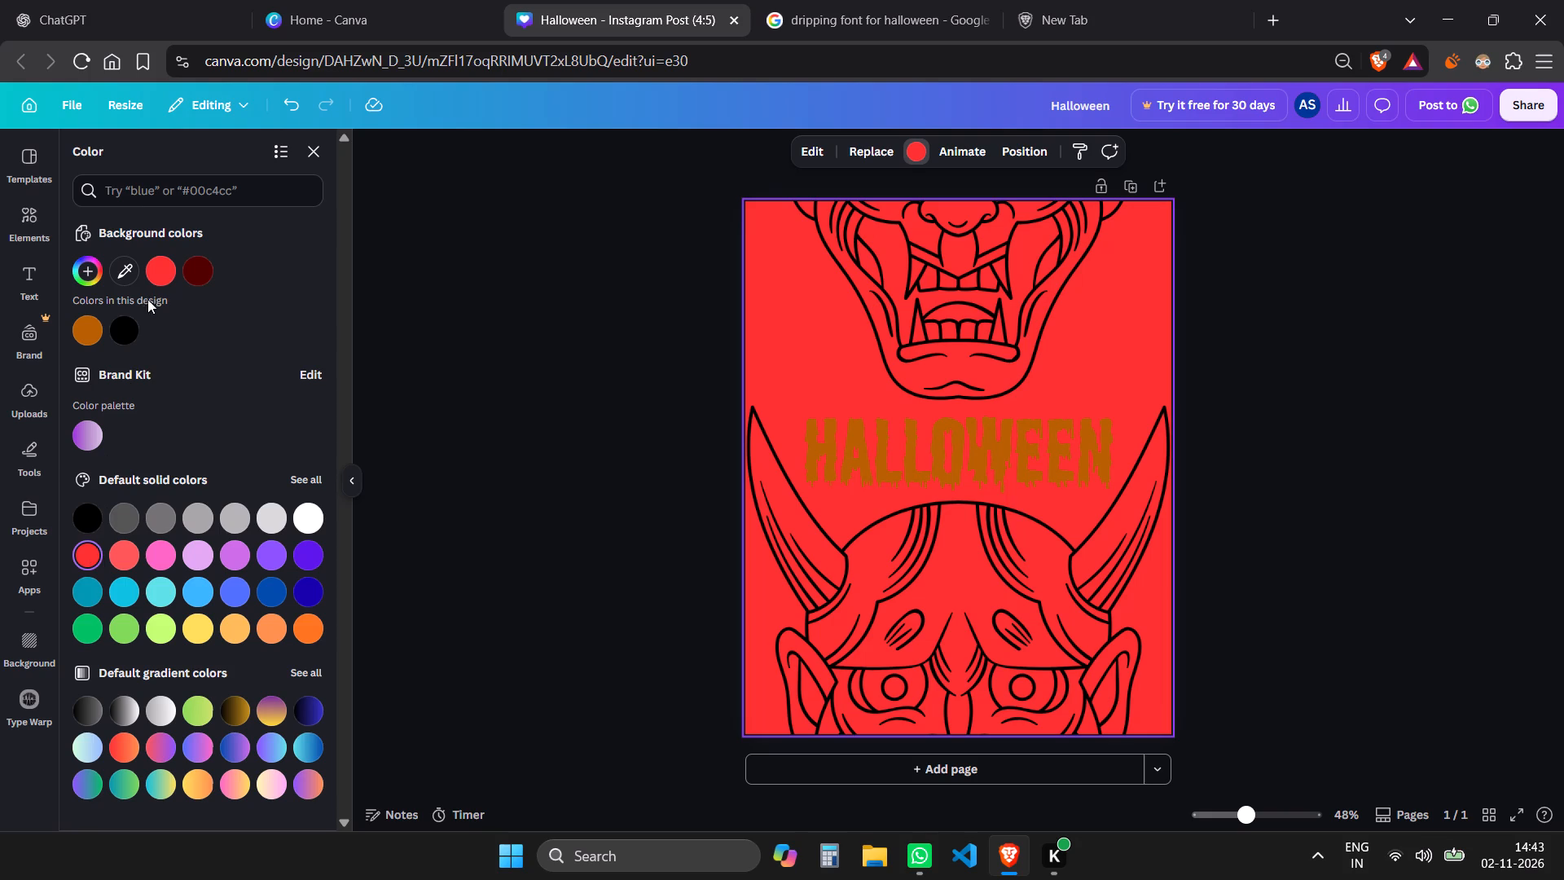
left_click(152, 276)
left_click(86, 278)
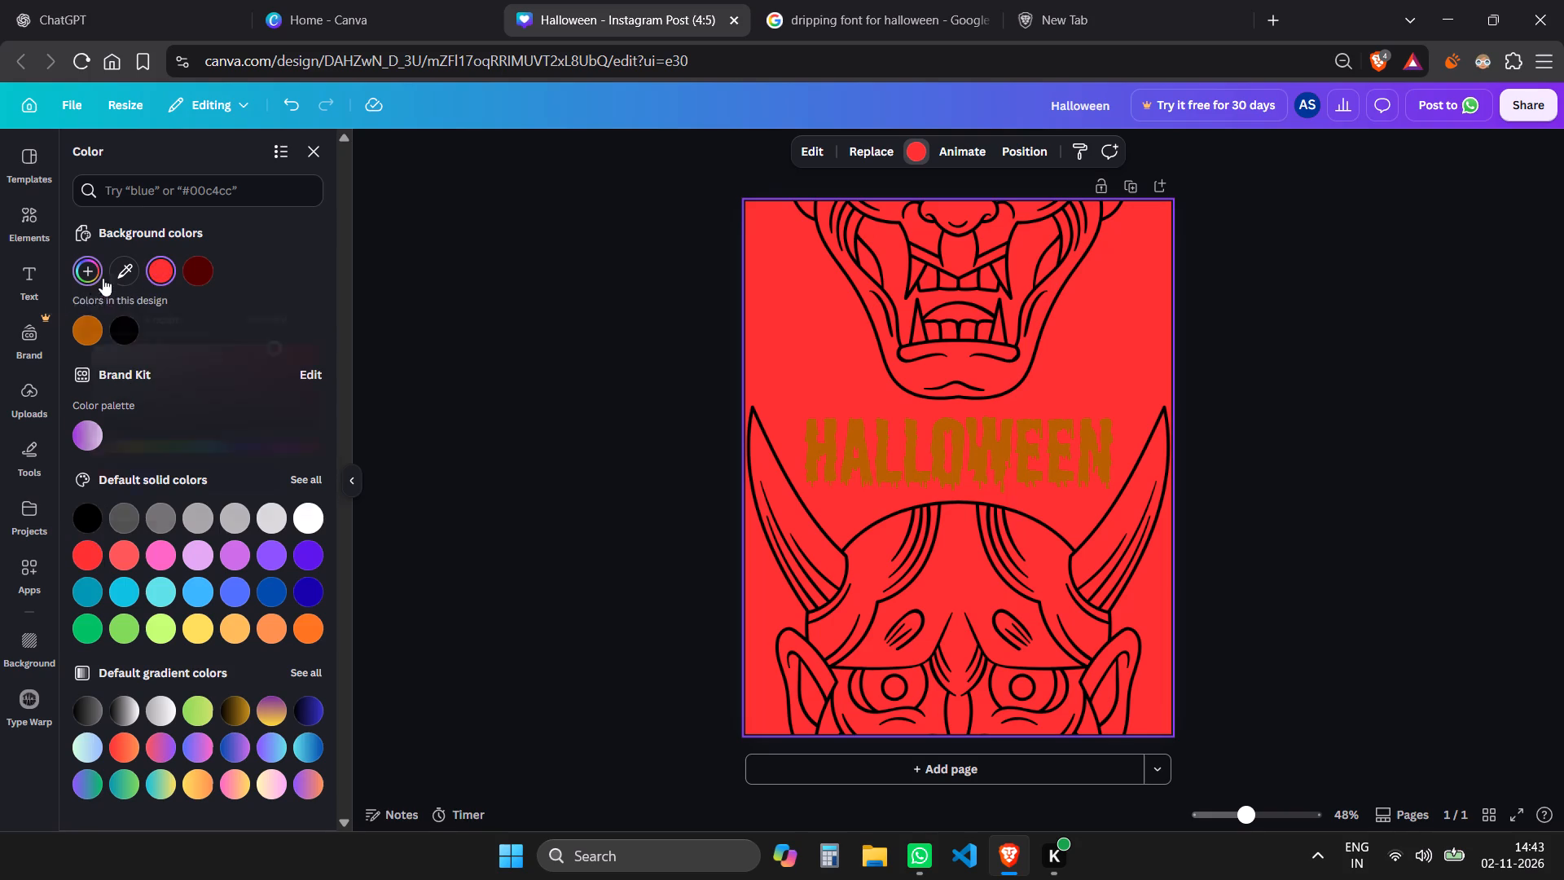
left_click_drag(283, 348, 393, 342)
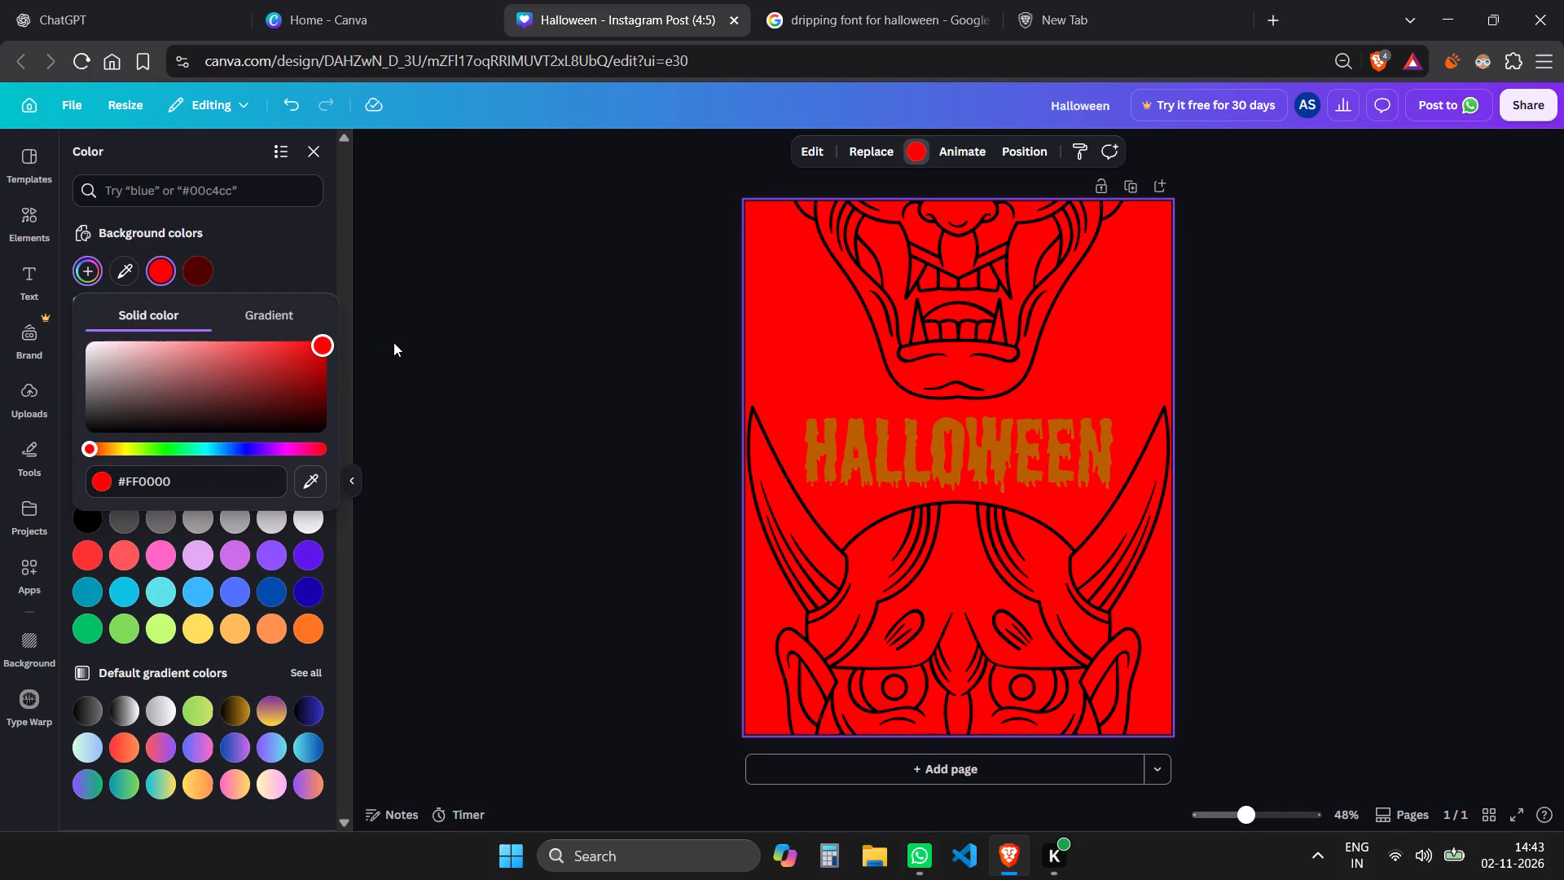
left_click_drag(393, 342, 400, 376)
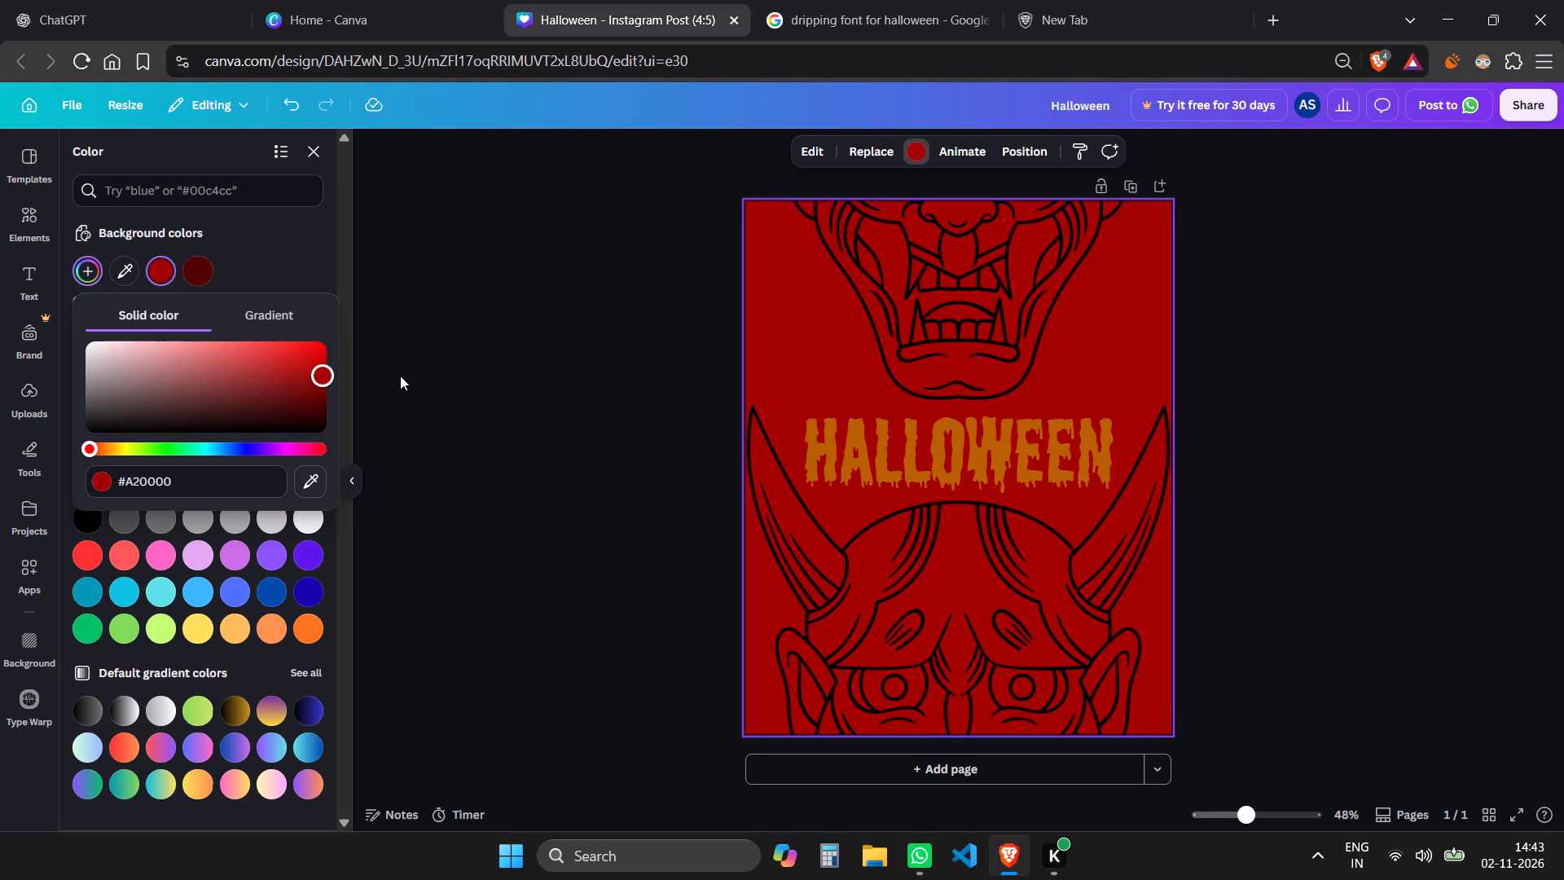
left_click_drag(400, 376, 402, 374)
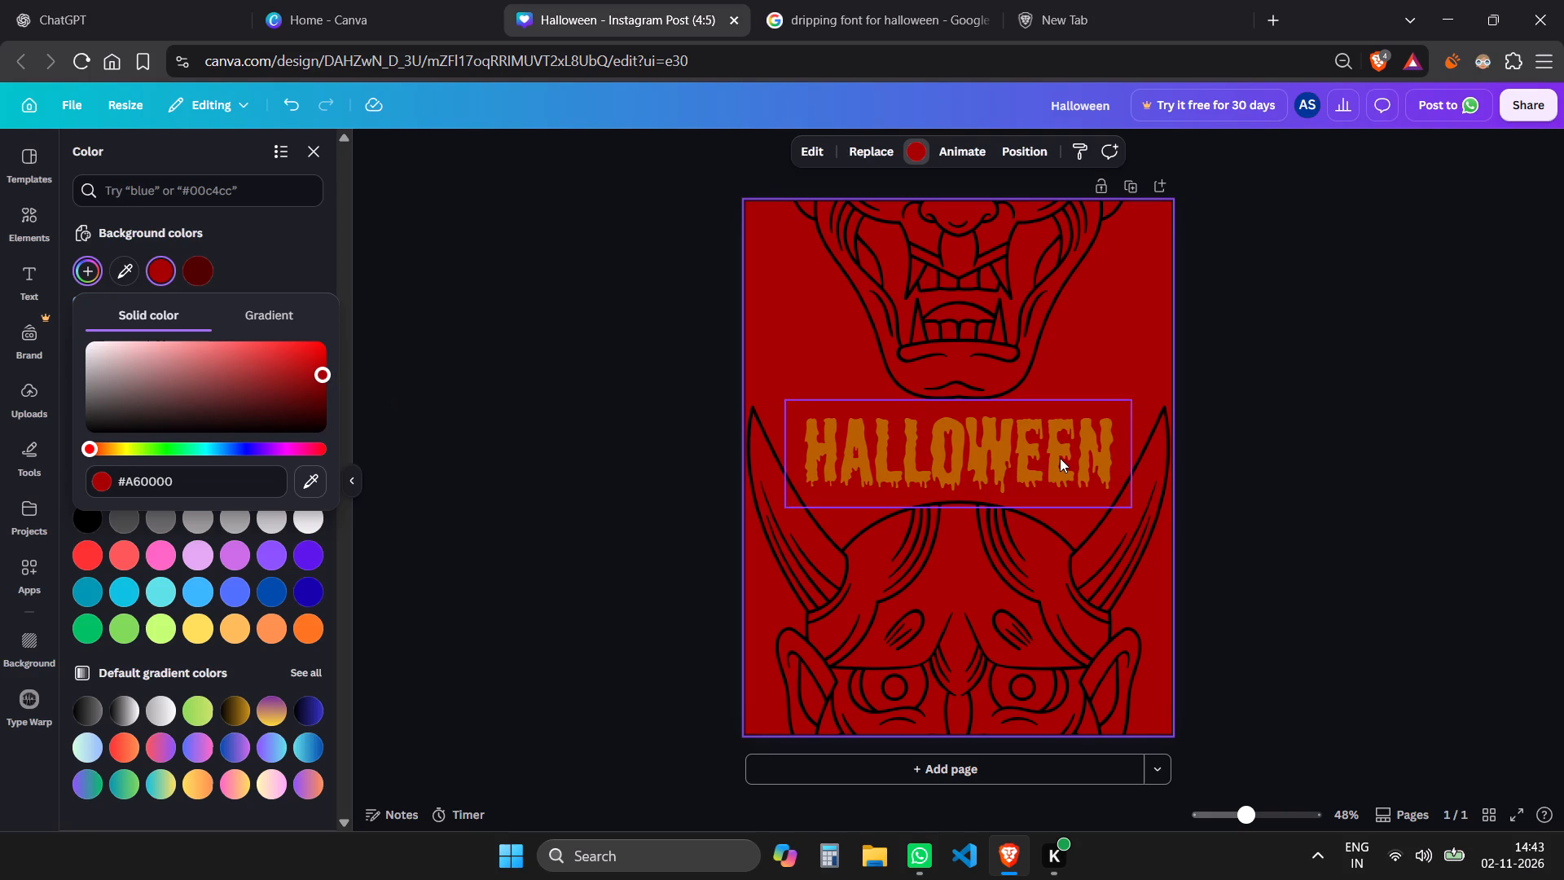
Recolour the Halloween text to black, #000000, after trying white, and deselect it.
left_click(1060, 458)
left_click(817, 147)
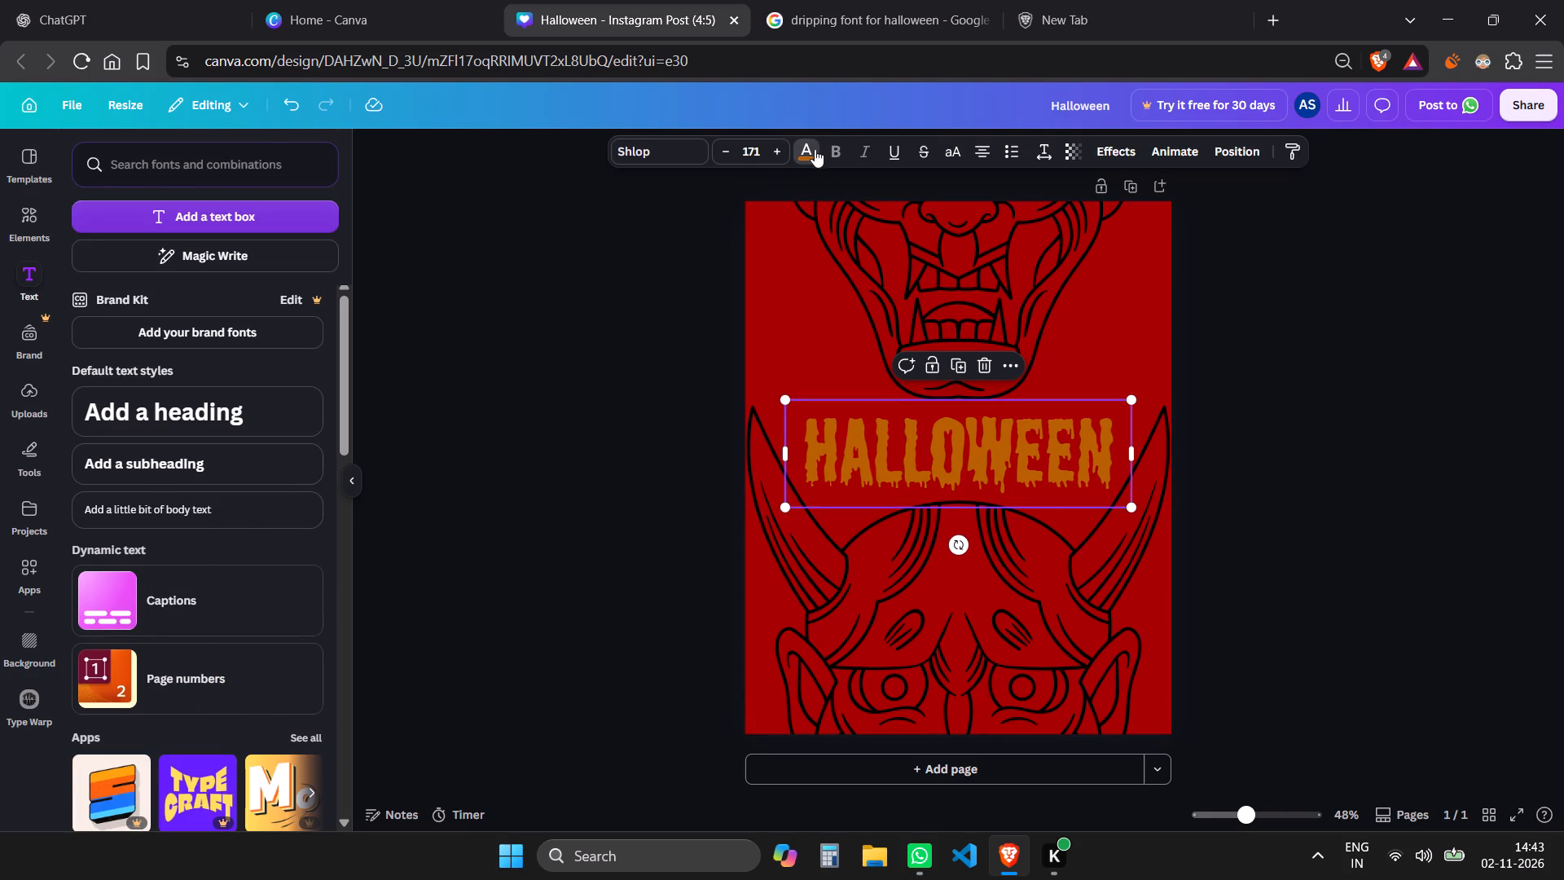
left_click(92, 272)
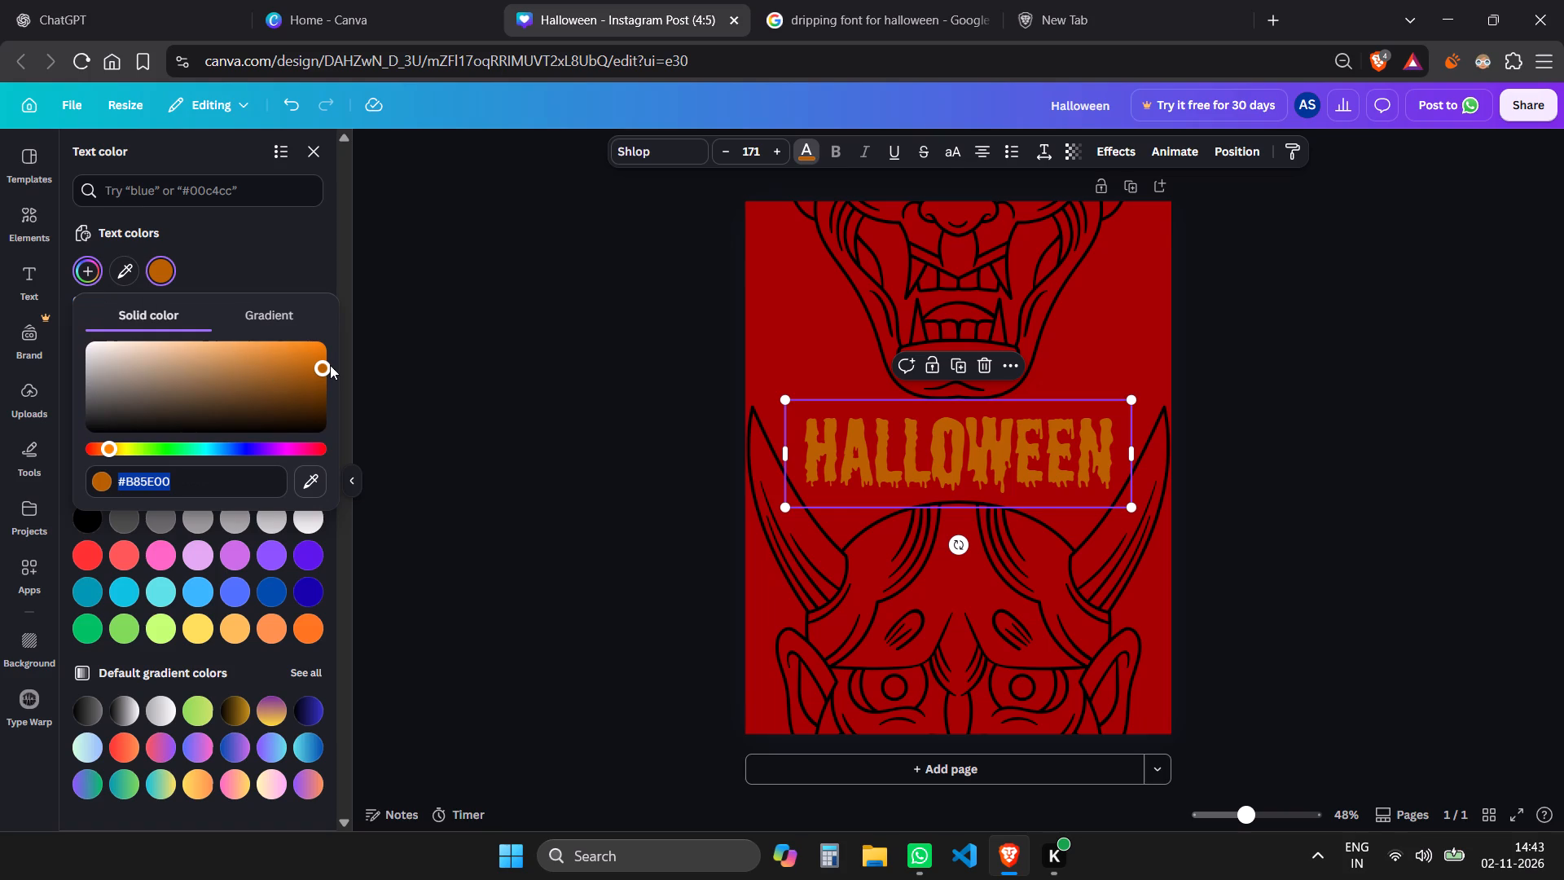
left_click_drag(321, 367, 327, 350)
left_click(116, 368)
left_click_drag(116, 368, 56, 299)
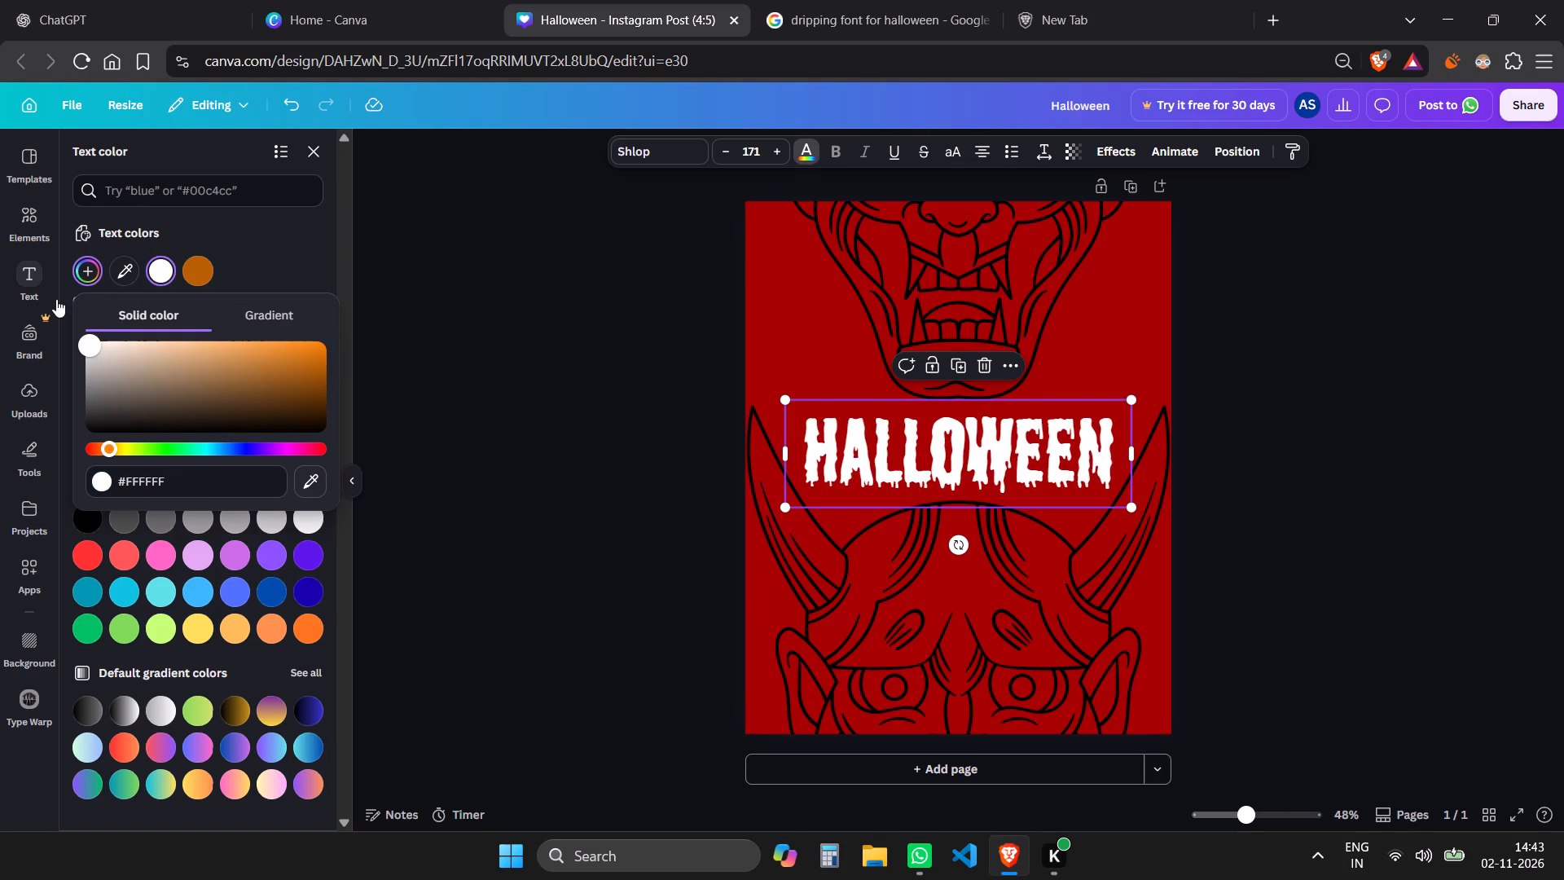
left_click_drag(56, 299, 55, 482)
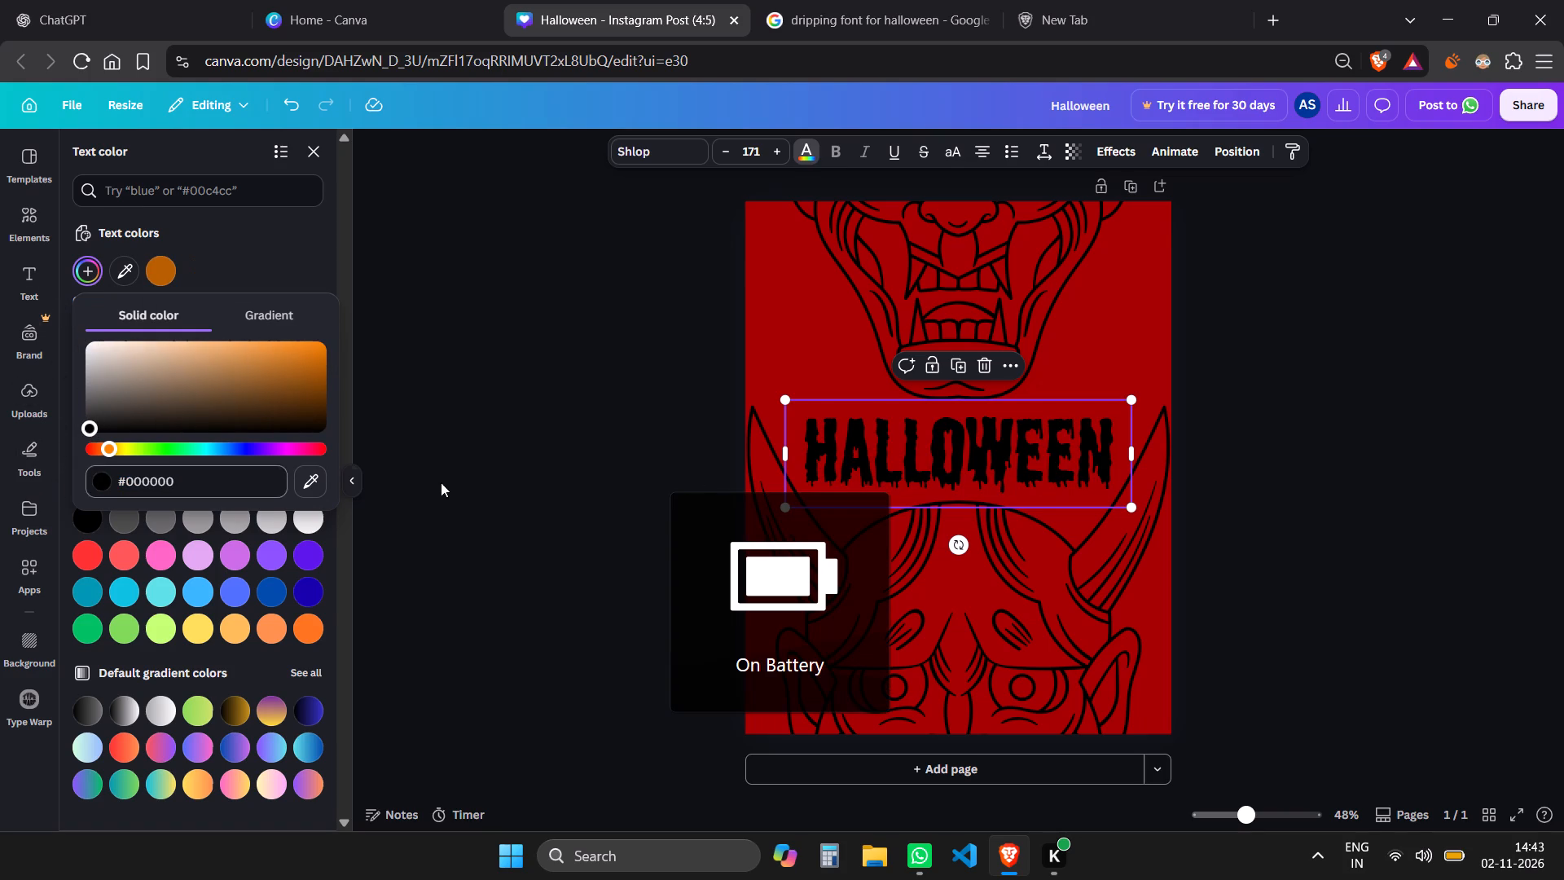
left_click(1251, 446)
left_click(1251, 446)
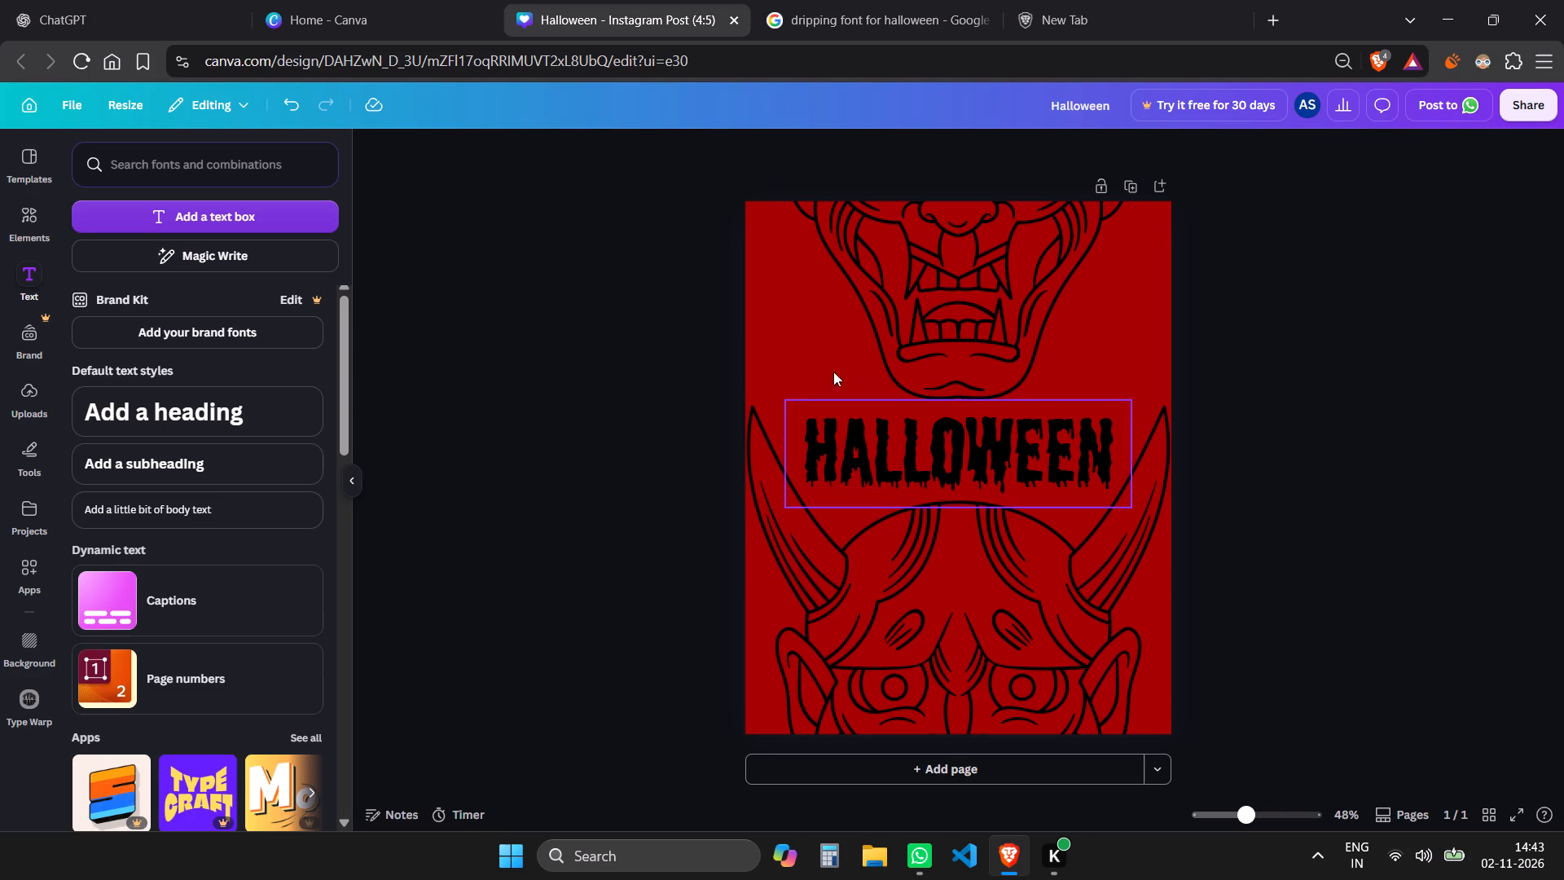
Set the page background to a custom medium red between the trial shades #AB1212 and #D41313.
left_click(745, 398)
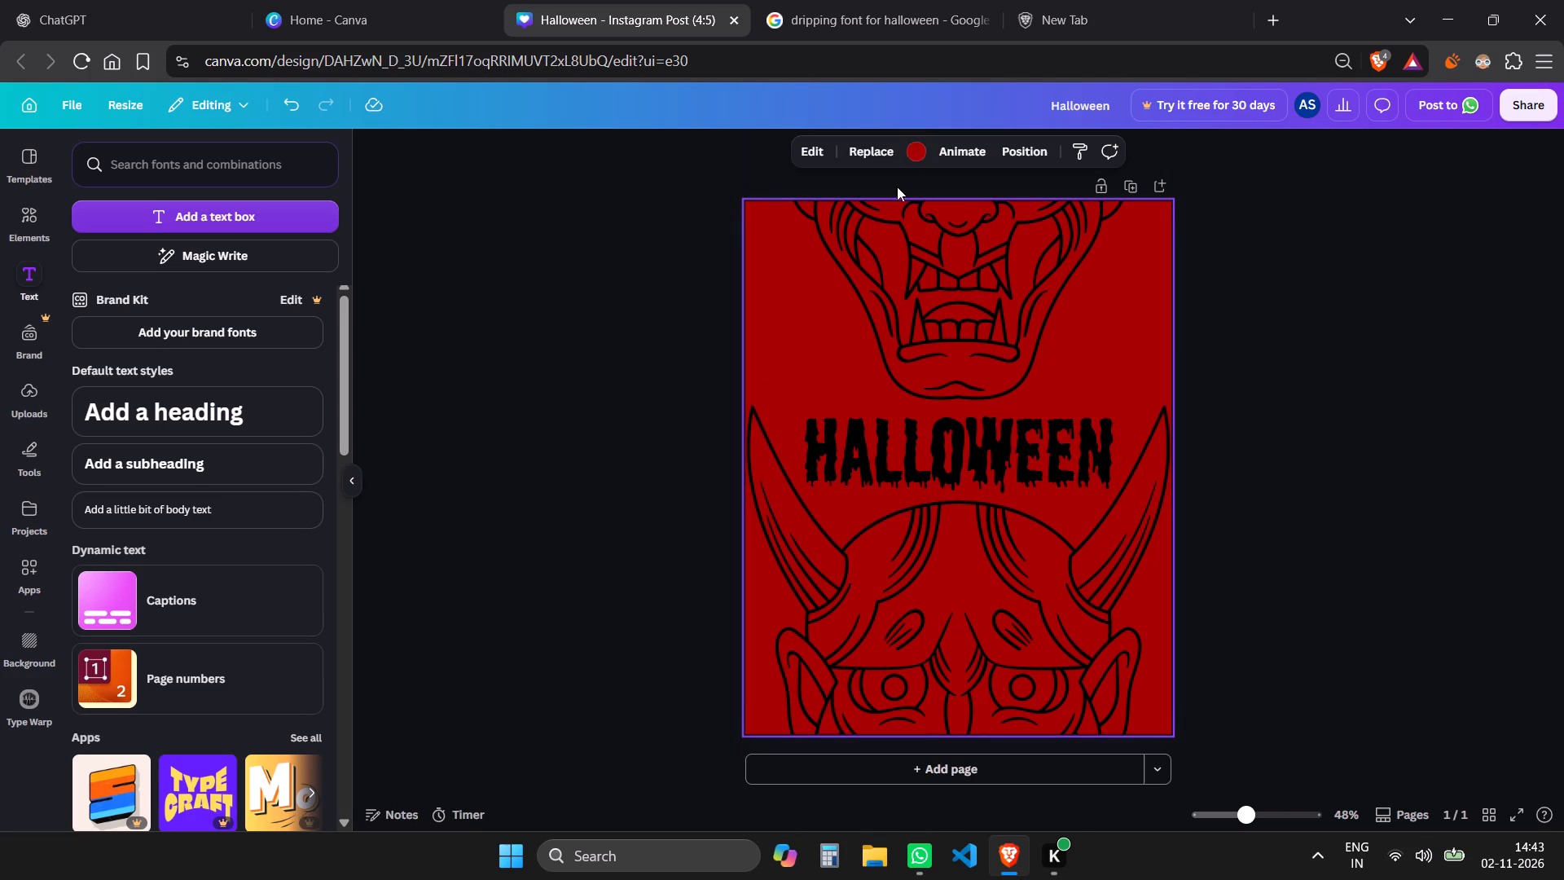
left_click(918, 156)
left_click(156, 268)
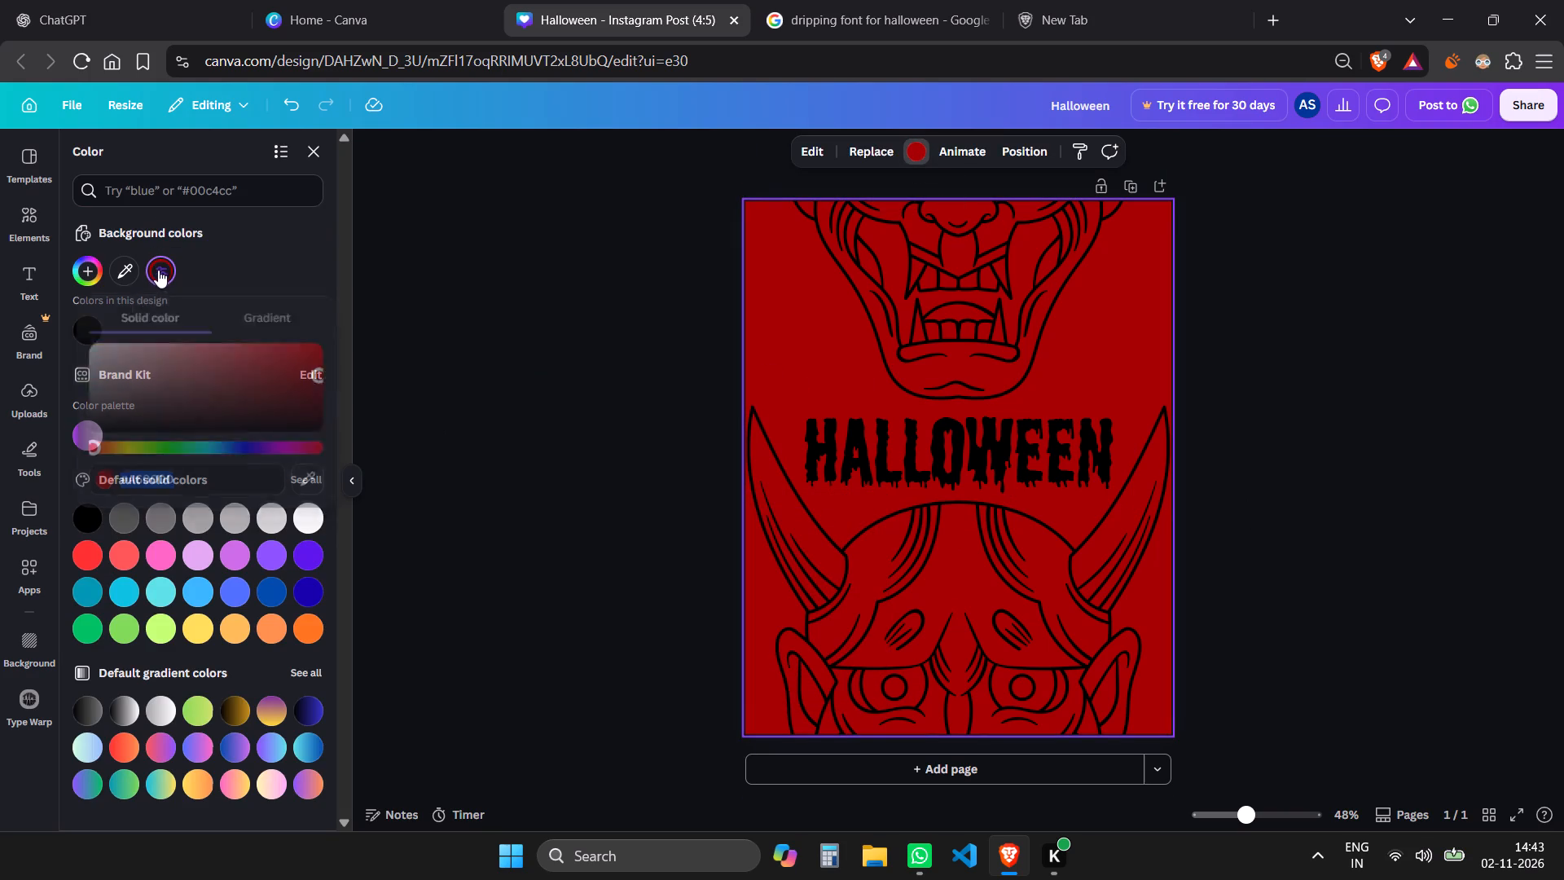
left_click_drag(319, 372, 301, 372)
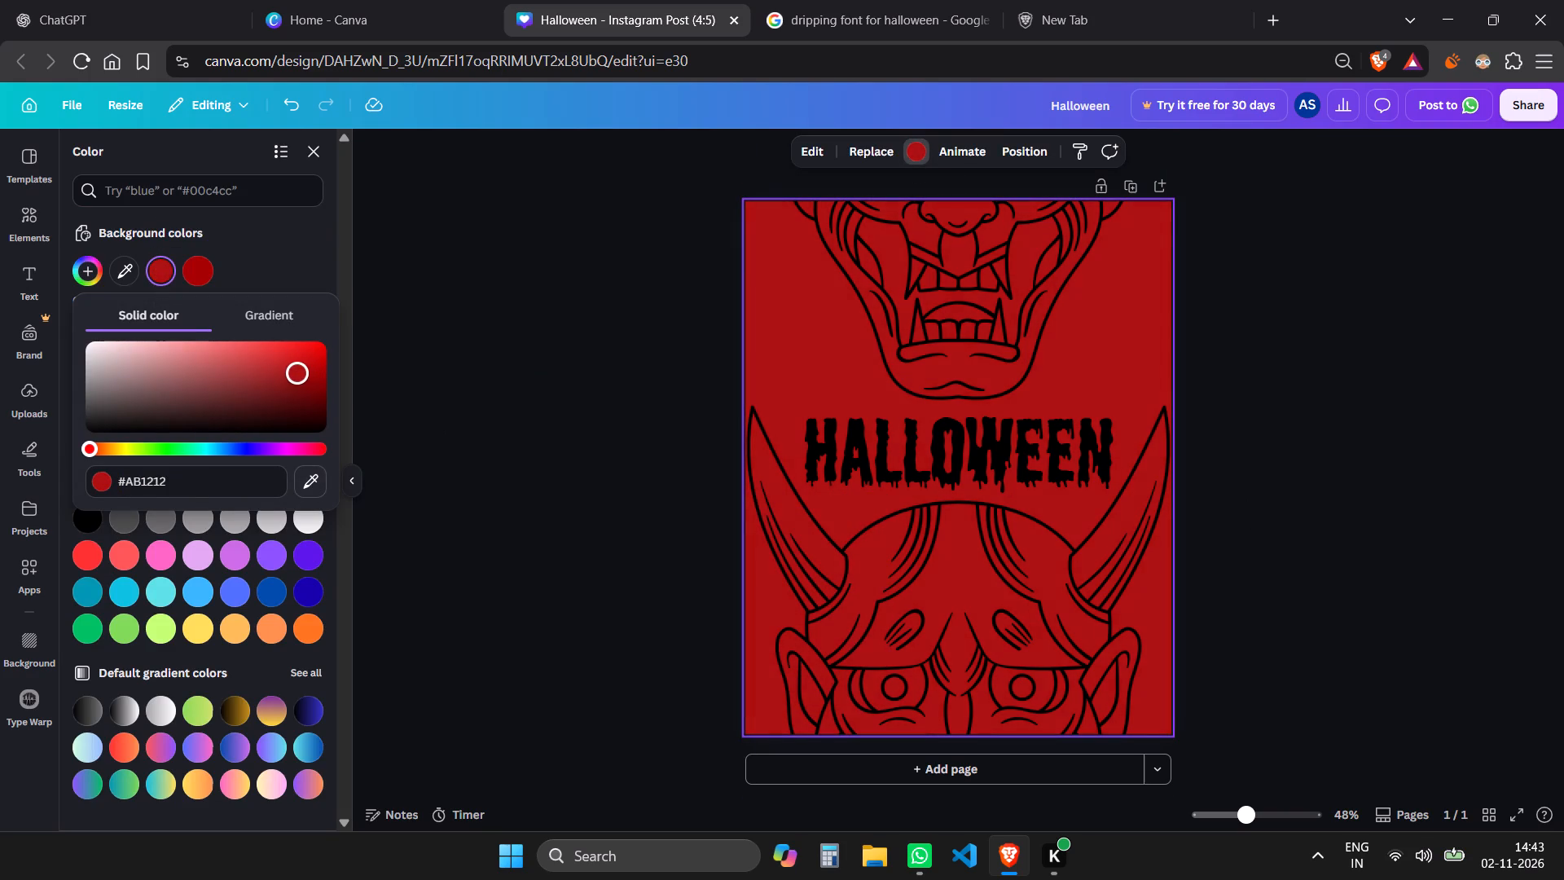
left_click_drag(301, 372, 305, 358)
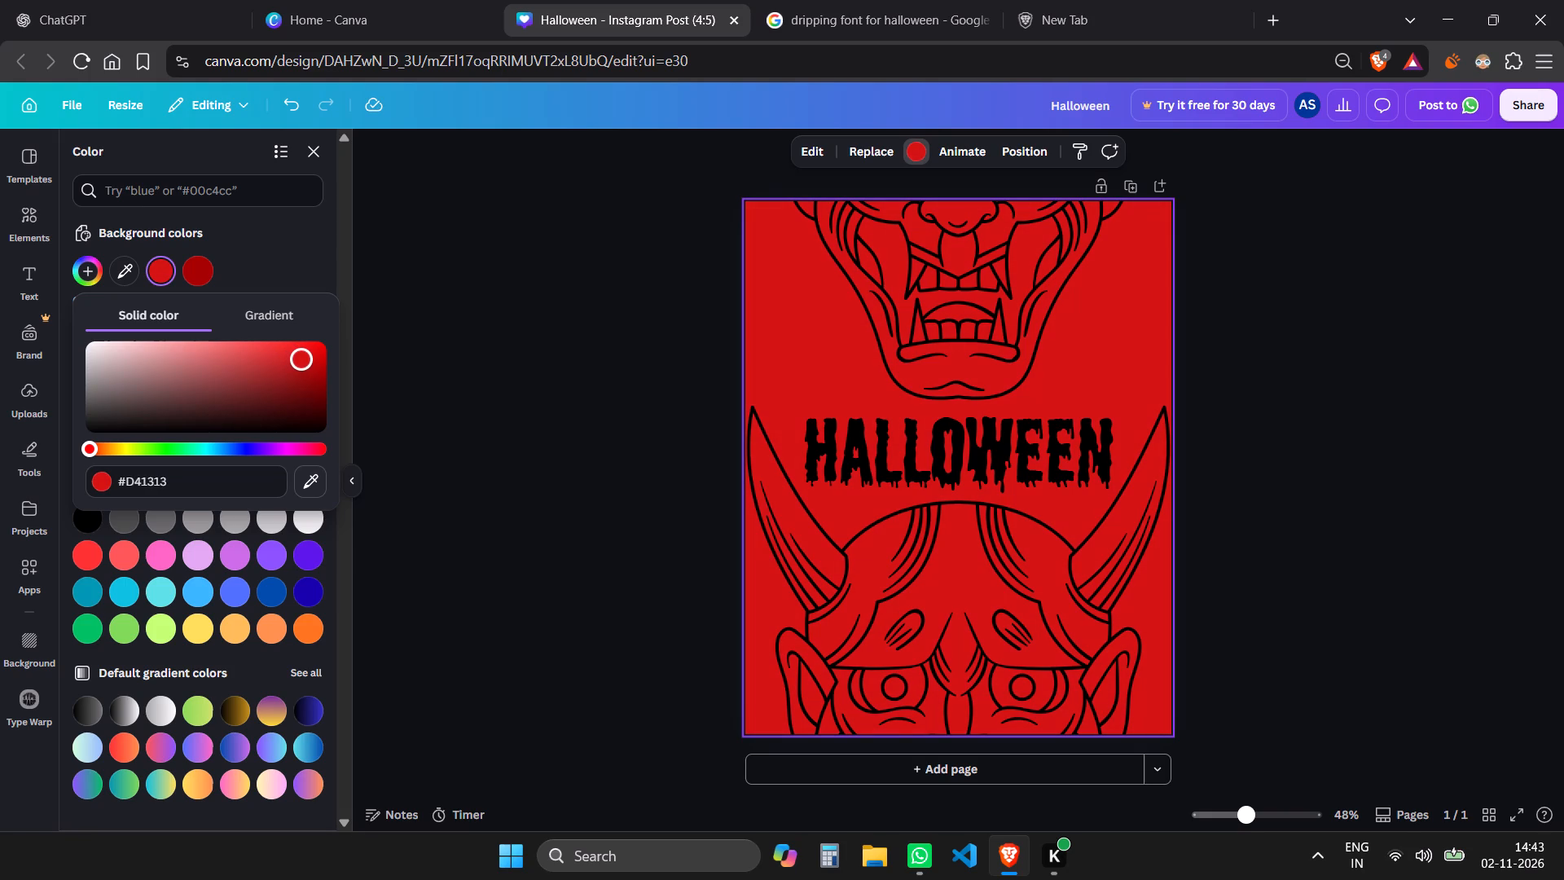
left_click_drag(305, 358, 309, 368)
left_click(639, 404)
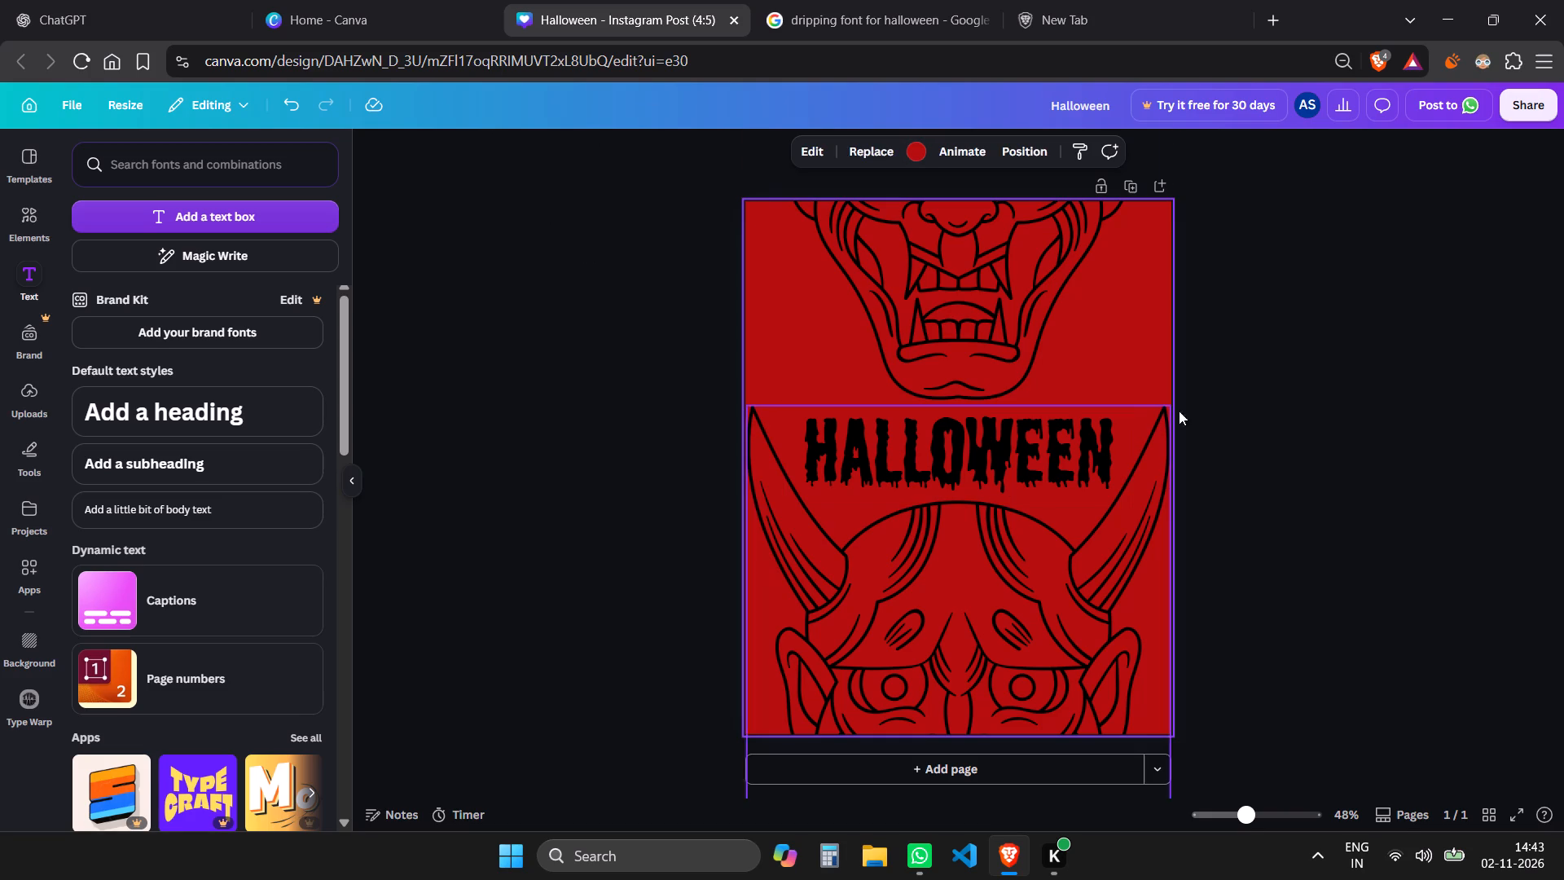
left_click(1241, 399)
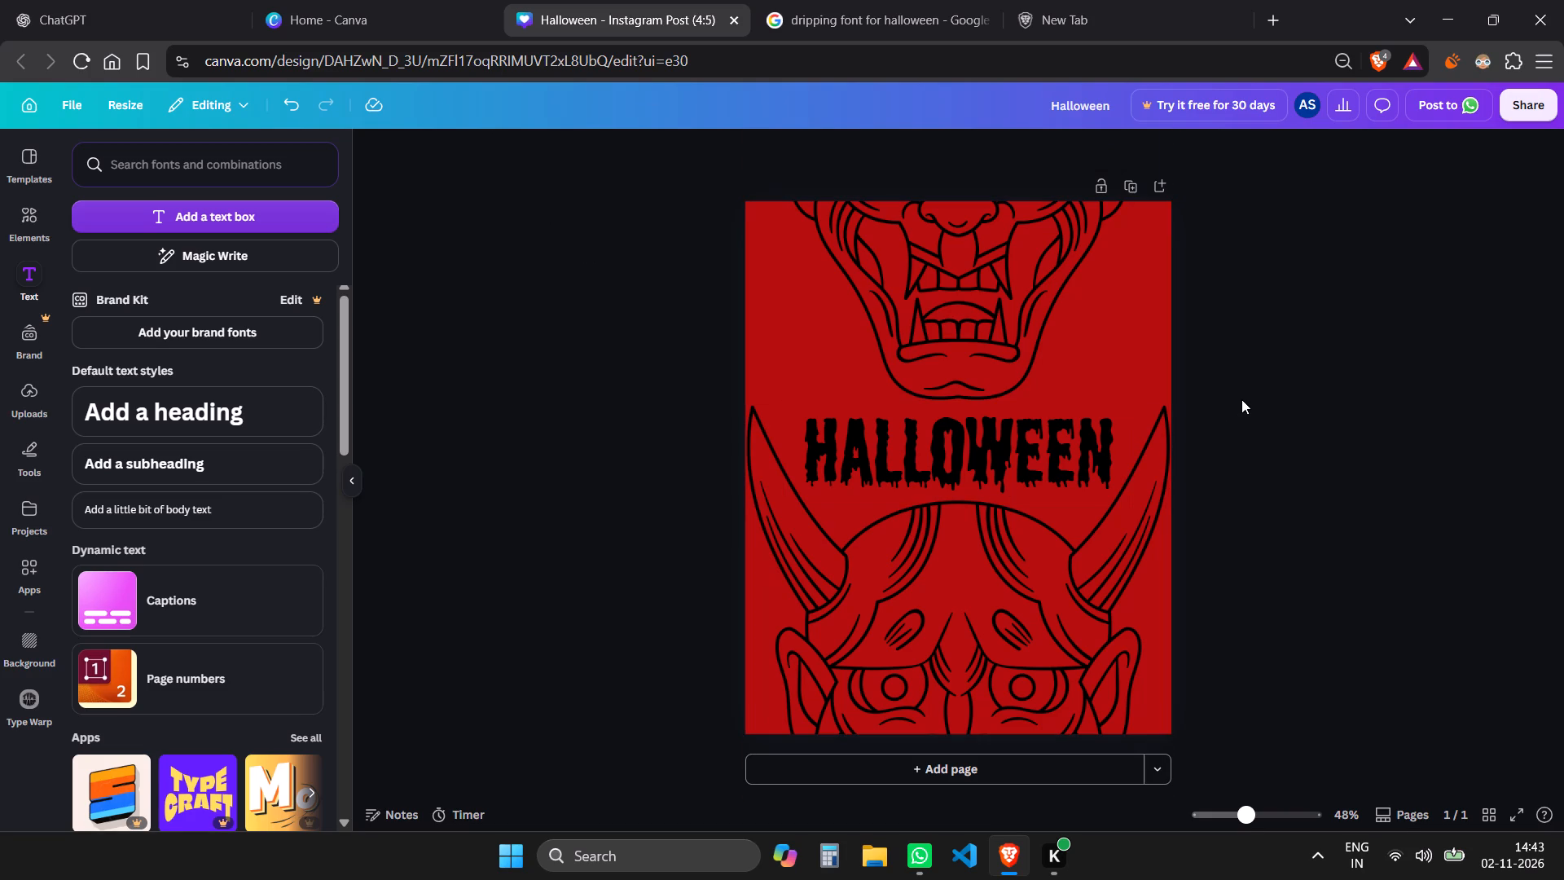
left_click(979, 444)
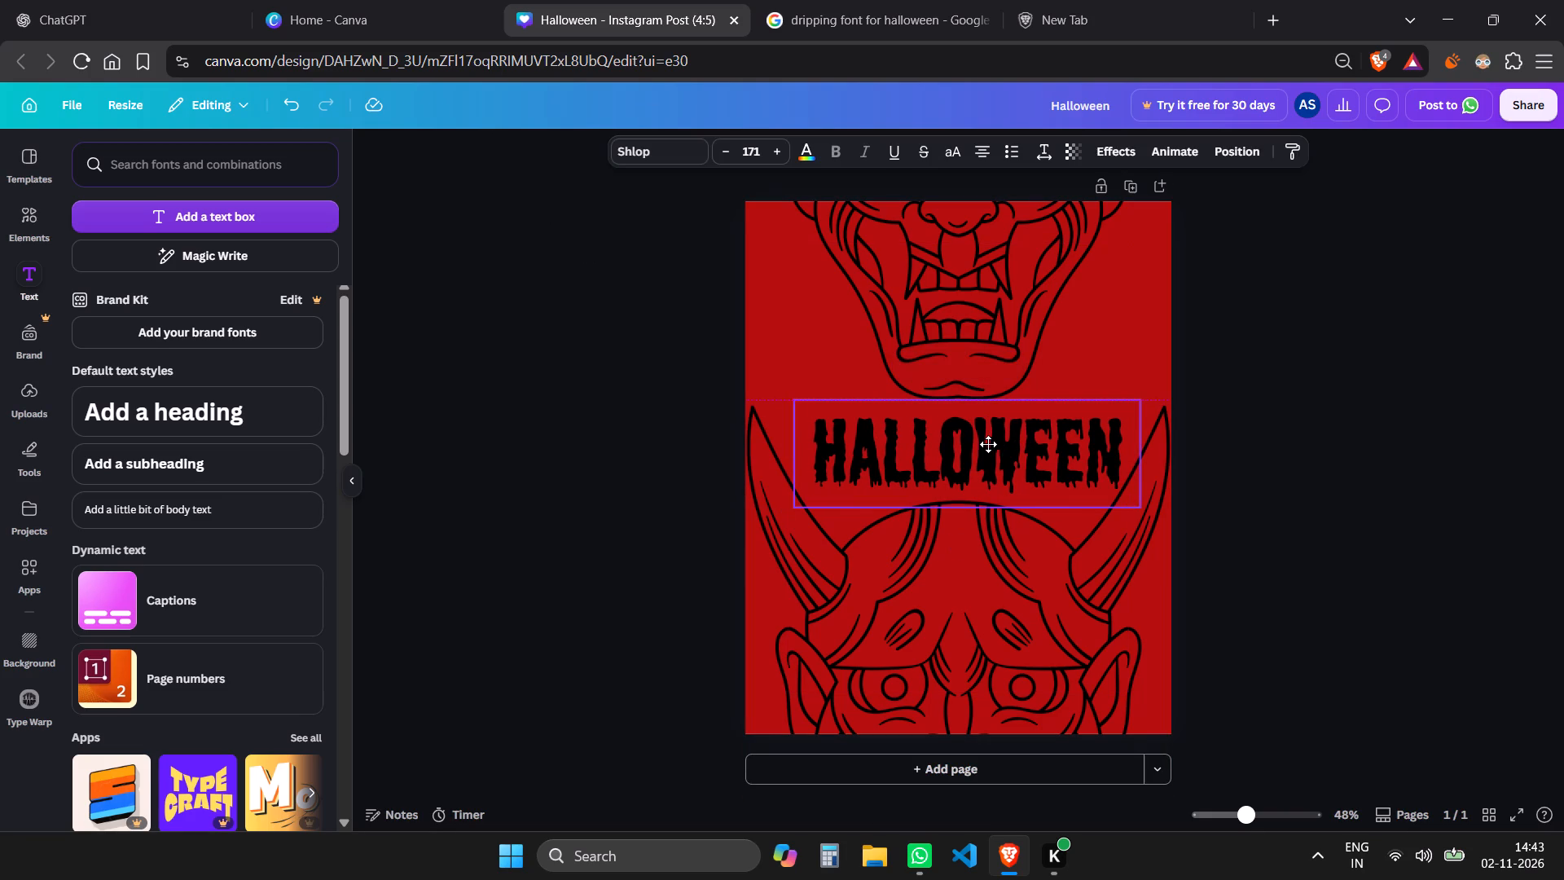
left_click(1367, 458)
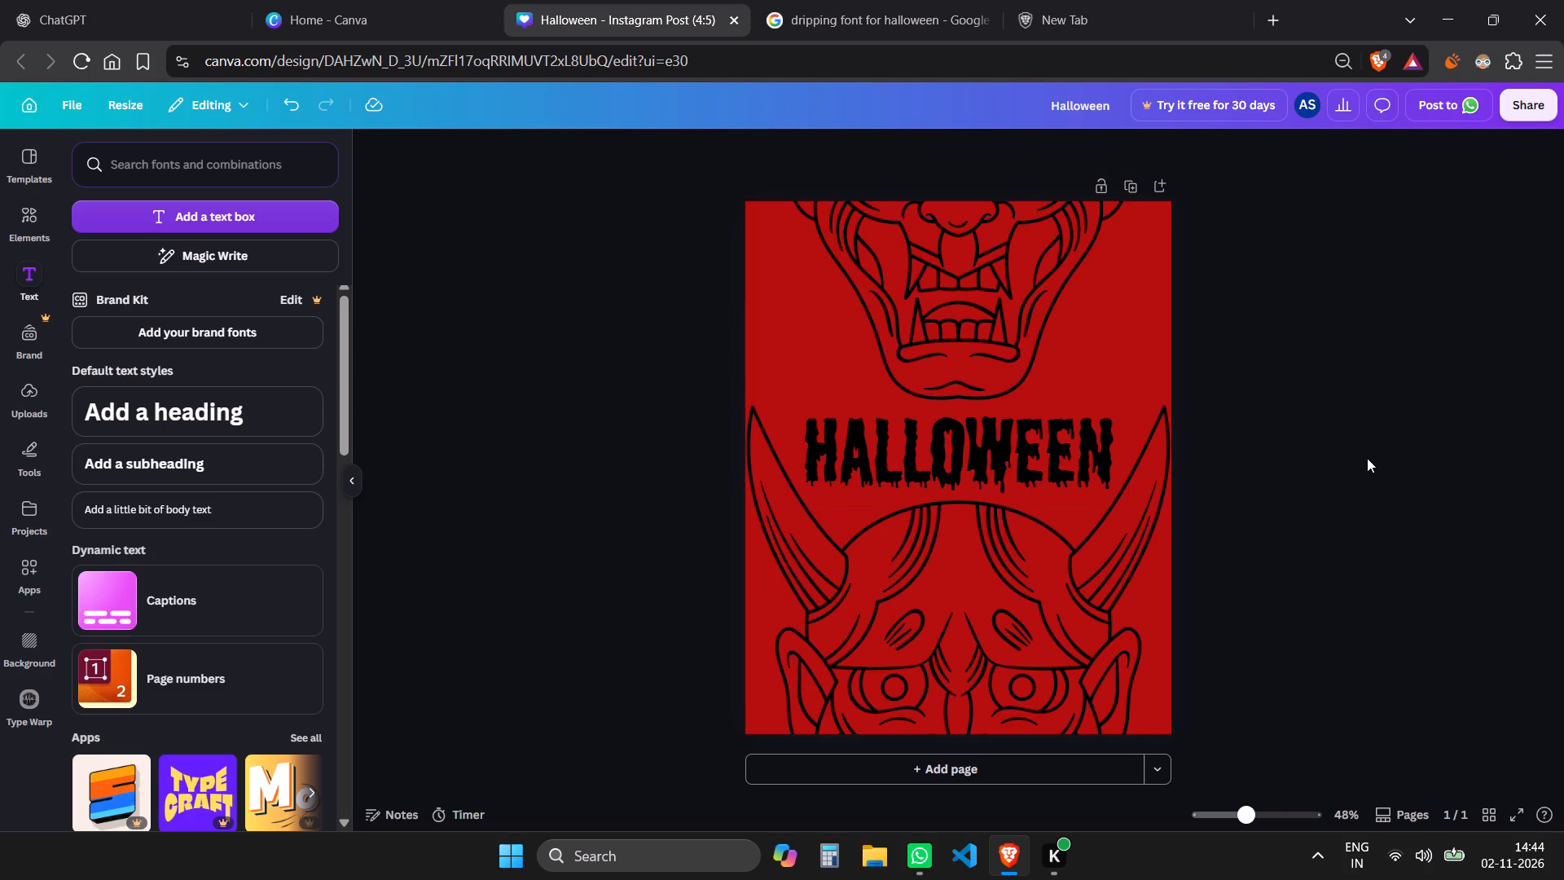
Add a new text box reading "31" and enlarge it to about font size 183.
left_click(204, 173)
left_click(183, 223)
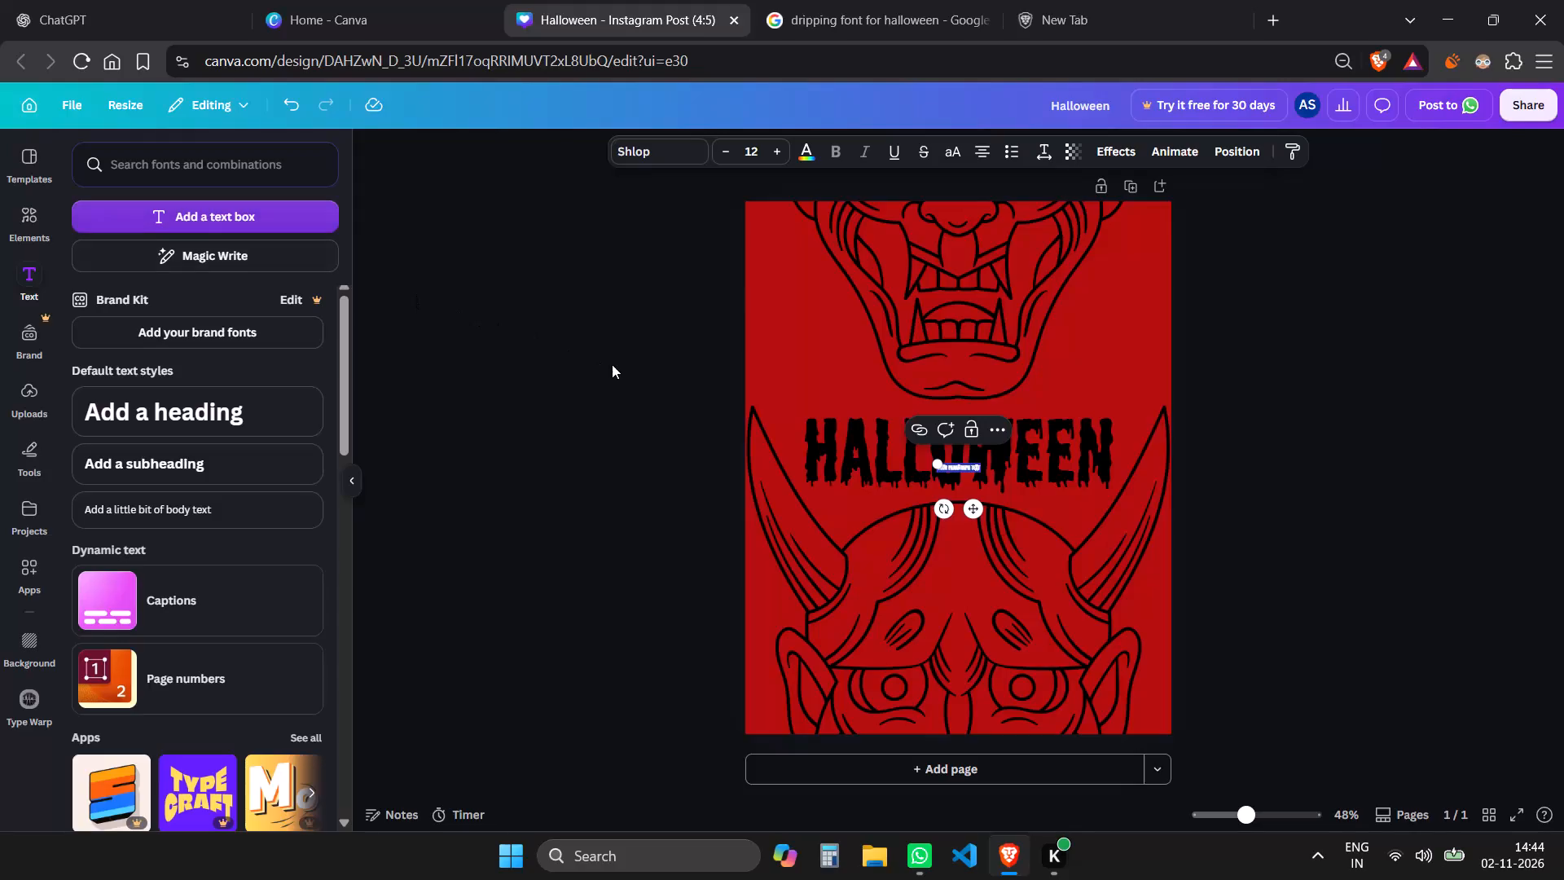
type("31")
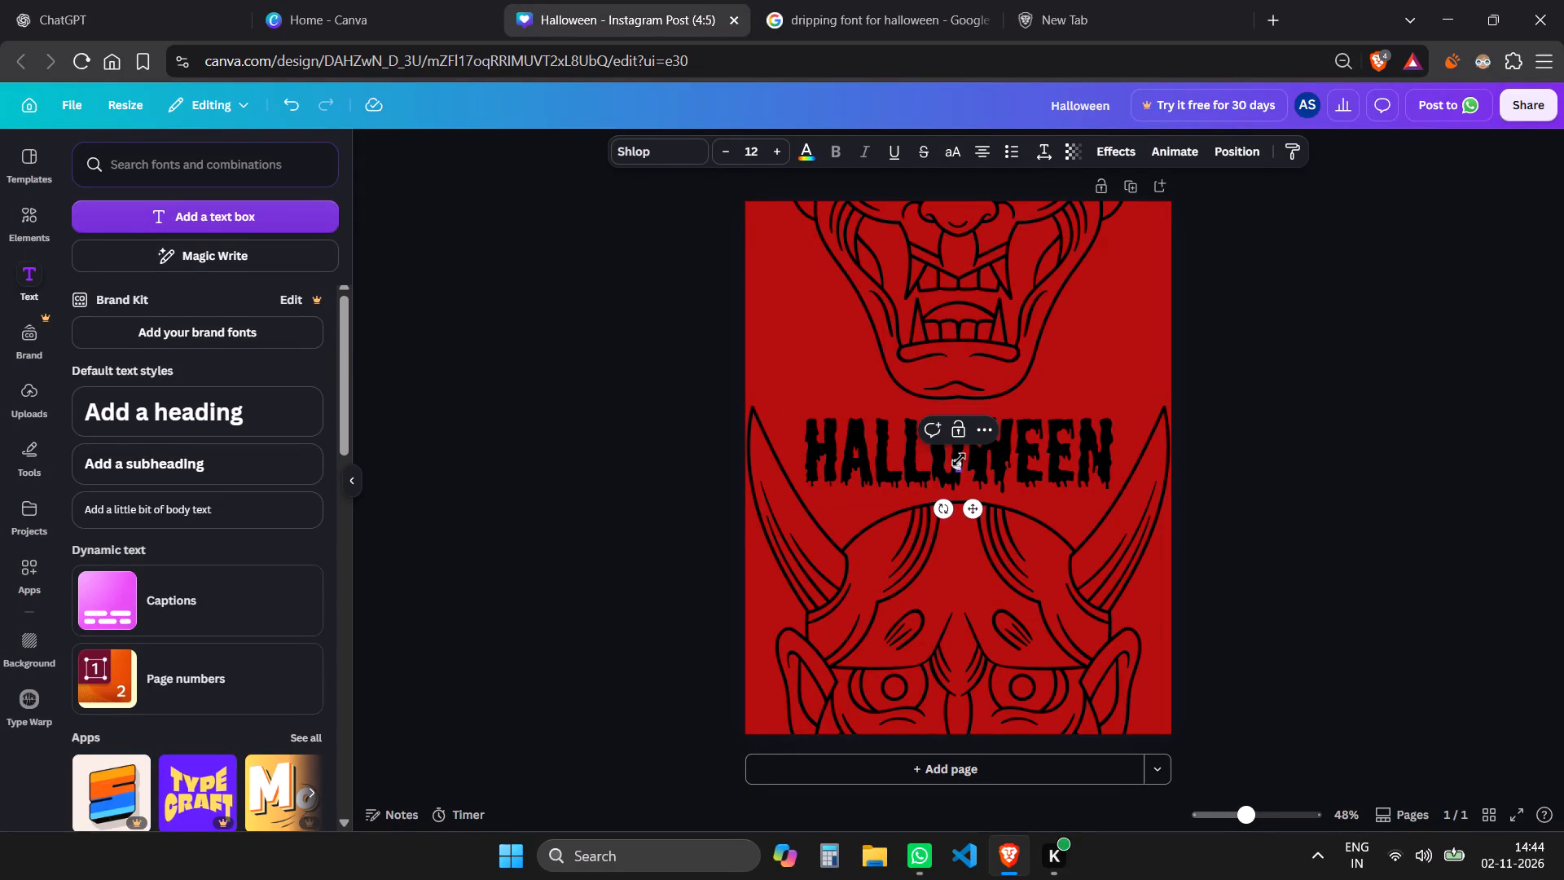
left_click_drag(955, 466, 856, 383)
left_click(930, 429)
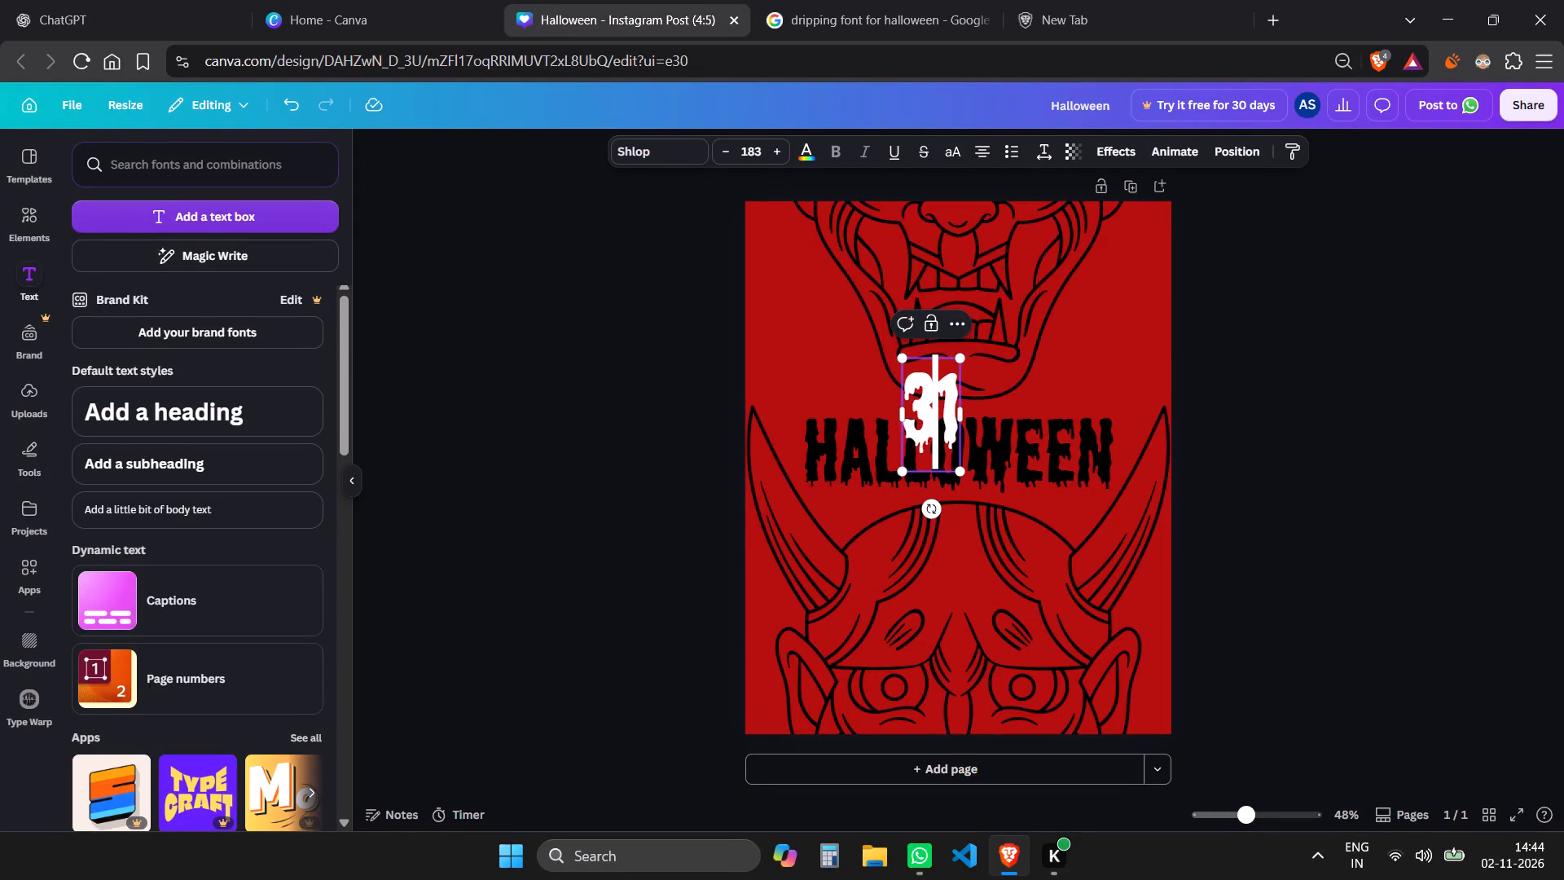
left_click(1340, 425)
Place the "31" in the empty red area to the left of the upper mask's jaw.
left_click_drag(928, 418, 808, 354)
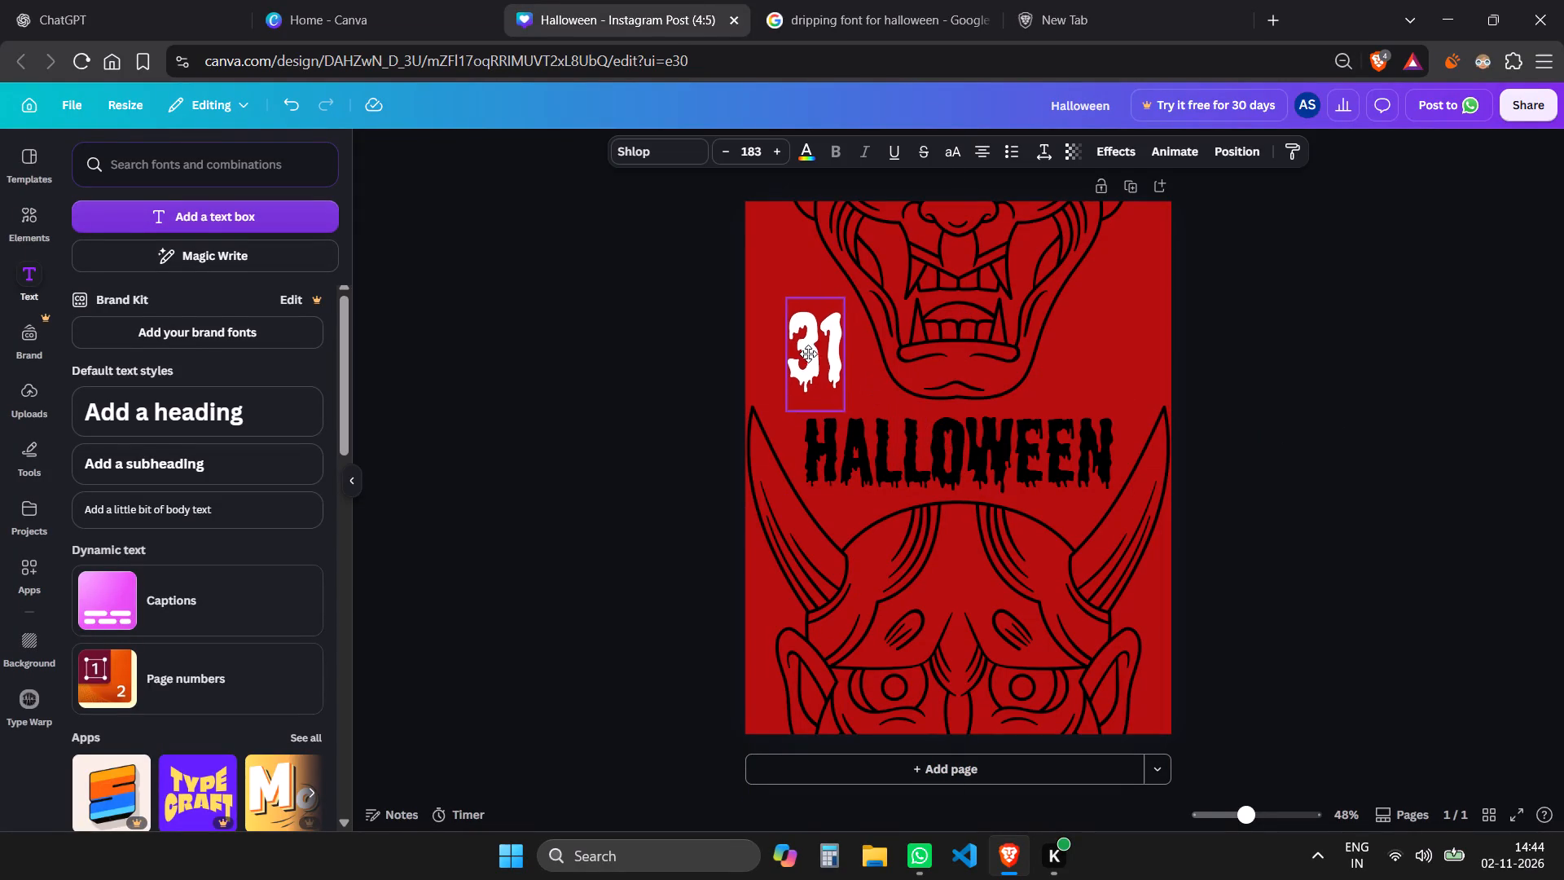
left_click_drag(808, 354, 800, 337)
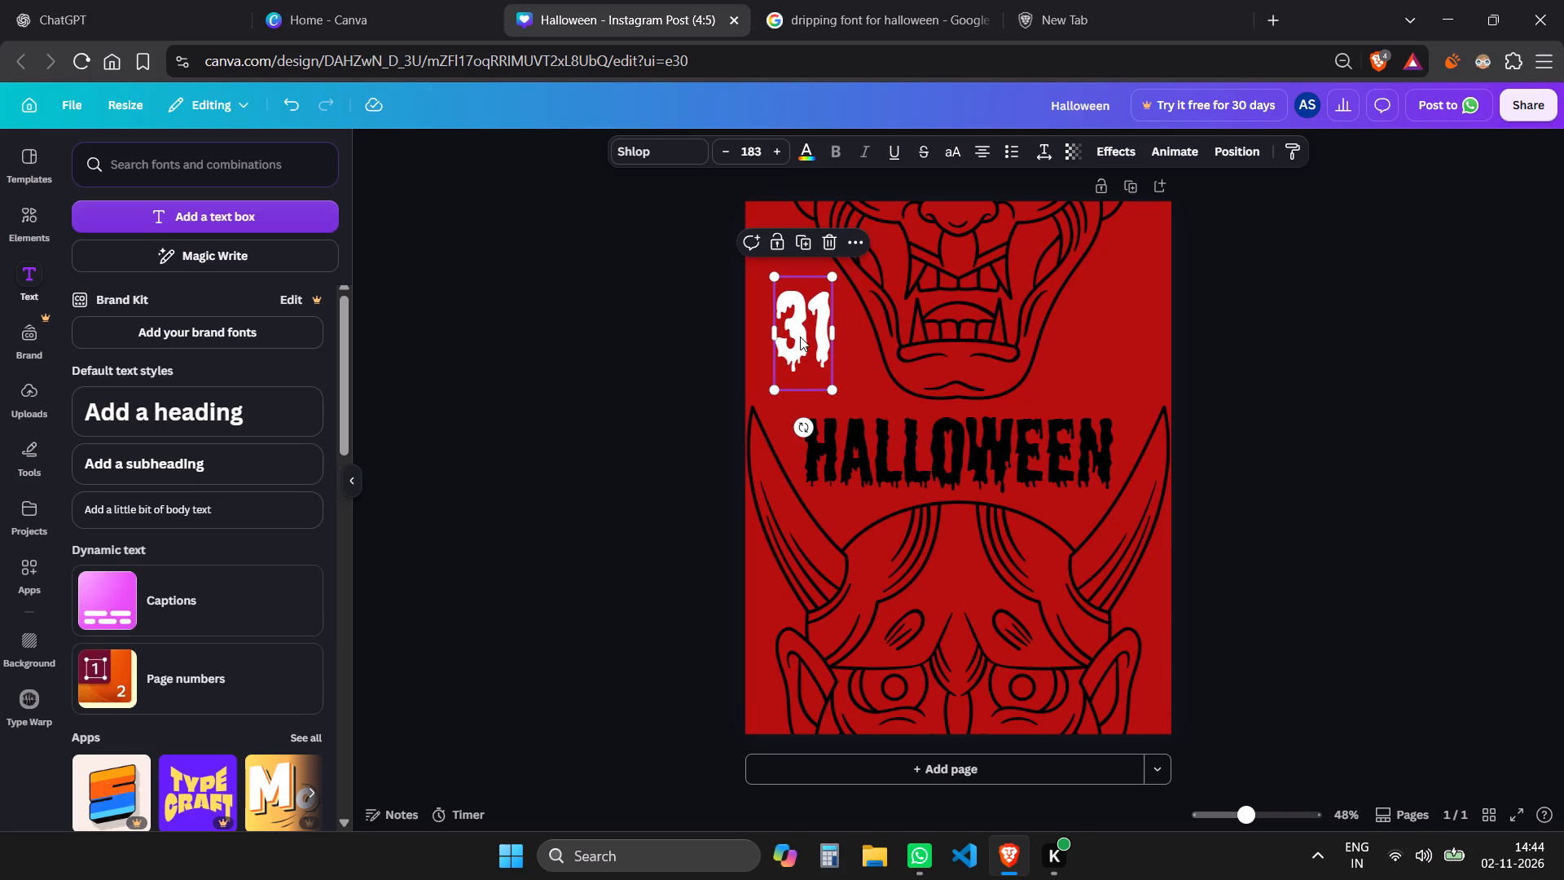
left_click(833, 337)
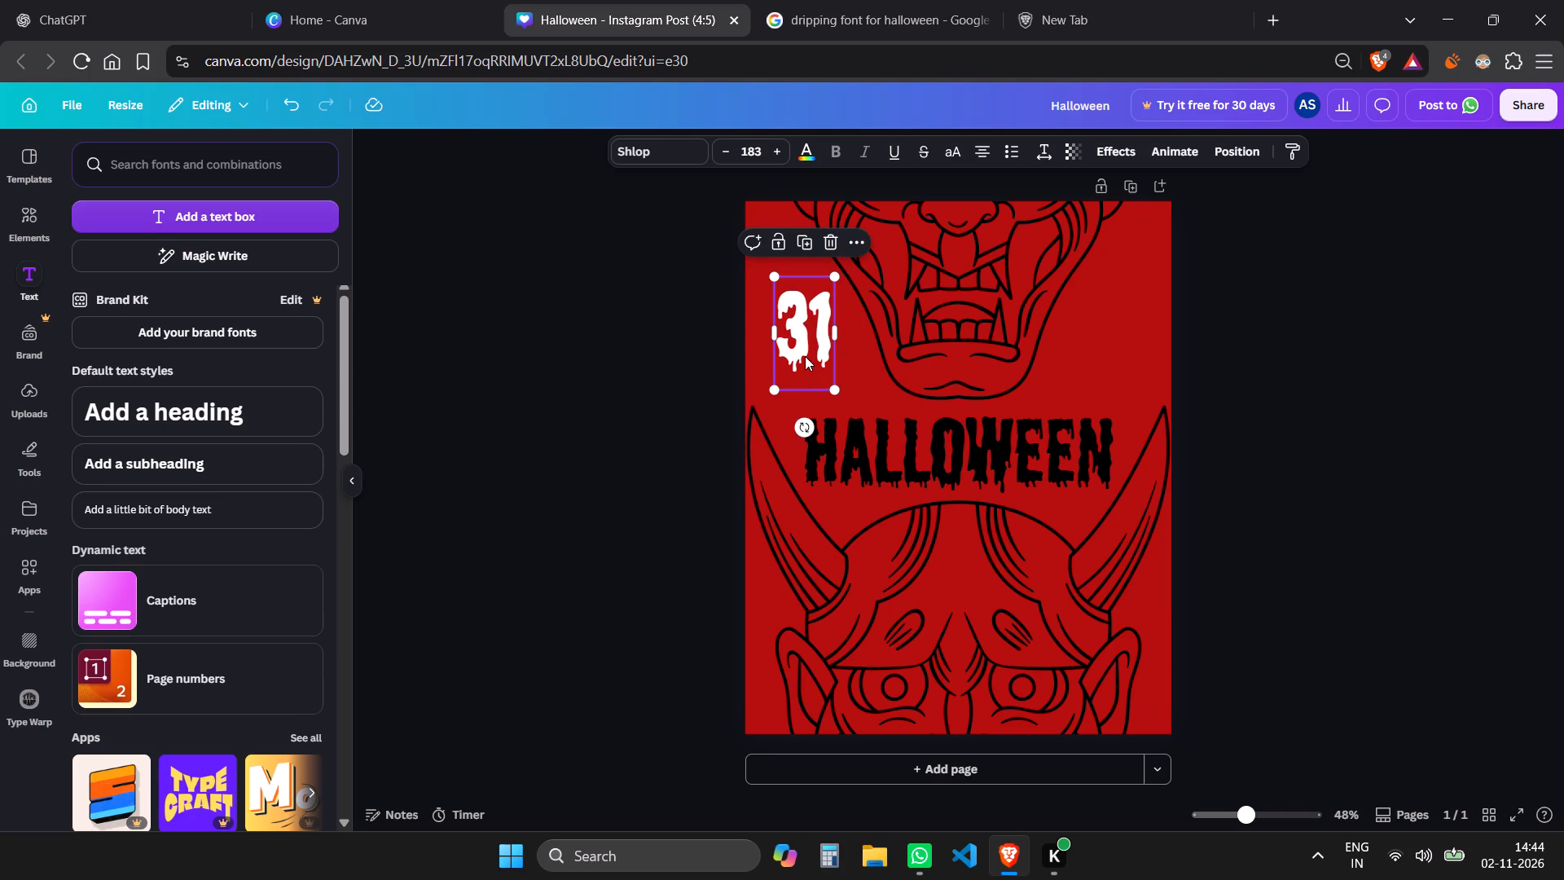
Duplicate the "31" to the right of the upper mask's jaw and nudge both copies inward, level with each other.
key("ctrl+c")
key("ctrl+v")
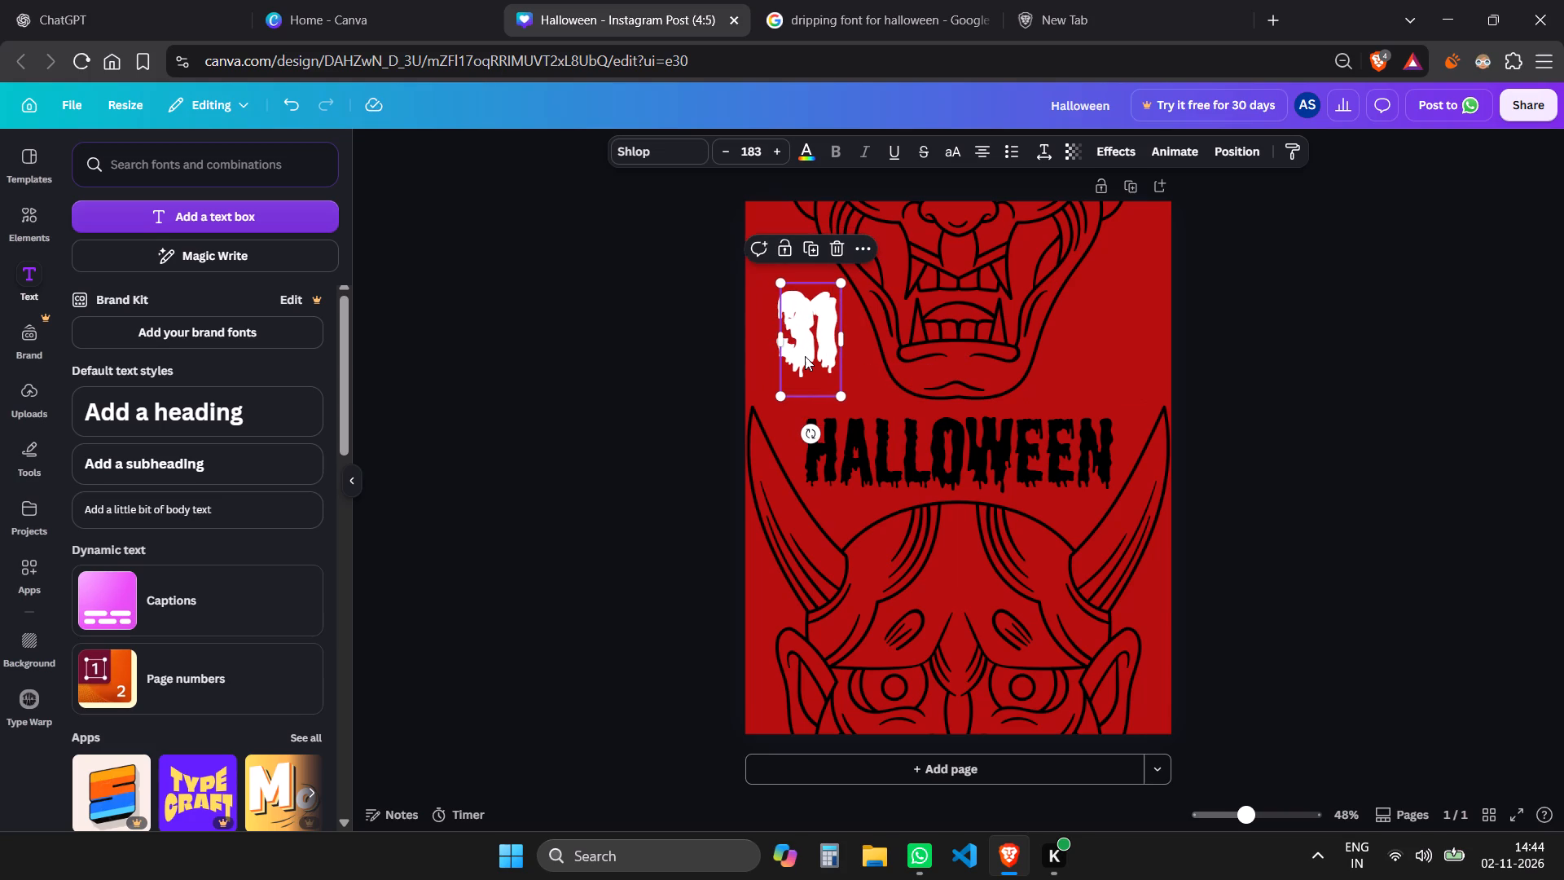
left_click_drag(807, 350, 1124, 345)
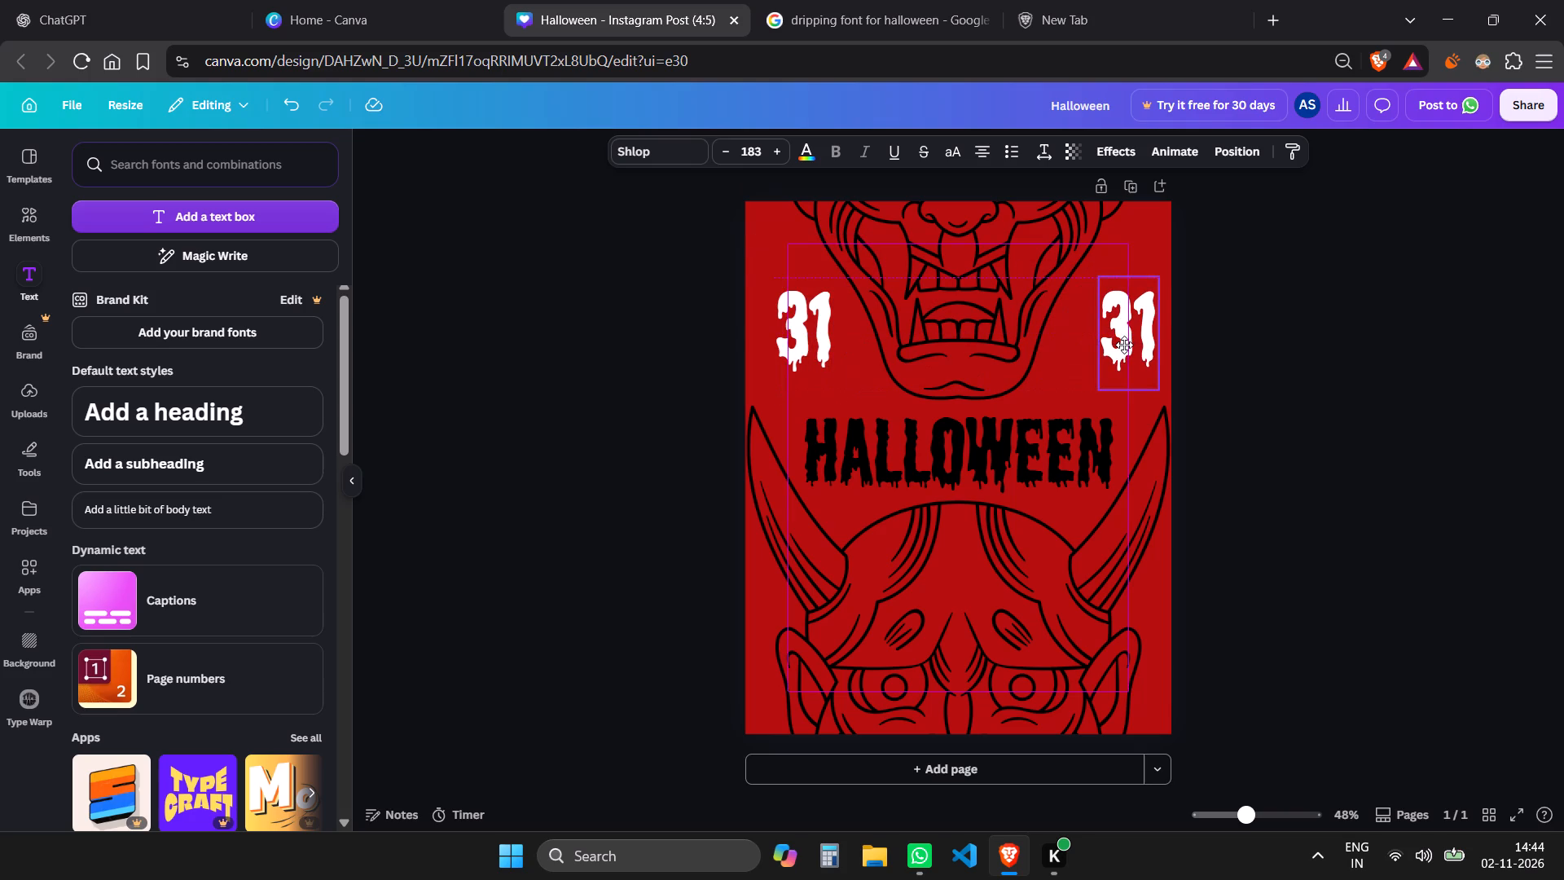
left_click_drag(1124, 345, 1102, 345)
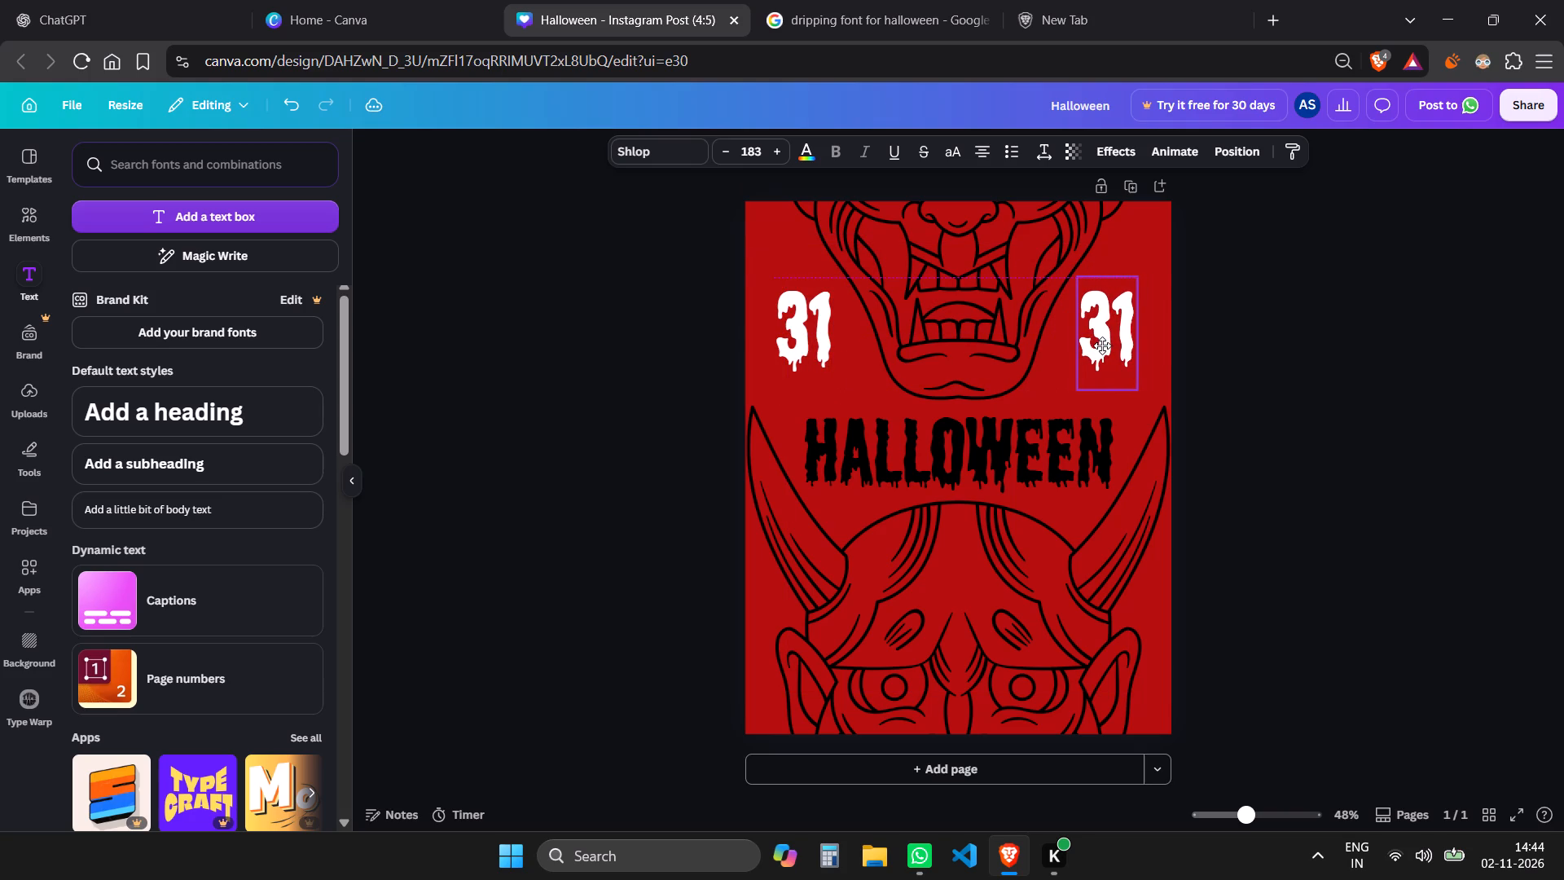
left_click_drag(1102, 345, 1110, 345)
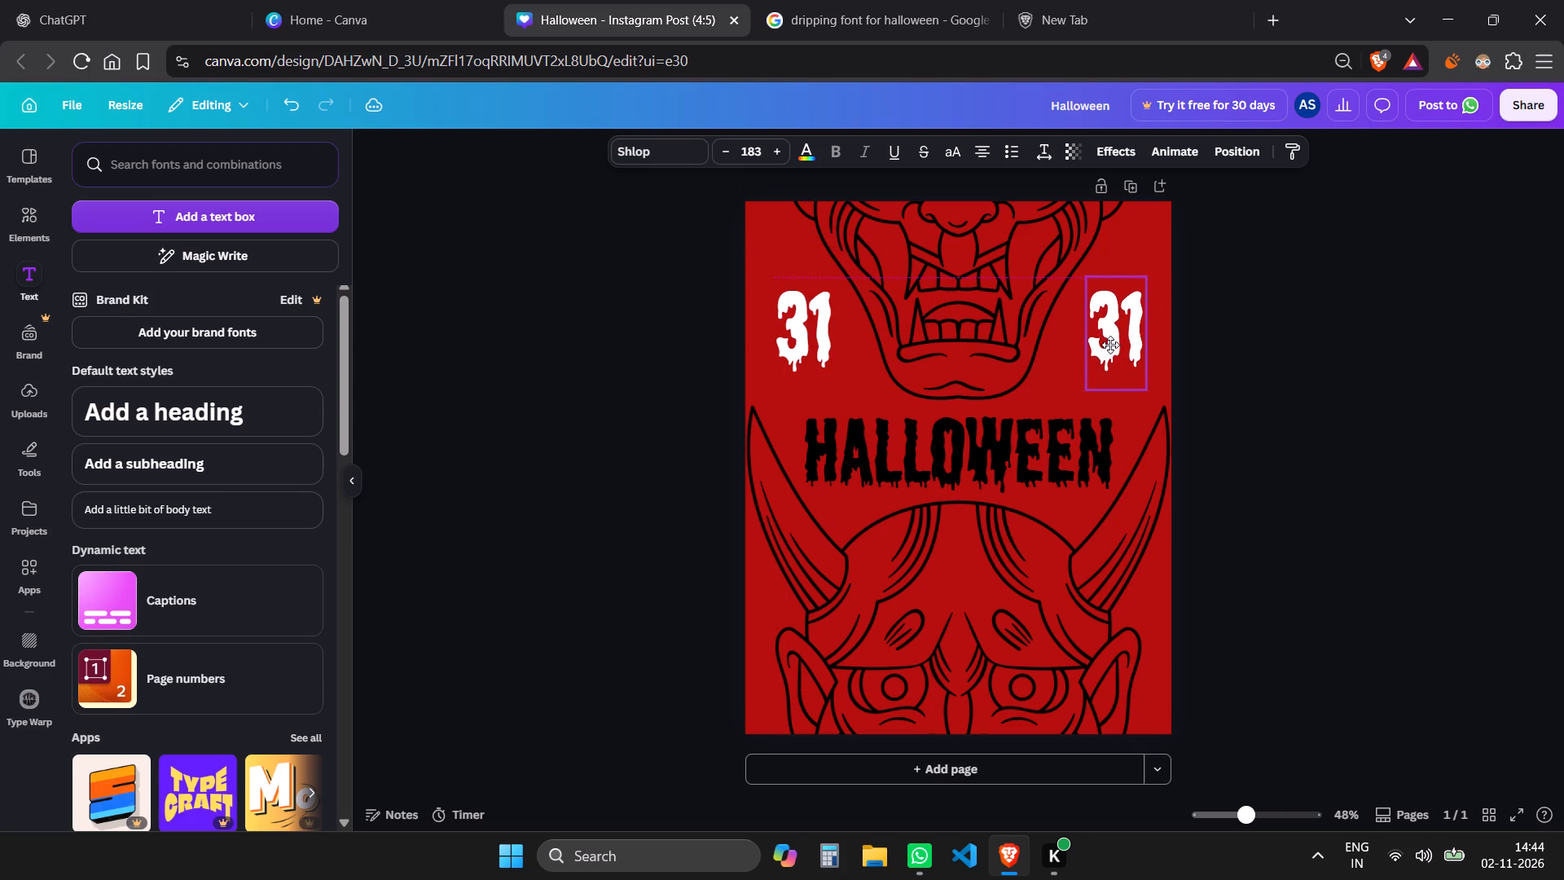
left_click_drag(1110, 345, 1095, 345)
left_click_drag(799, 325, 810, 325)
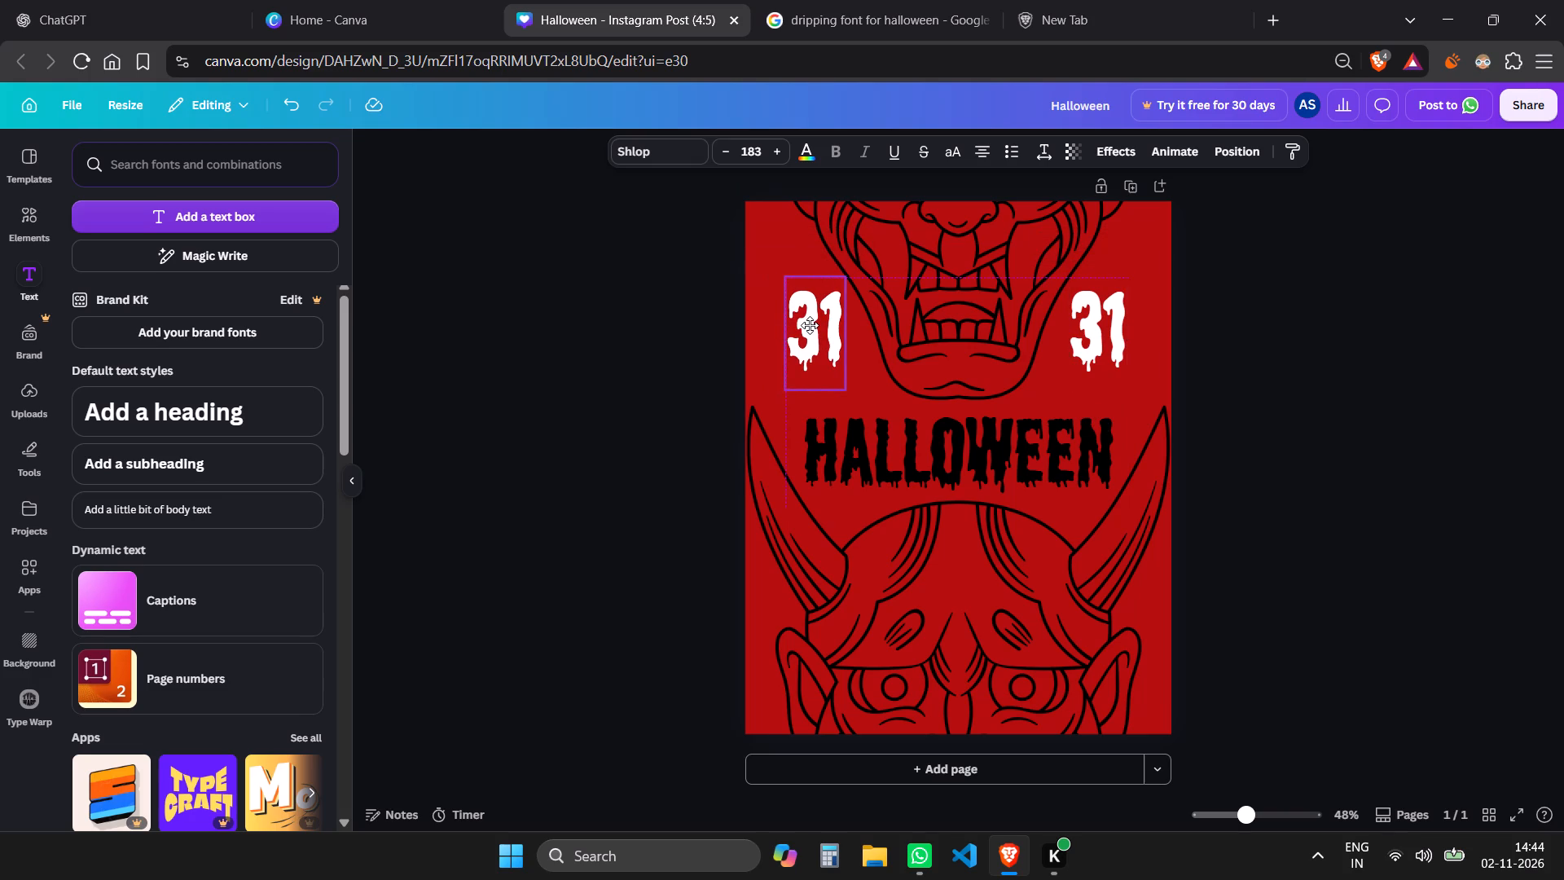
left_click_drag(810, 325, 812, 327)
Replace the right-hand copy's text with "10" and widen its text box so both digits fit on one line.
left_click(1120, 330)
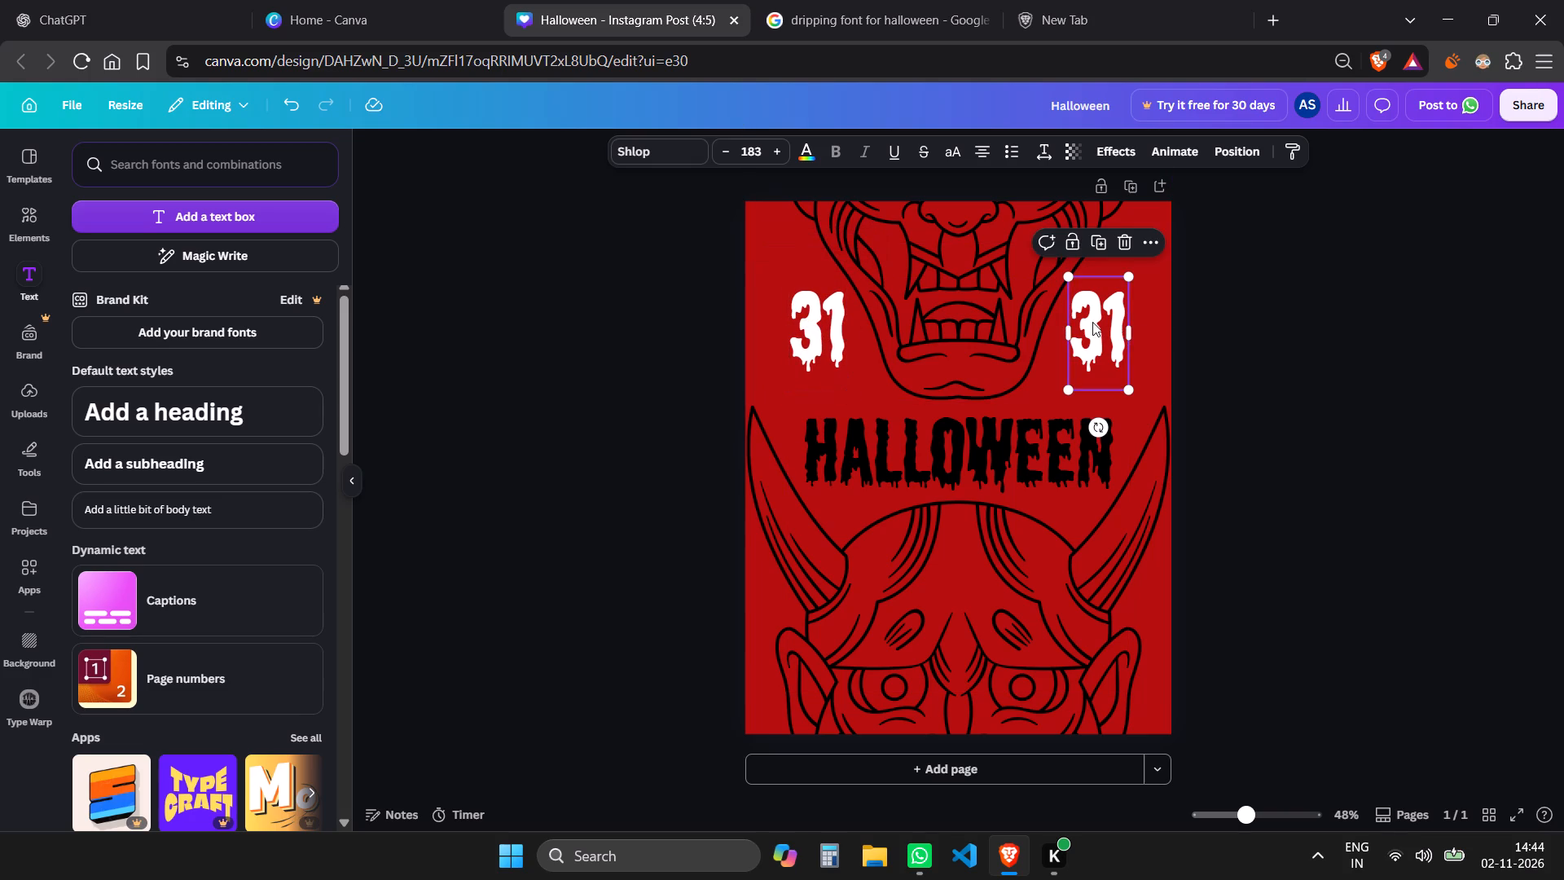
double_click(1092, 322)
double_click(1093, 319)
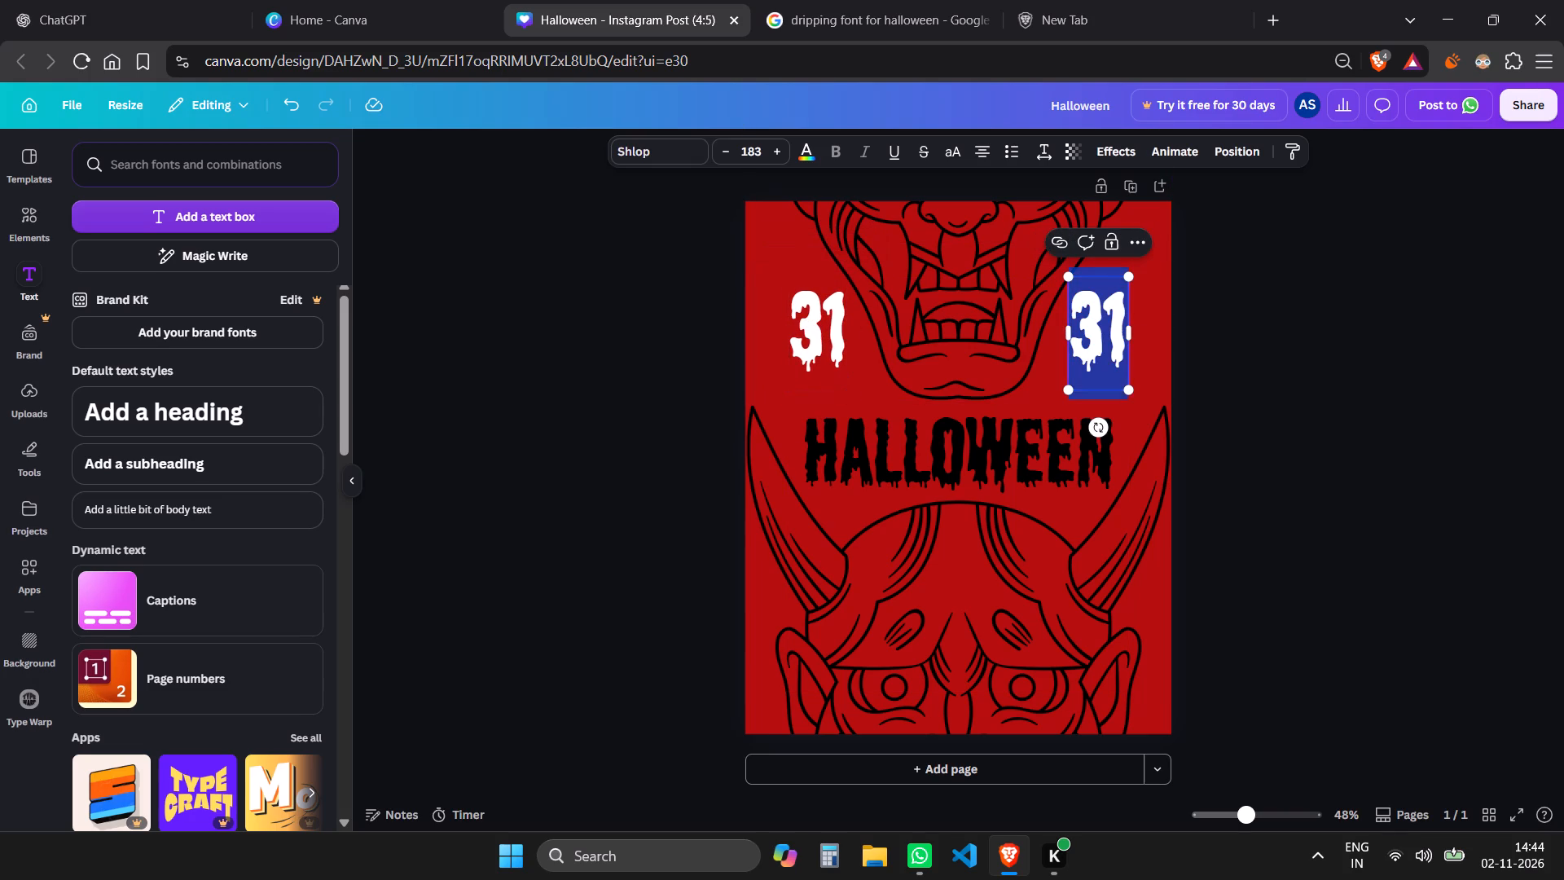
type("10")
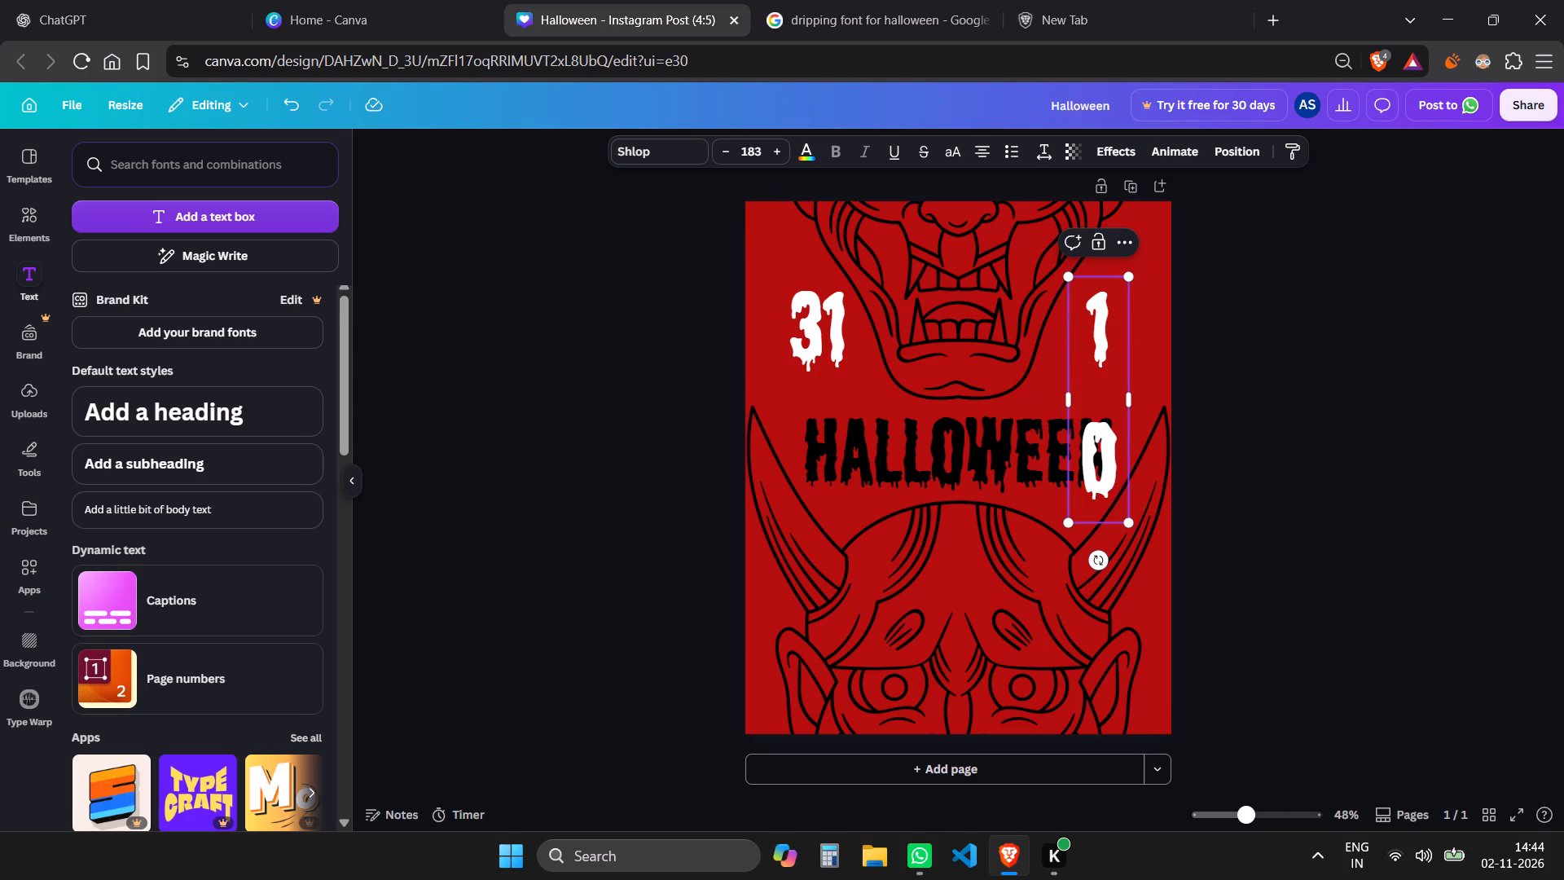
left_click_drag(1131, 402, 1139, 402)
left_click(1230, 357)
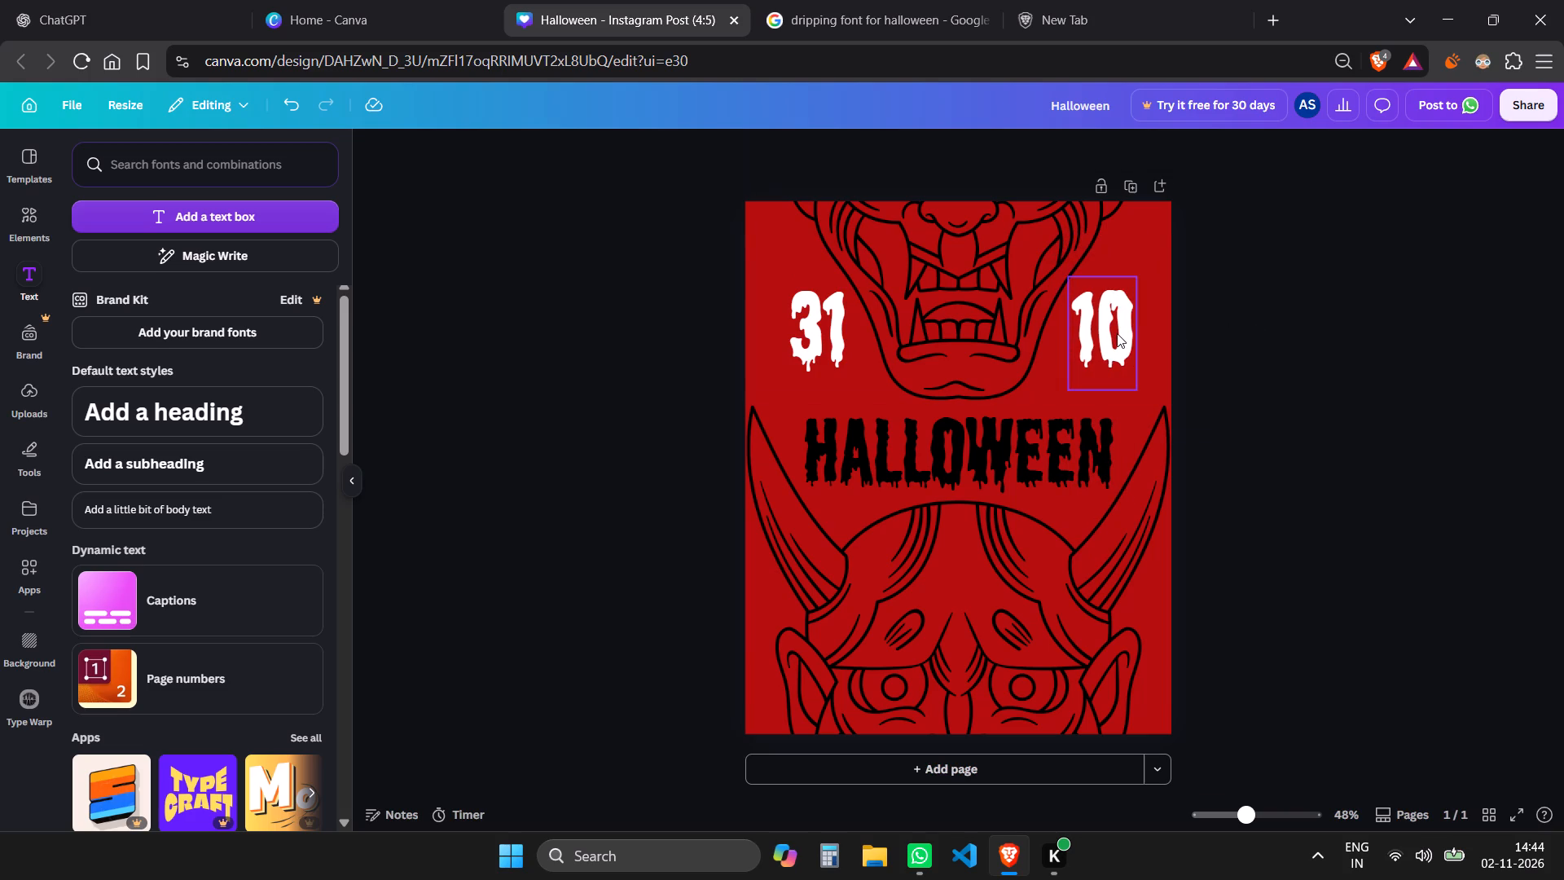
Shrink the "10" text to font size 150.
left_click(1117, 333)
left_click_drag(1133, 277, 1118, 299)
left_click(1098, 349)
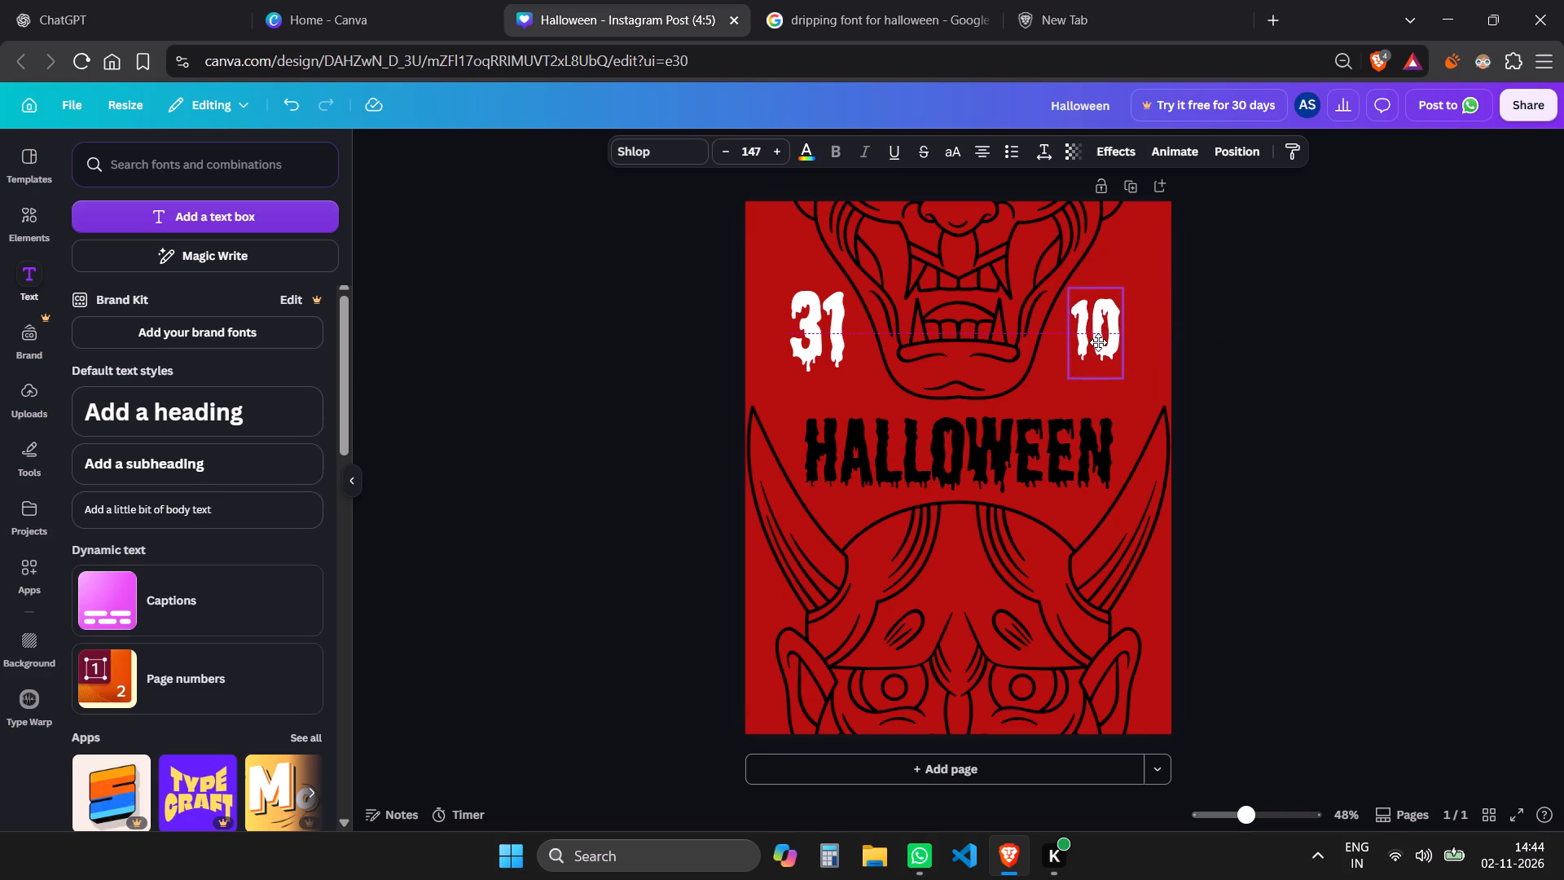
left_click(834, 349)
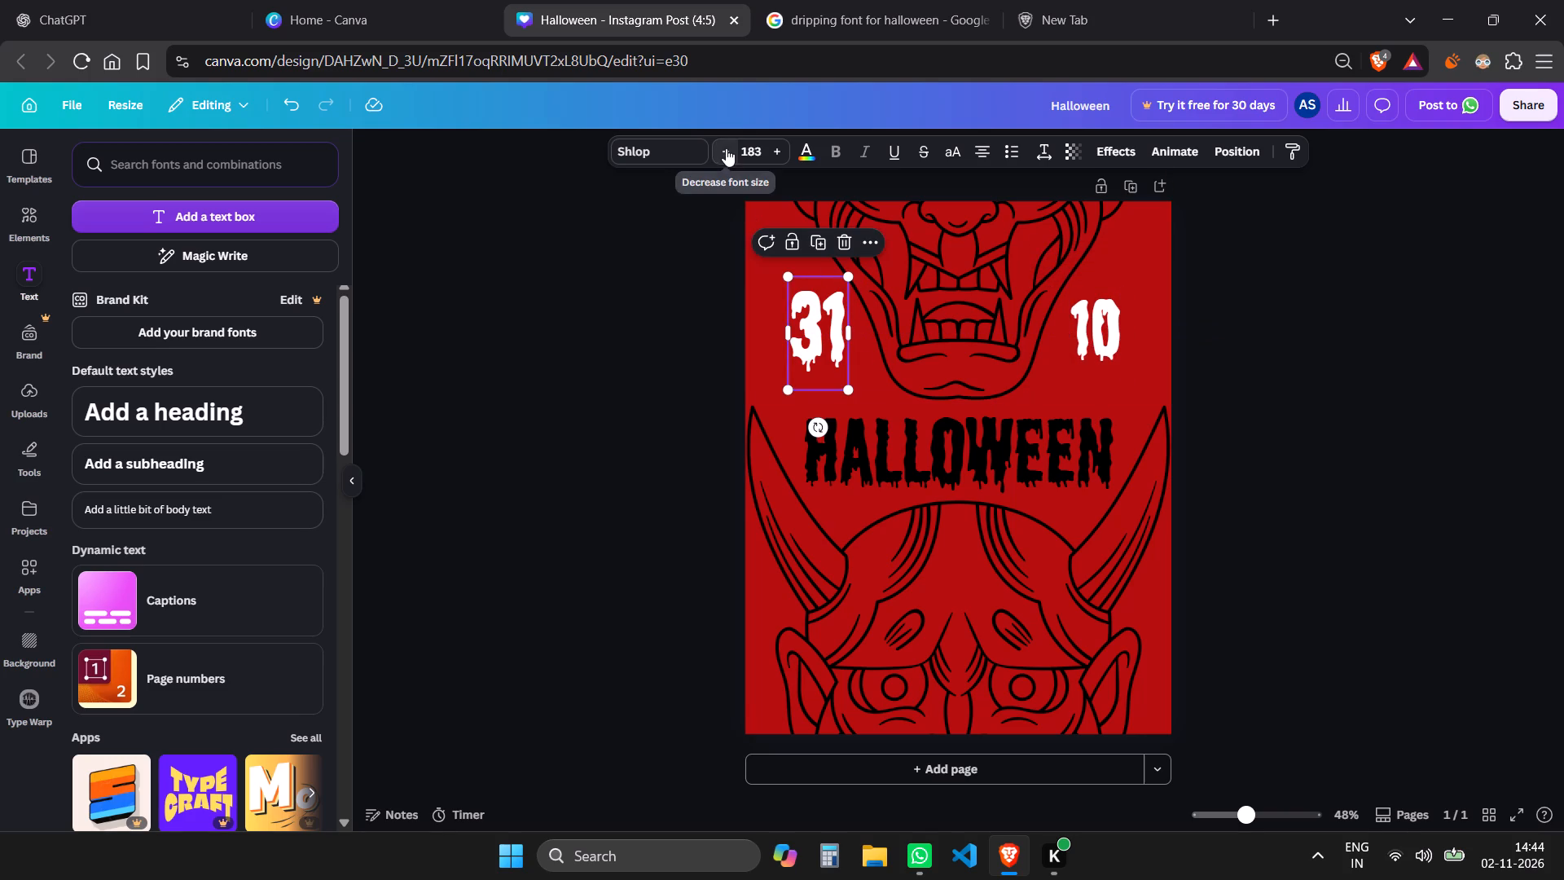
left_click(1105, 342)
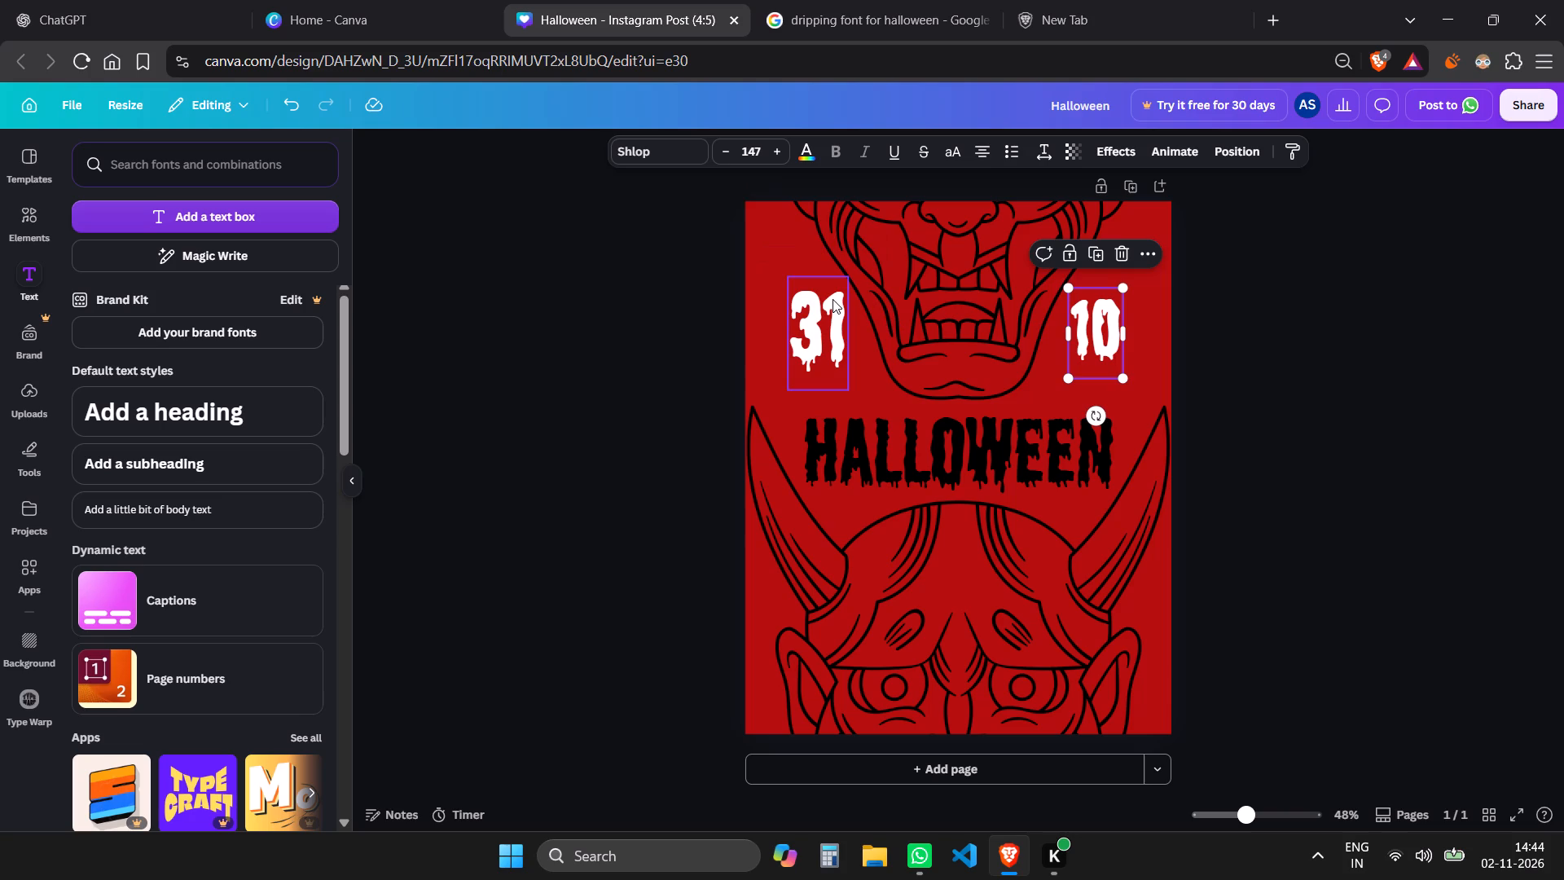
left_click(1089, 335)
left_click(1089, 335)
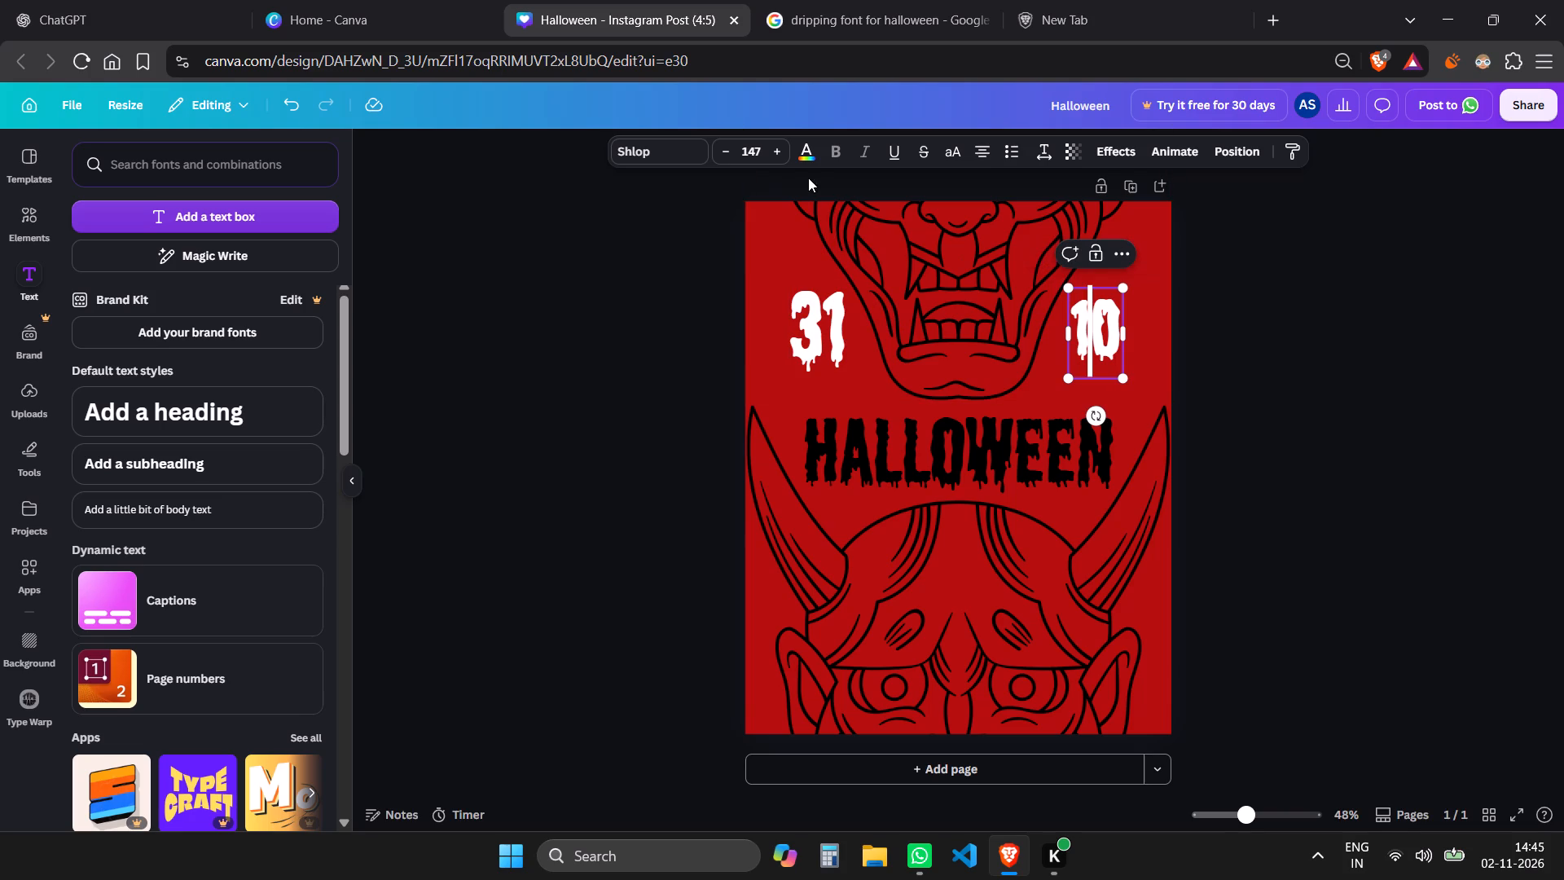
left_click(779, 152)
double_click(779, 152)
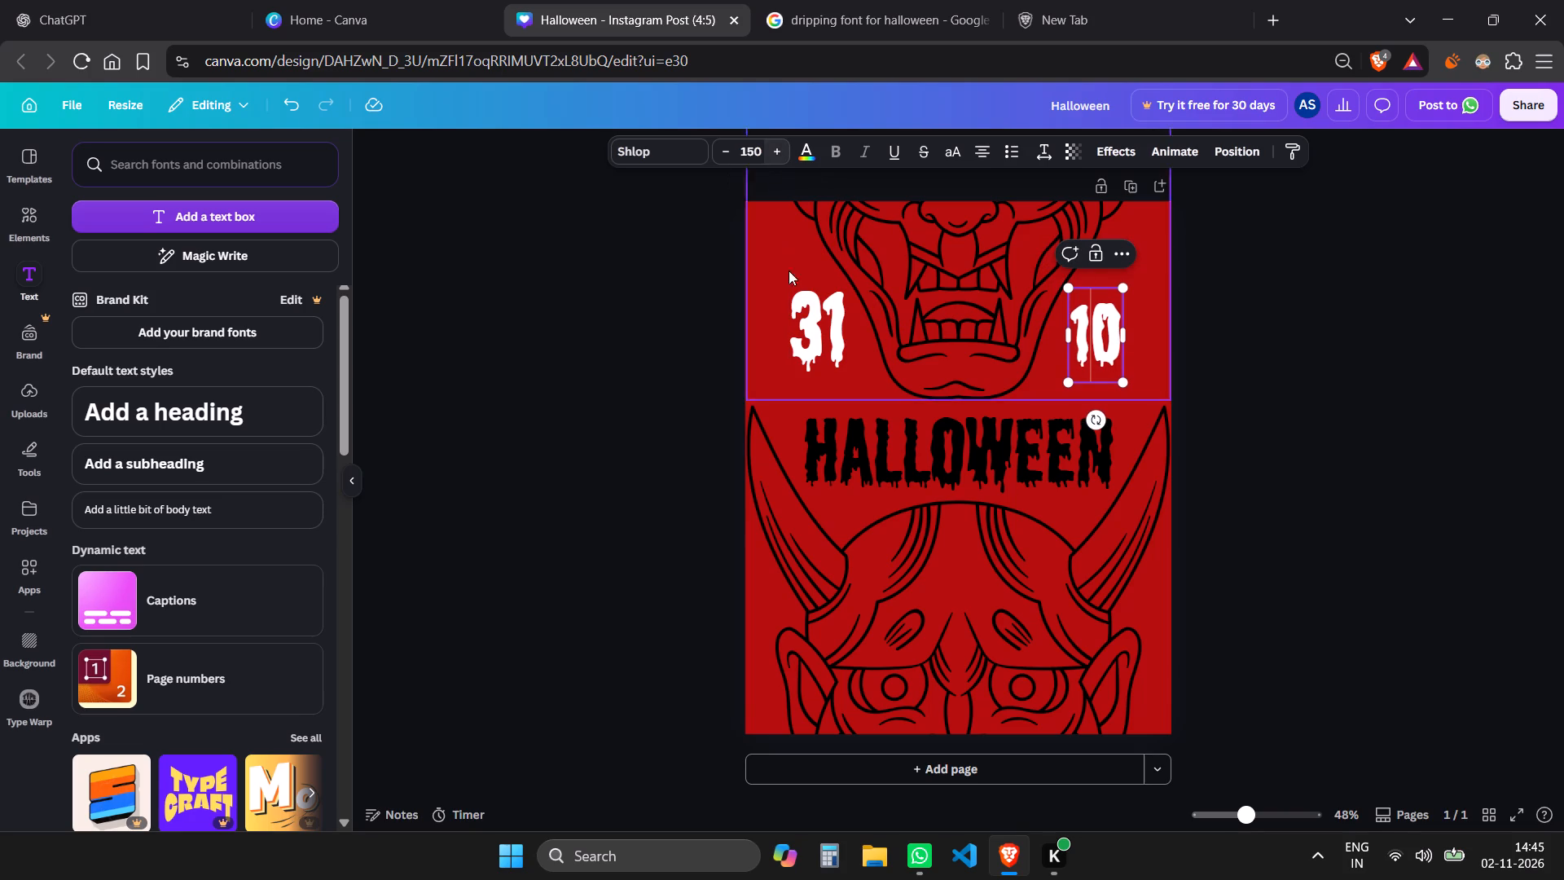
Reduce the "31" text to font size 150 to match the "10".
left_click(807, 336)
triple_click(729, 155)
triple_click(729, 155)
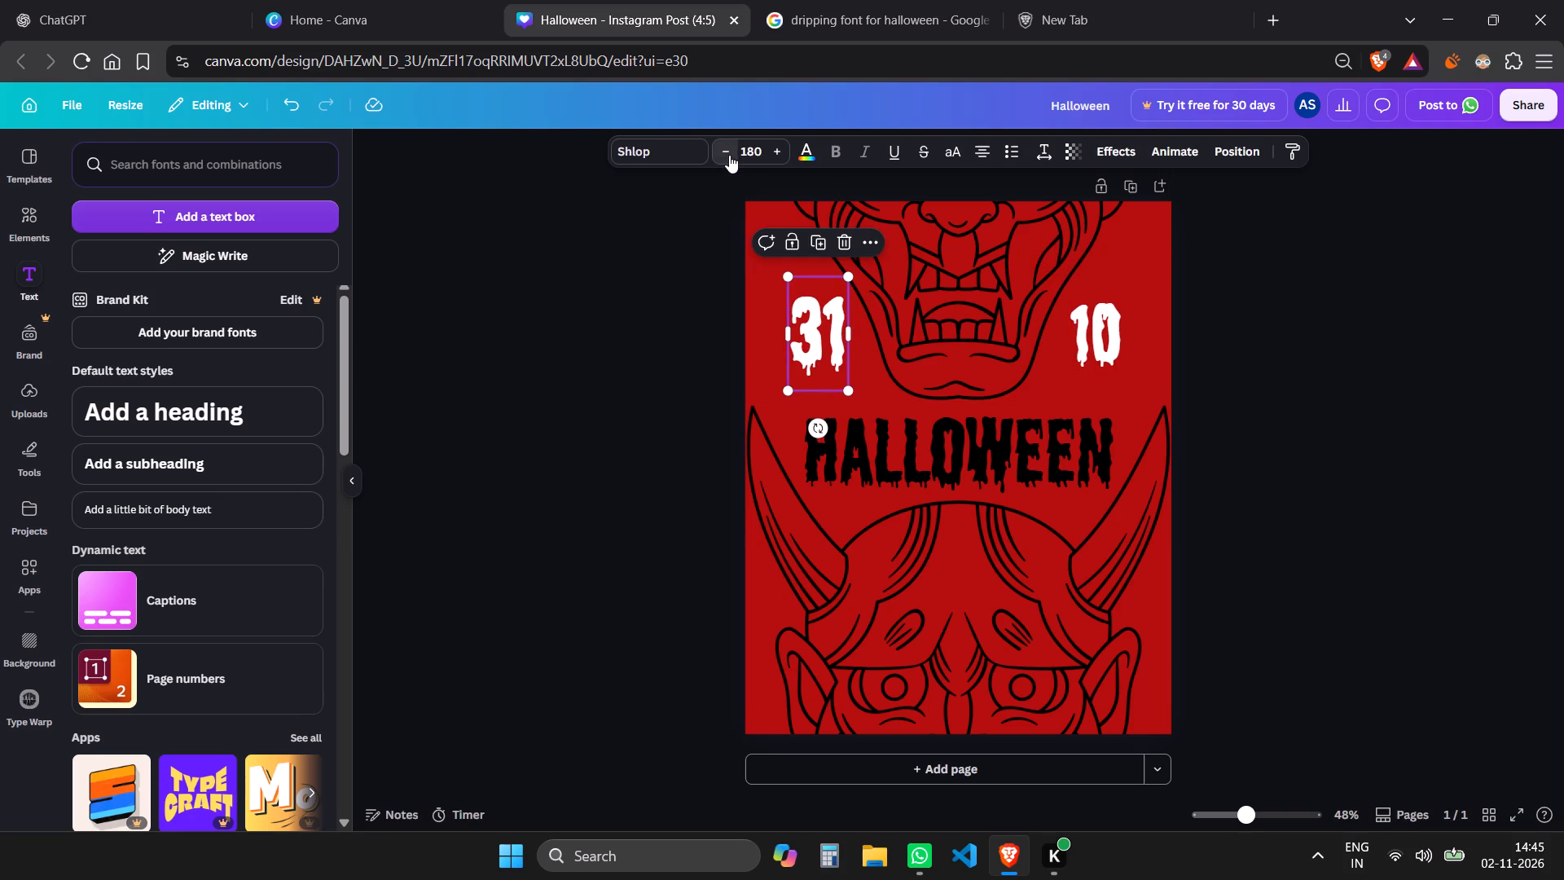
triple_click(729, 155)
triple_click(729, 155)
left_click(729, 155)
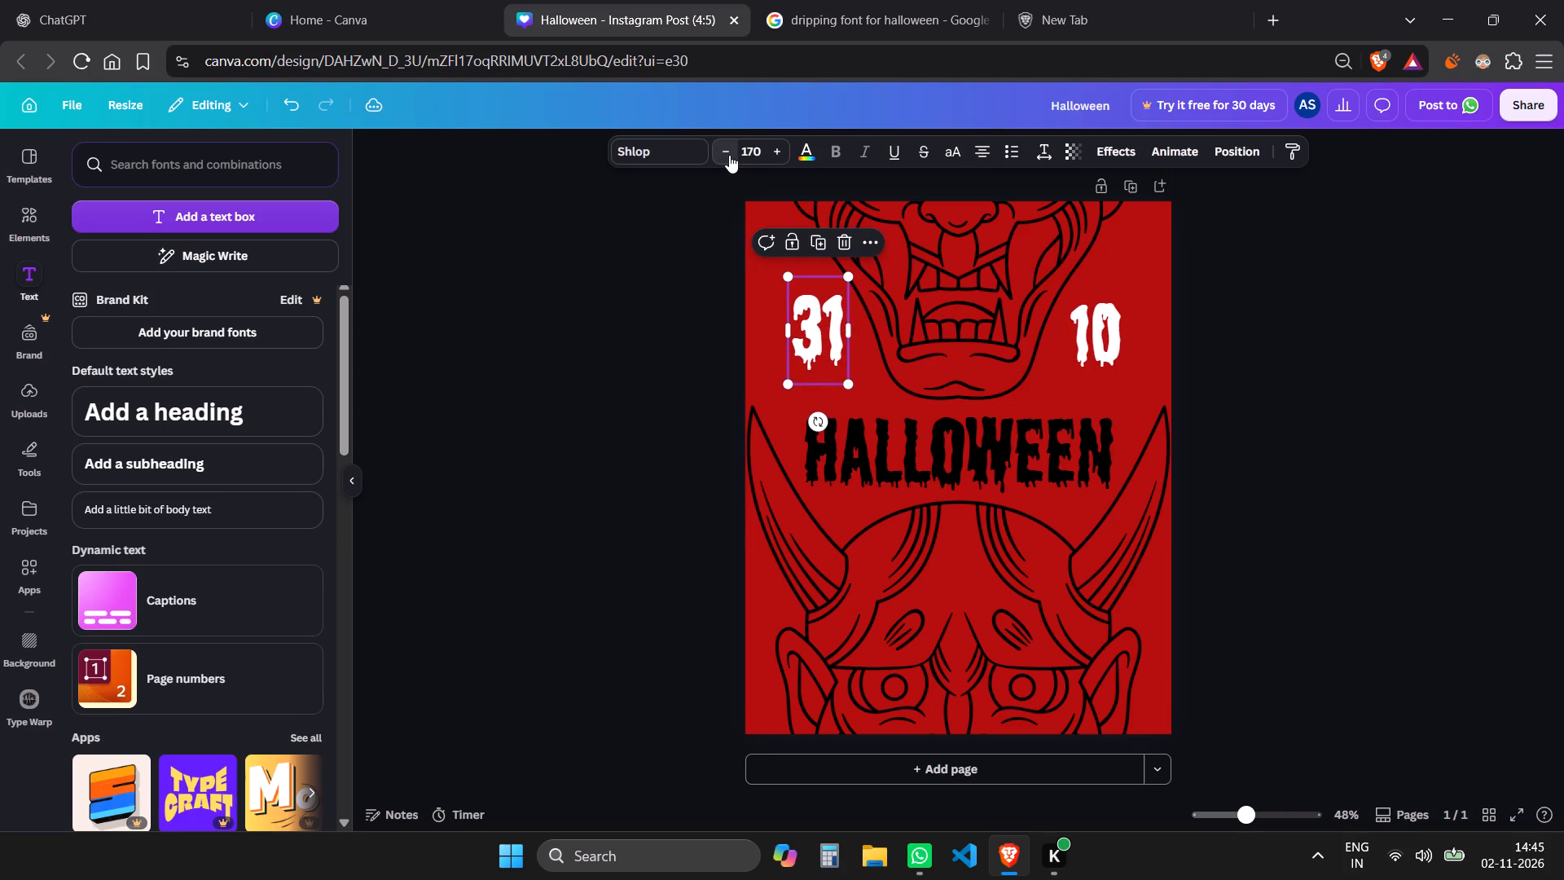
triple_click(729, 155)
triple_click(729, 155)
triple_click(729, 155)
triple_click(729, 155)
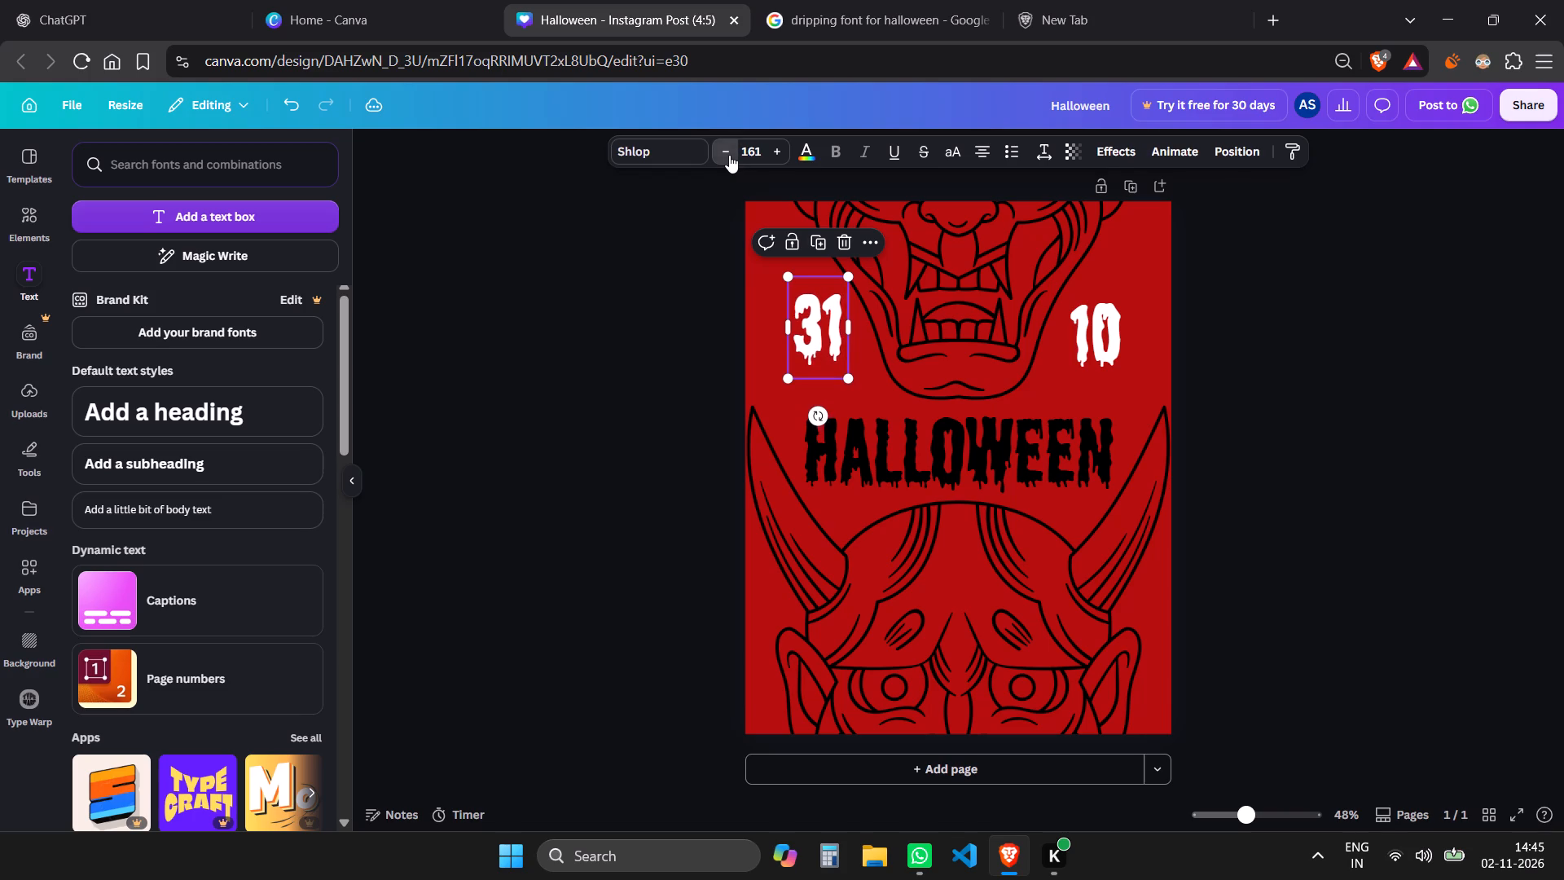
triple_click(729, 155)
triple_click(729, 155)
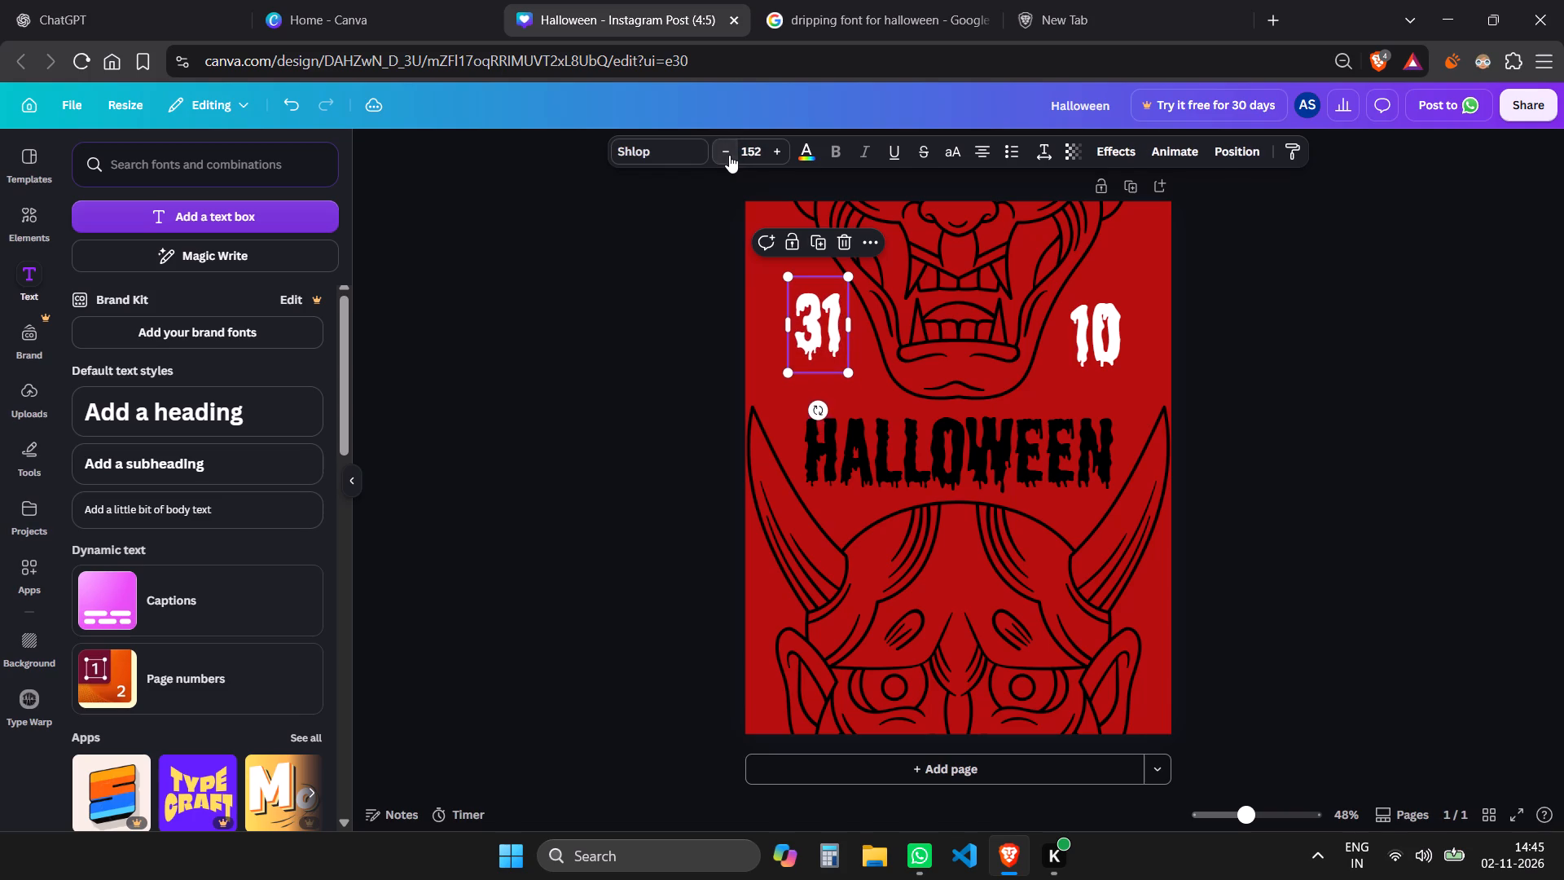
left_click(729, 155)
left_click(729, 155)
Lower the "31" to line up with the "10", and shift the "10" slightly outward to balance them around the mask.
left_click(1094, 344)
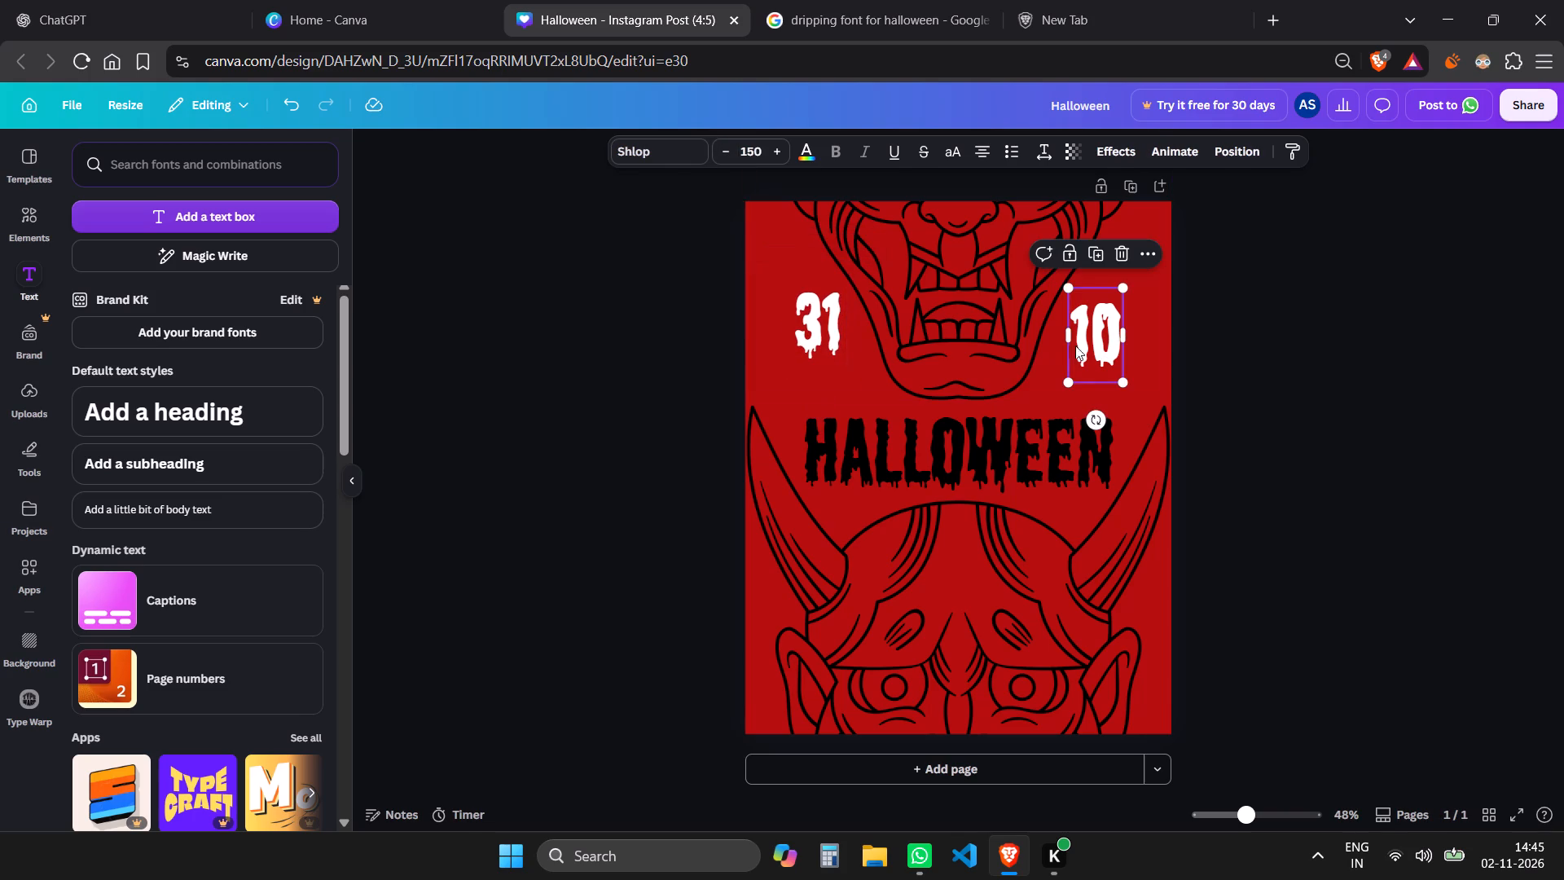
left_click(814, 332)
left_click_drag(822, 329, 822, 339)
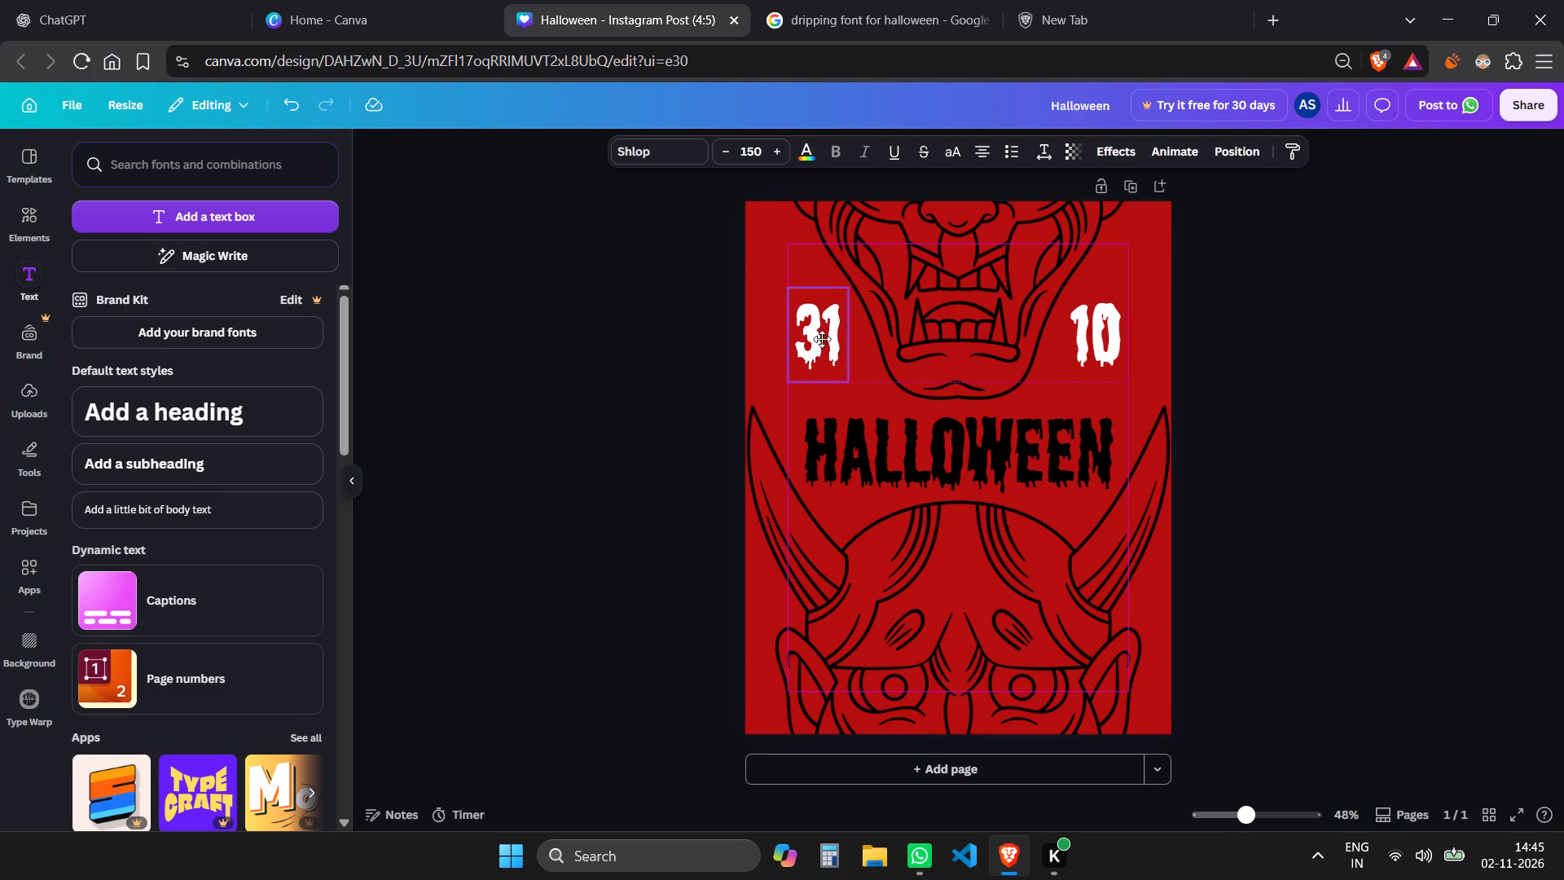
left_click_drag(822, 339, 823, 340)
left_click_drag(823, 340, 824, 331)
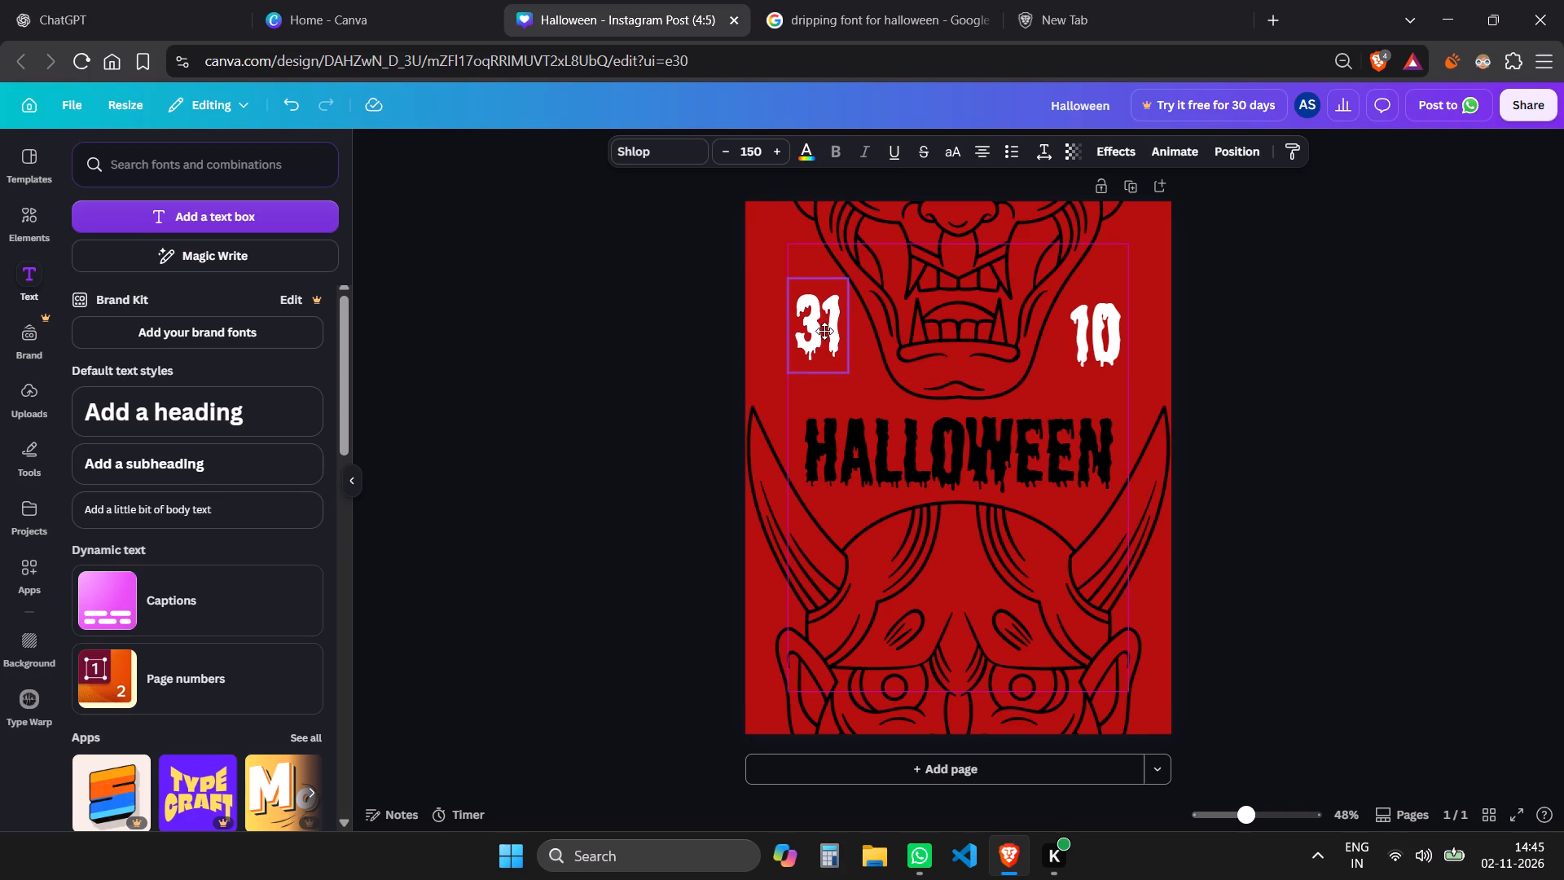
left_click_drag(824, 331, 824, 337)
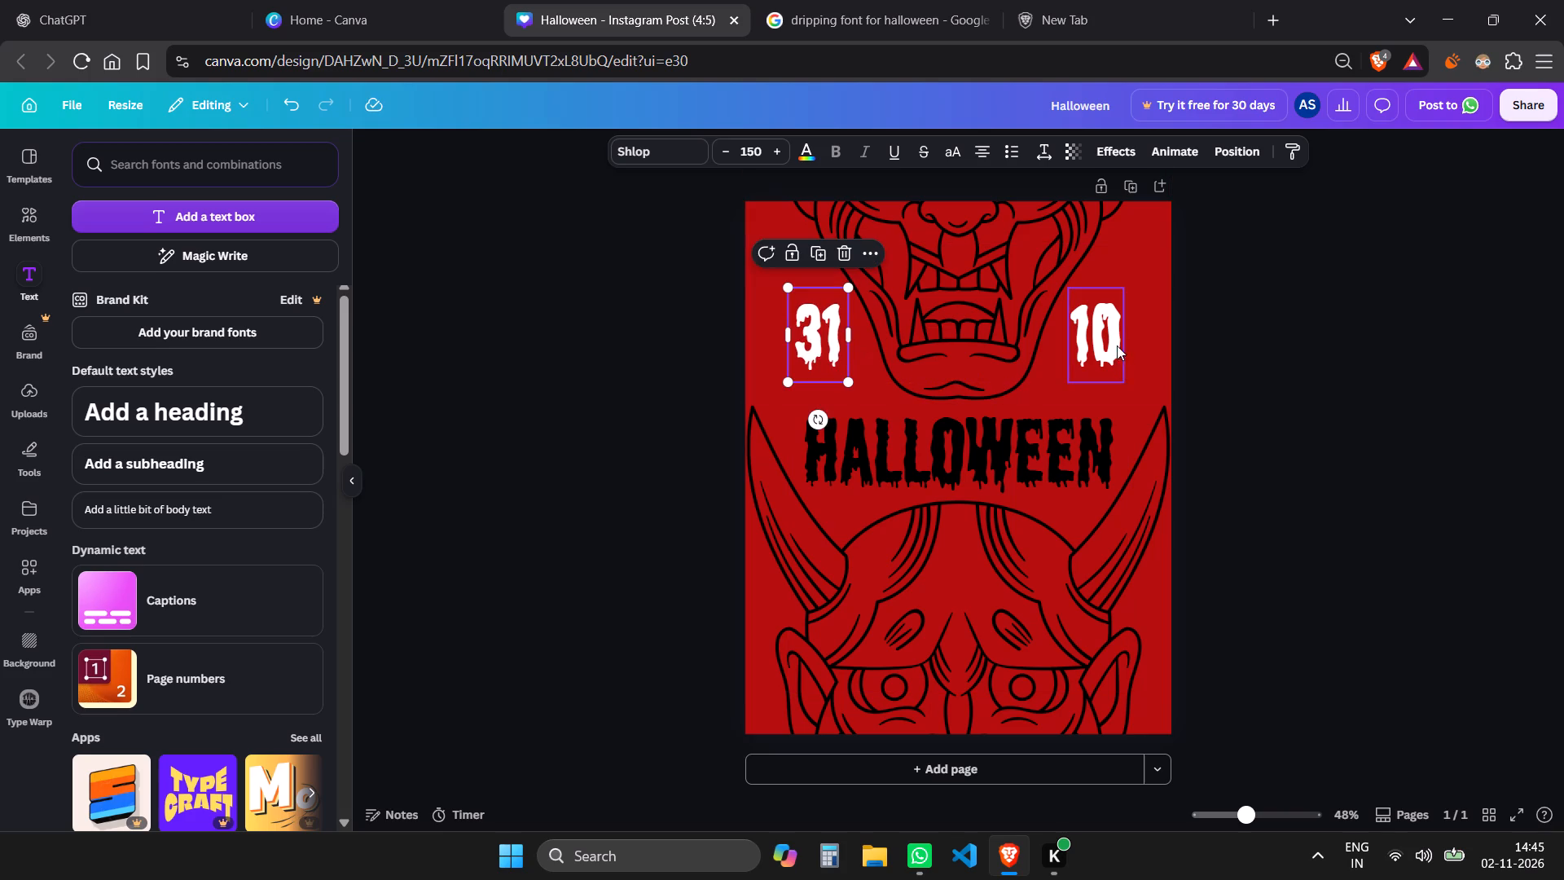
left_click(1105, 342)
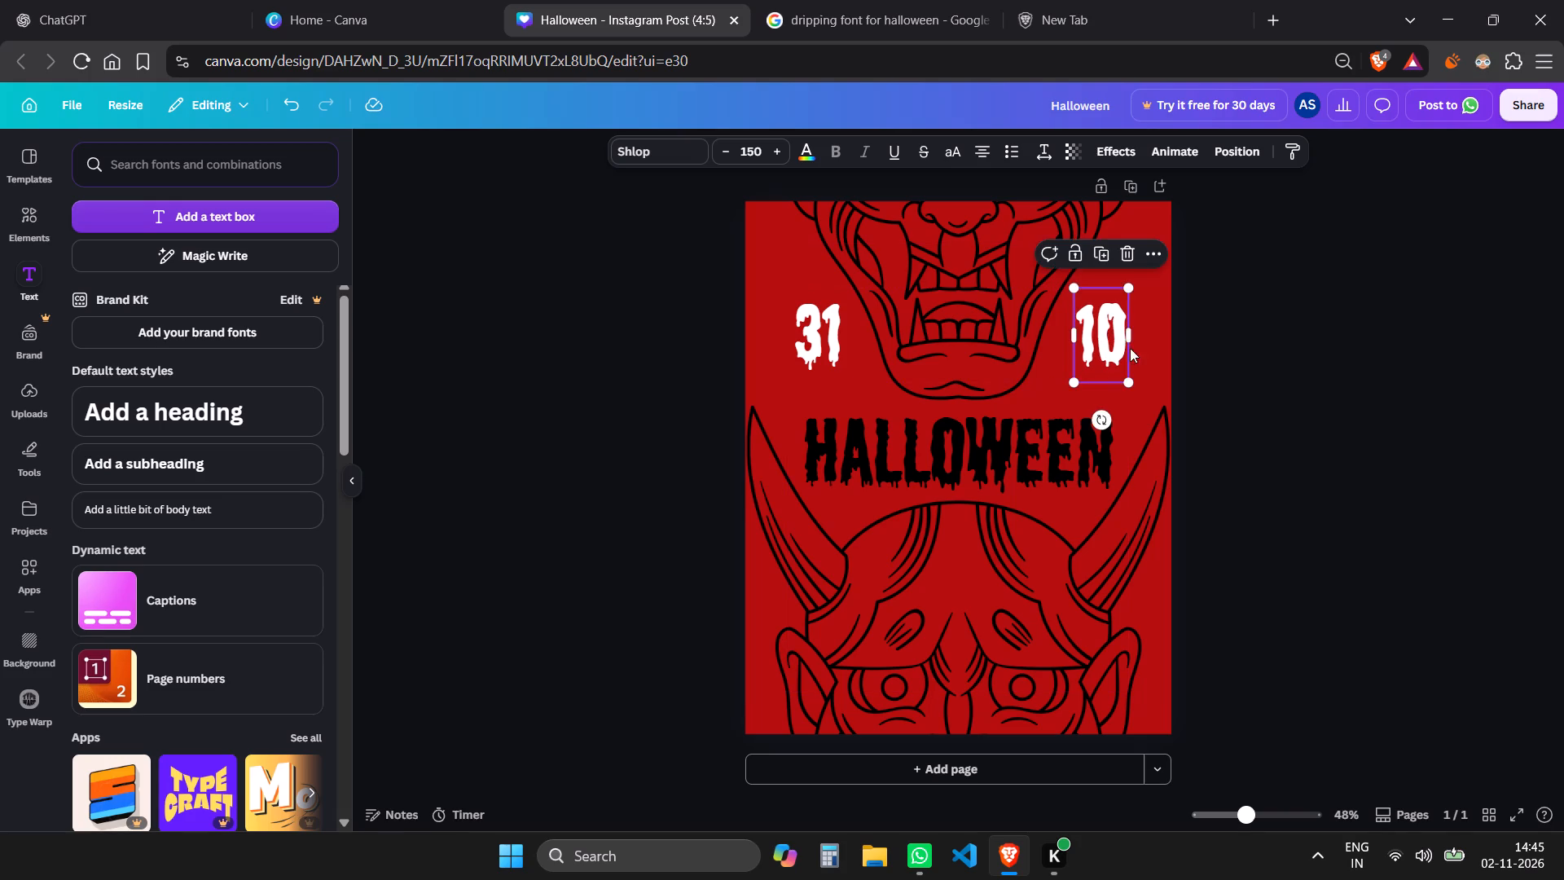
left_click(1288, 359)
Recolor the "31" and "10" date numerals black to match the title.
left_click(817, 332)
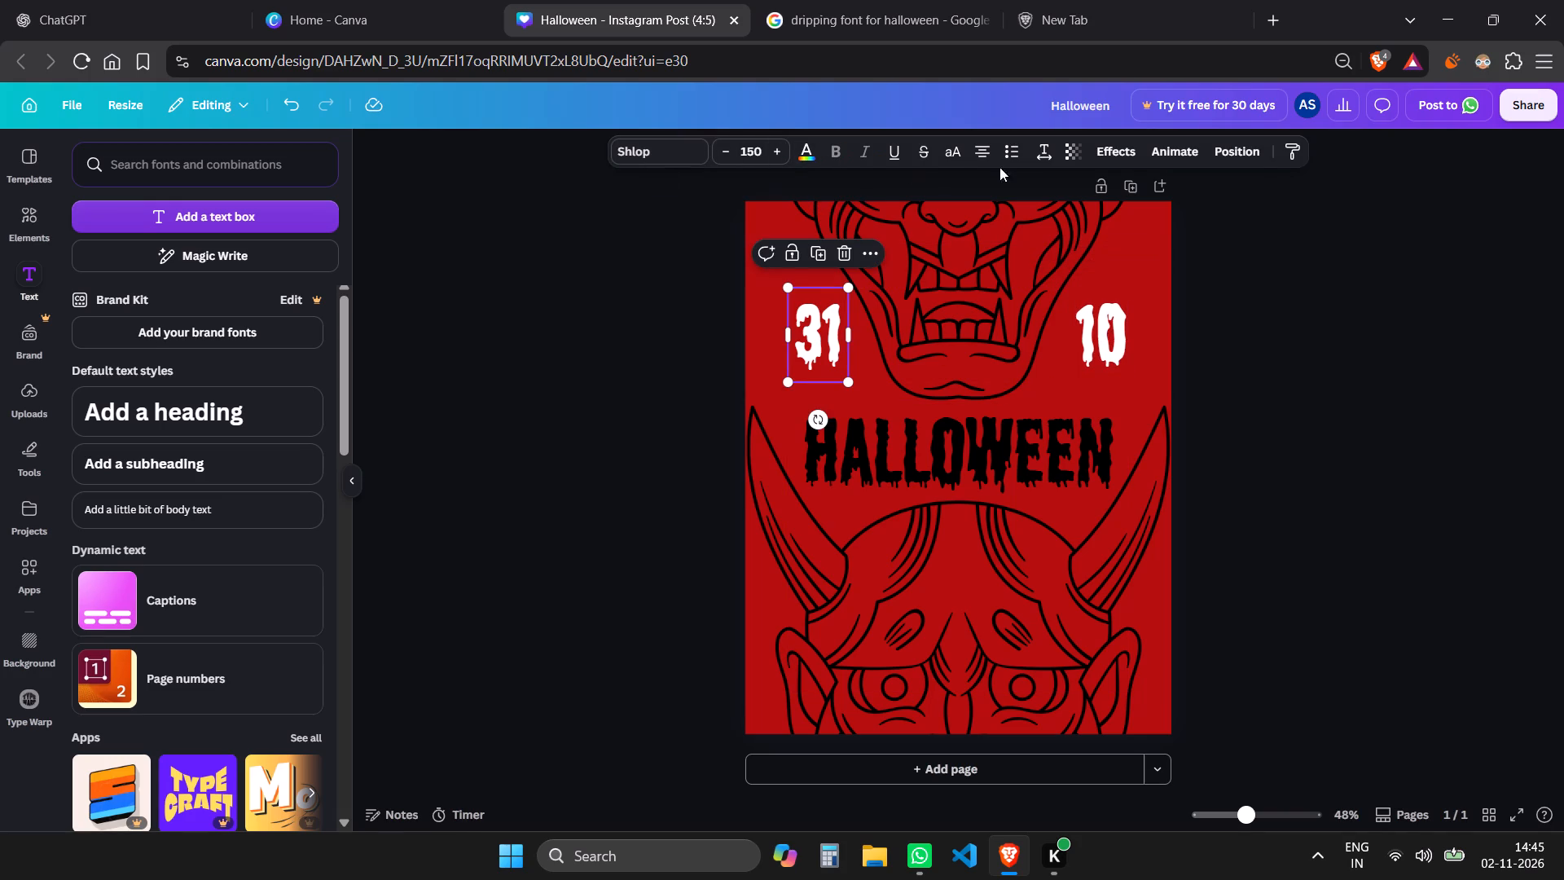
left_click(805, 149)
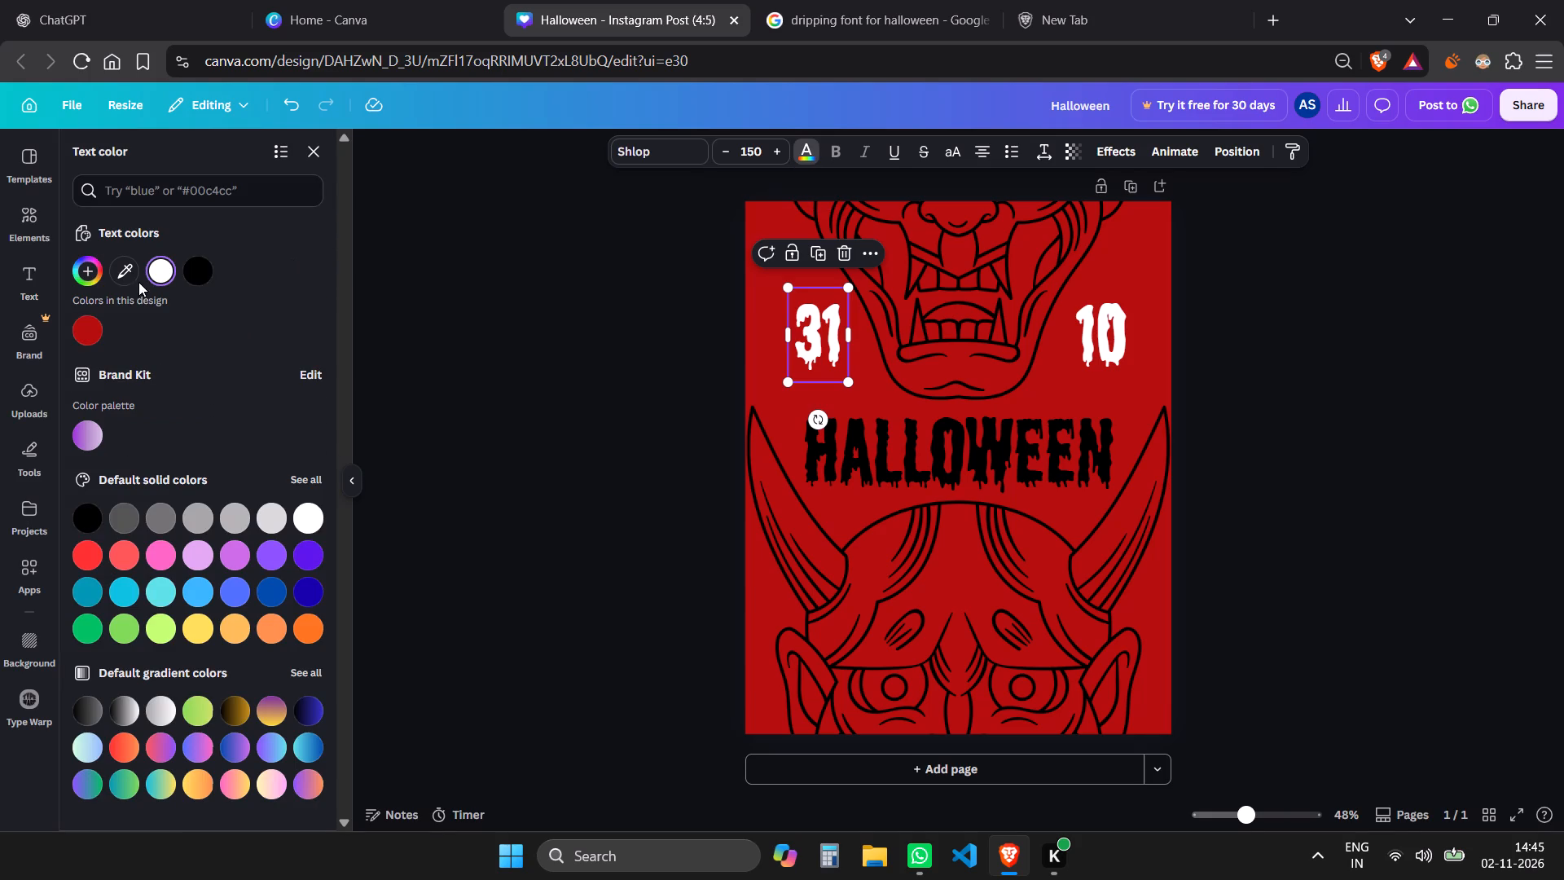
left_click(189, 279)
left_click(1101, 332)
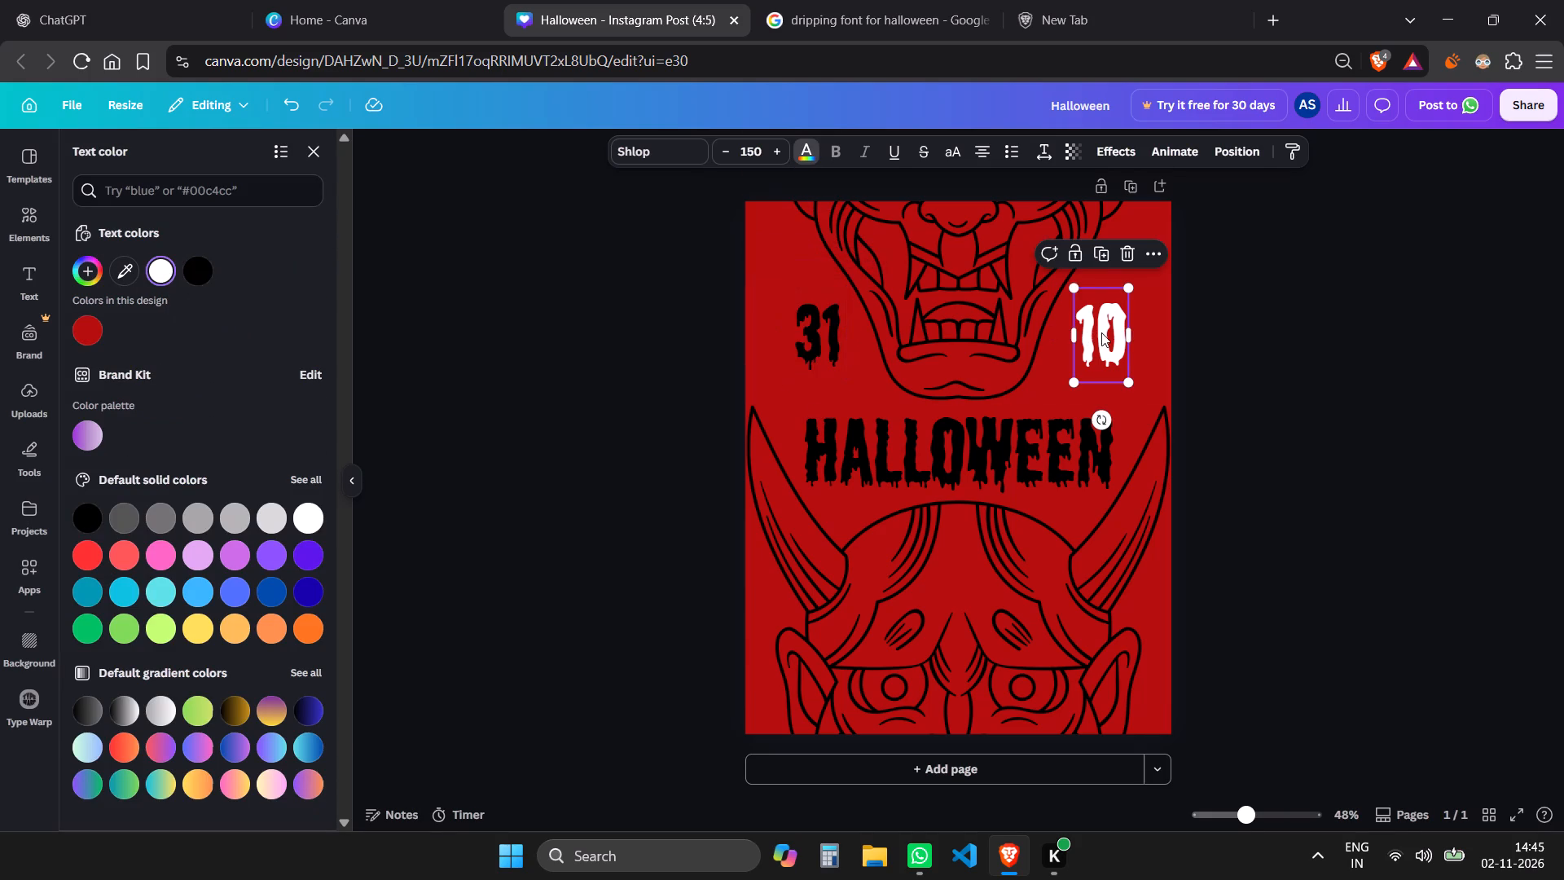
left_click(195, 277)
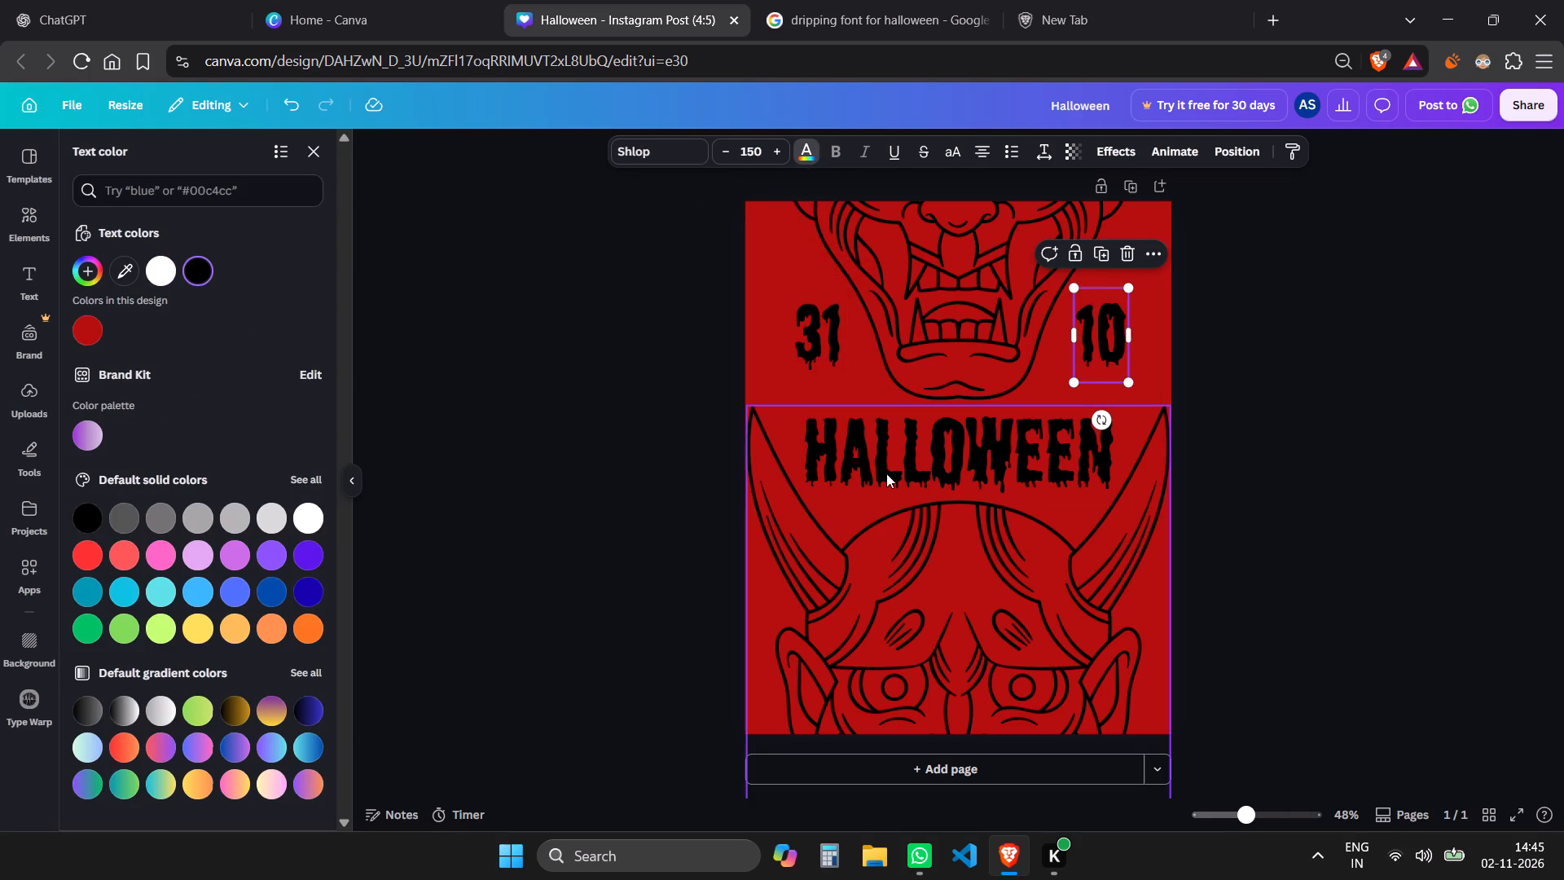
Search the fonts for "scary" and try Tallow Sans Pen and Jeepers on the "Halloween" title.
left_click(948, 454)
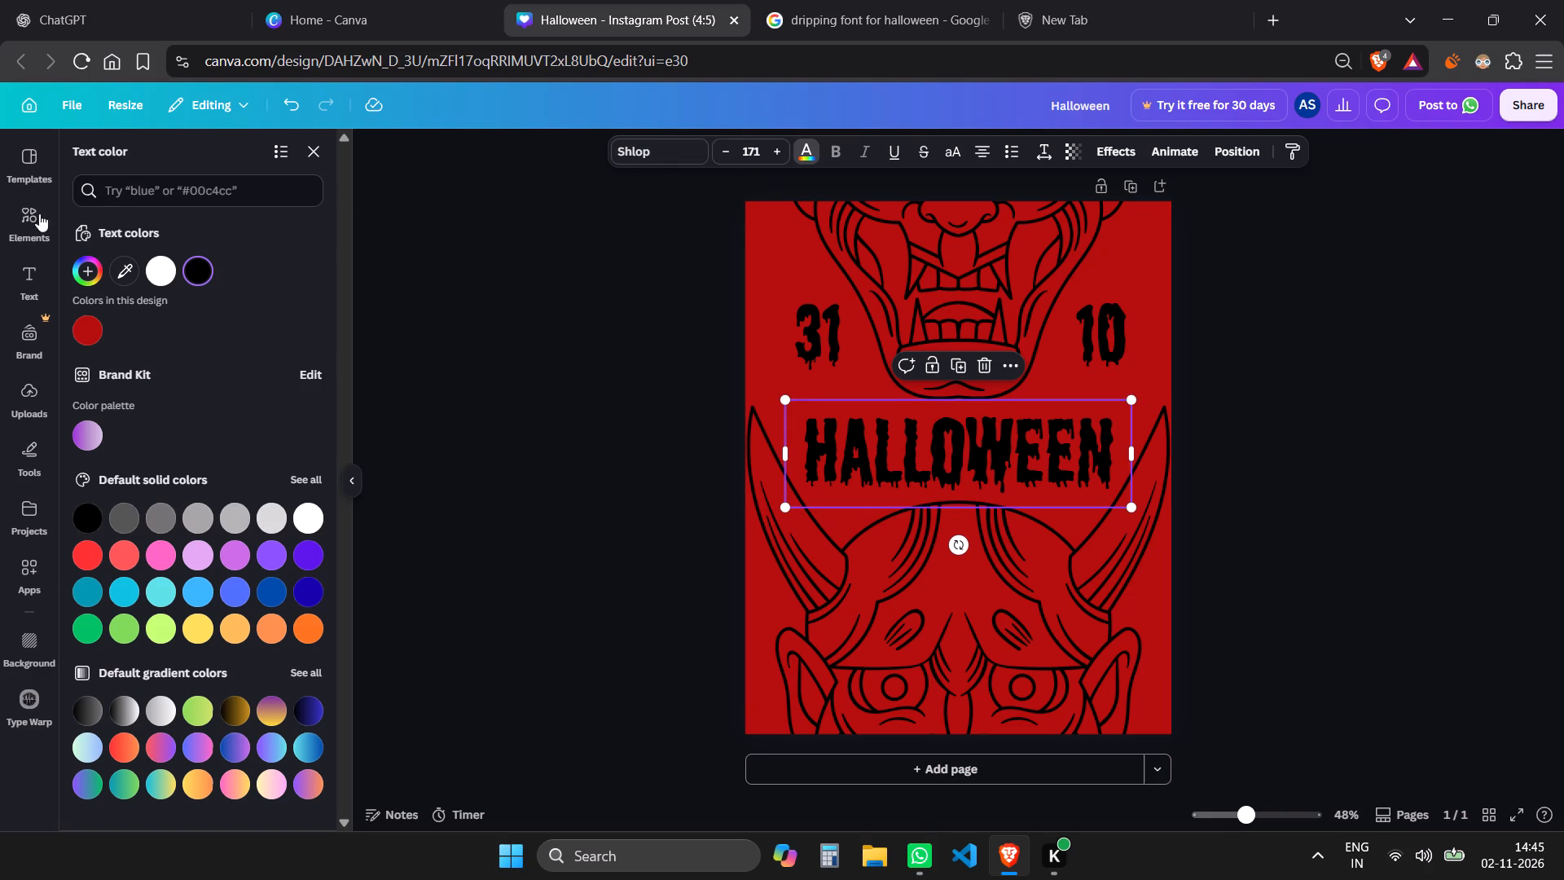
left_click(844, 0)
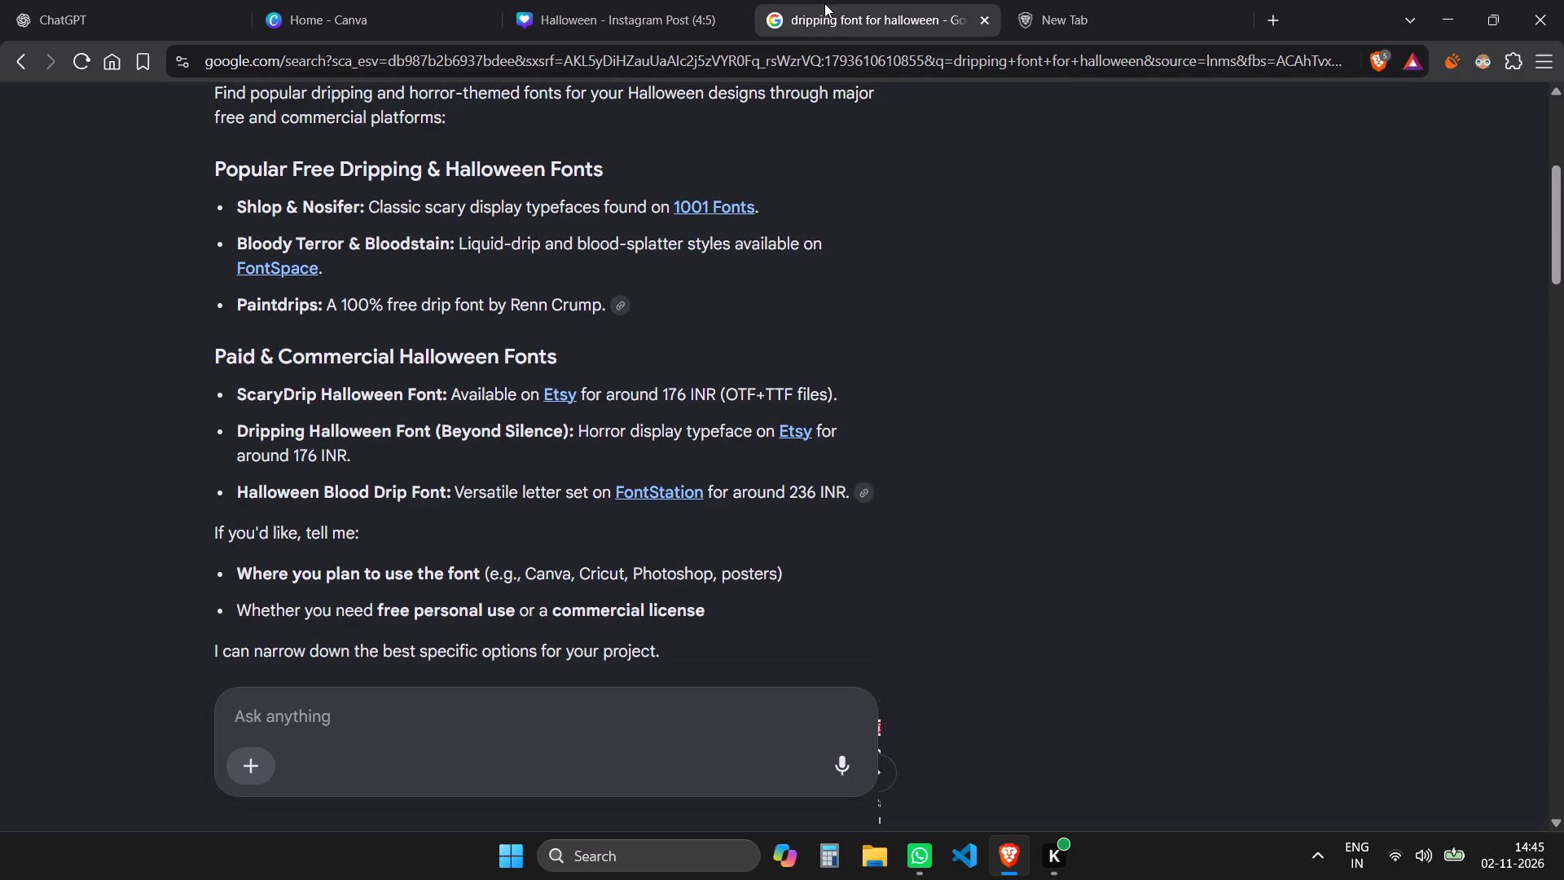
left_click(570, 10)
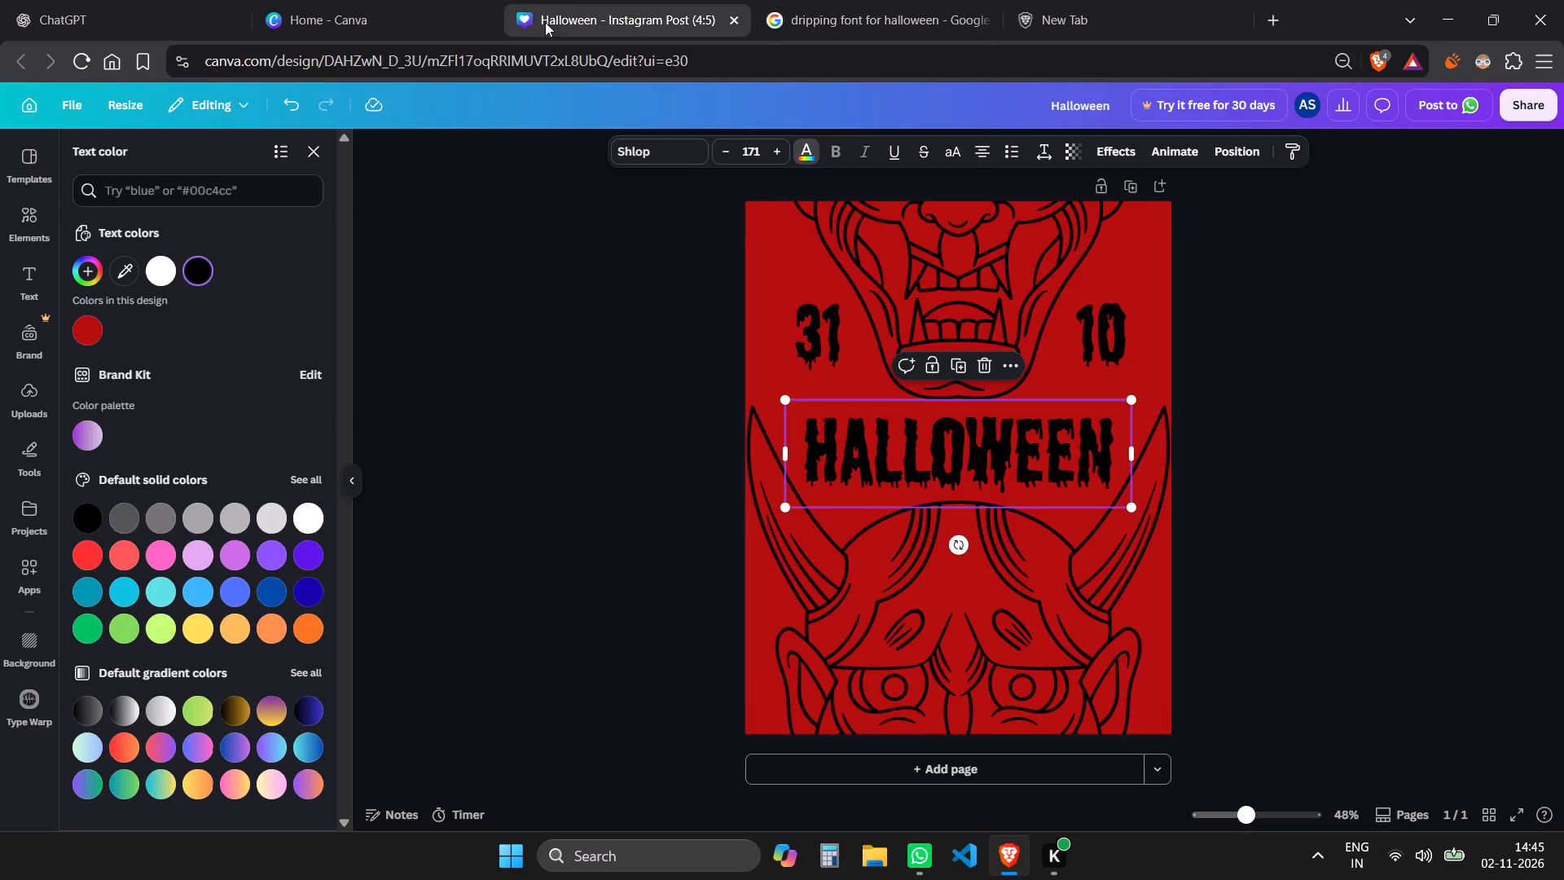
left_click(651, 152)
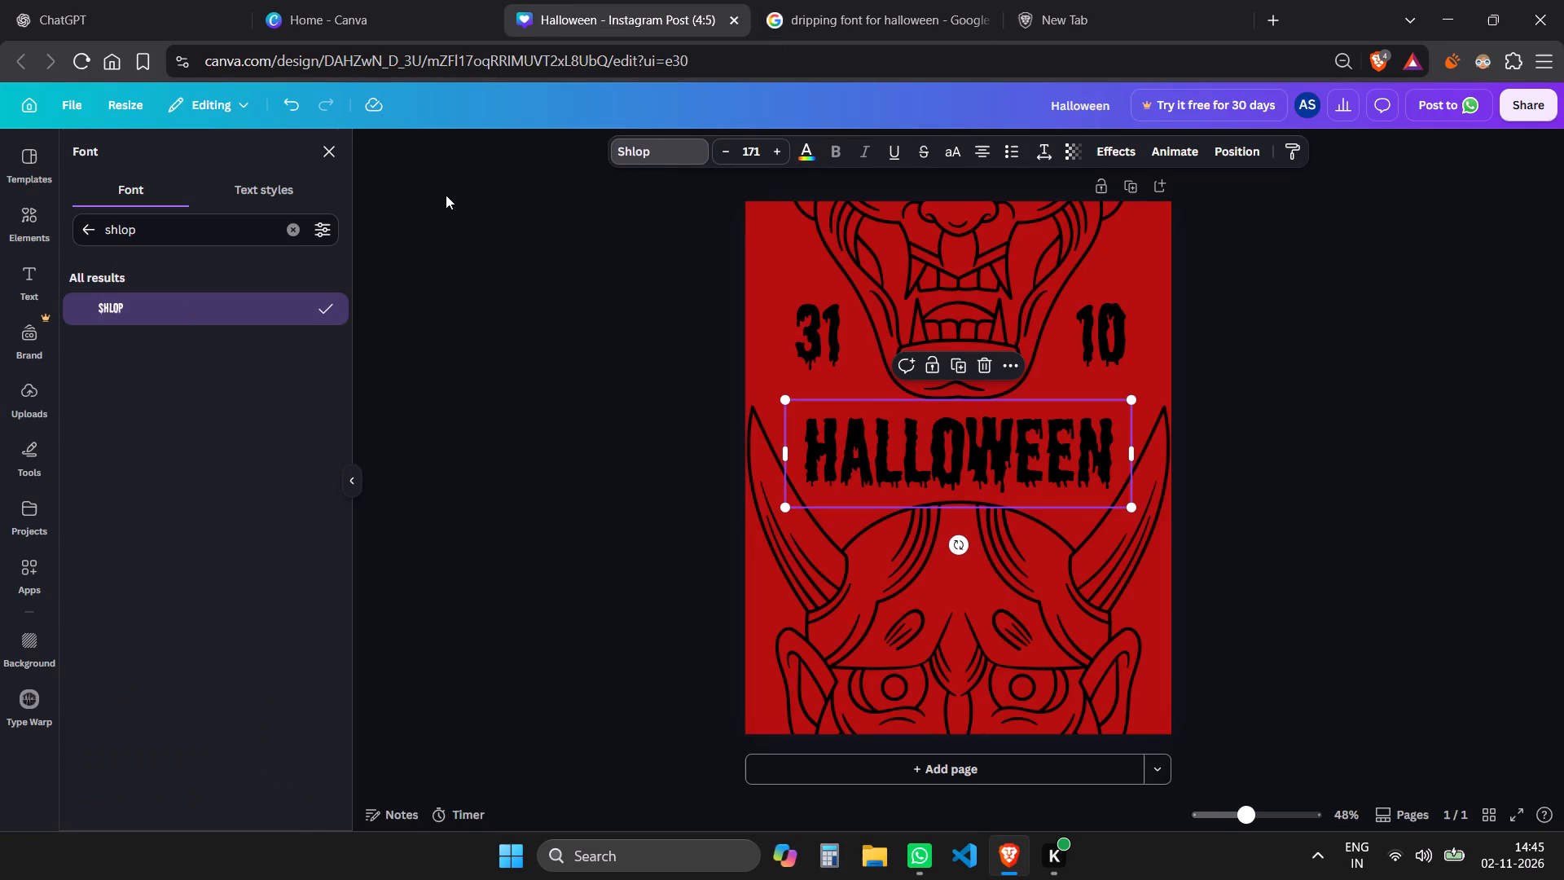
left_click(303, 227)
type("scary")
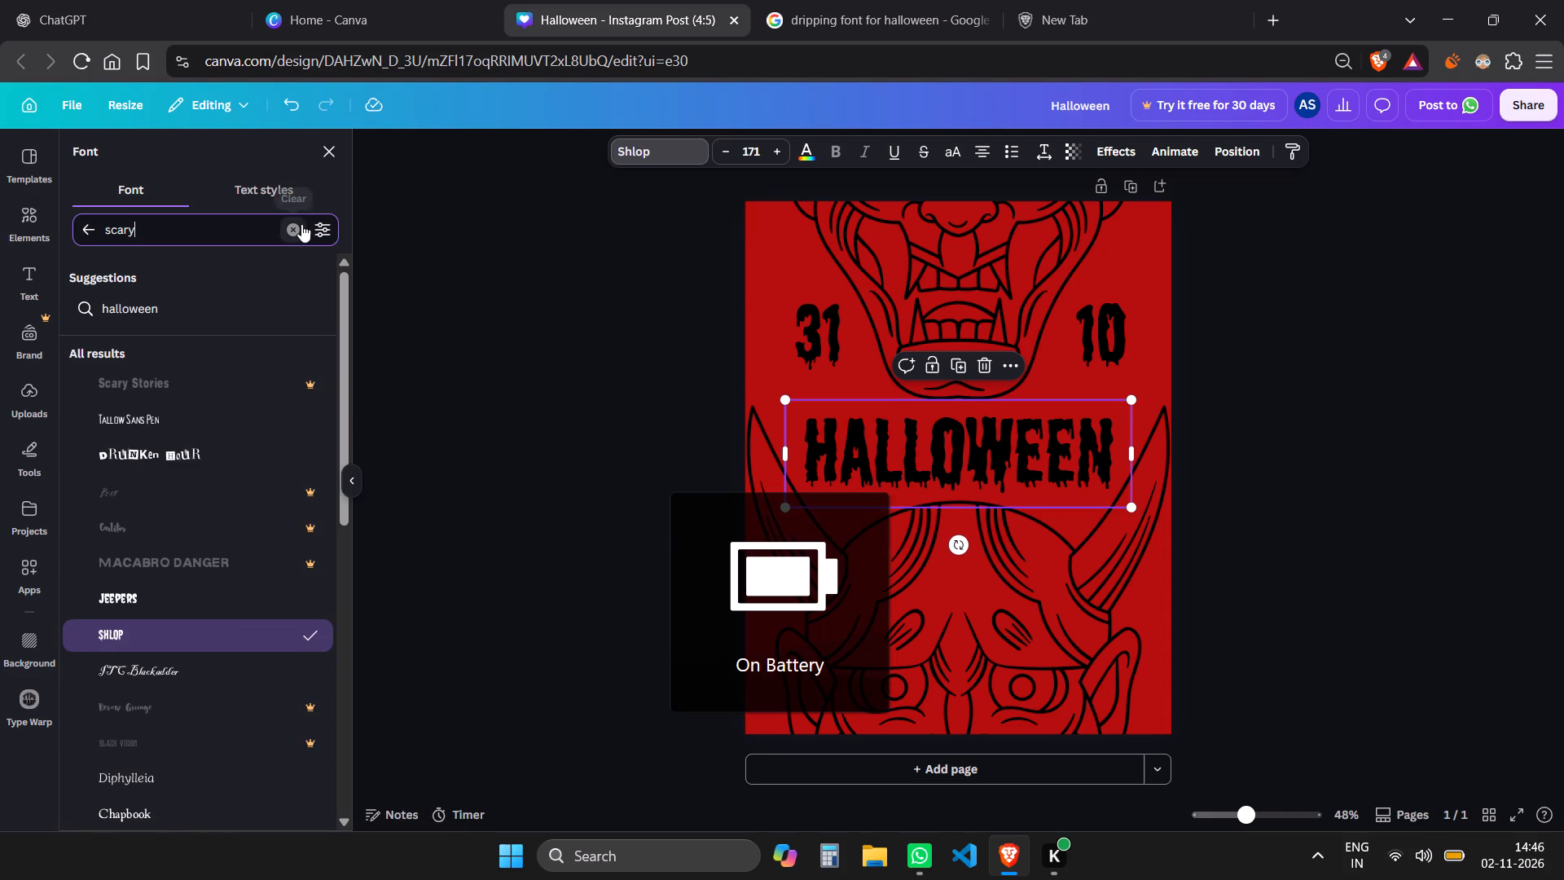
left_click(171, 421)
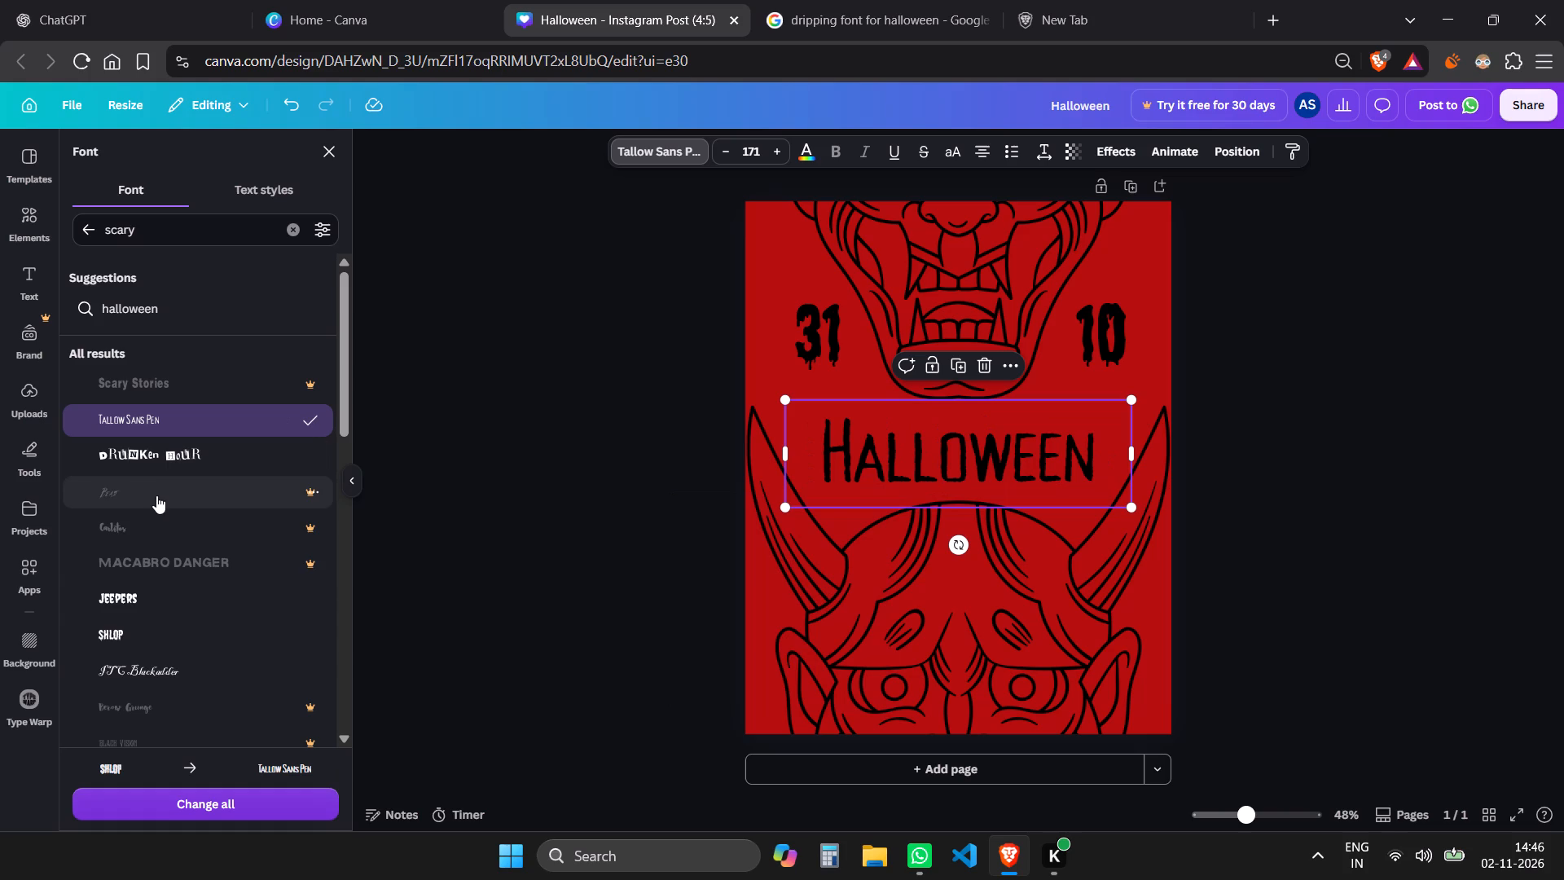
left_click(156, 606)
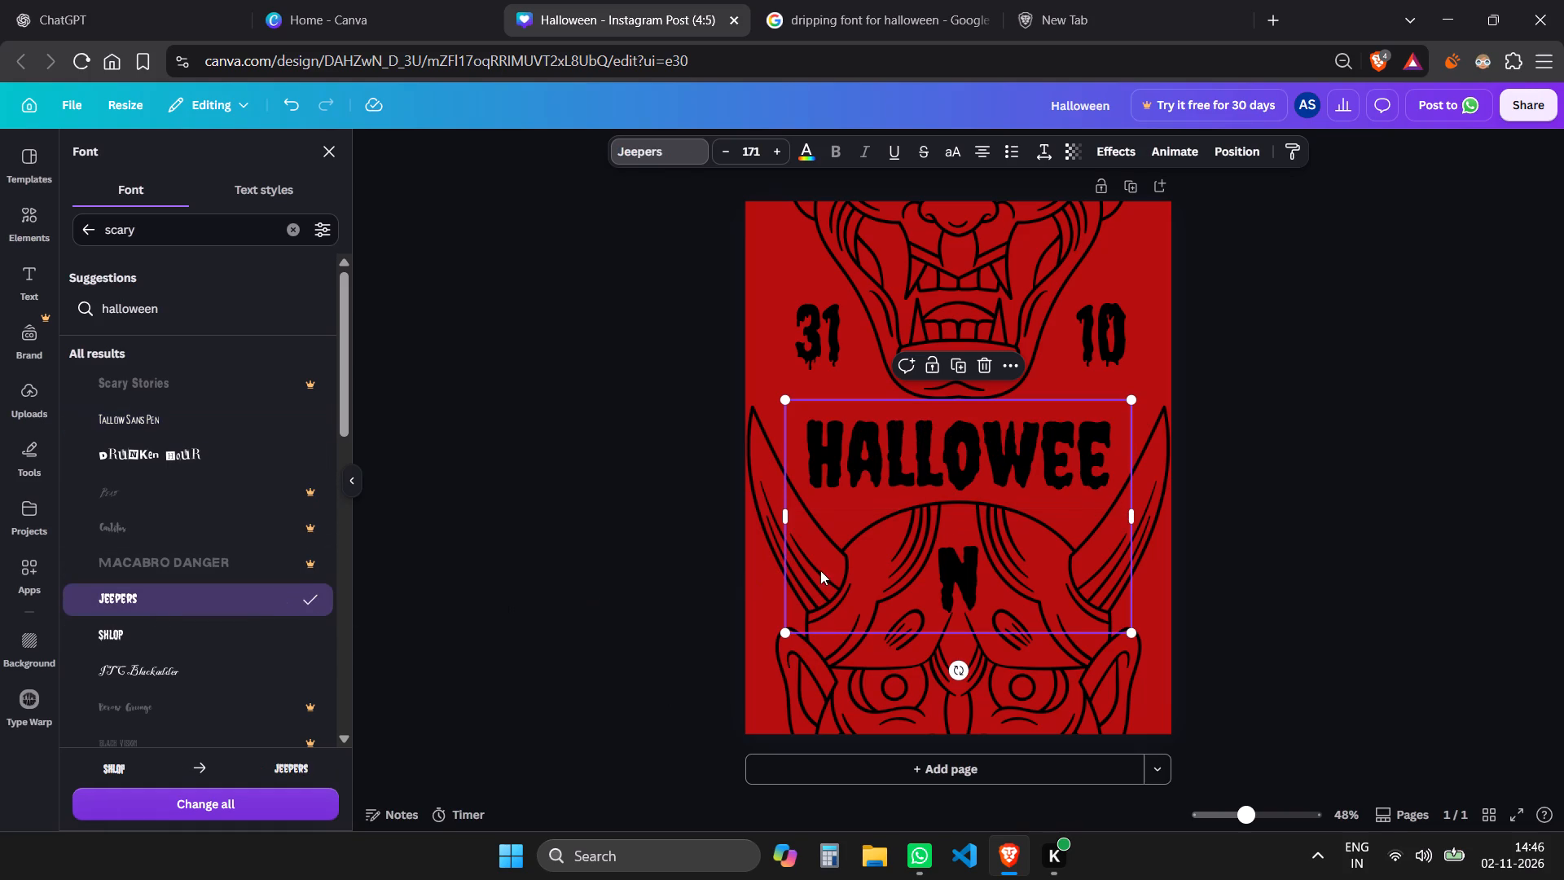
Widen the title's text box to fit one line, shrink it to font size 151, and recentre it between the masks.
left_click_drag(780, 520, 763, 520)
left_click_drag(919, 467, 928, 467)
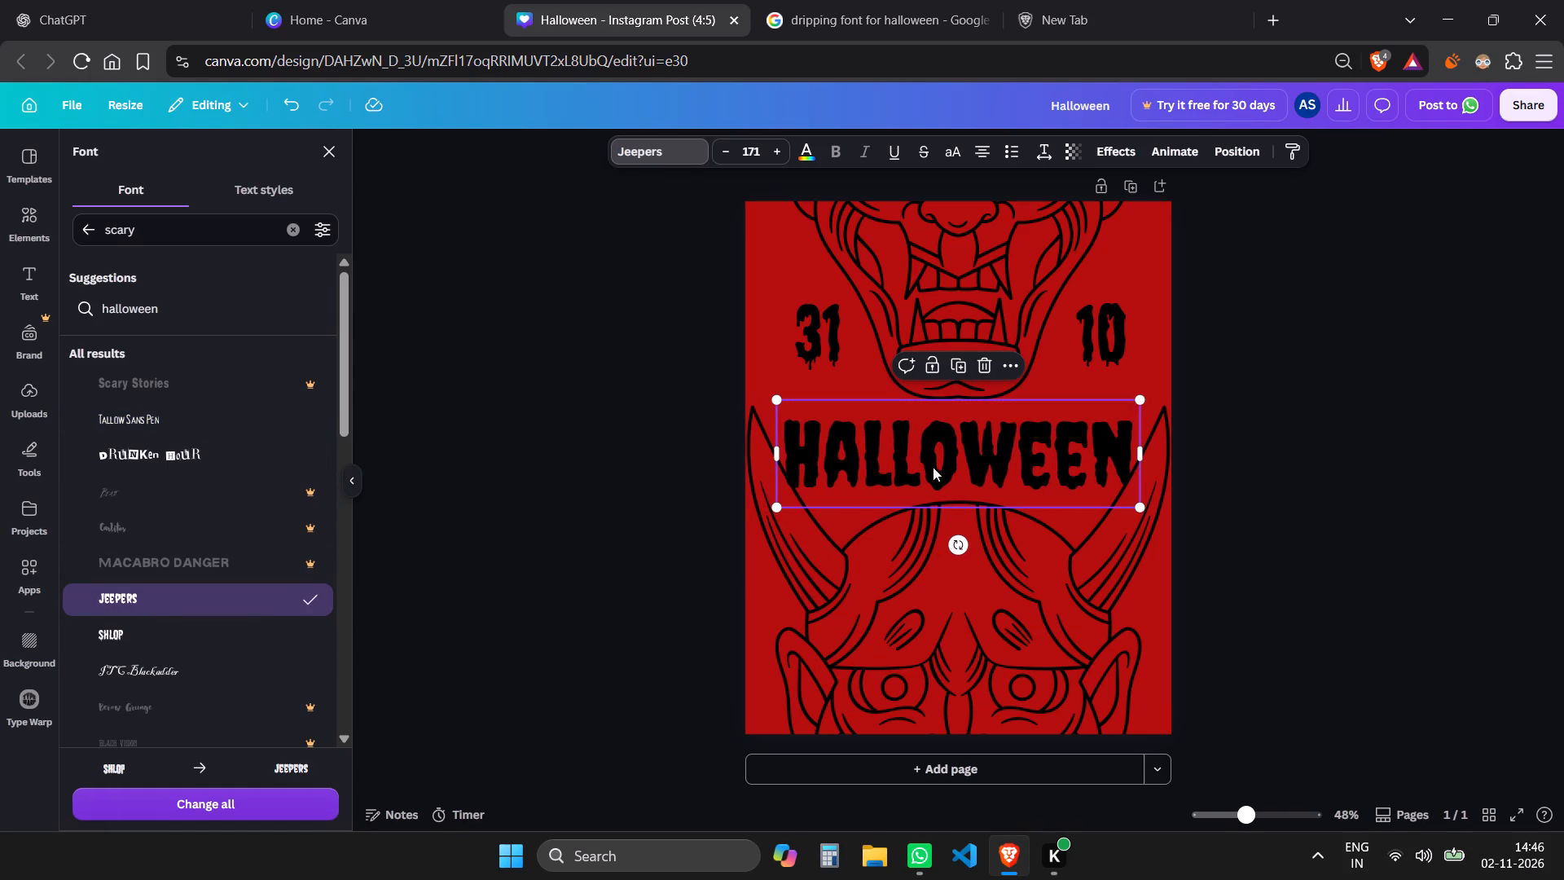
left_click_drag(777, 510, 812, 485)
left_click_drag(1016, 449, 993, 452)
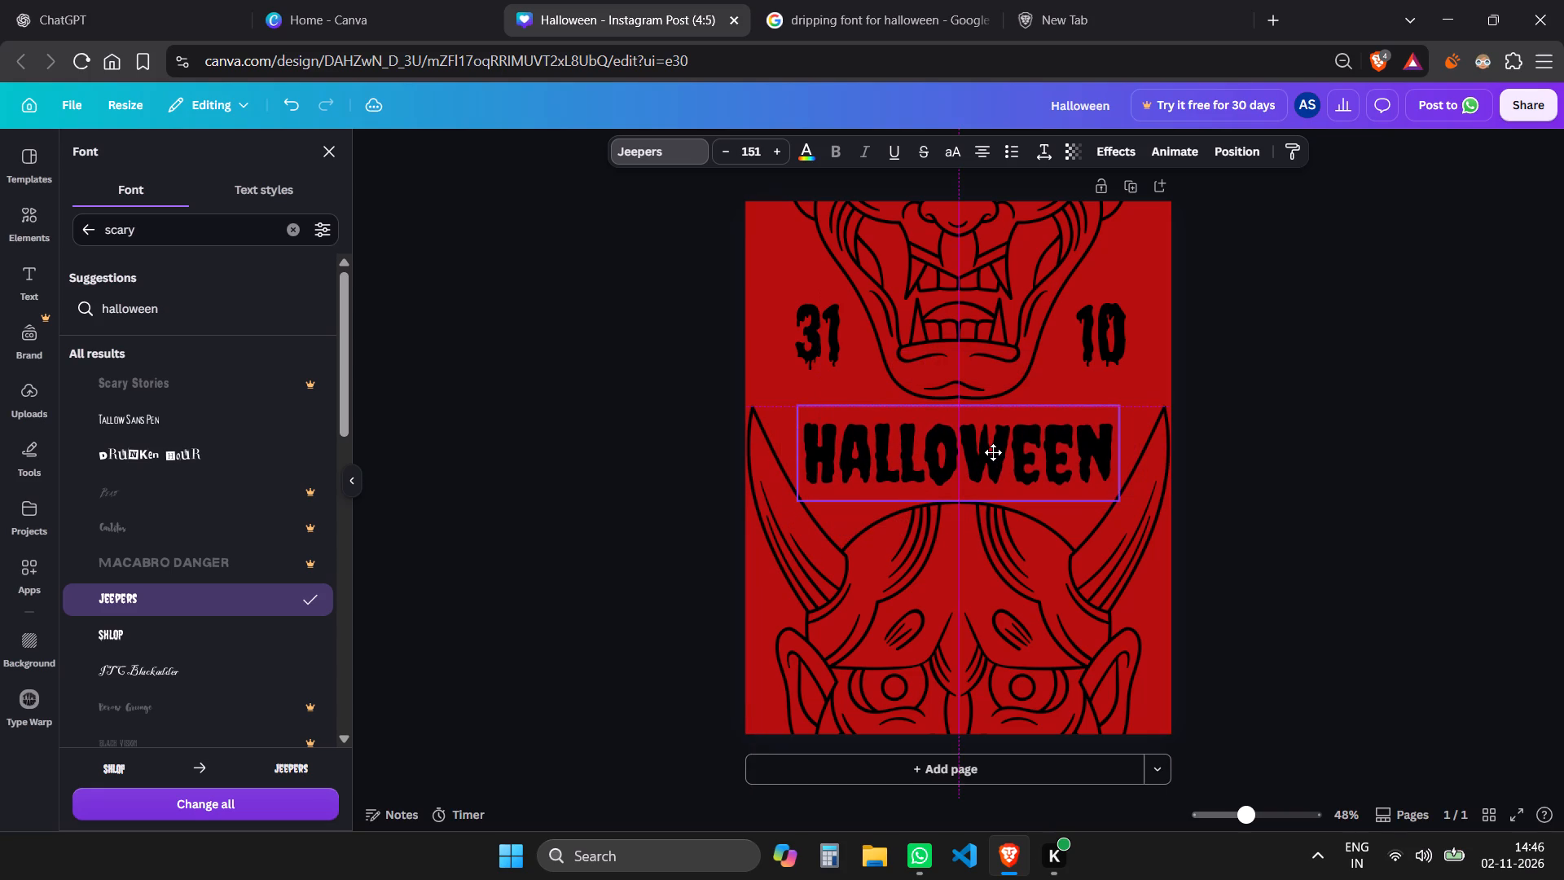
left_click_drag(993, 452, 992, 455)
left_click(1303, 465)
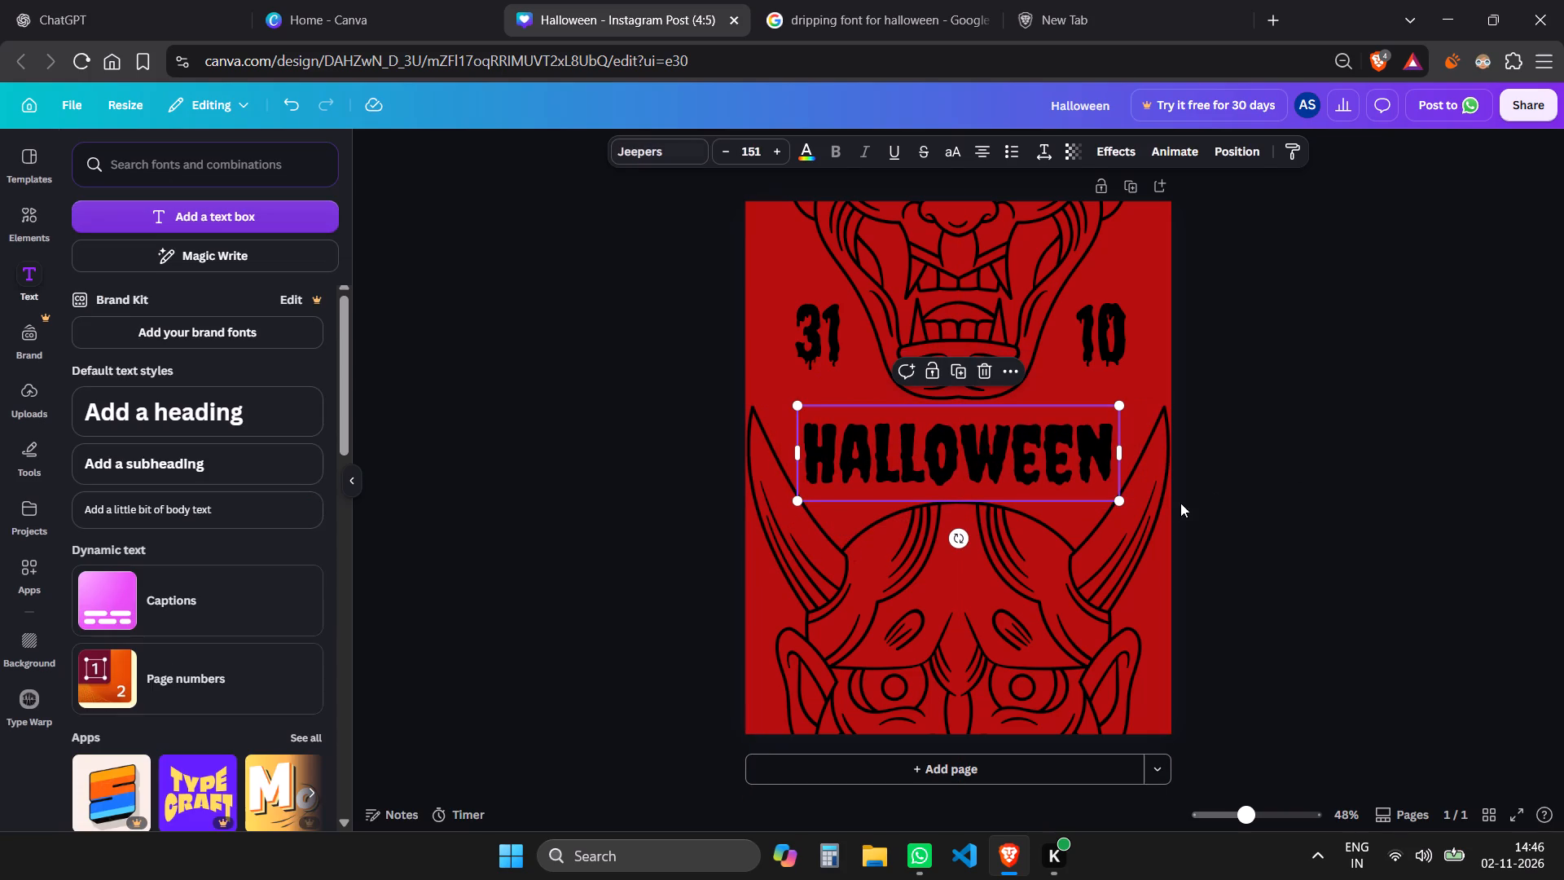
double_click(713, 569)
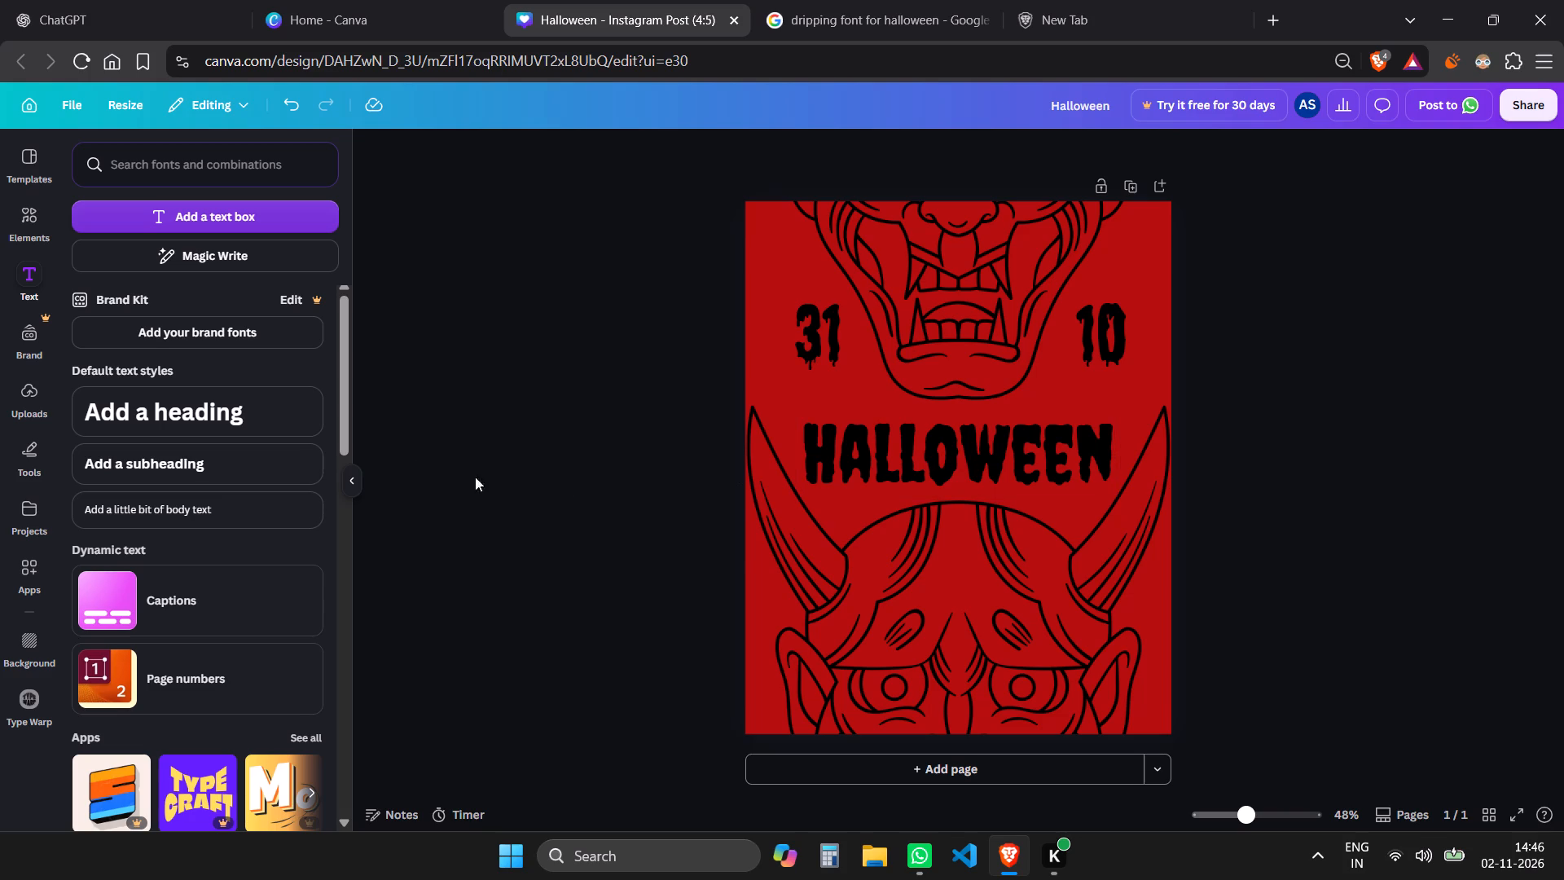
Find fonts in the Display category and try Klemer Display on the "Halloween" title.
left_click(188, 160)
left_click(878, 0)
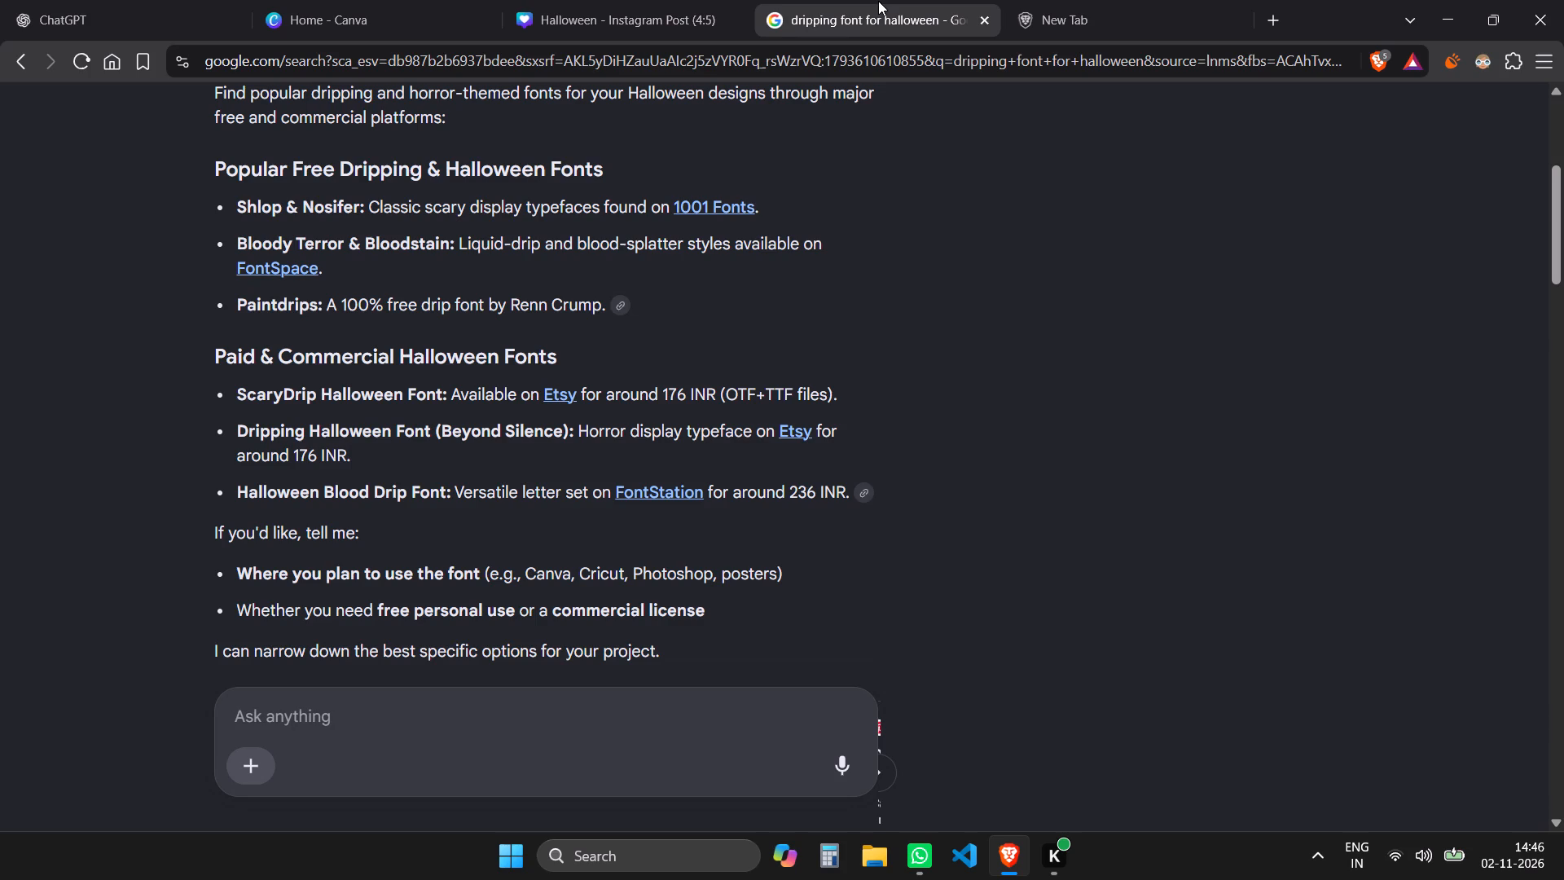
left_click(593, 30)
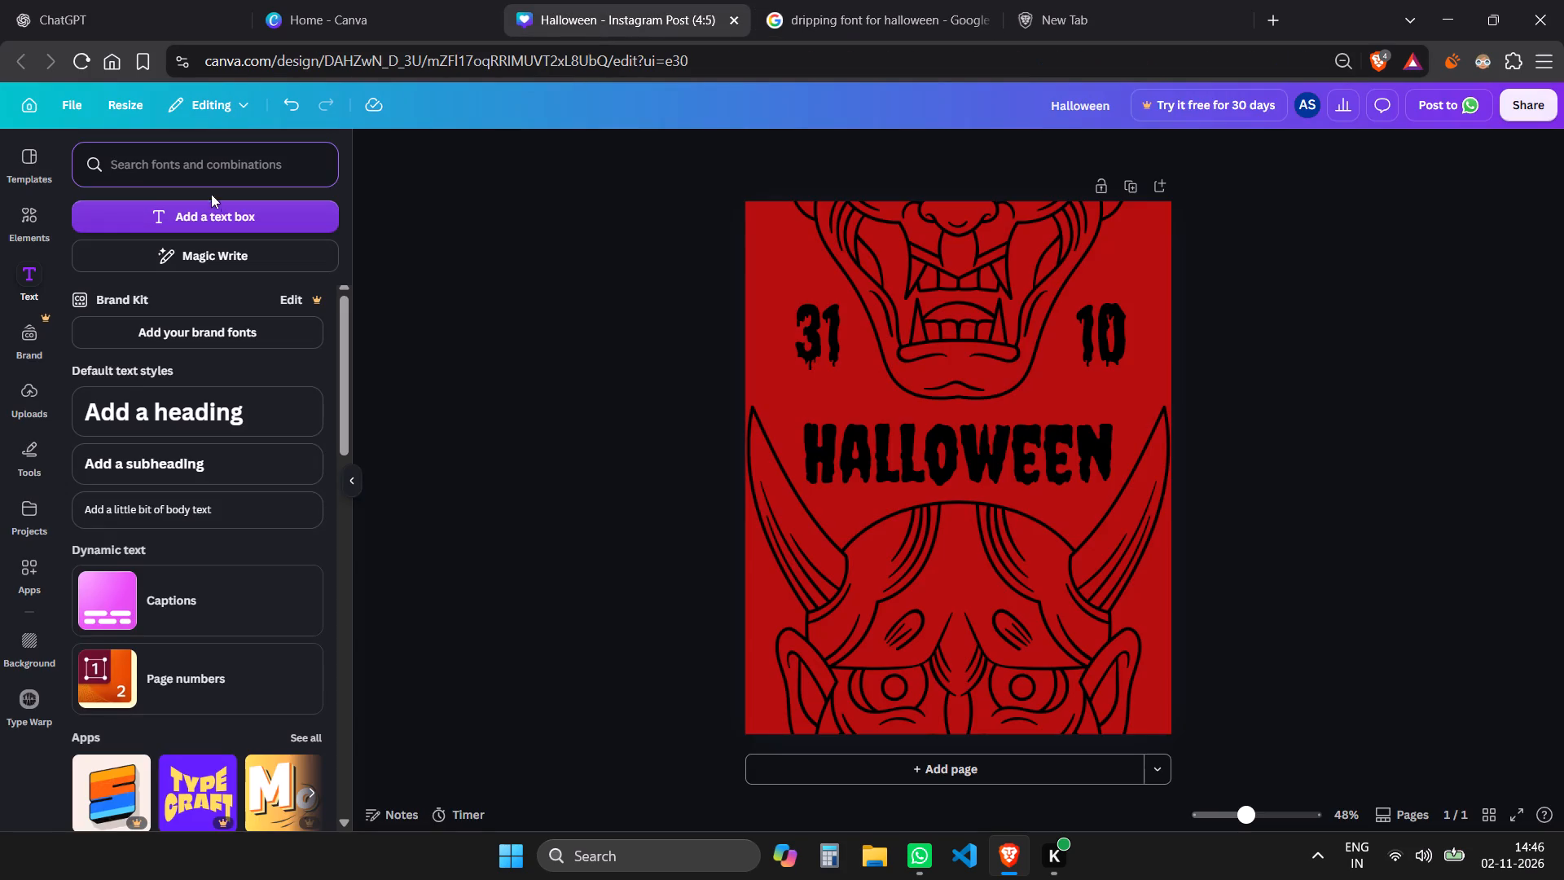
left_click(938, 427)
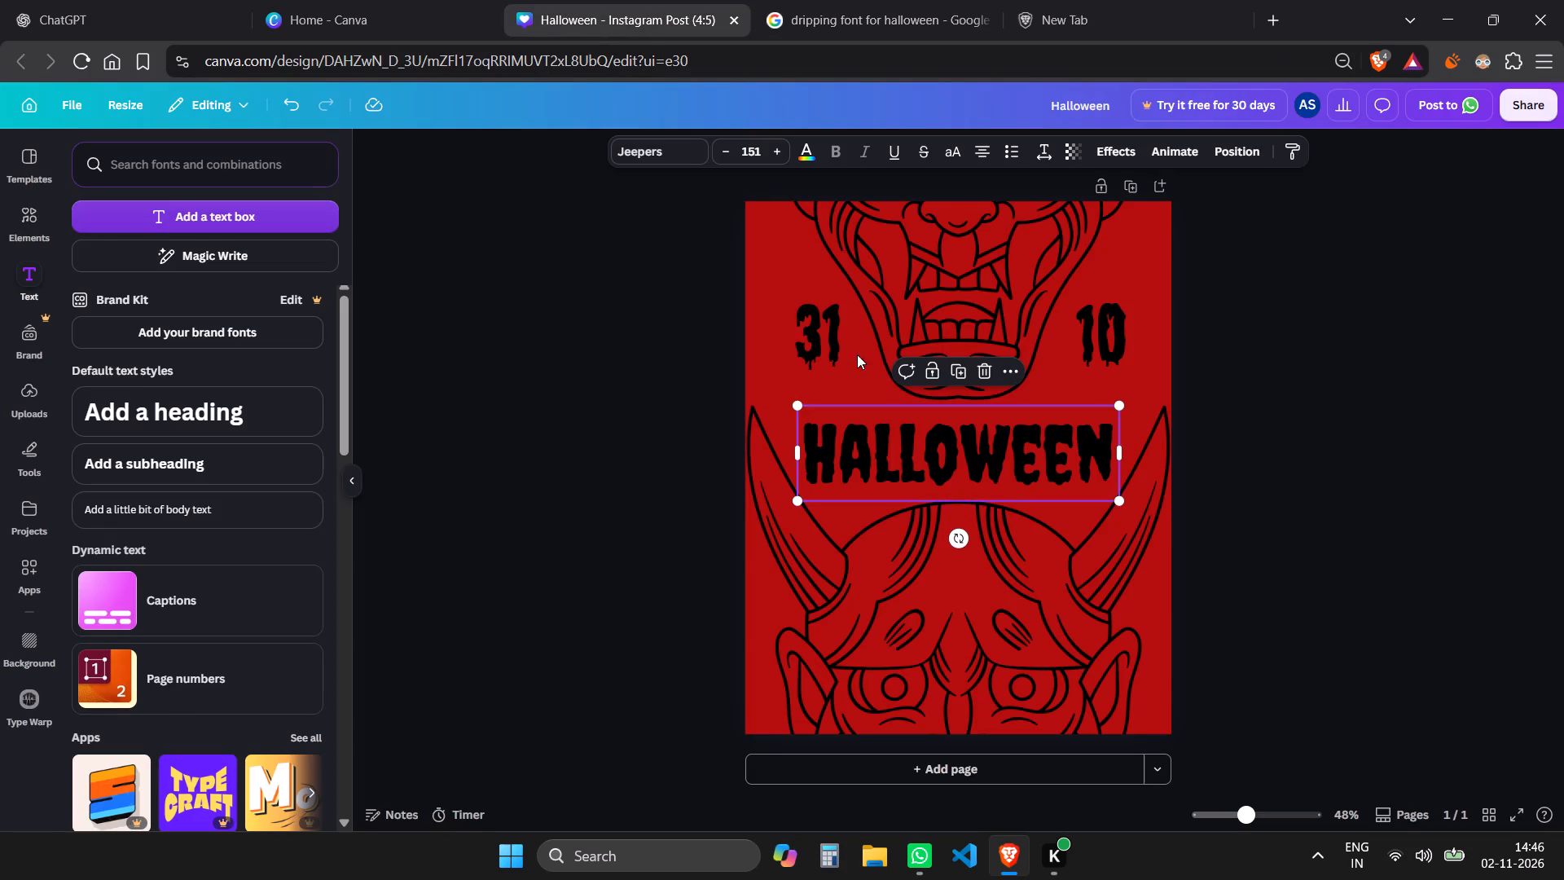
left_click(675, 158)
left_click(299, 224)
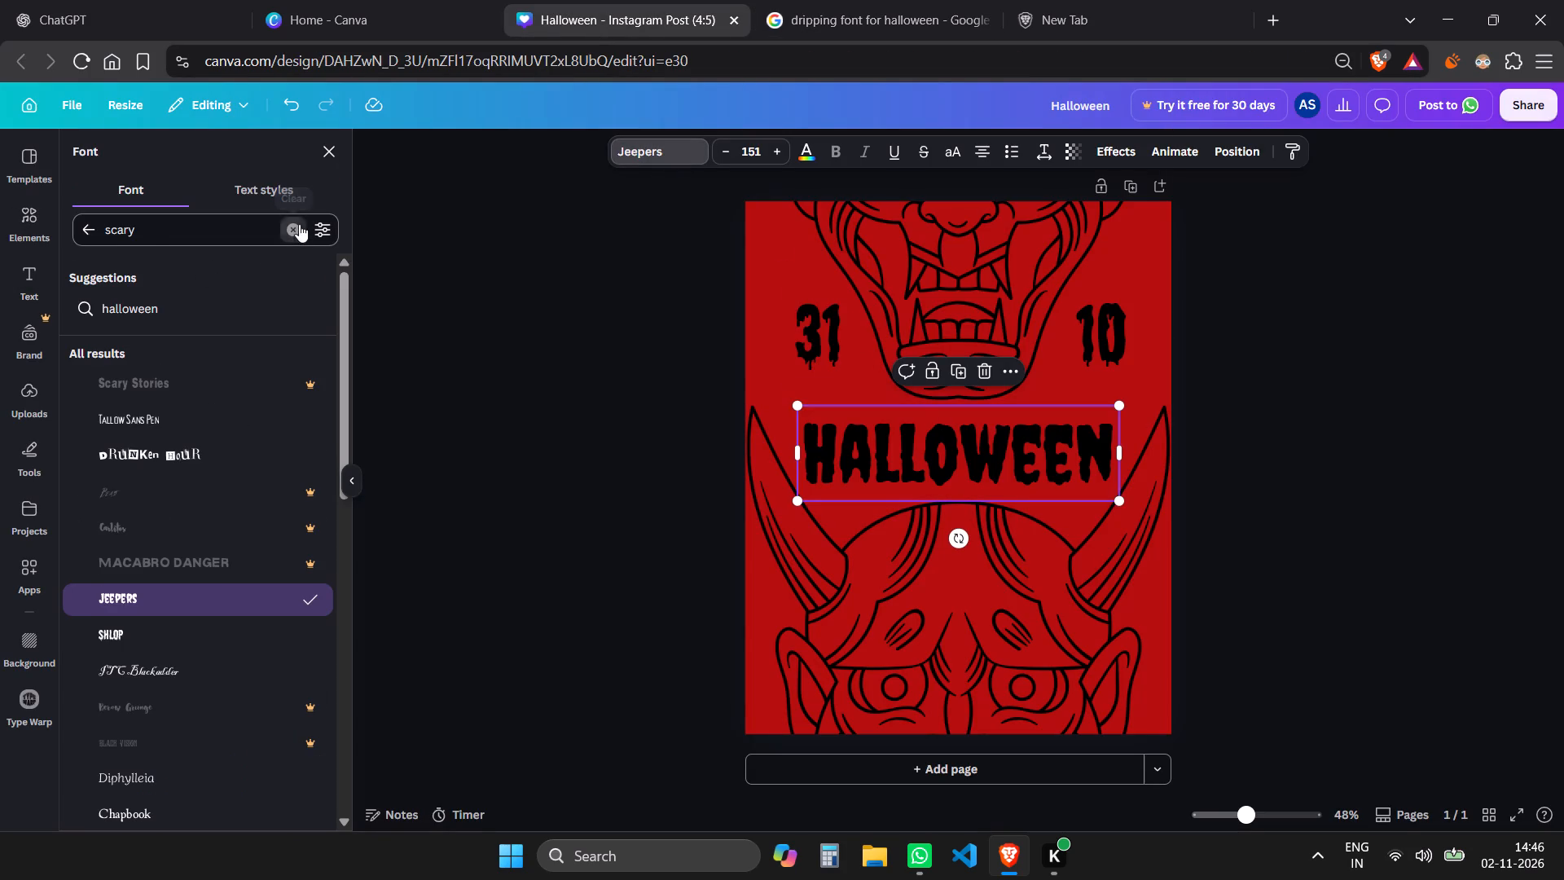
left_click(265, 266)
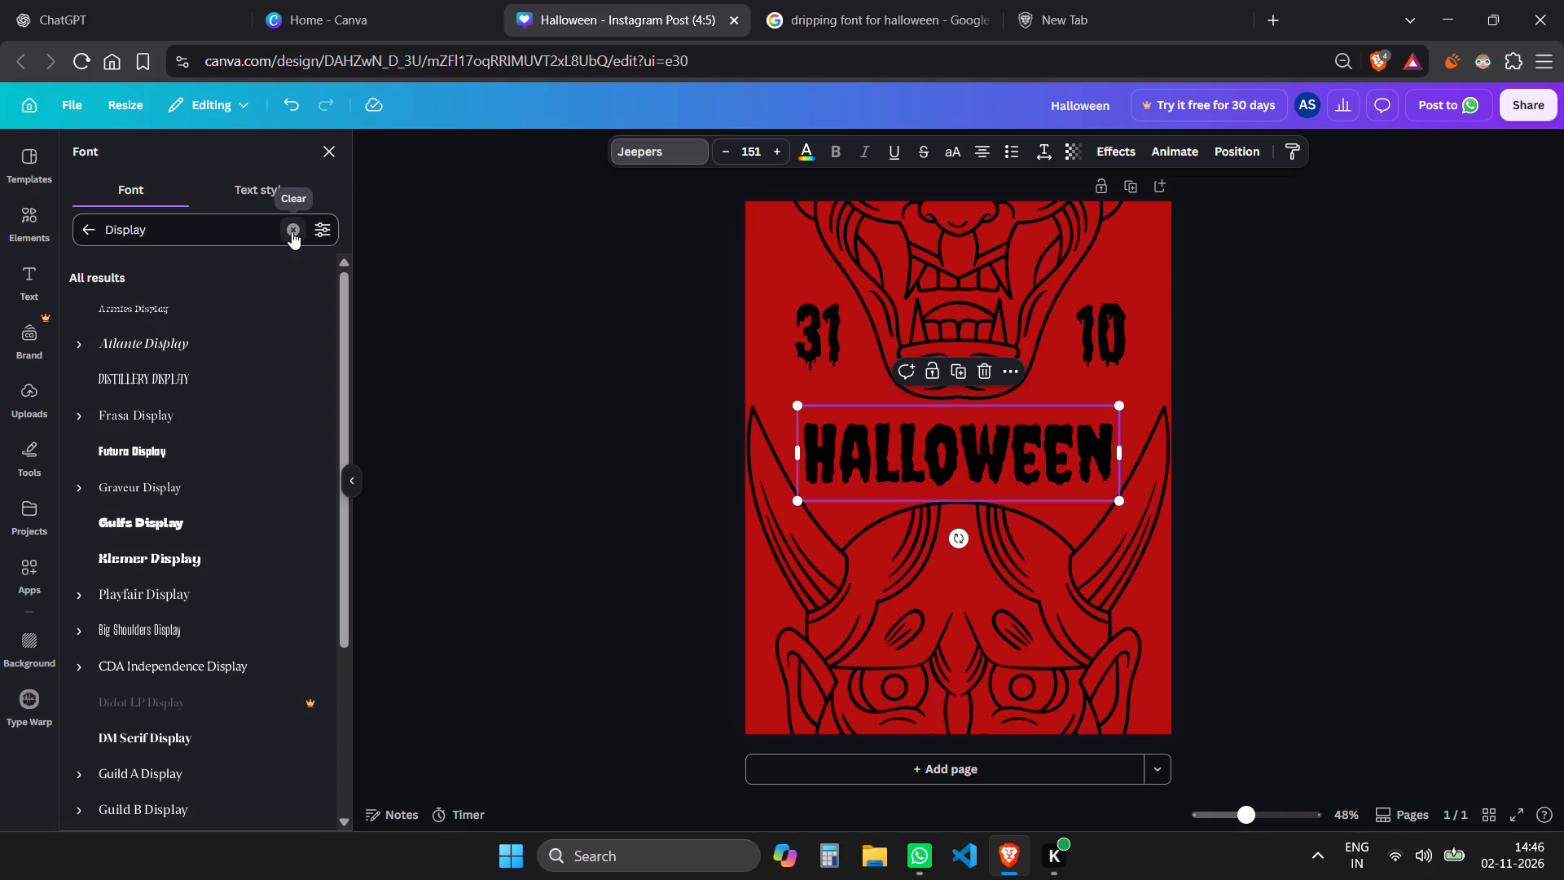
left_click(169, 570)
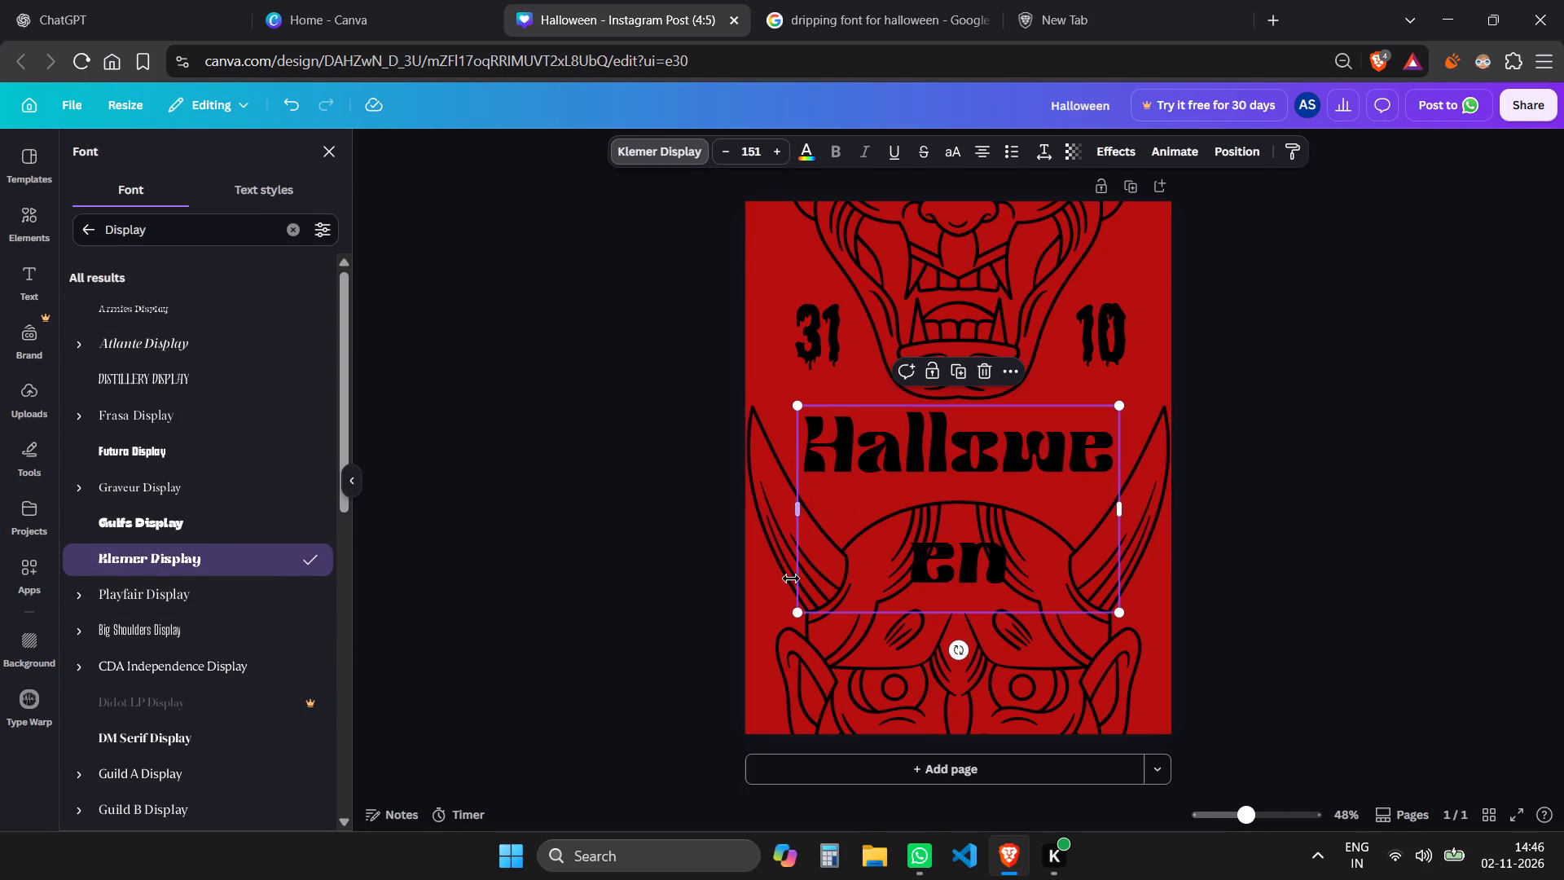
Widen the title's text box to fit one line, scale it down to font size 117, and recentre it between the masks.
left_click_drag(797, 509, 757, 508)
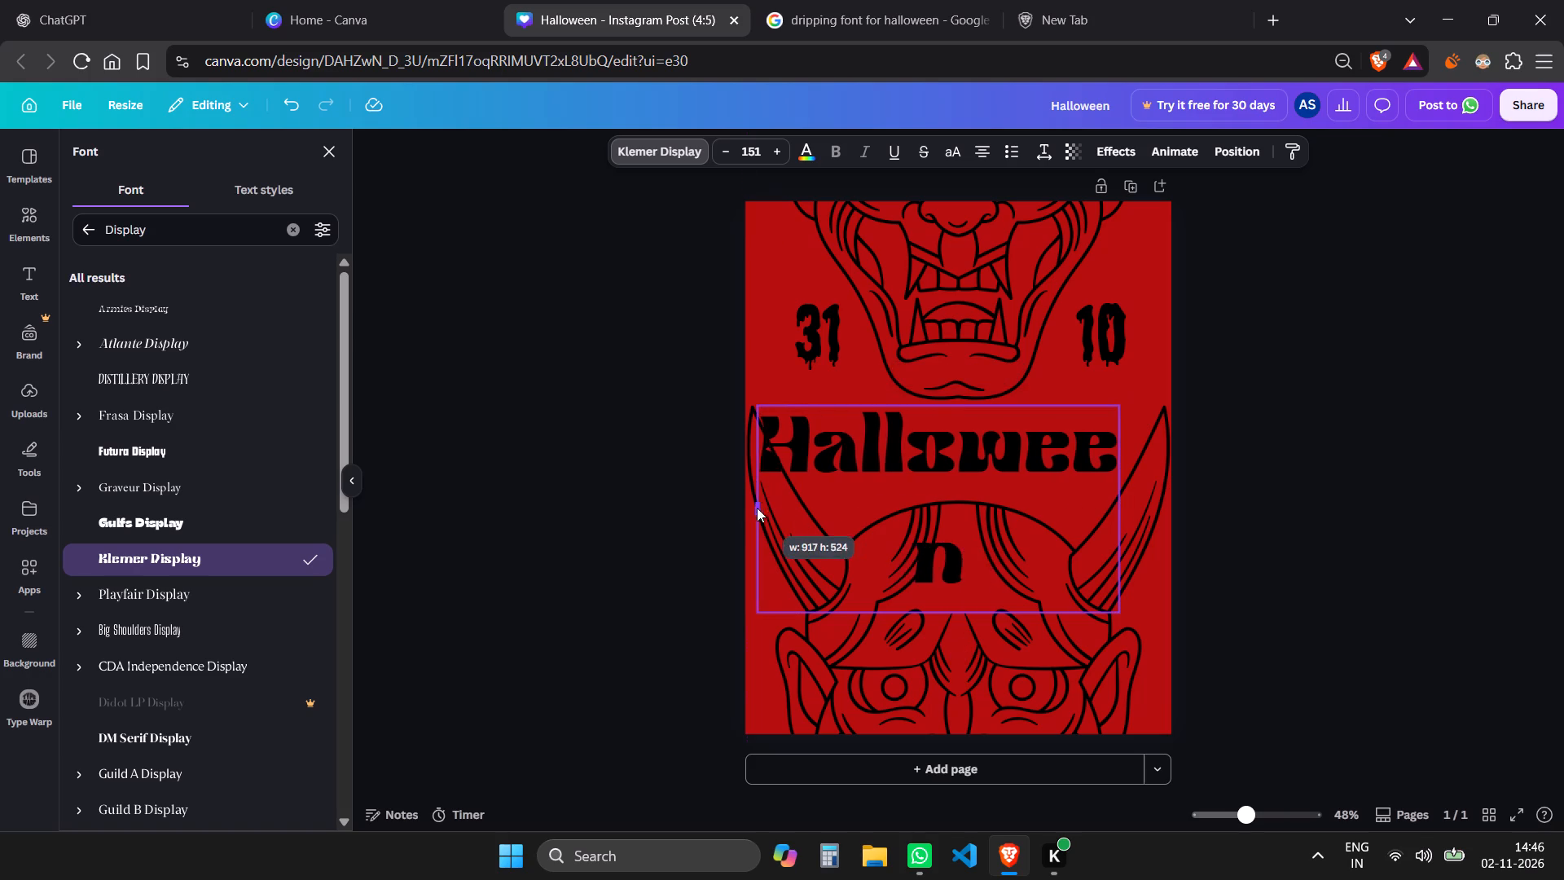
left_click_drag(757, 508, 690, 503)
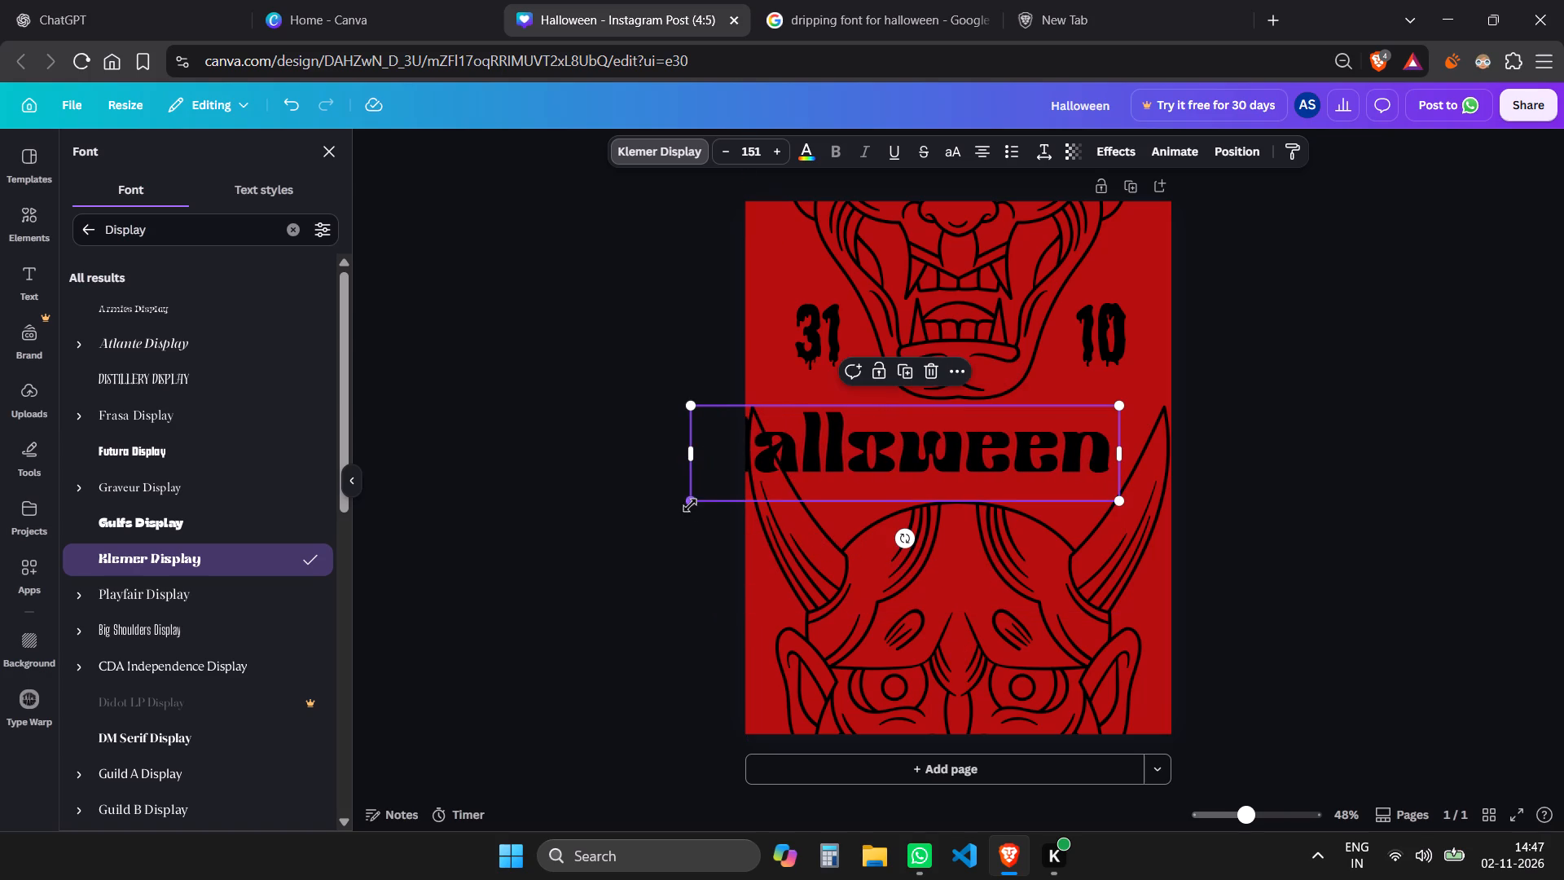
left_click_drag(690, 505, 786, 467)
left_click_drag(929, 442, 934, 451)
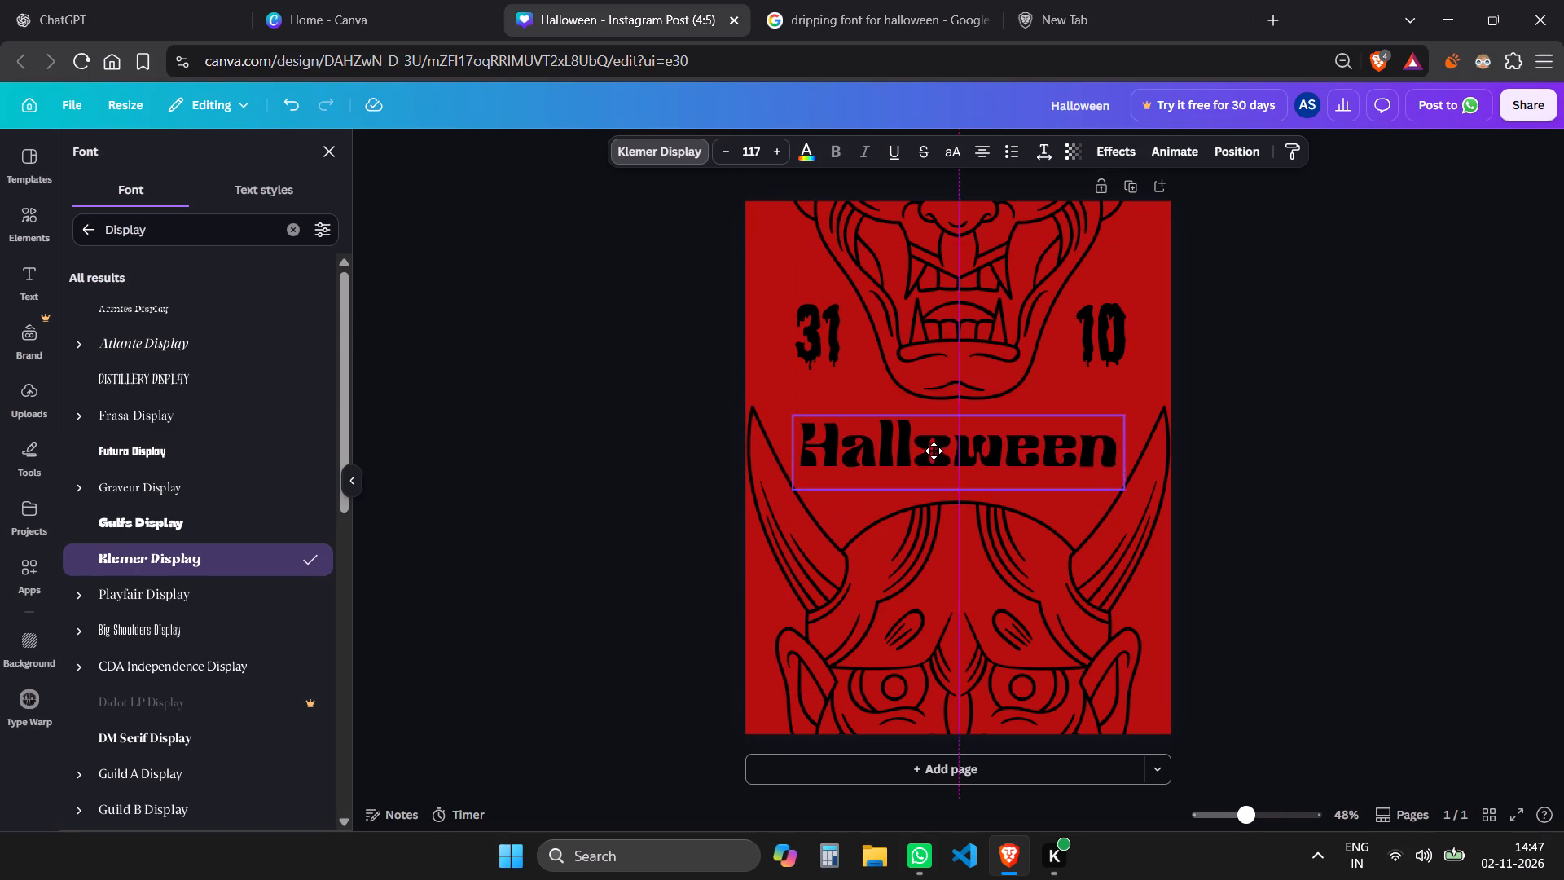
left_click_drag(934, 451, 934, 450)
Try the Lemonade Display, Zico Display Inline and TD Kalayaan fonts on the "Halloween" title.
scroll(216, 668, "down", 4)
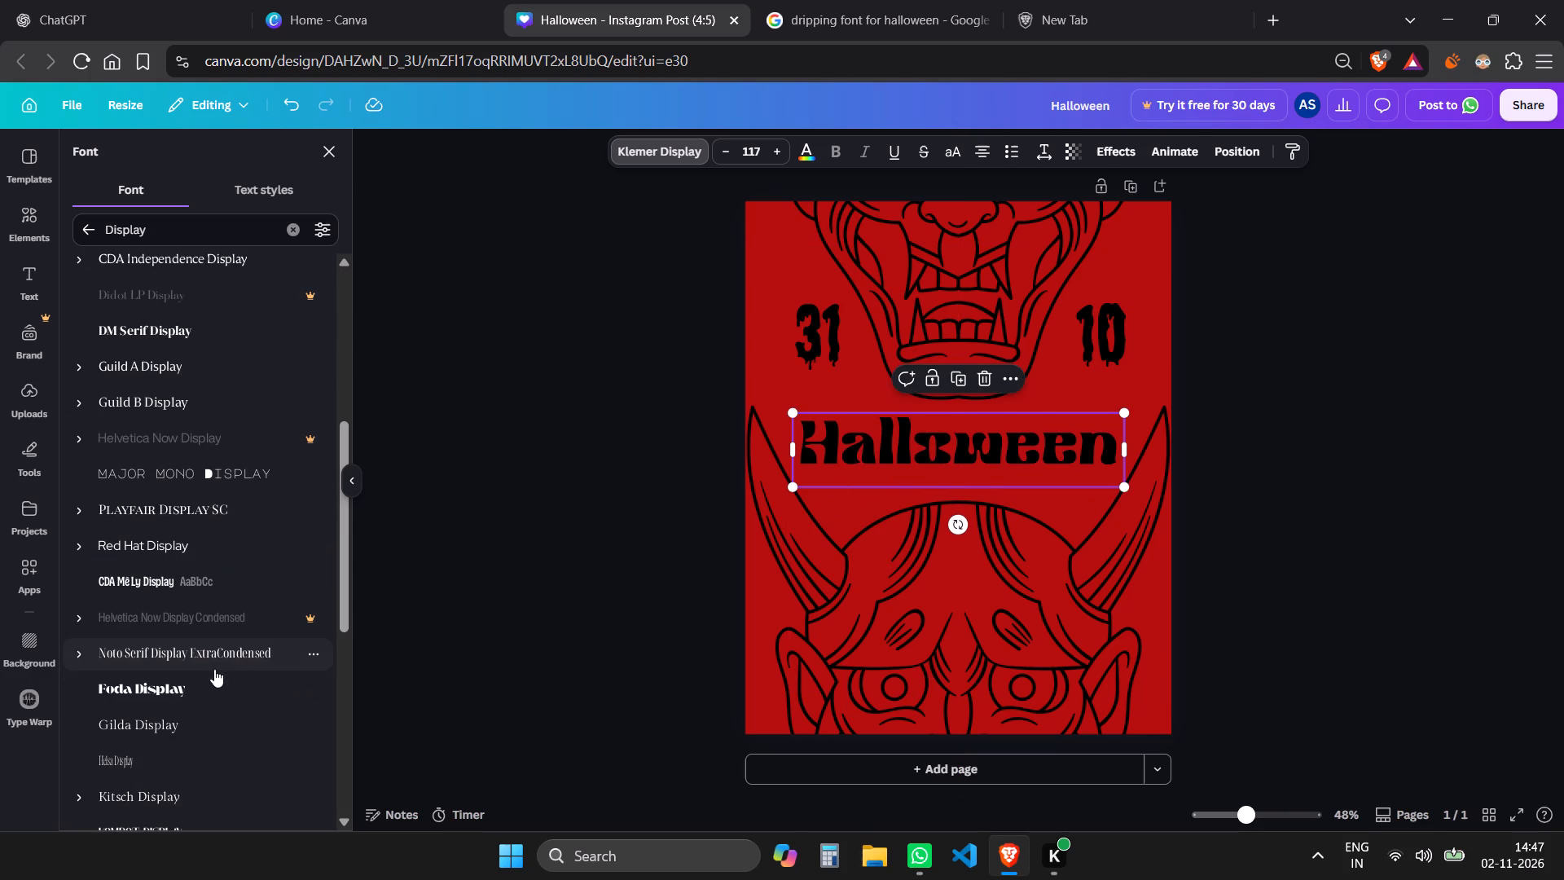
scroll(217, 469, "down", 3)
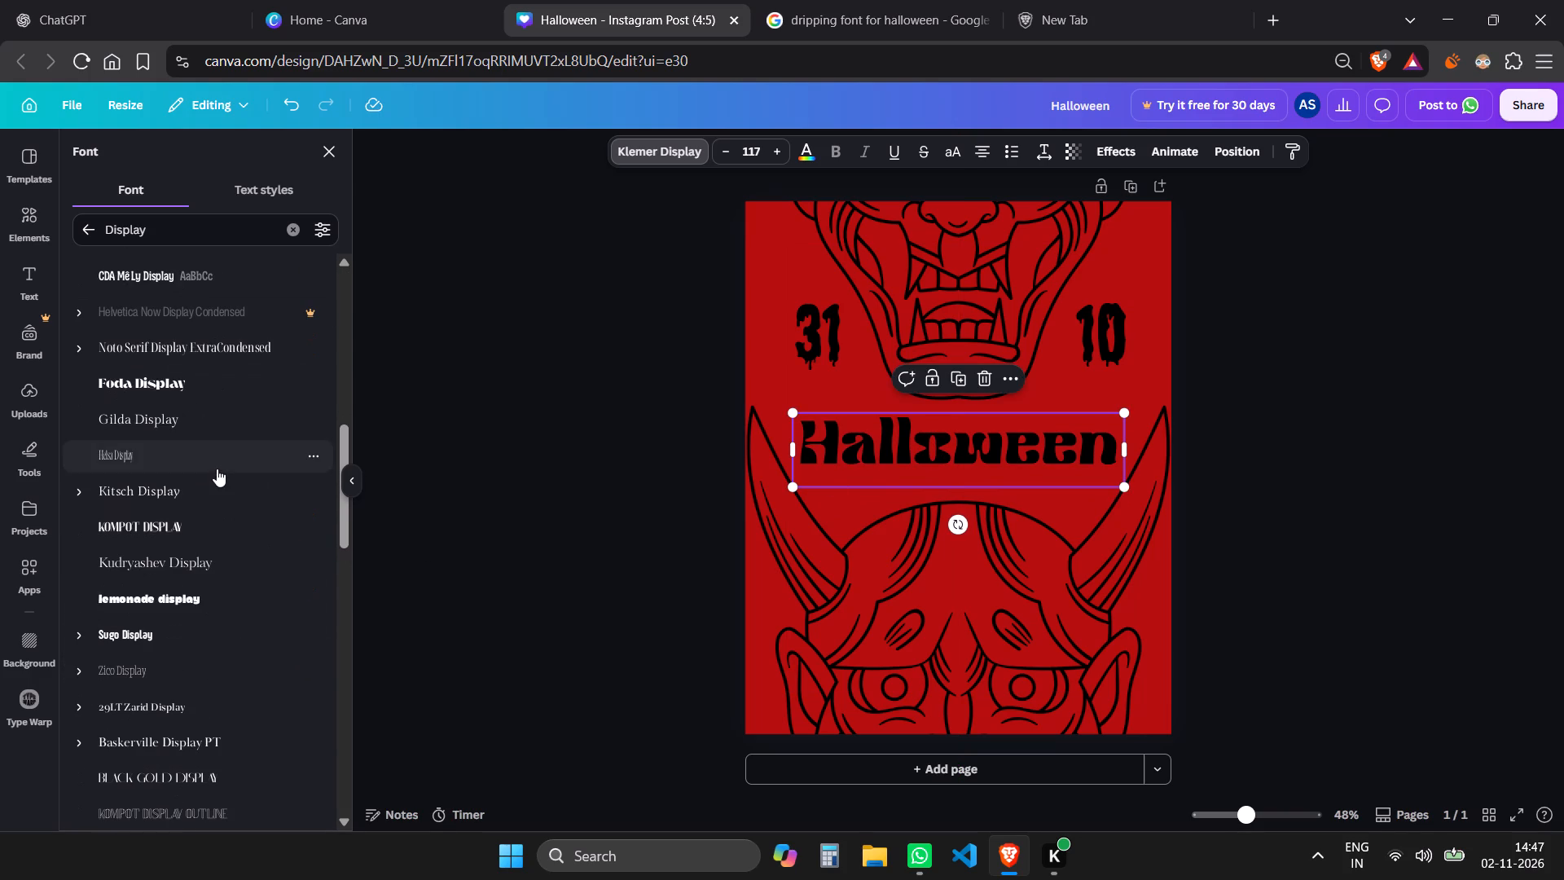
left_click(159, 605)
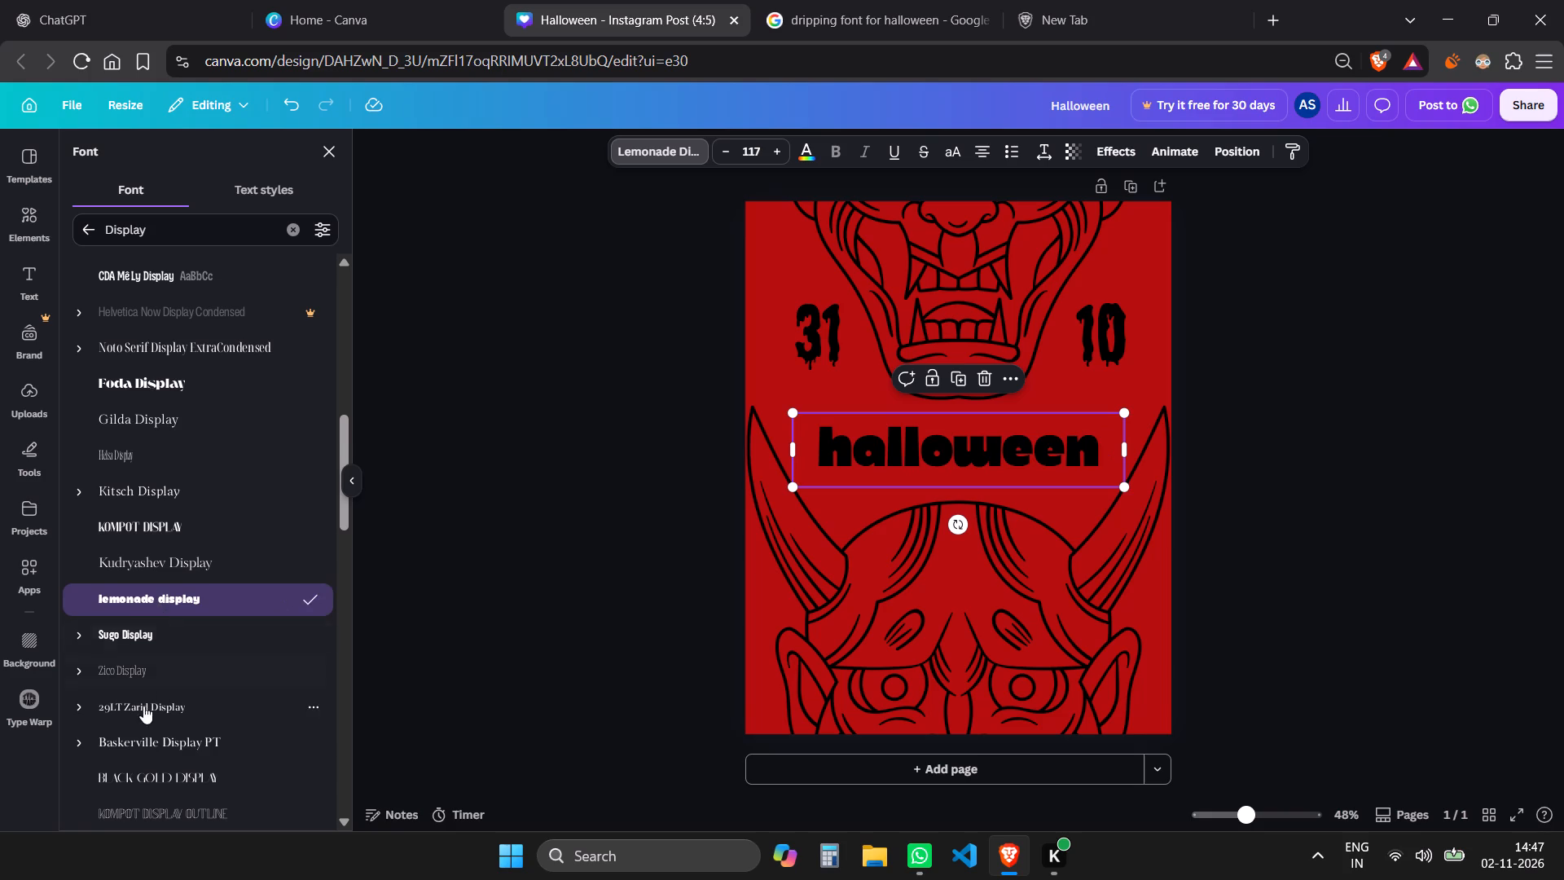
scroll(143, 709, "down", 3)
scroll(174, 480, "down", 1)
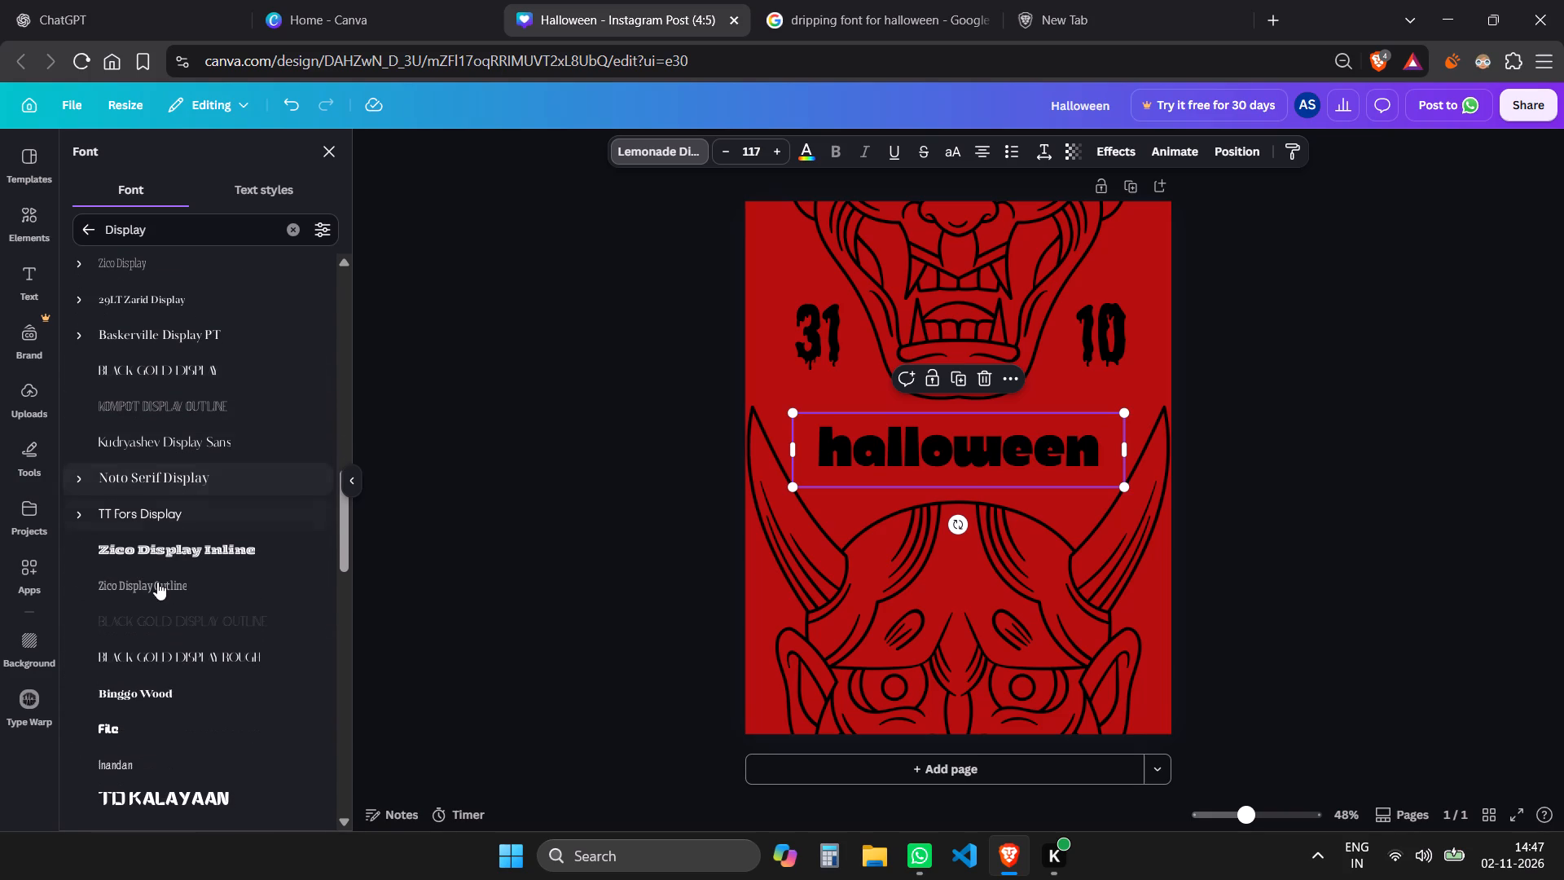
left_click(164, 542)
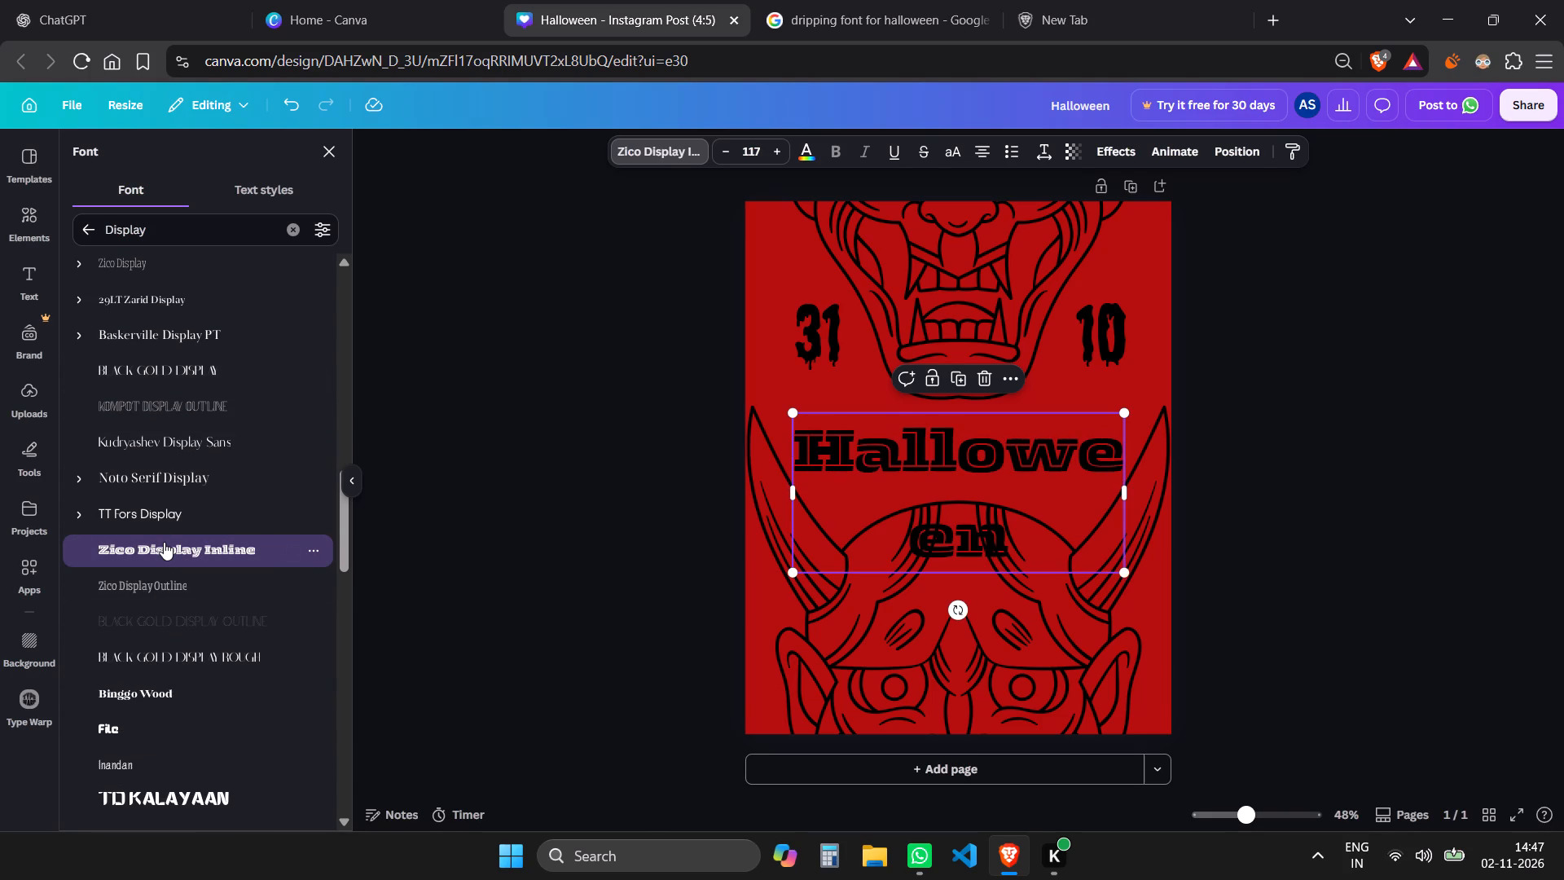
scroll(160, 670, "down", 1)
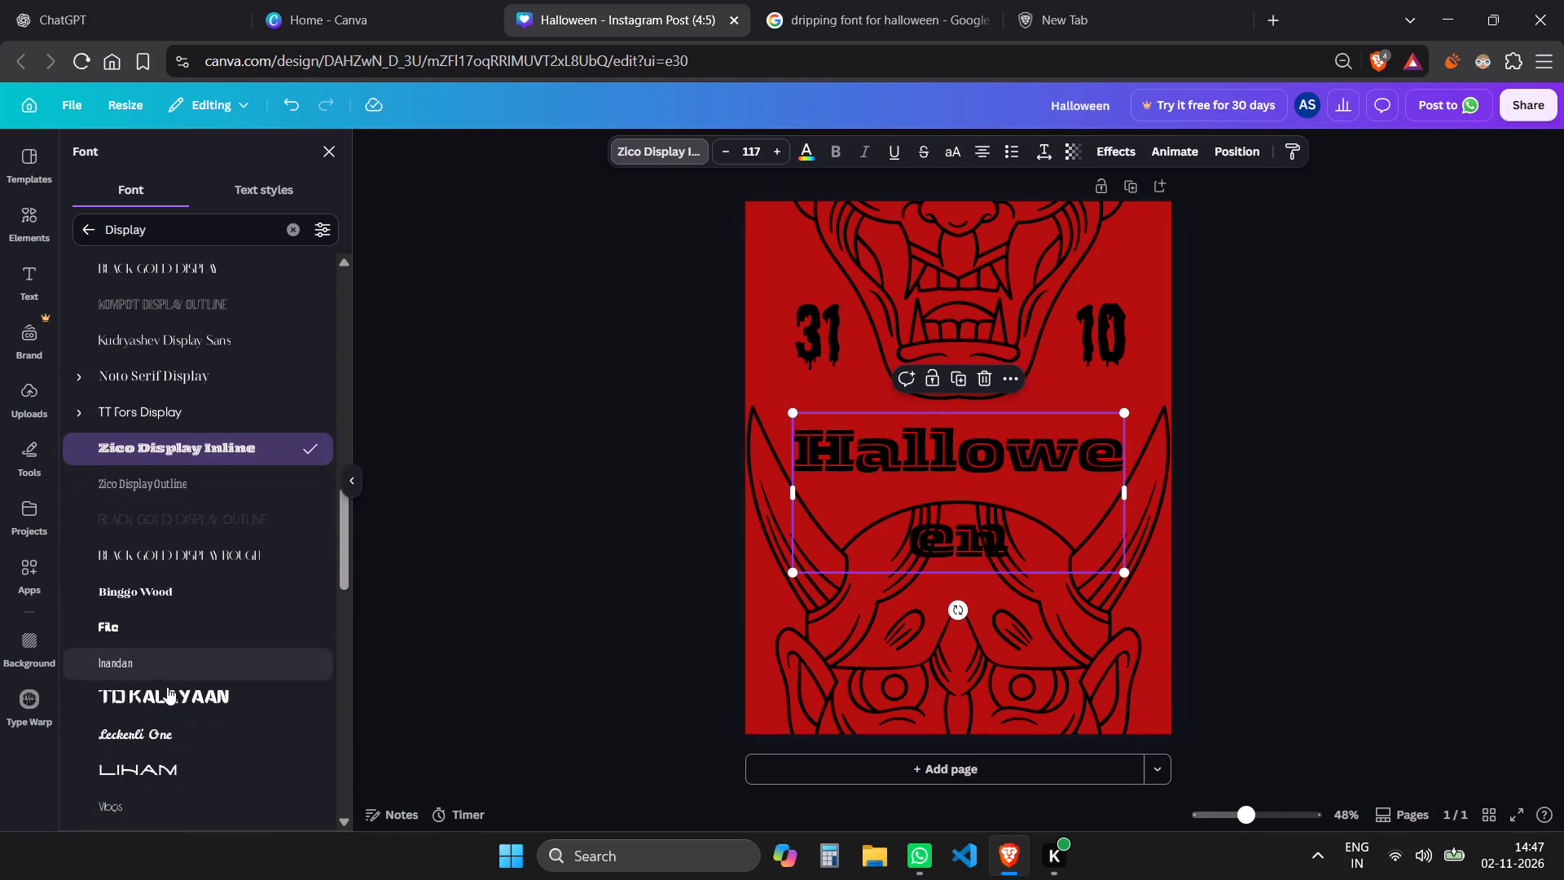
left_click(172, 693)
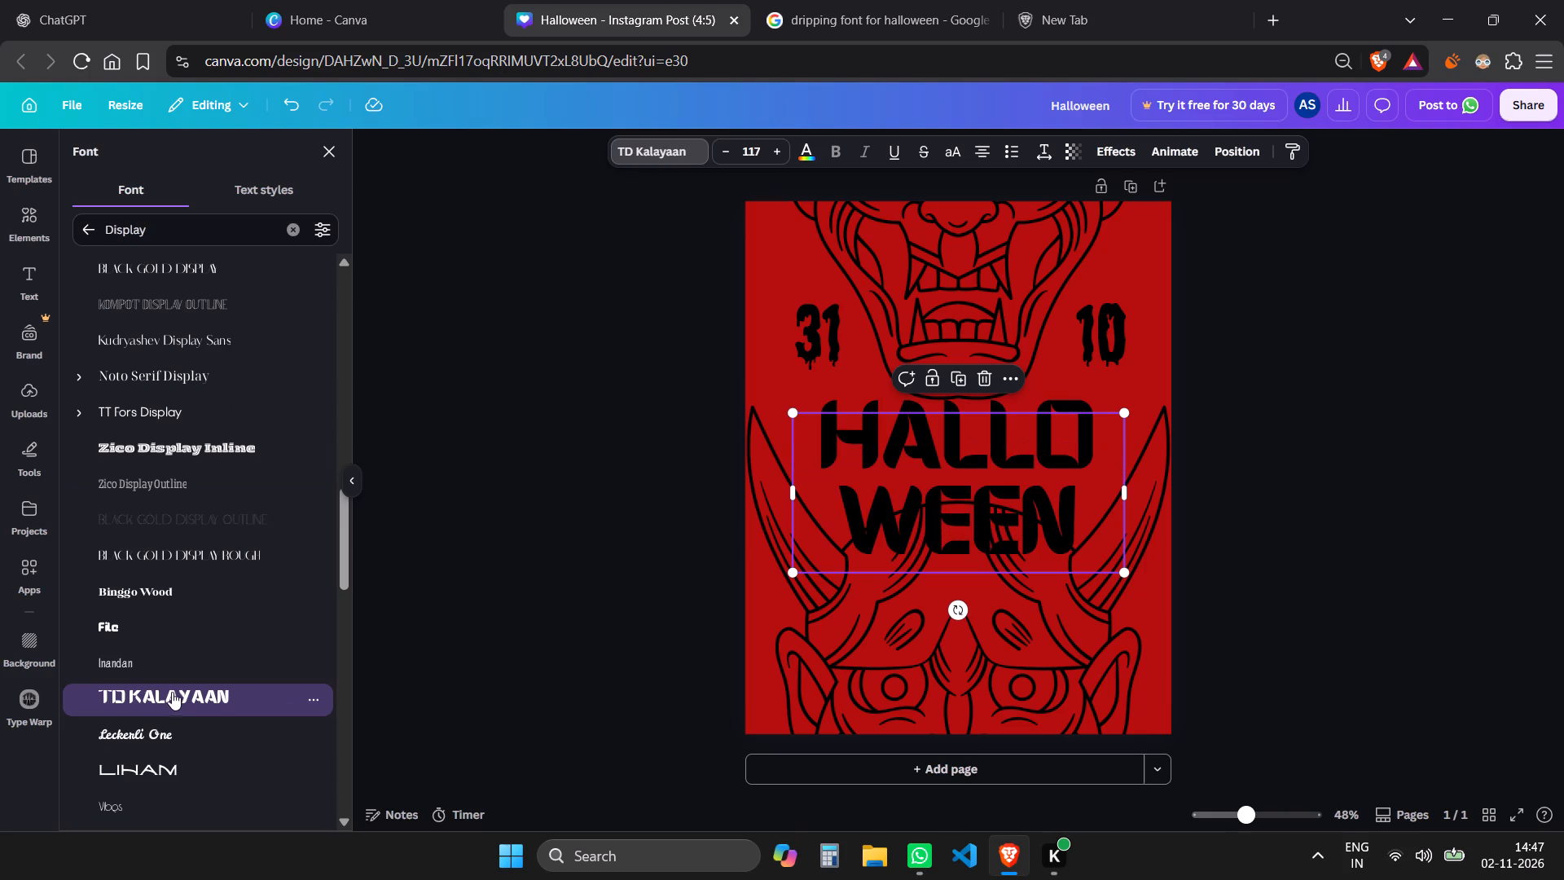
Set the "Halloween" title's font to Rubik Bubbles.
scroll(171, 684, "down", 5)
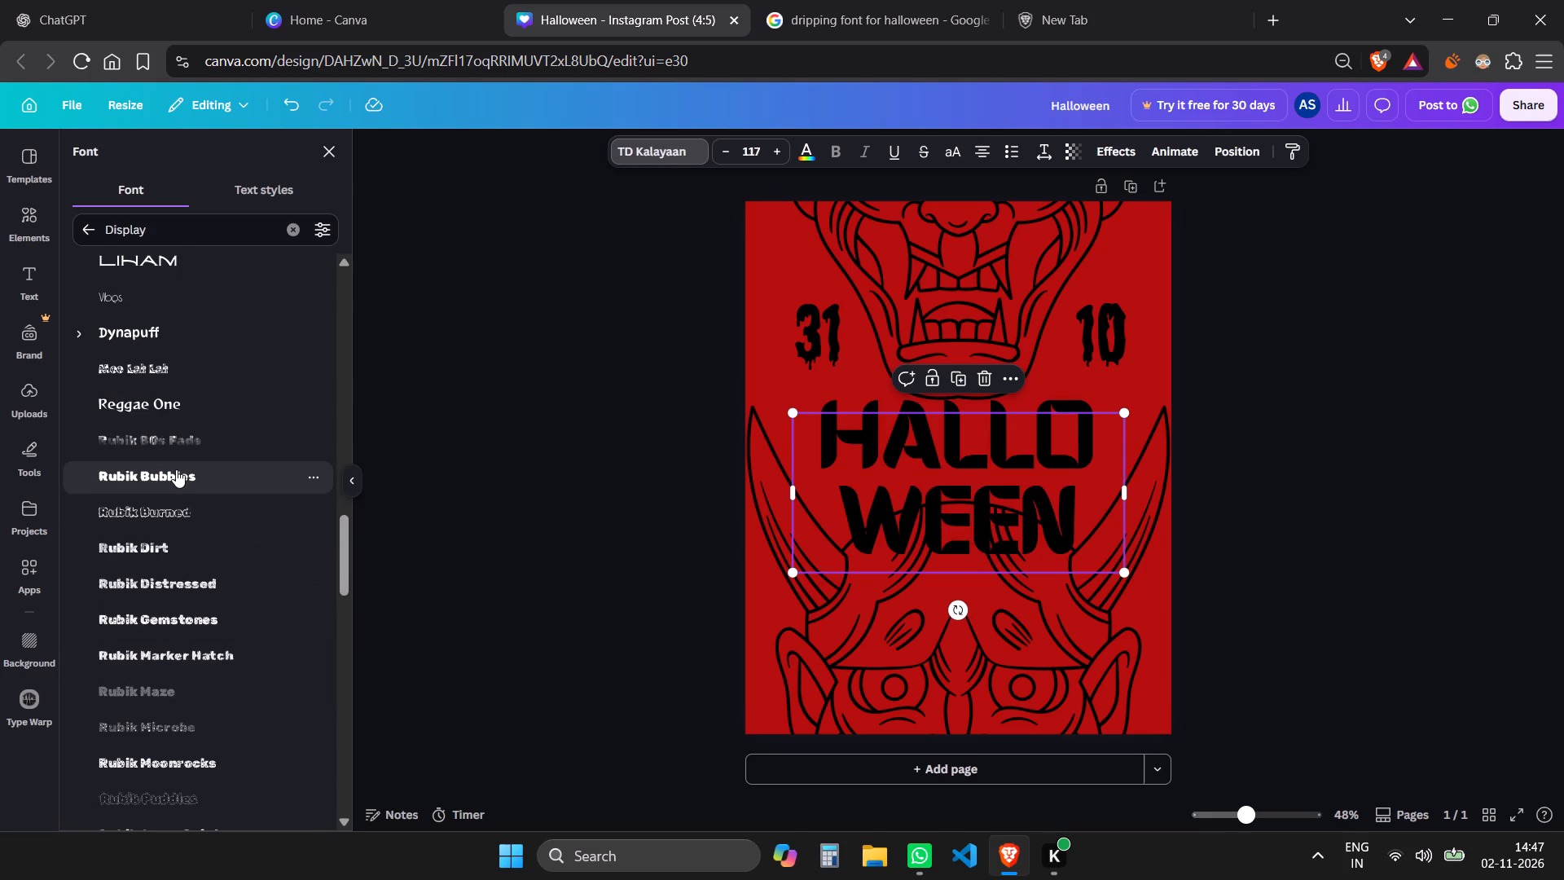
left_click(176, 469)
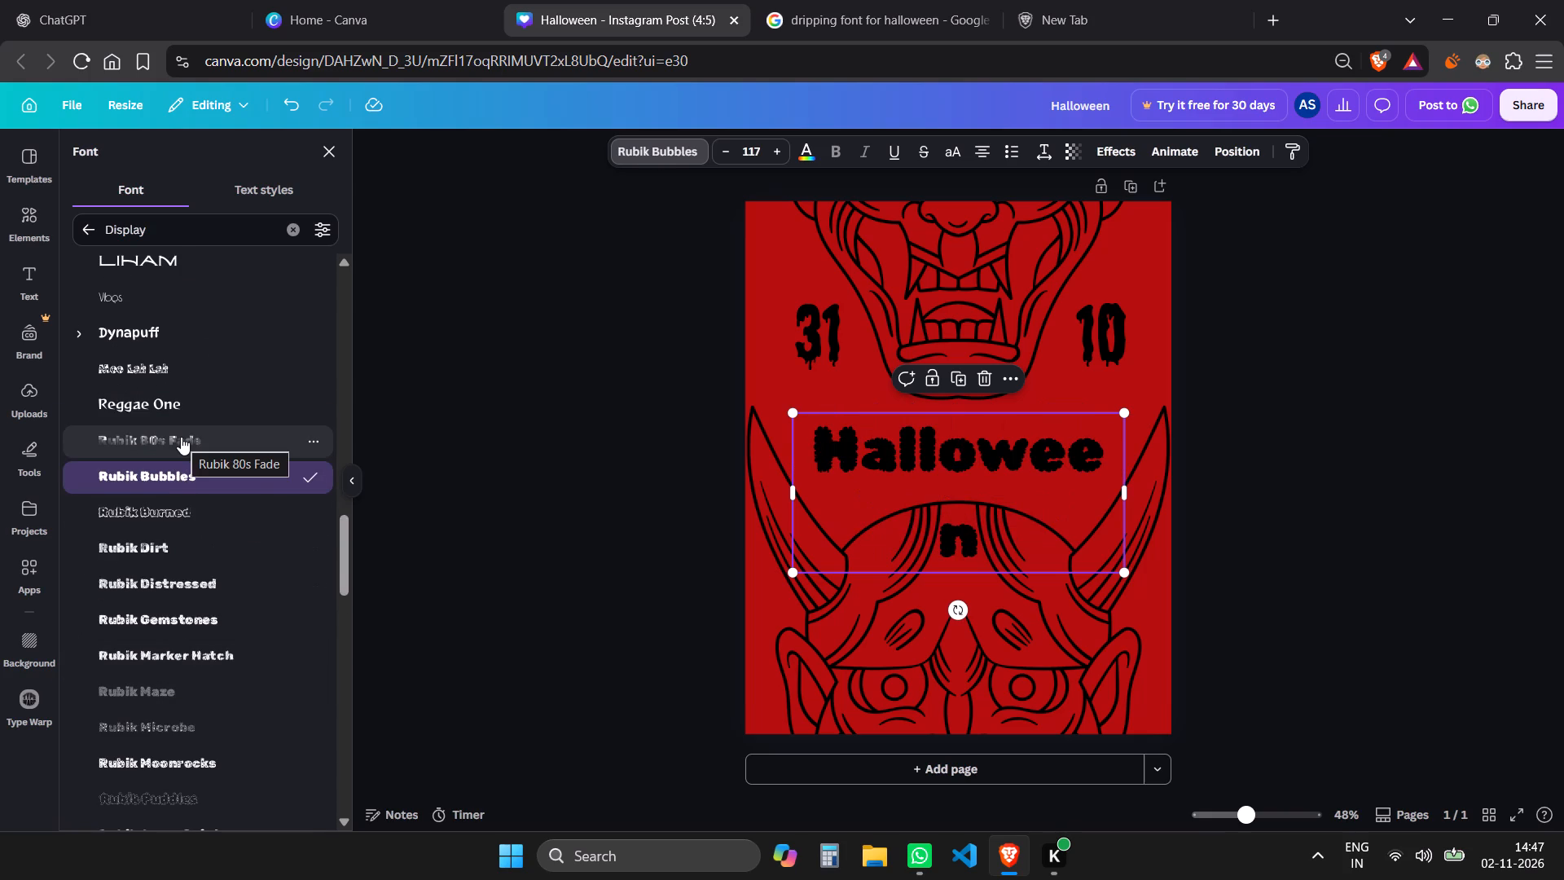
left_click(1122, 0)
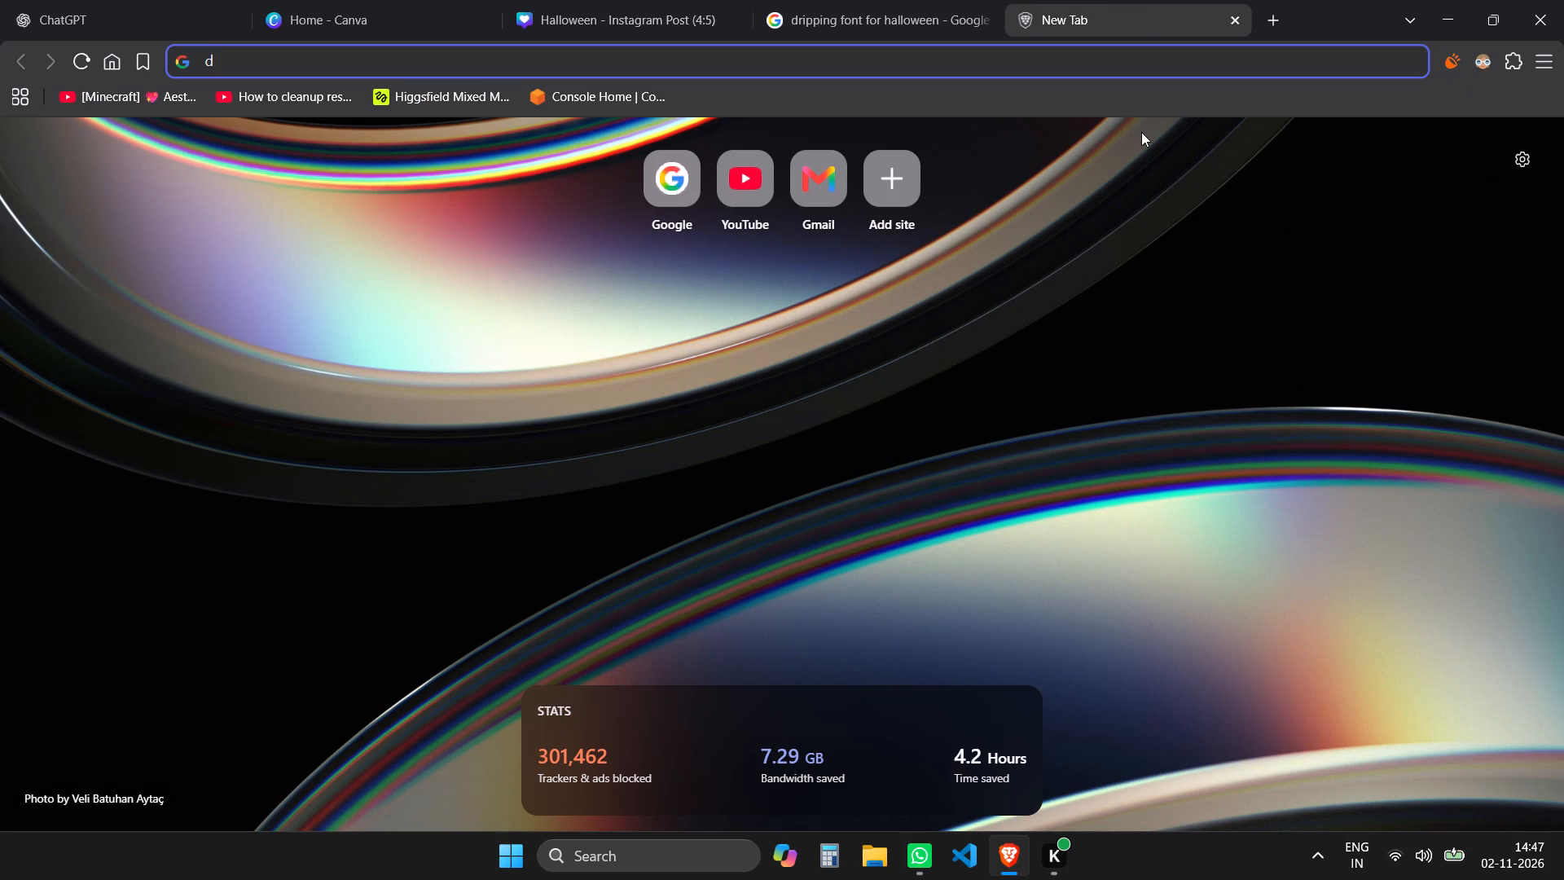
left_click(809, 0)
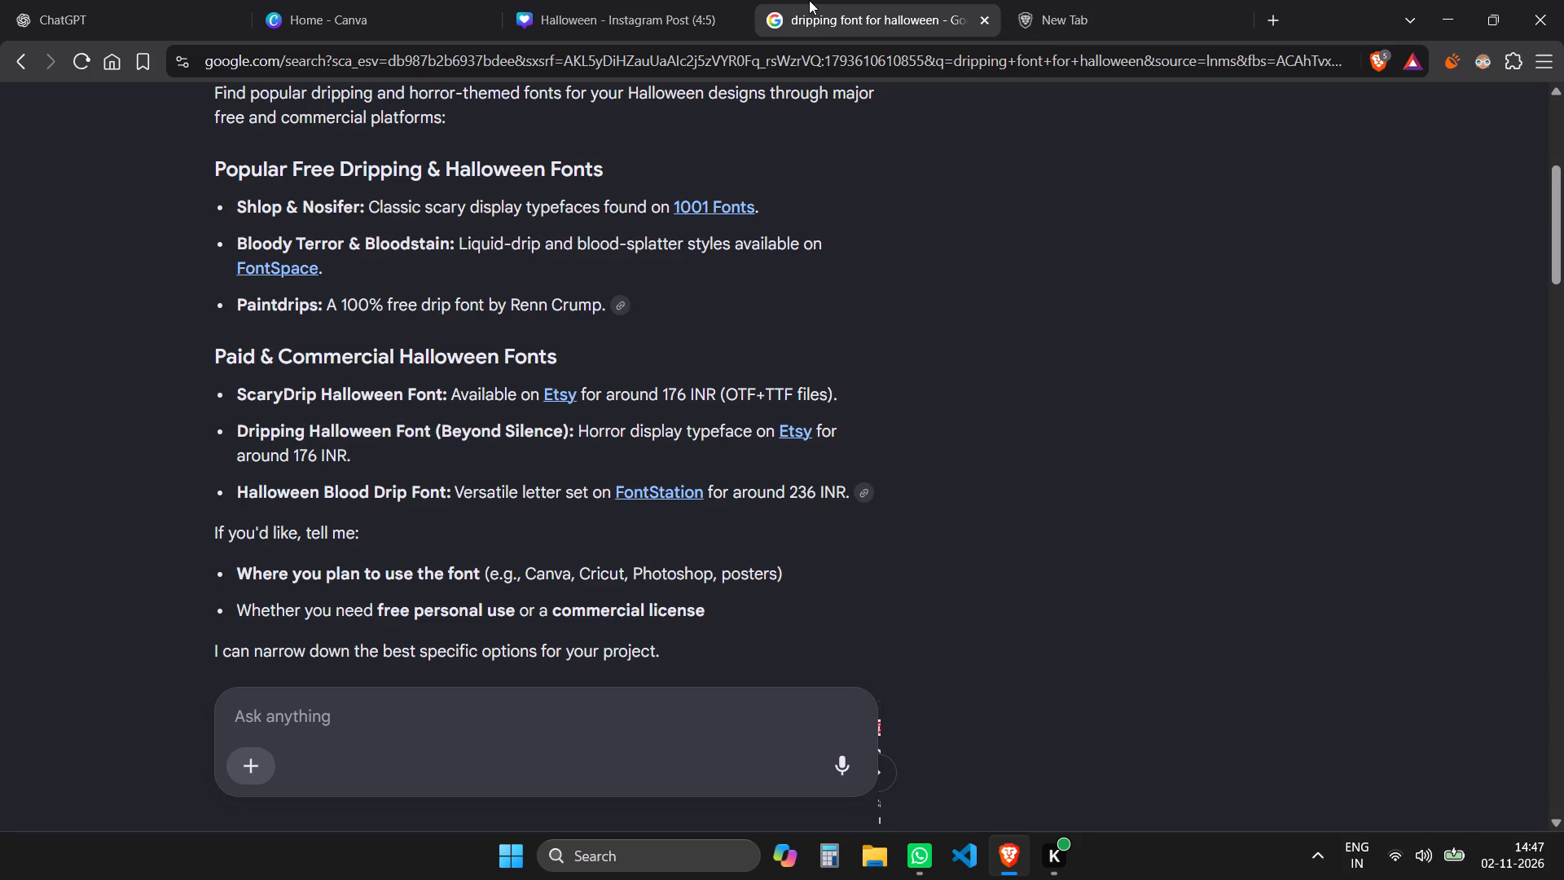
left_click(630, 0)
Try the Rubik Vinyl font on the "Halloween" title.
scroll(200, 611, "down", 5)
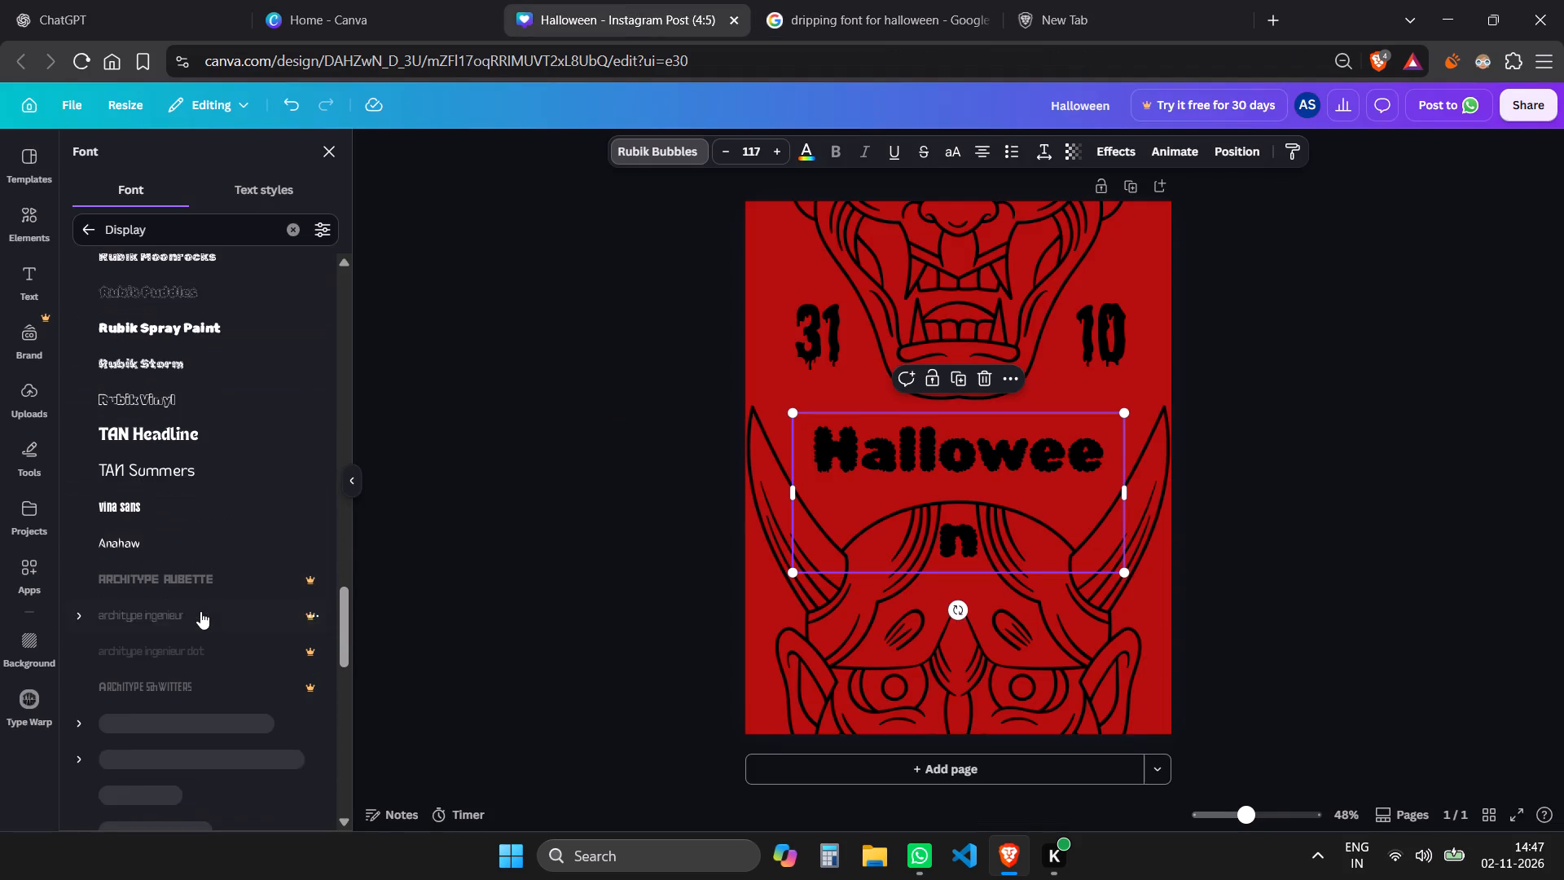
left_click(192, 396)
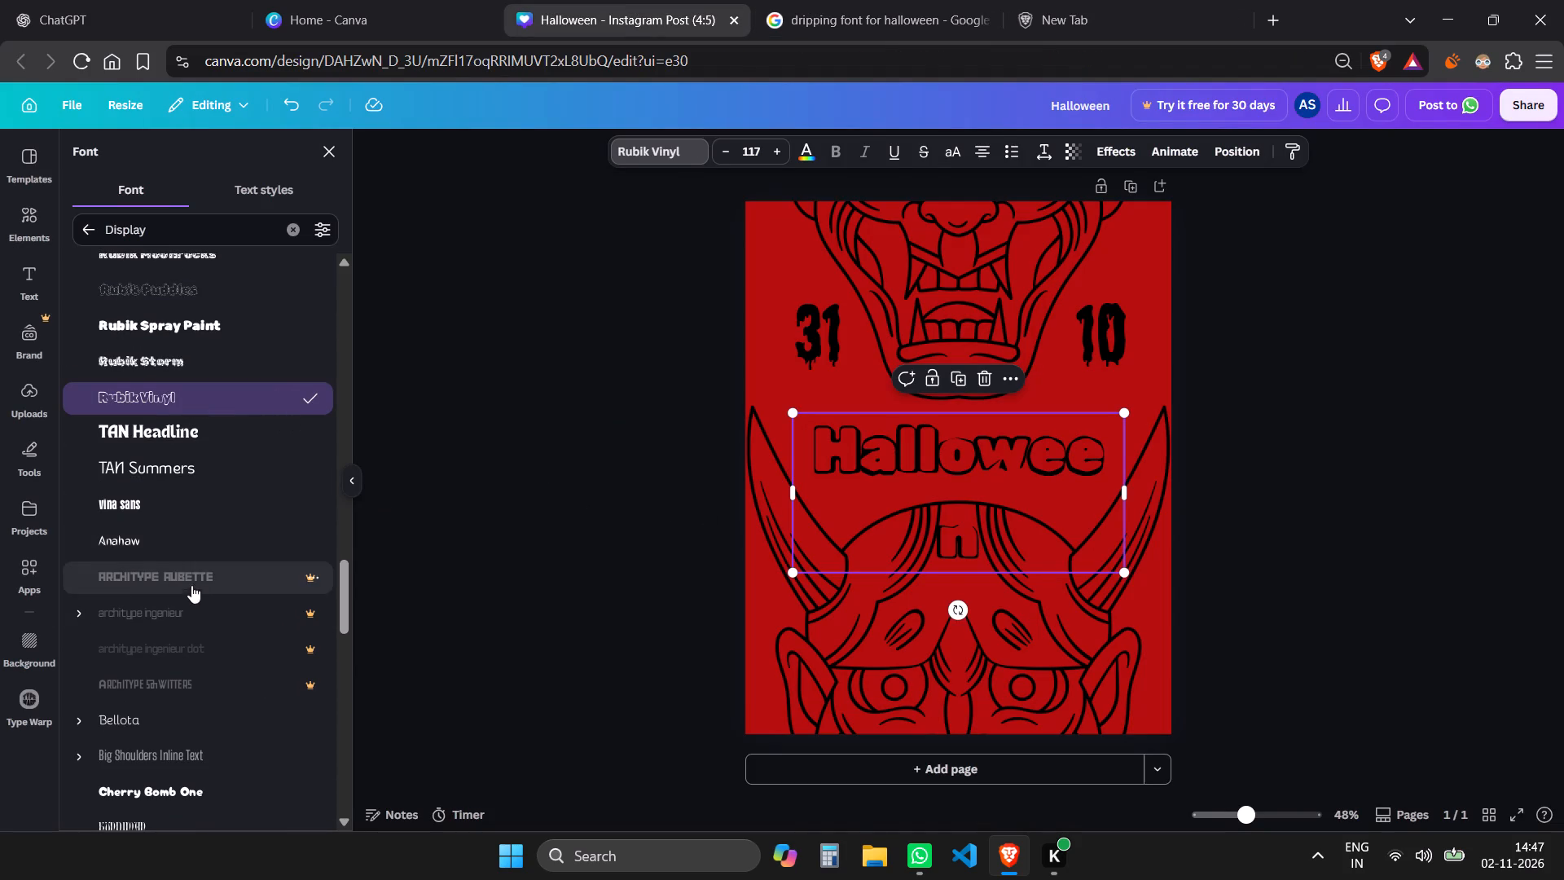
Set the "Halloween" title's font to Kundiman from the Display category.
scroll(194, 447, "down", 3)
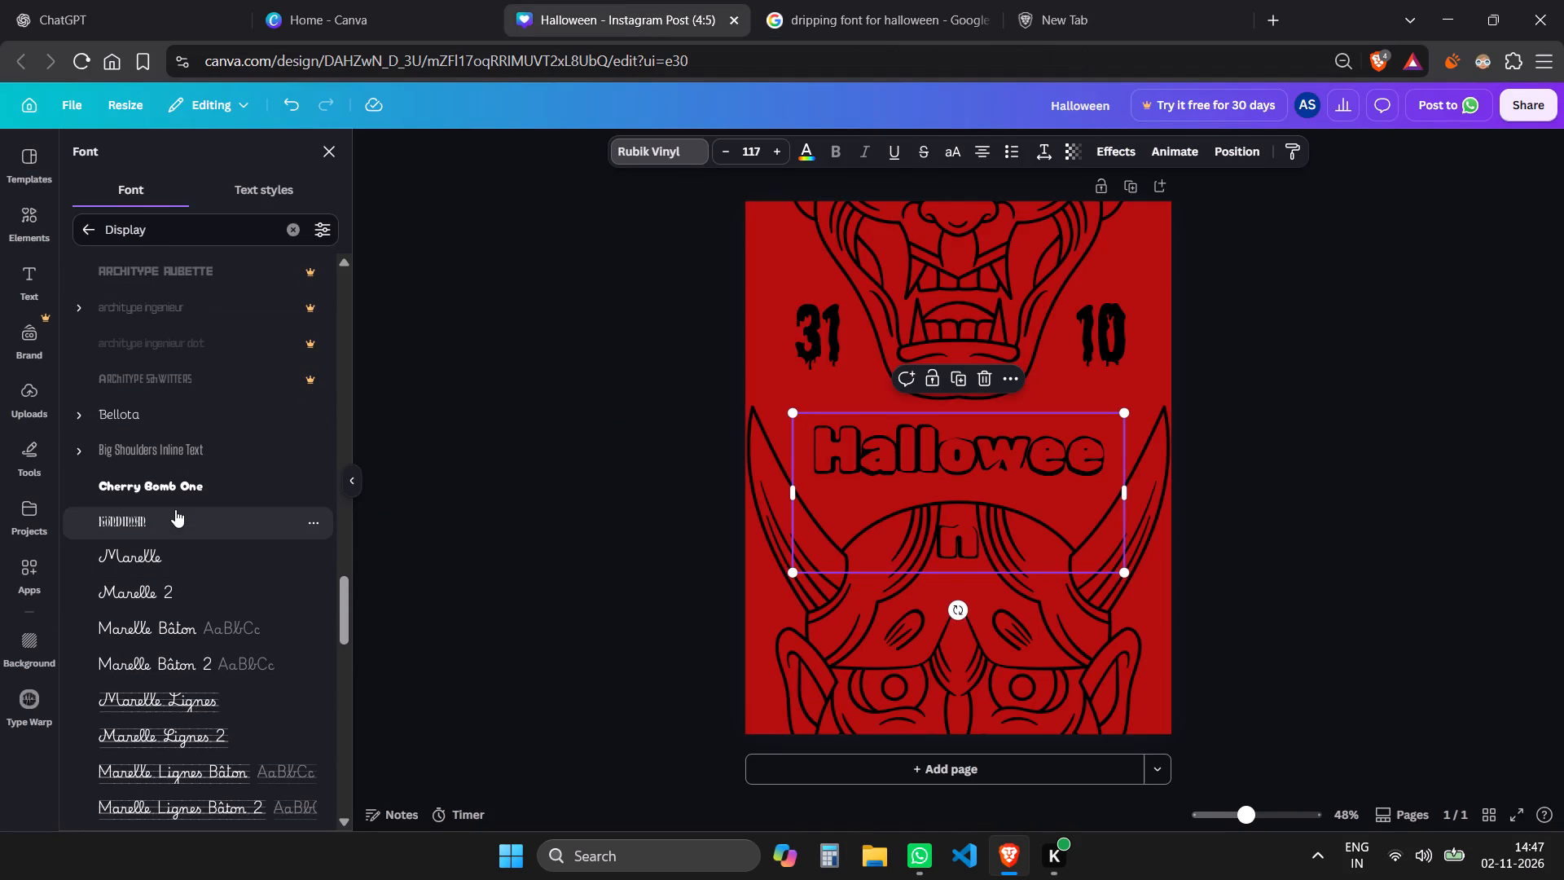
left_click(175, 523)
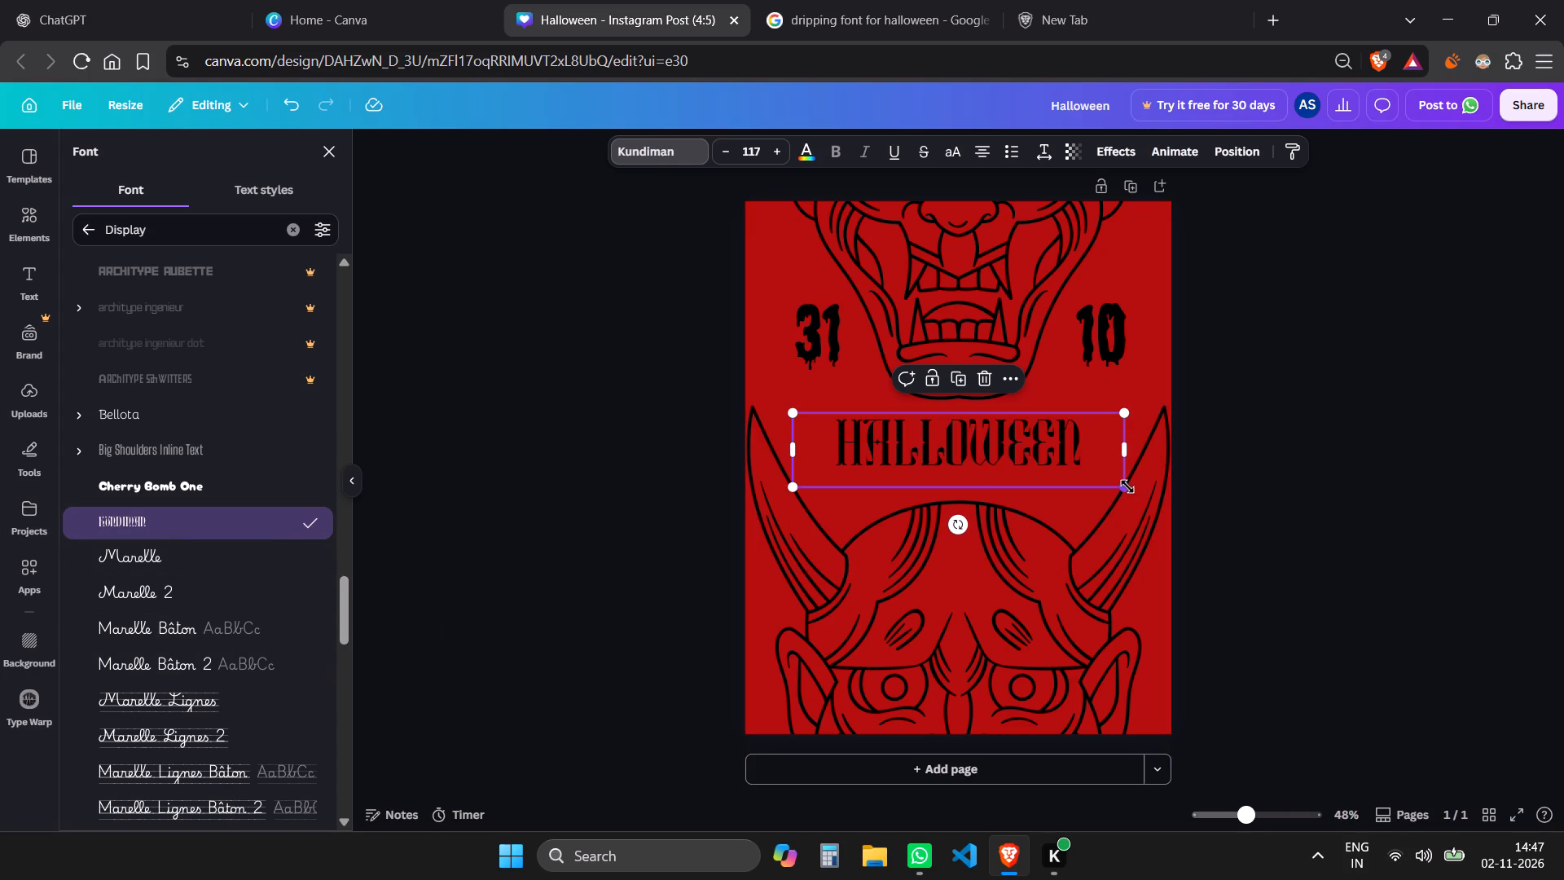
Scale the "Halloween" title up to font size 148, centre it horizontally between the two masks, and deselect it.
left_click_drag(1127, 486, 1215, 512)
left_click_drag(1003, 474, 960, 473)
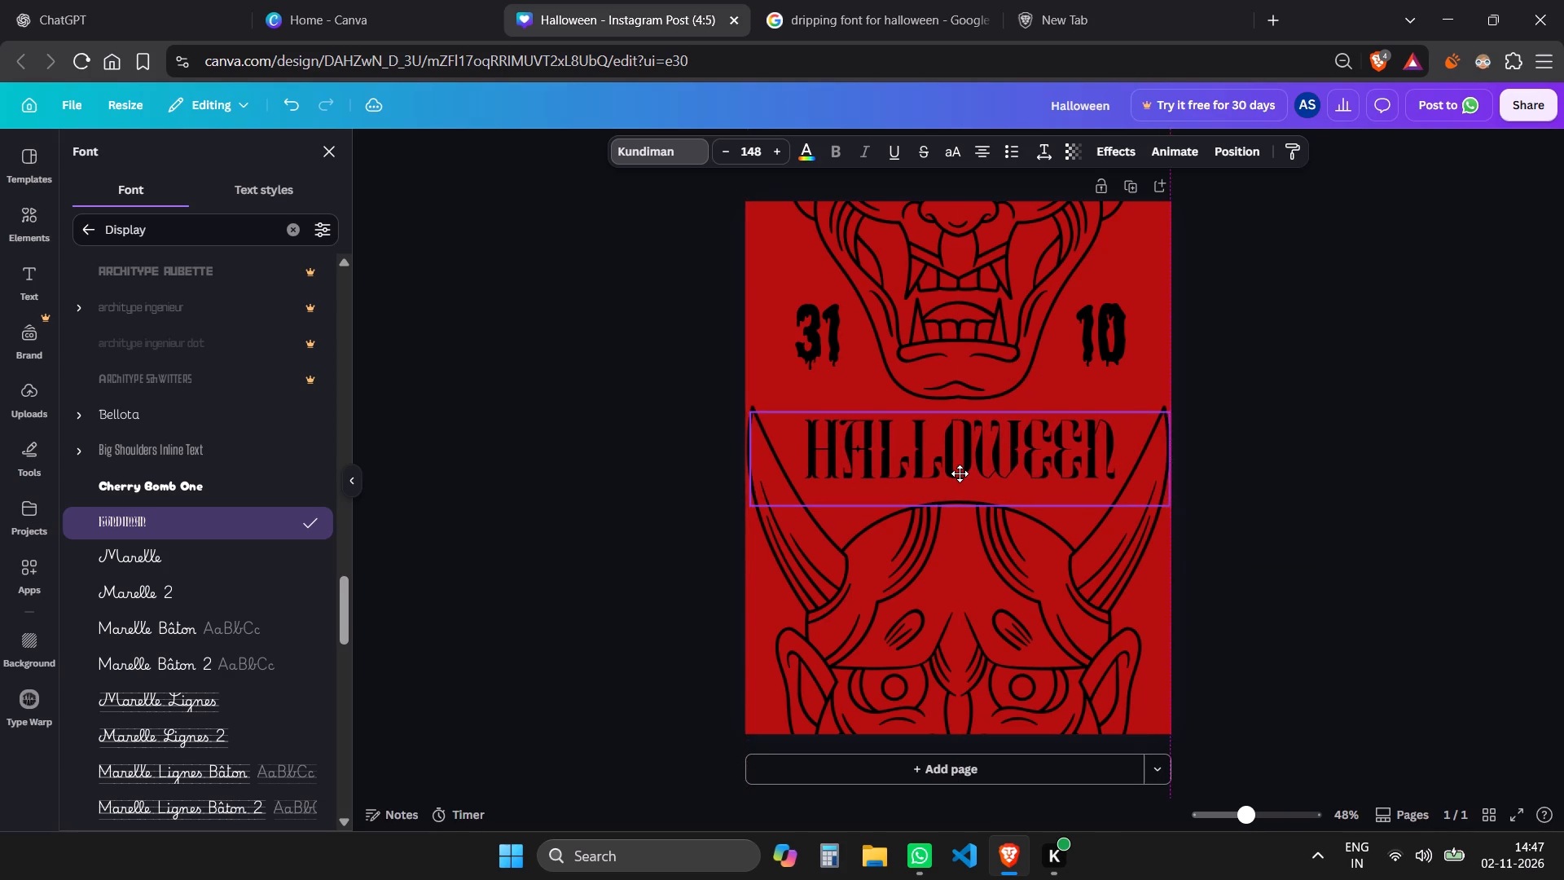
left_click_drag(960, 473, 958, 478)
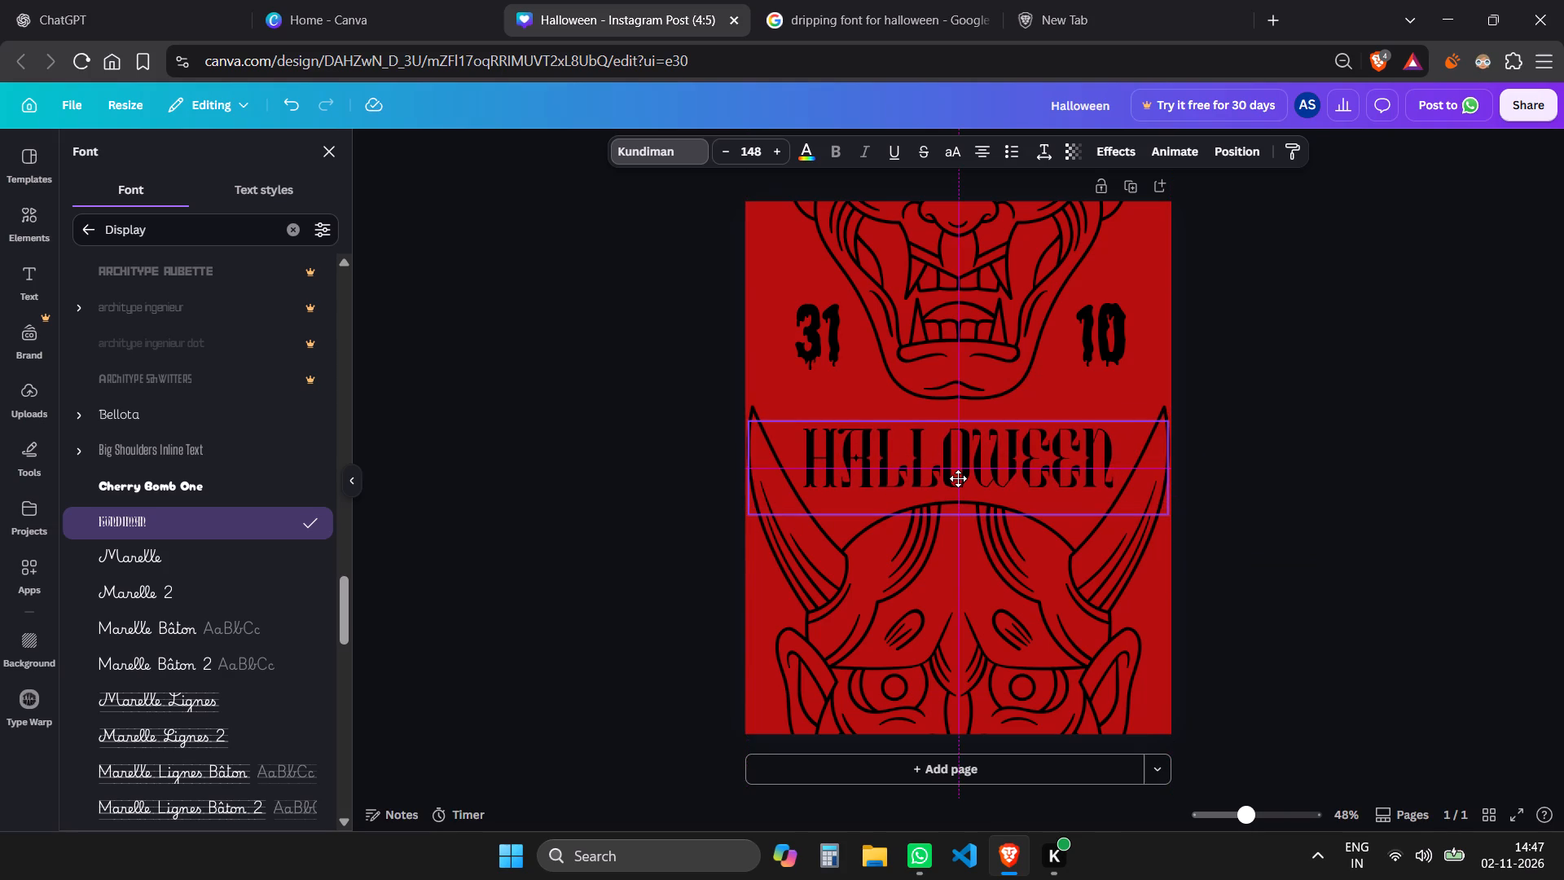
left_click_drag(958, 478, 958, 476)
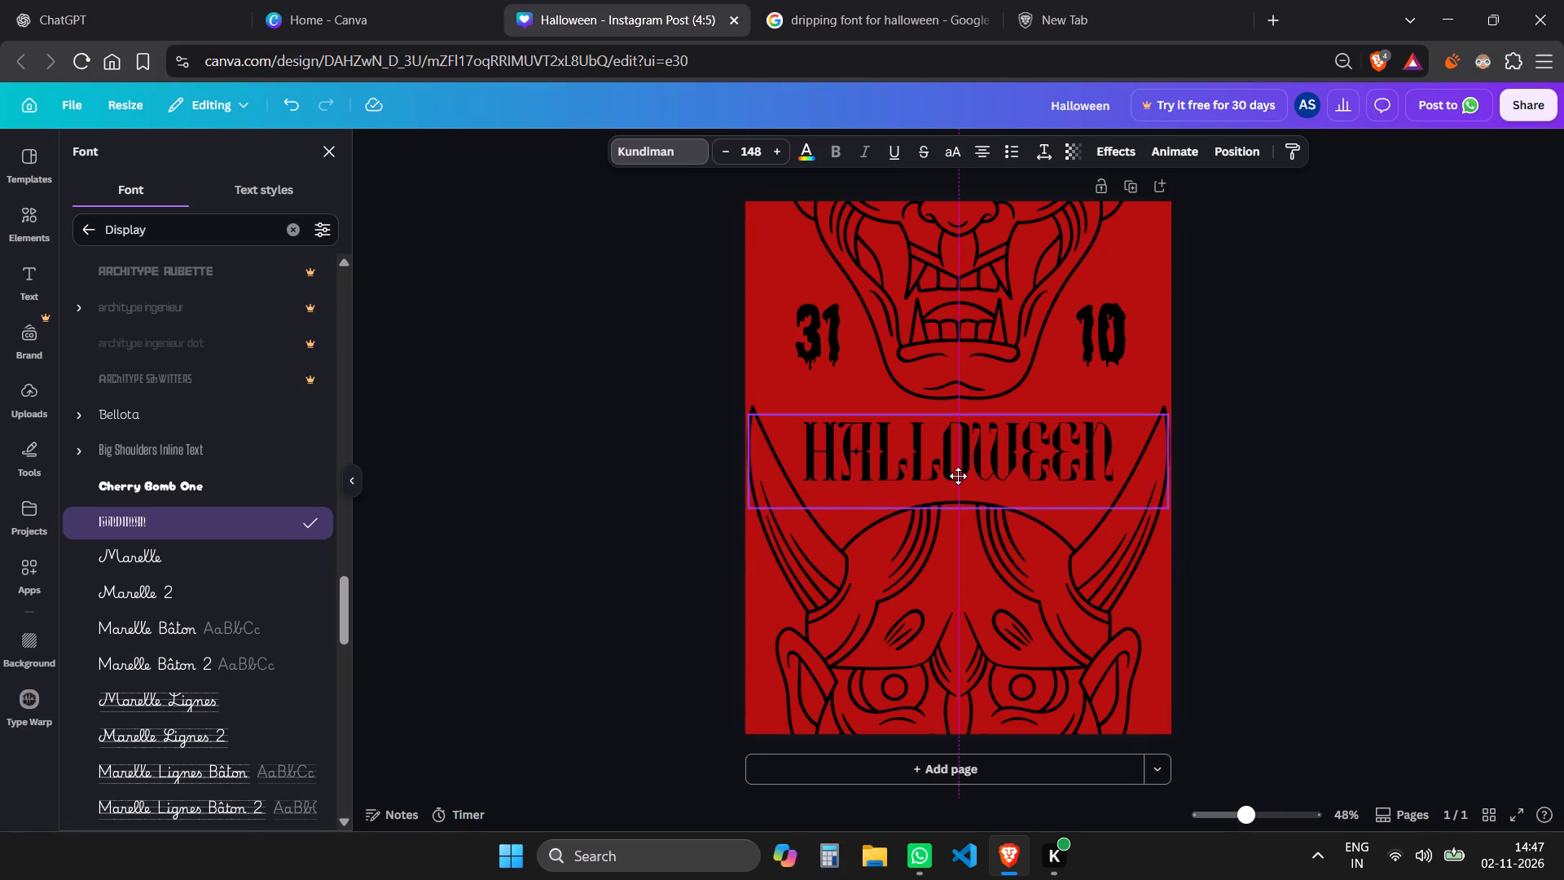
left_click_drag(958, 476, 958, 479)
left_click(1364, 433)
left_click(1297, 446)
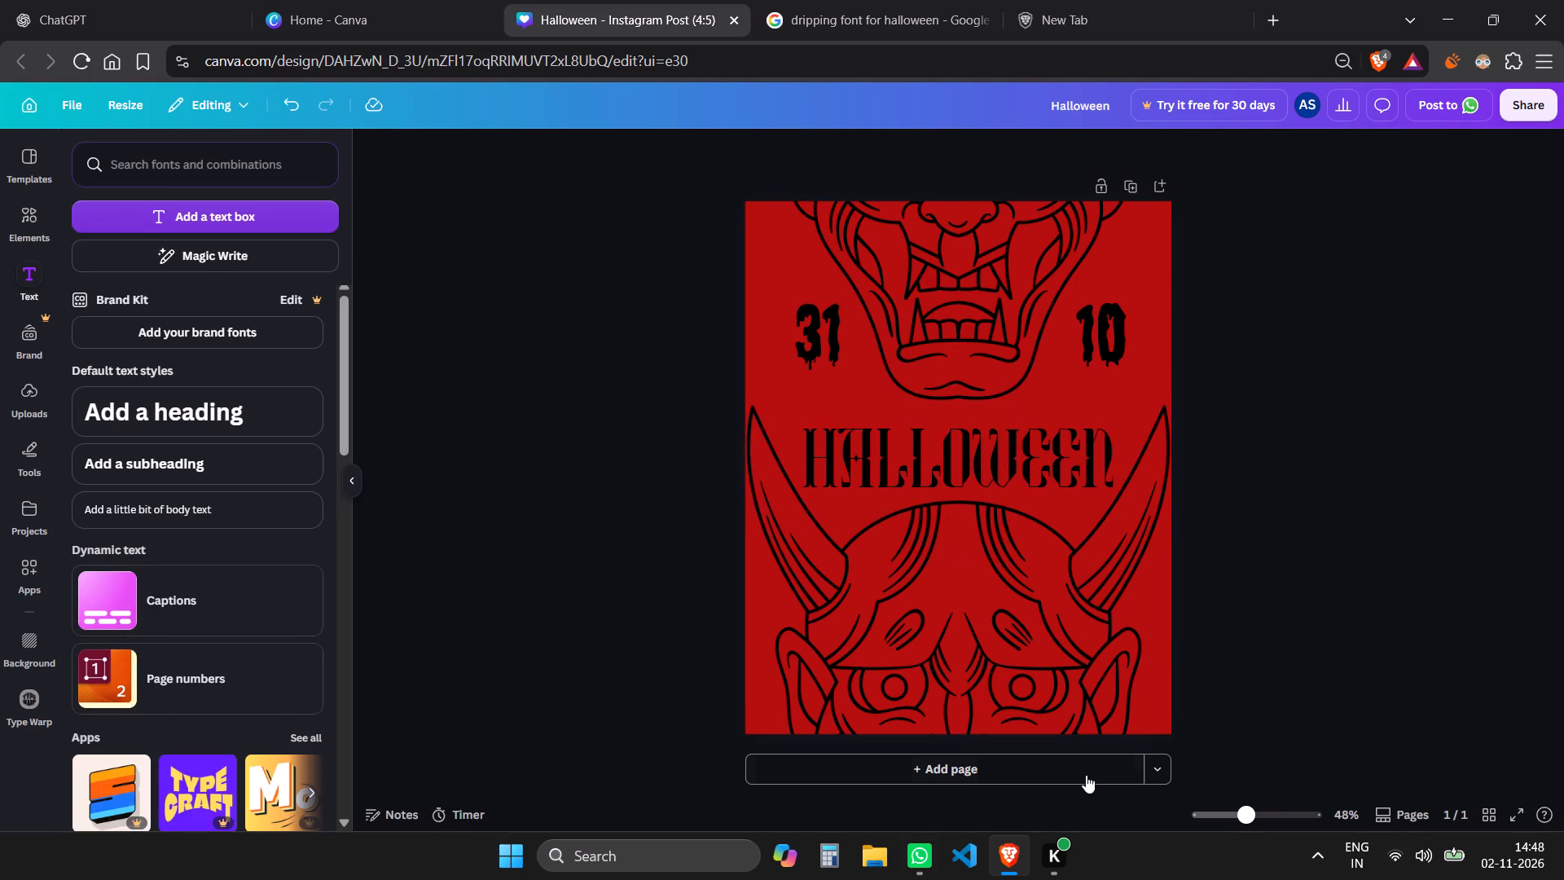